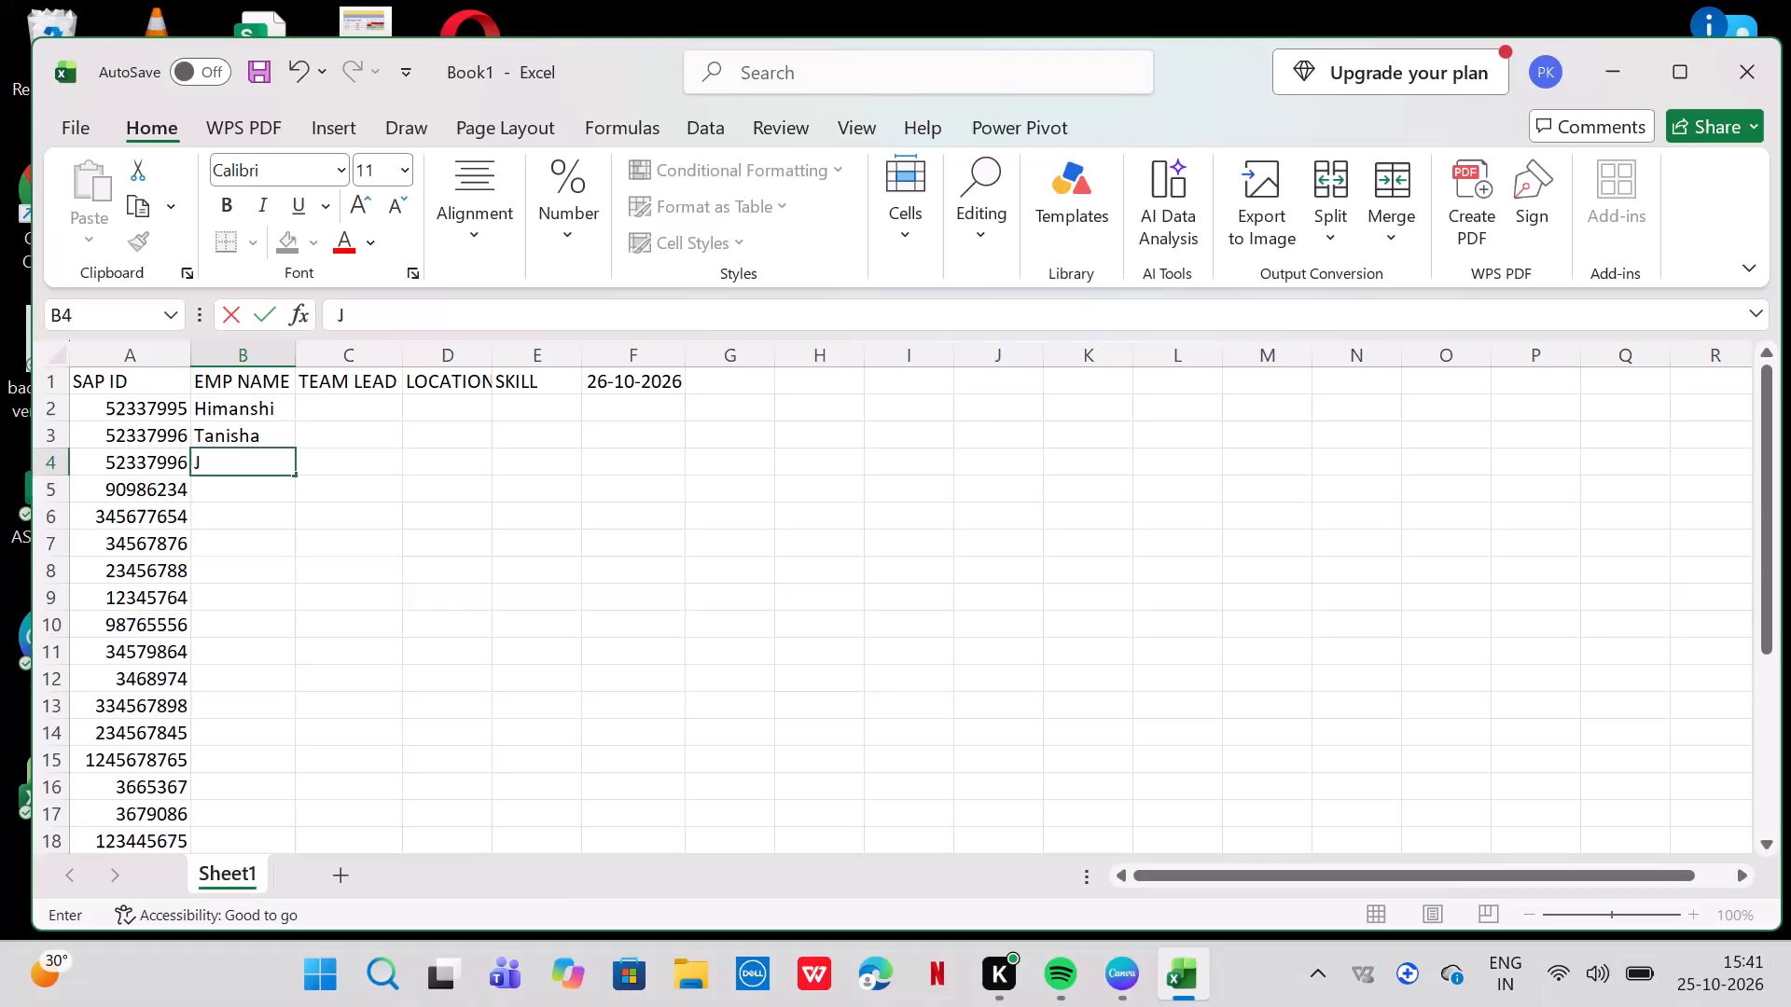
Enter the employee names Priya, Tanishka and Himanshu in cells B5 to B7 of the EMP NAME column.
left_click(255, 493)
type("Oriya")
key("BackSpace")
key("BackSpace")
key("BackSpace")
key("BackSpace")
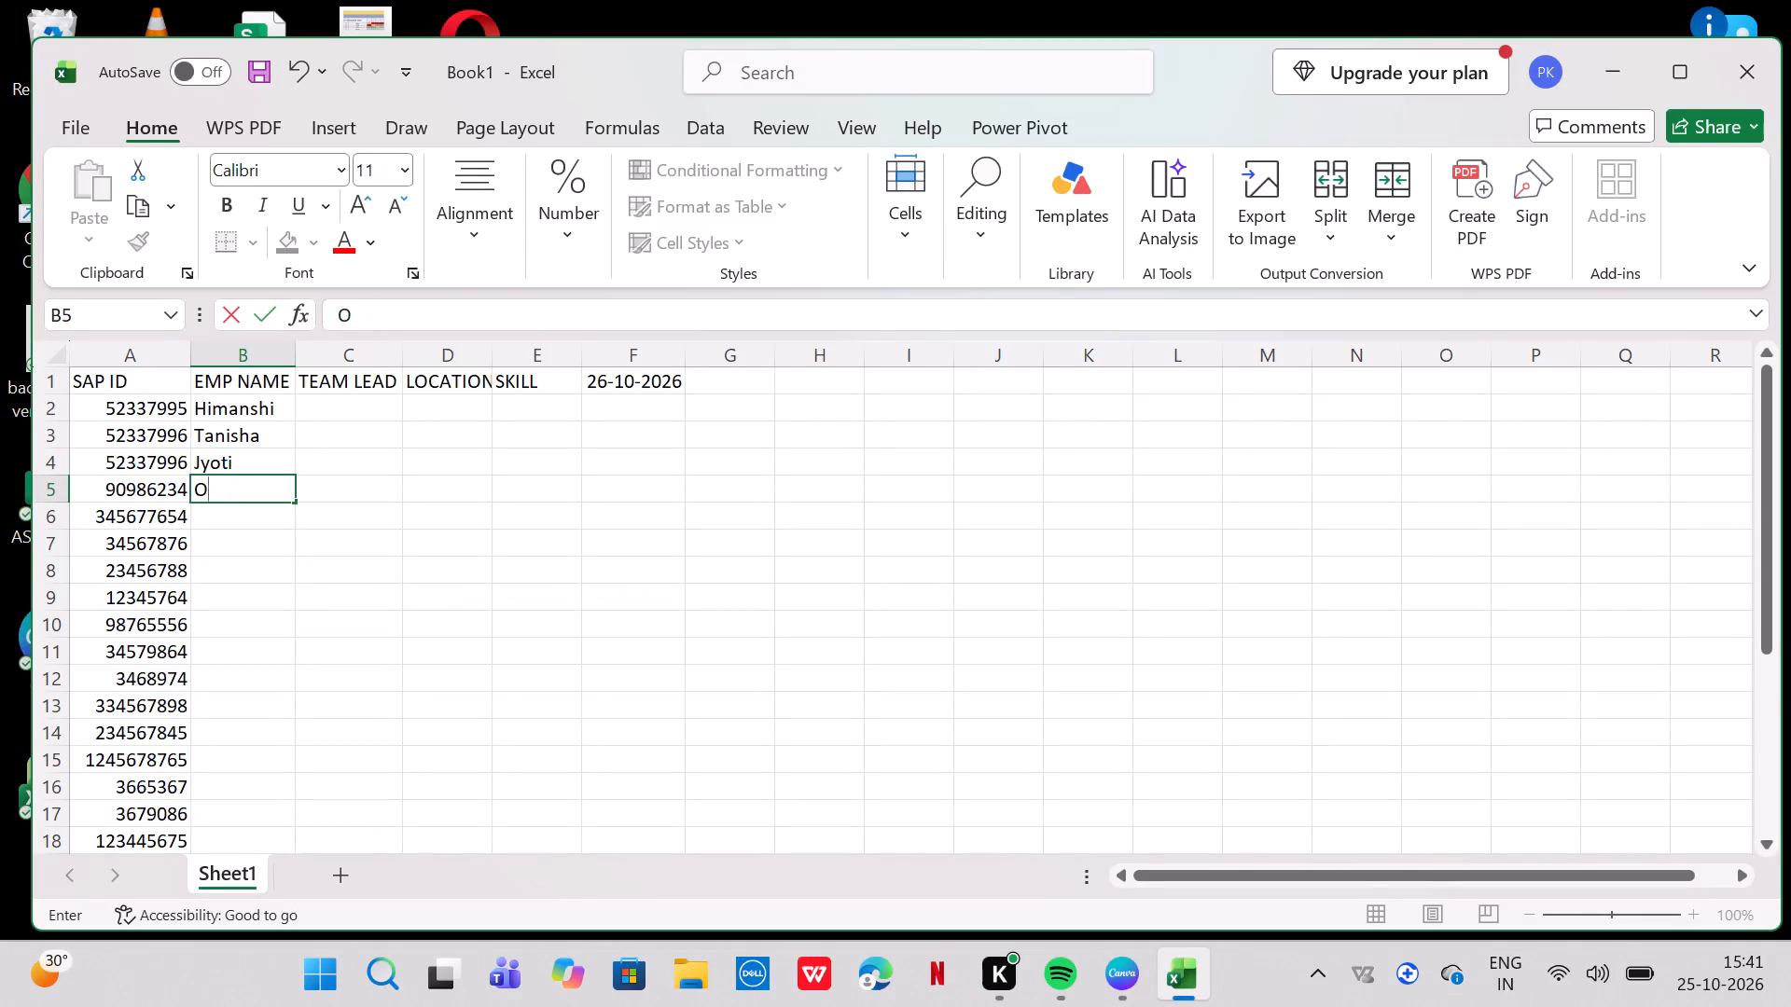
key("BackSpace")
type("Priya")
left_click(258, 522)
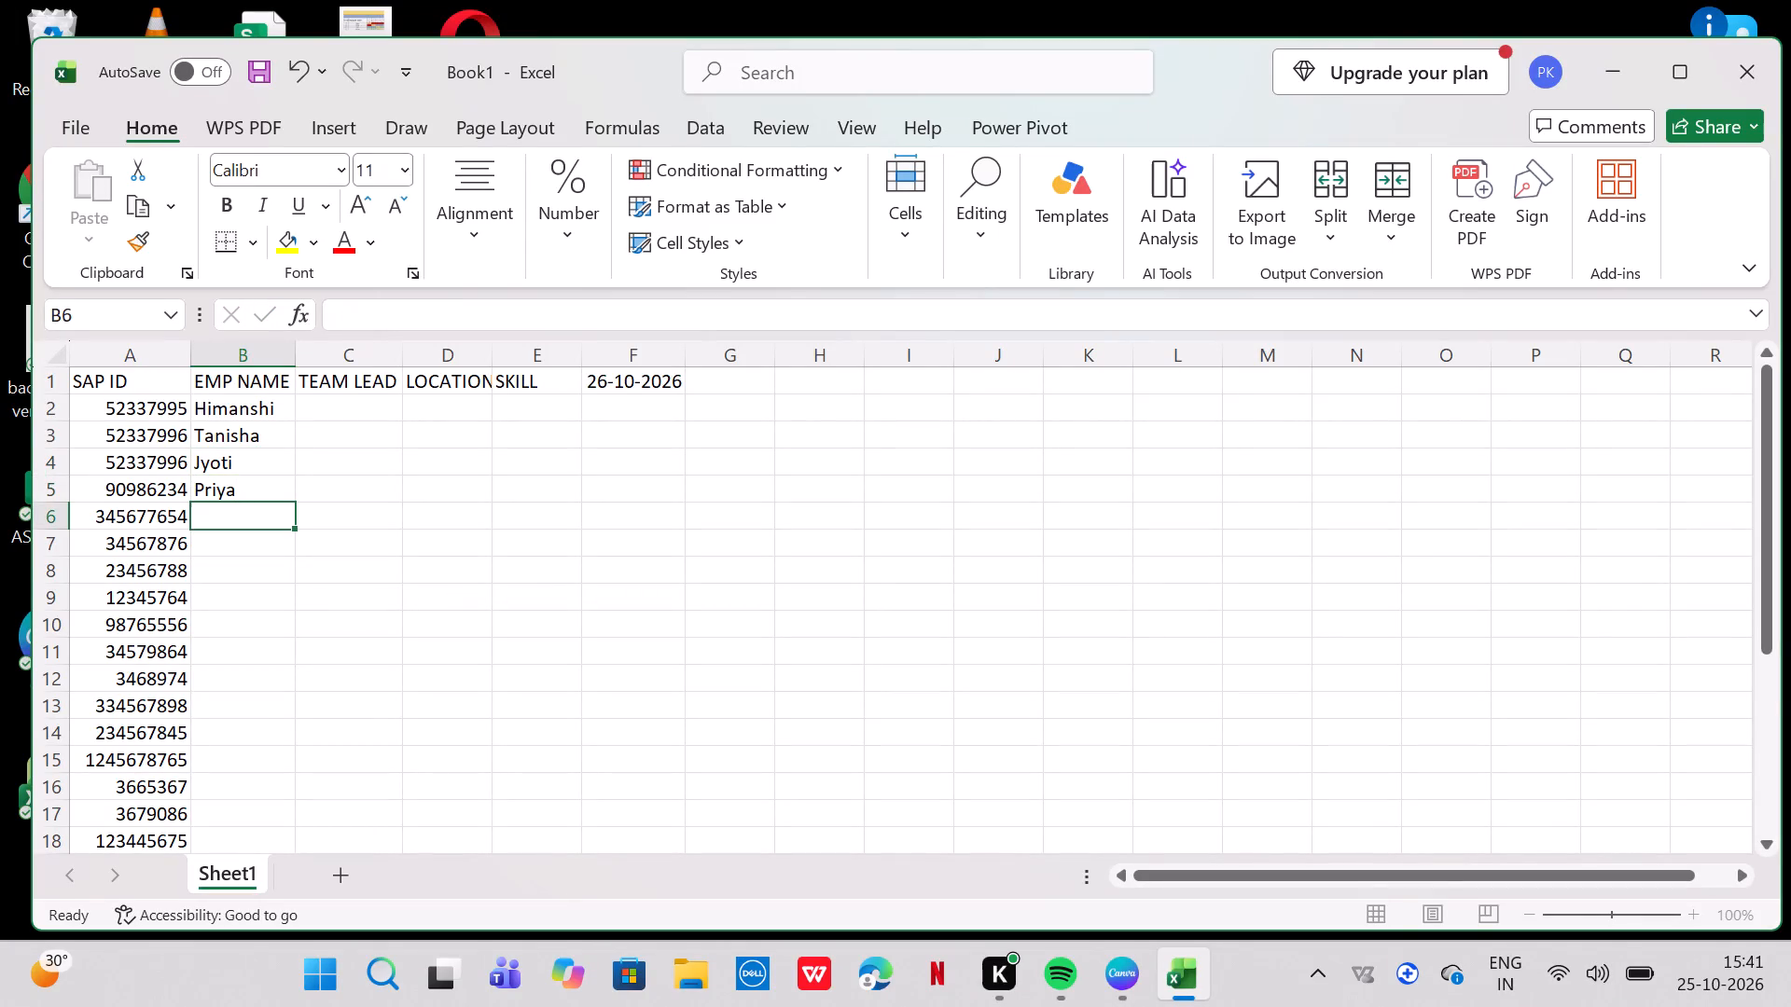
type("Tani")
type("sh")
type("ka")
left_click(258, 541)
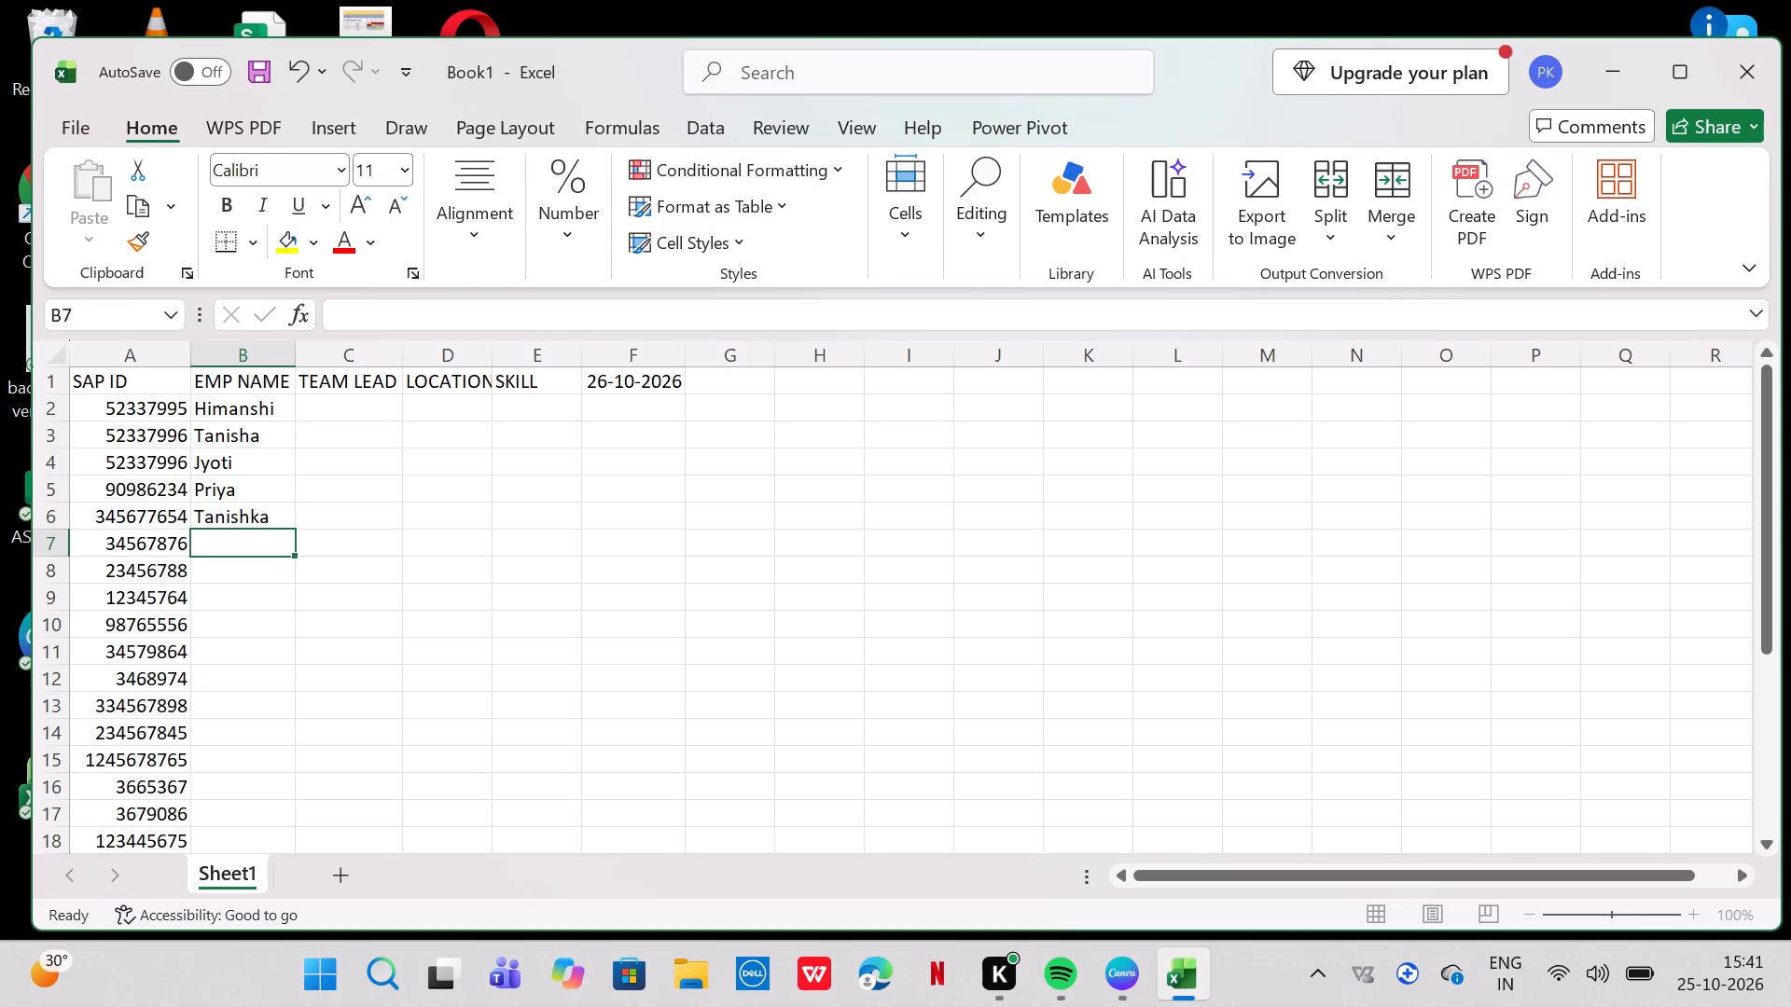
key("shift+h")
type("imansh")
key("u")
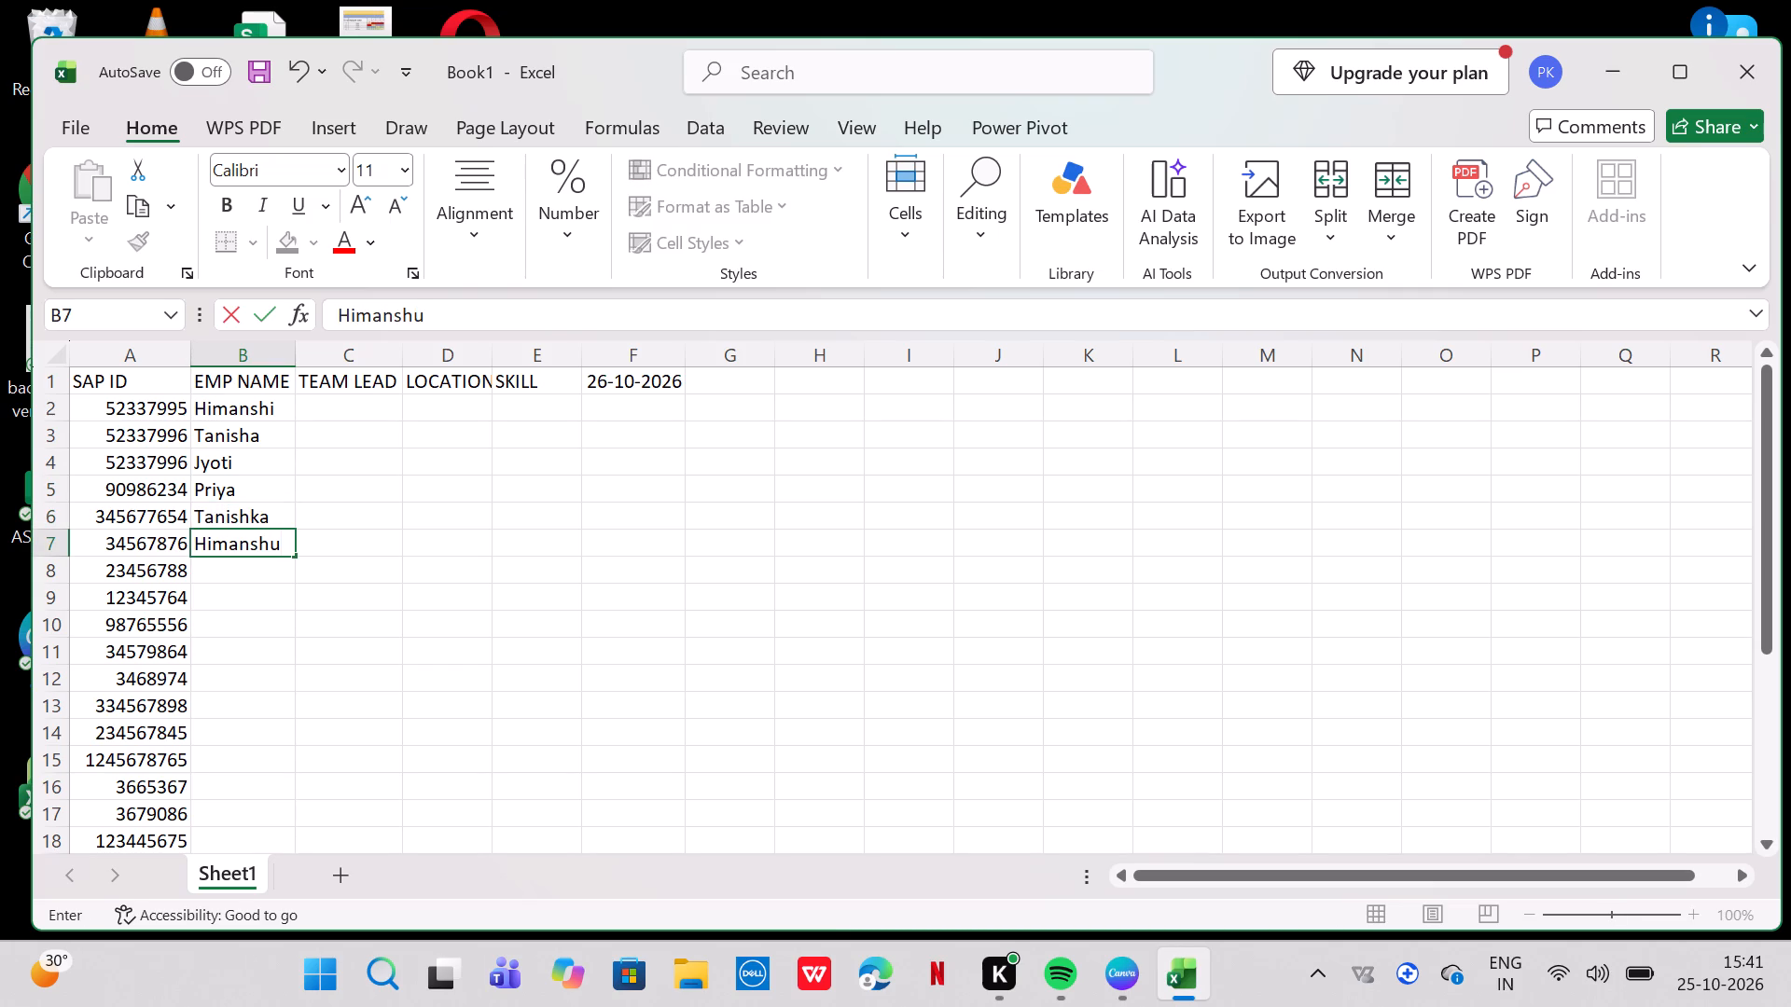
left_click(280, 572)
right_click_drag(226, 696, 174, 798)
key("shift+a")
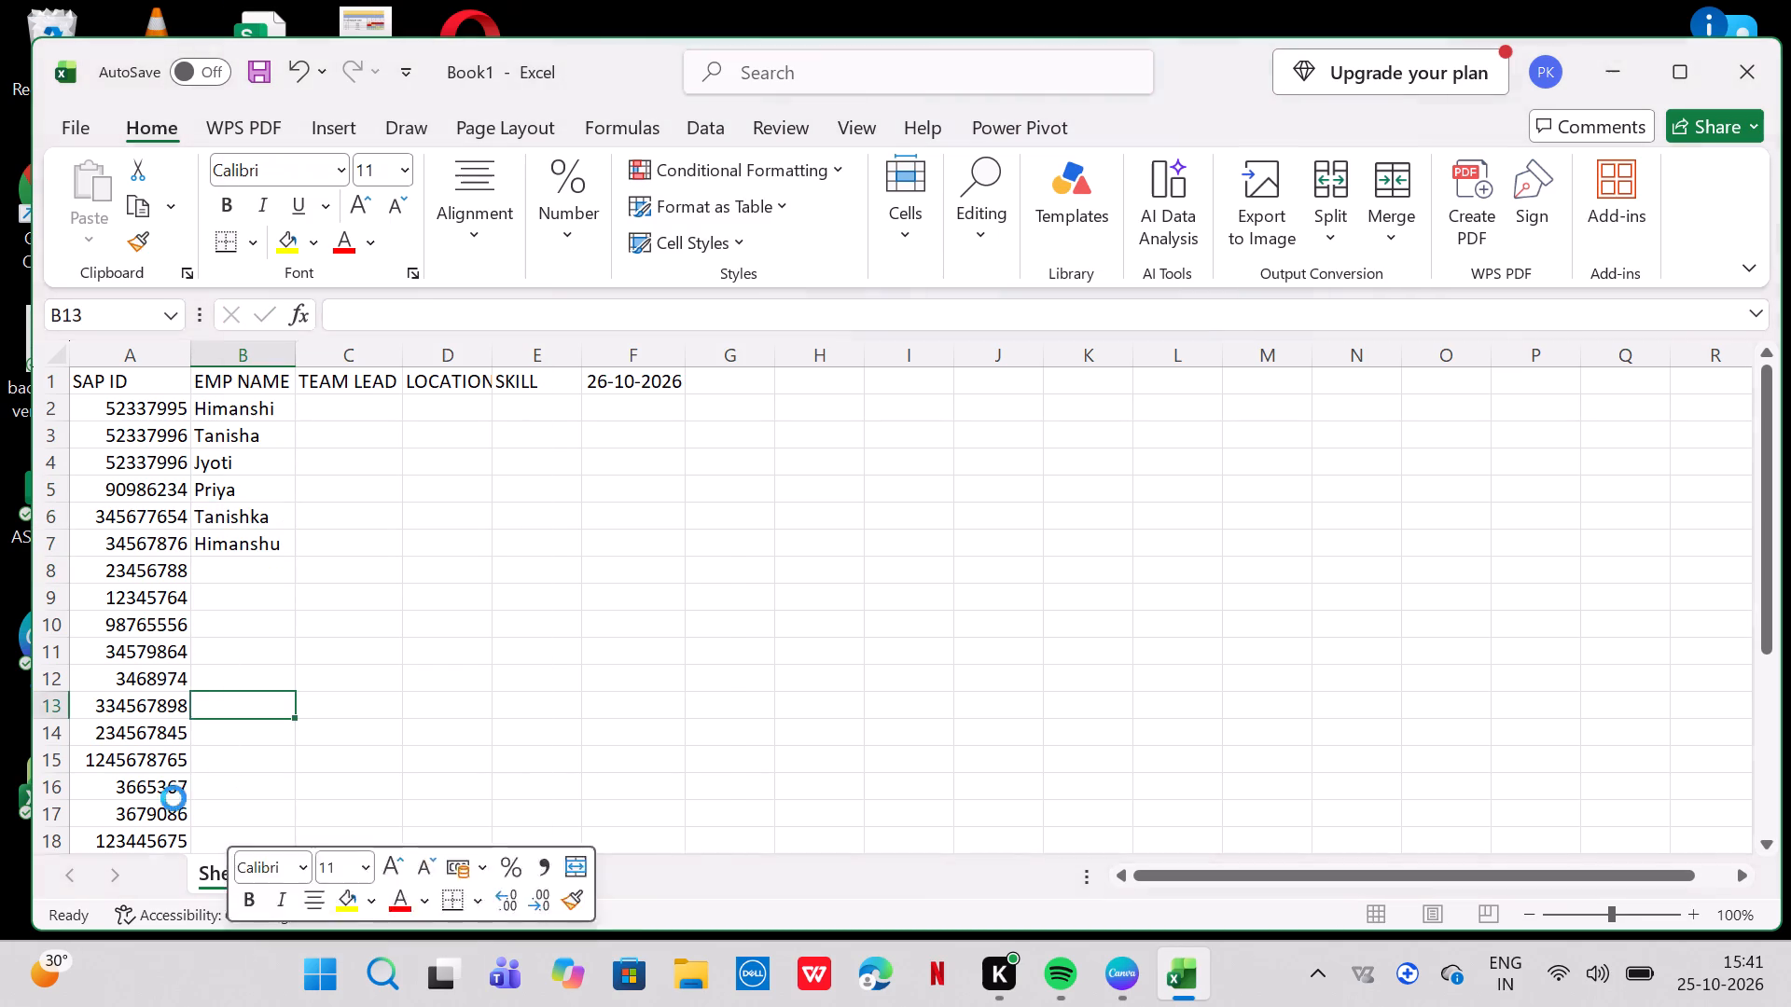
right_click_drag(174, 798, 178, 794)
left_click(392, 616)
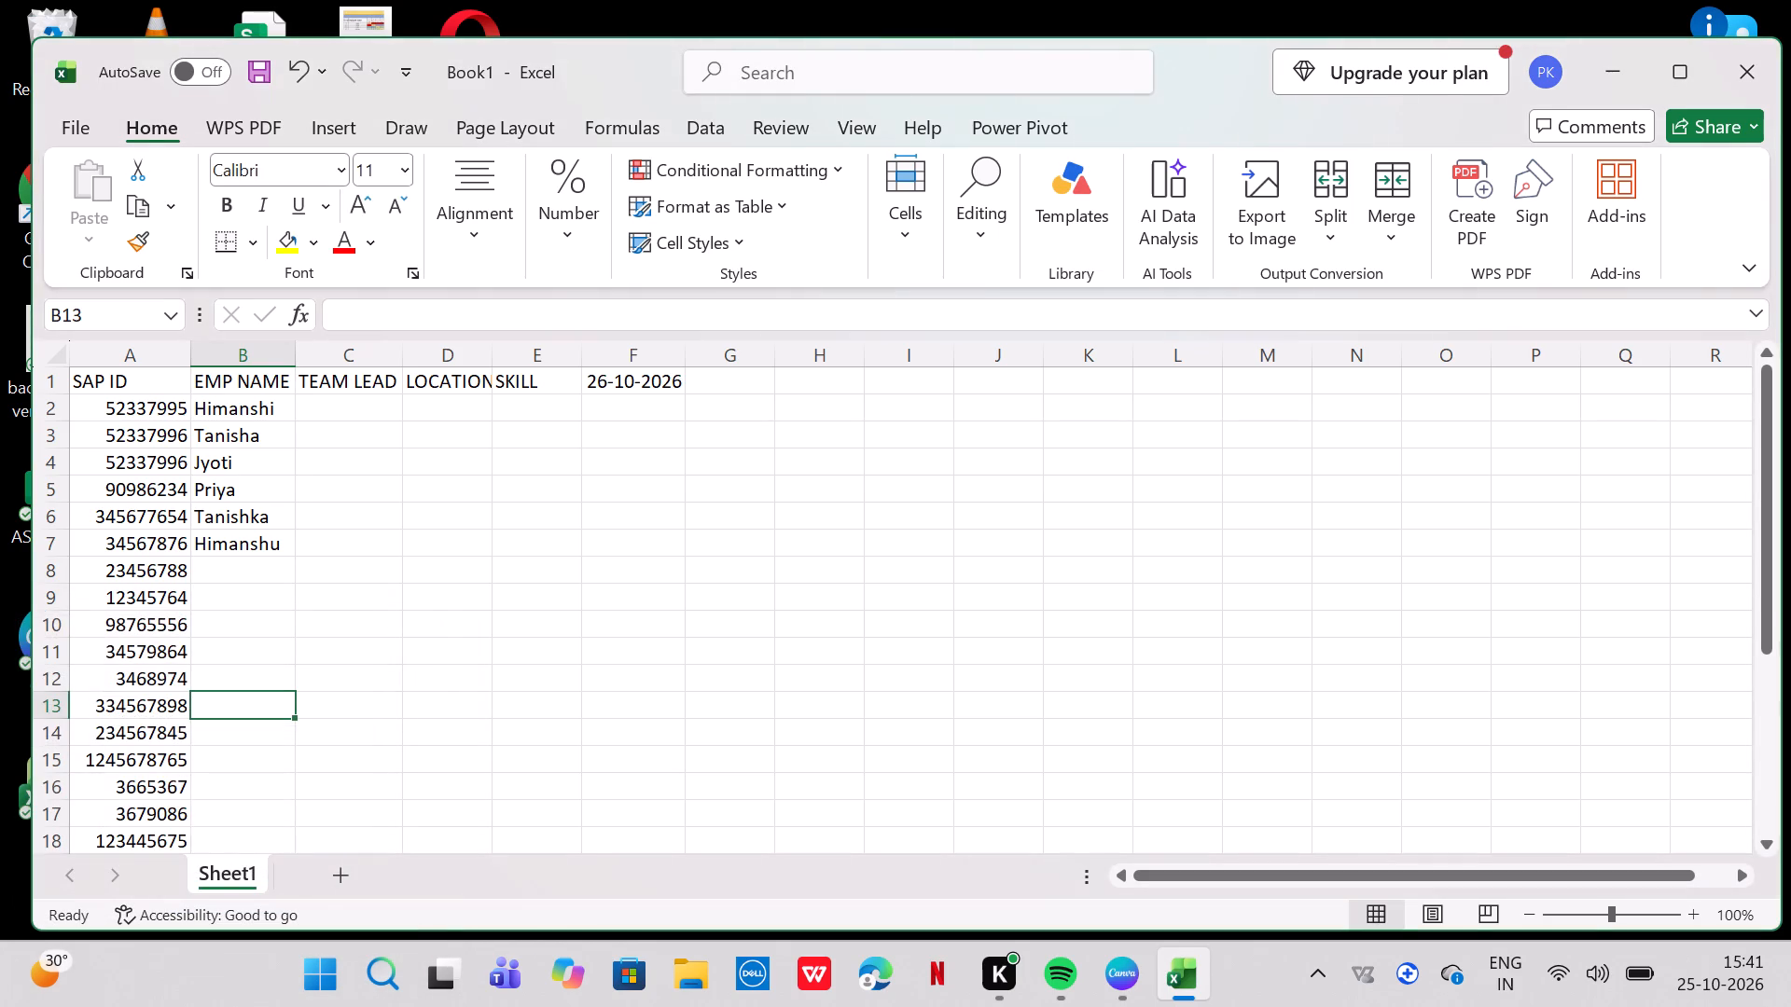
Enter the employee names Arti in B8 and Diwakar in B9 of the EMP NAME column.
left_click(263, 572)
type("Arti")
left_click(251, 595)
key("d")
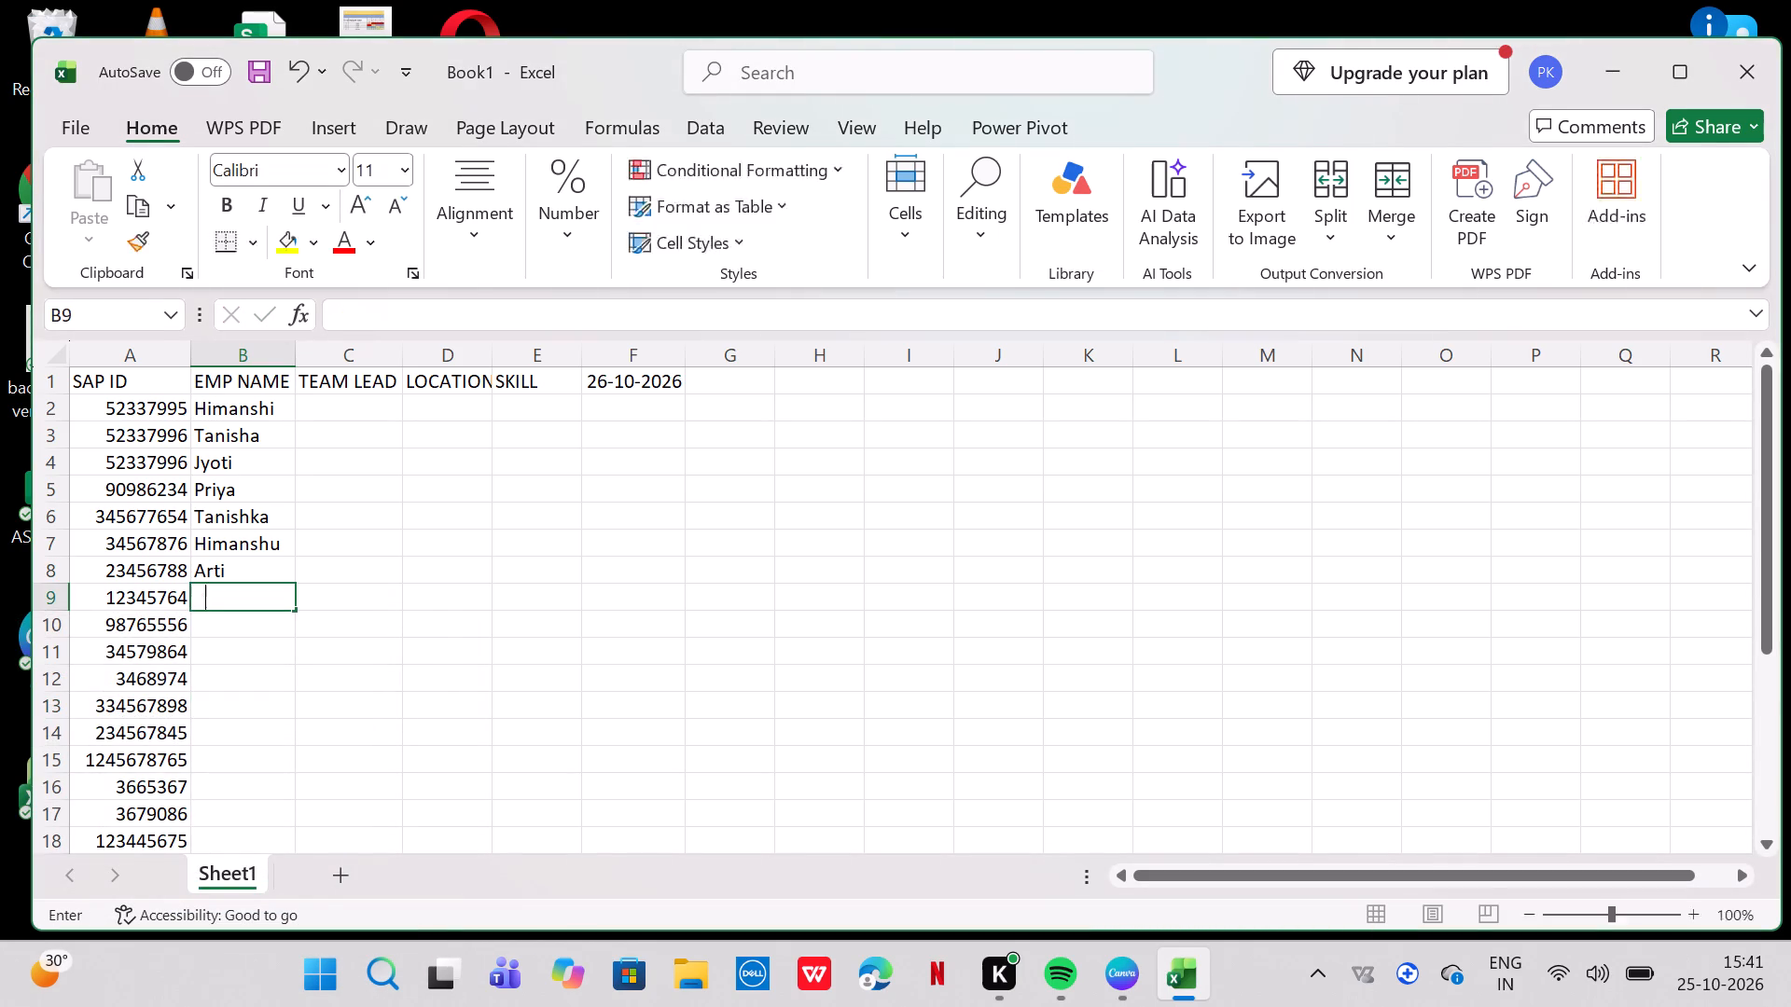
key("BackSpace")
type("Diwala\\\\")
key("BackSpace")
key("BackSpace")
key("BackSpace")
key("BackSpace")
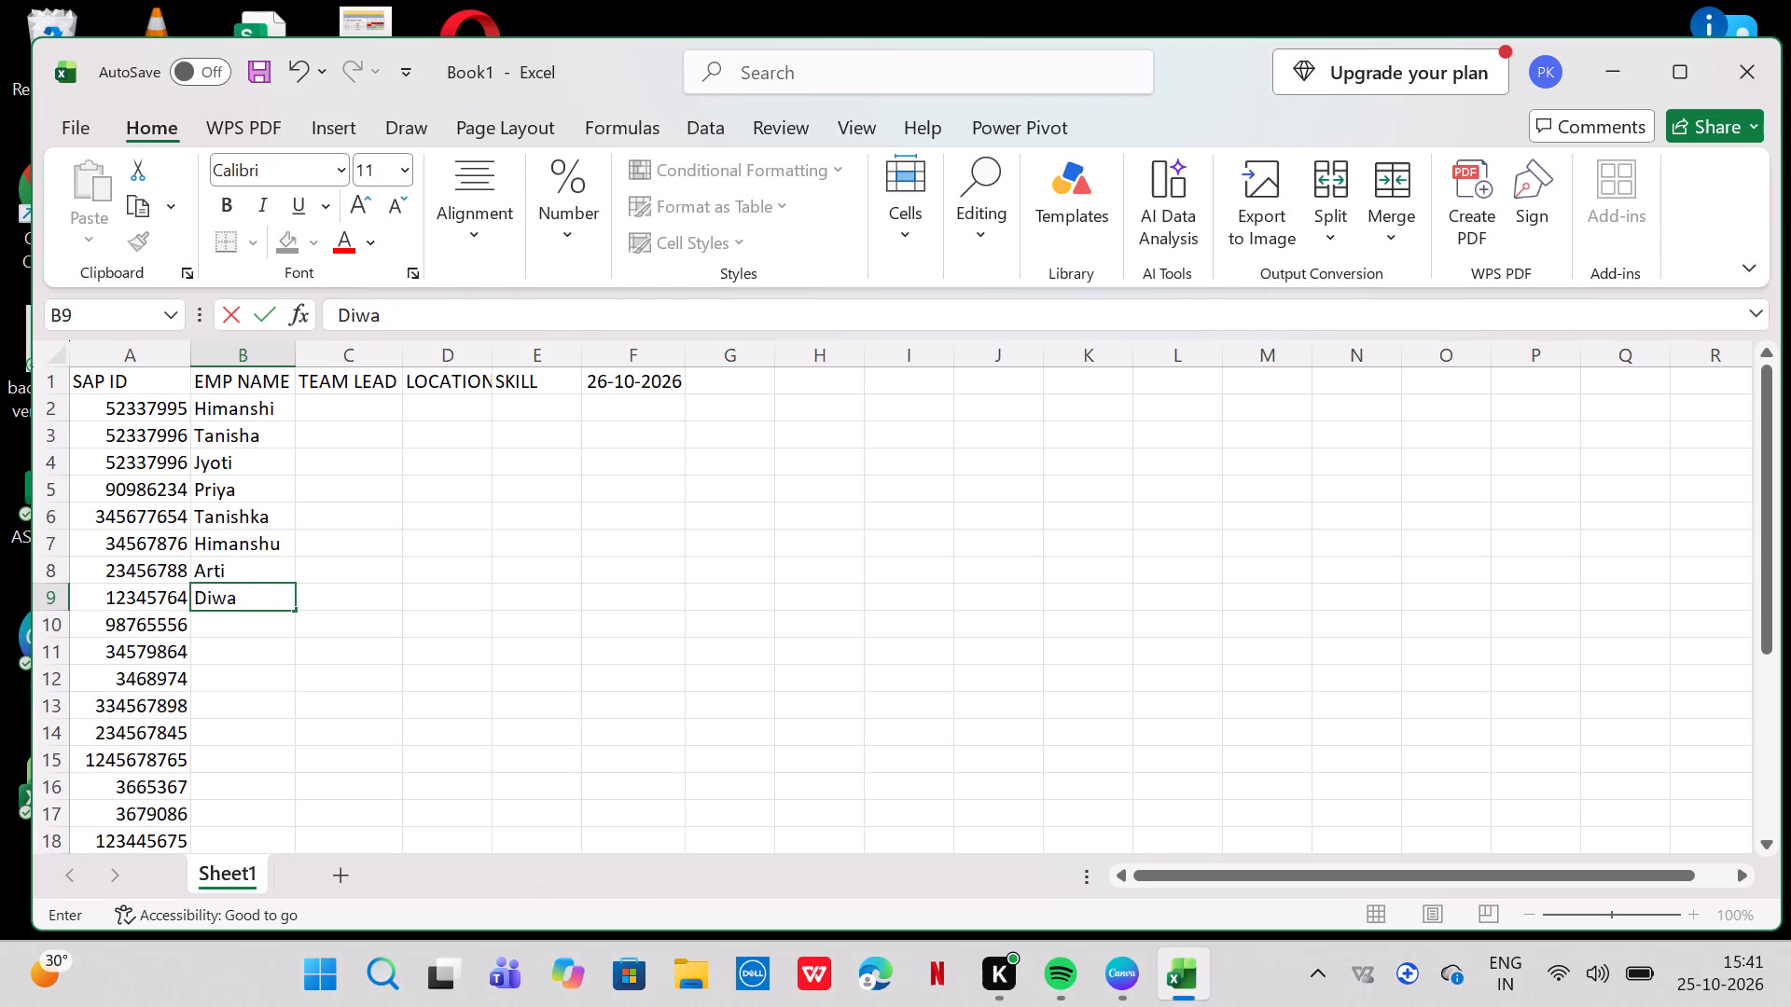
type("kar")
Enter the employee names Priyanshu in B10 and Surbhi in B11.
left_click(252, 622)
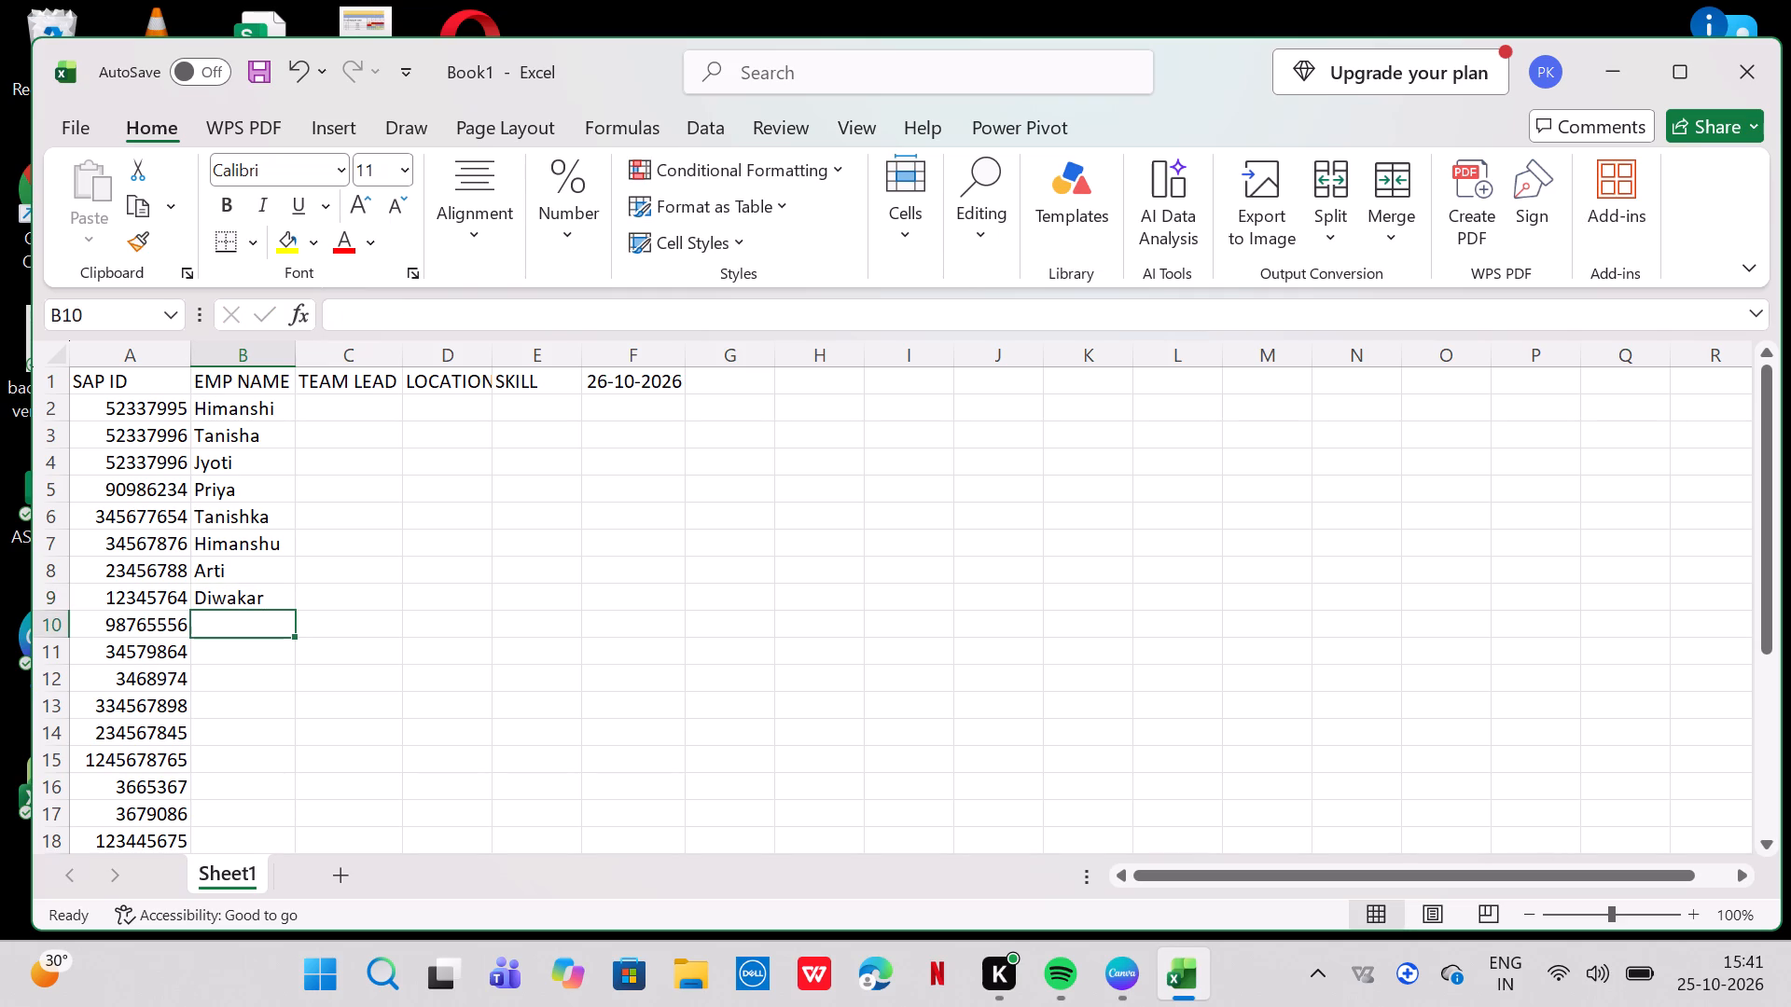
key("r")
key("BackSpace")
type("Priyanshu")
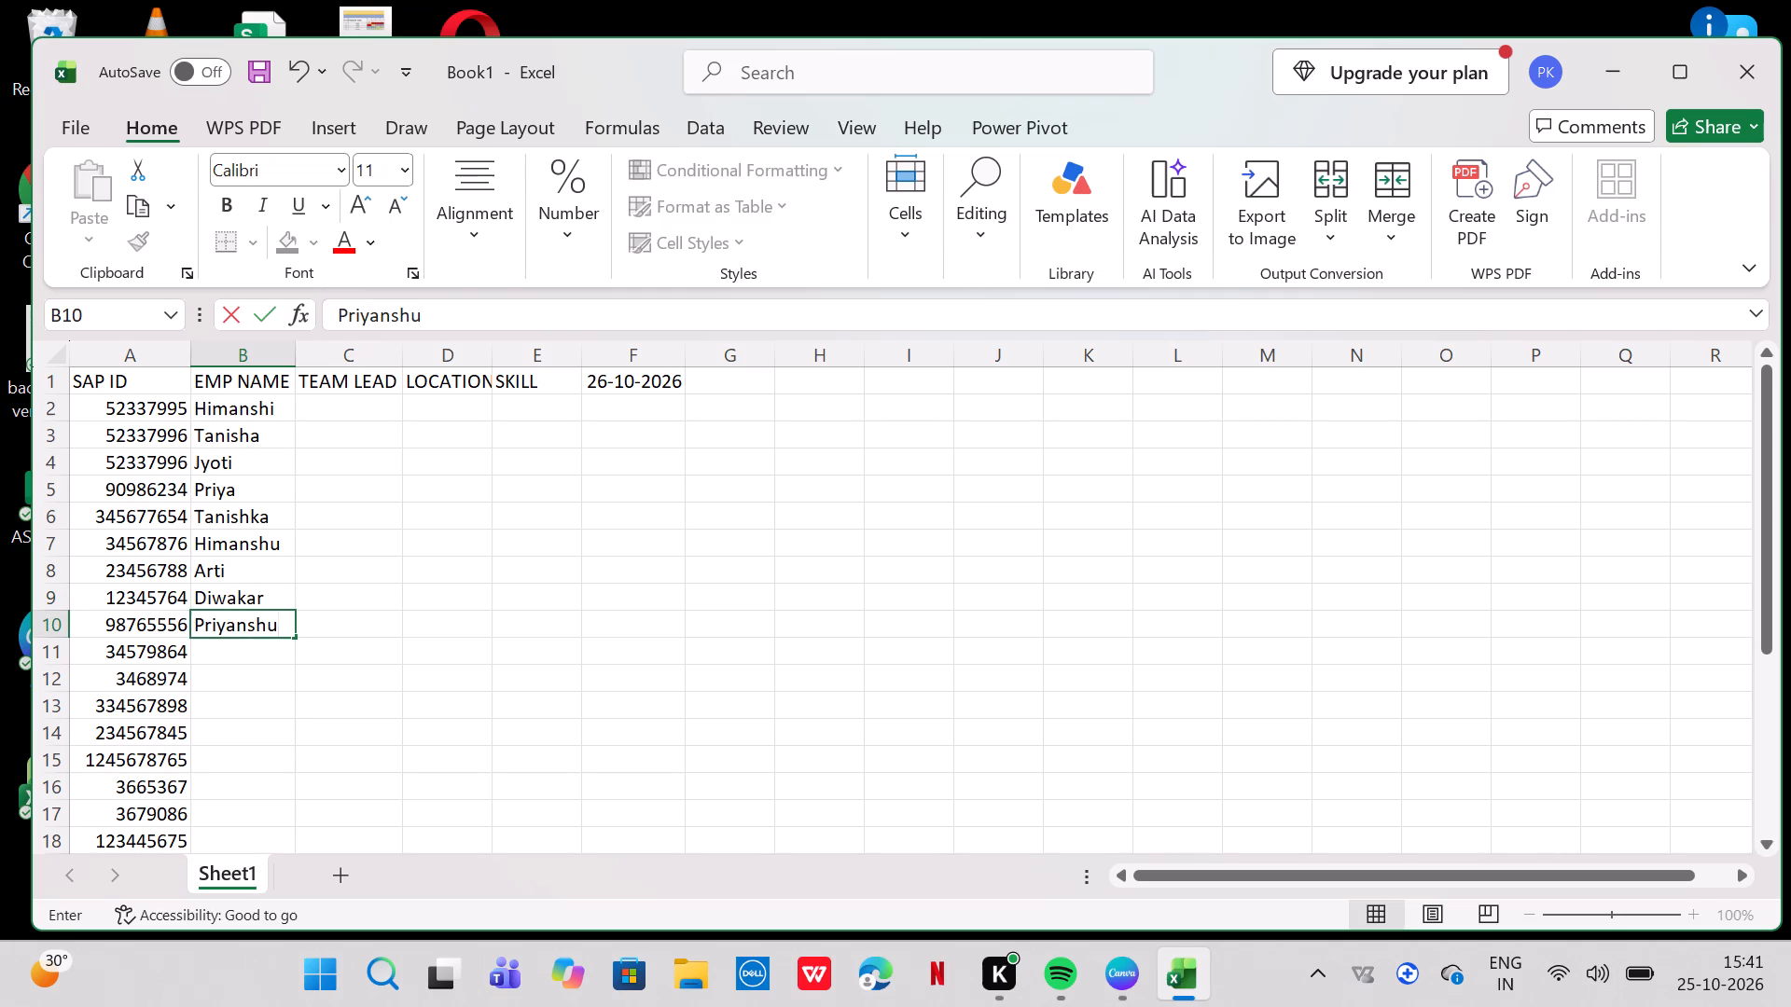
left_click(240, 644)
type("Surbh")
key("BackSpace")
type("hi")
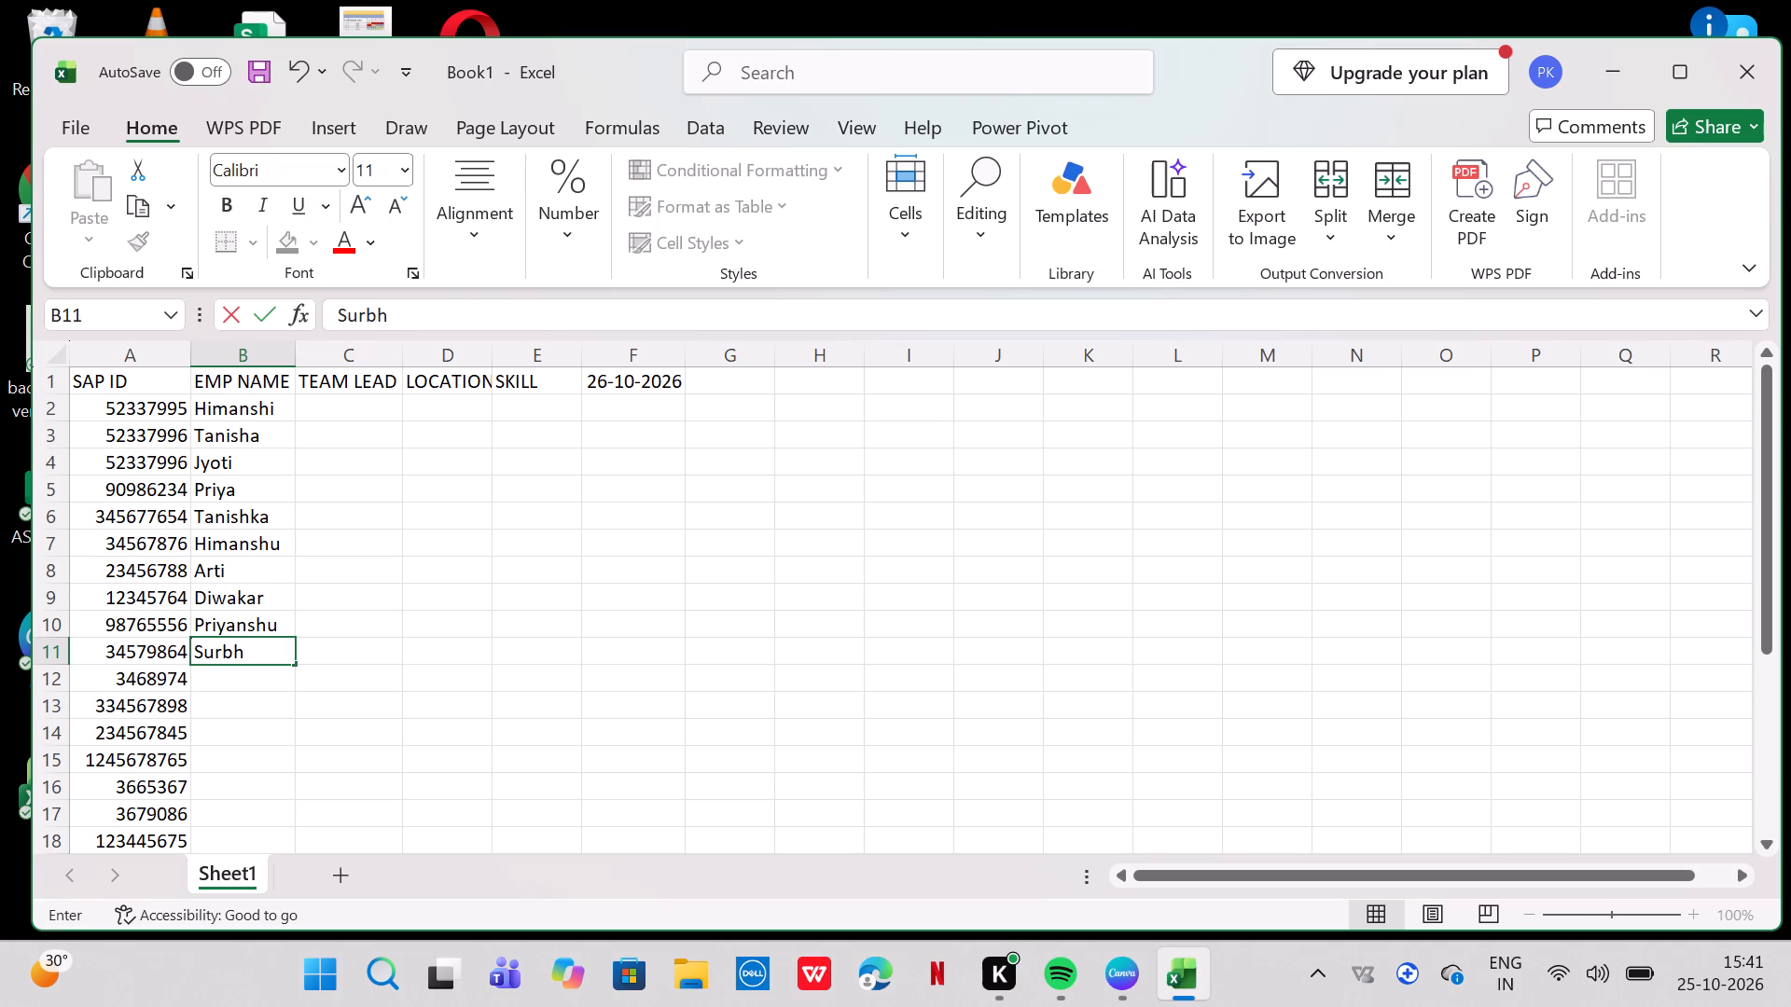
Enter the employee name Saket in B12 and the following employee's full name in B13.
left_click(245, 675)
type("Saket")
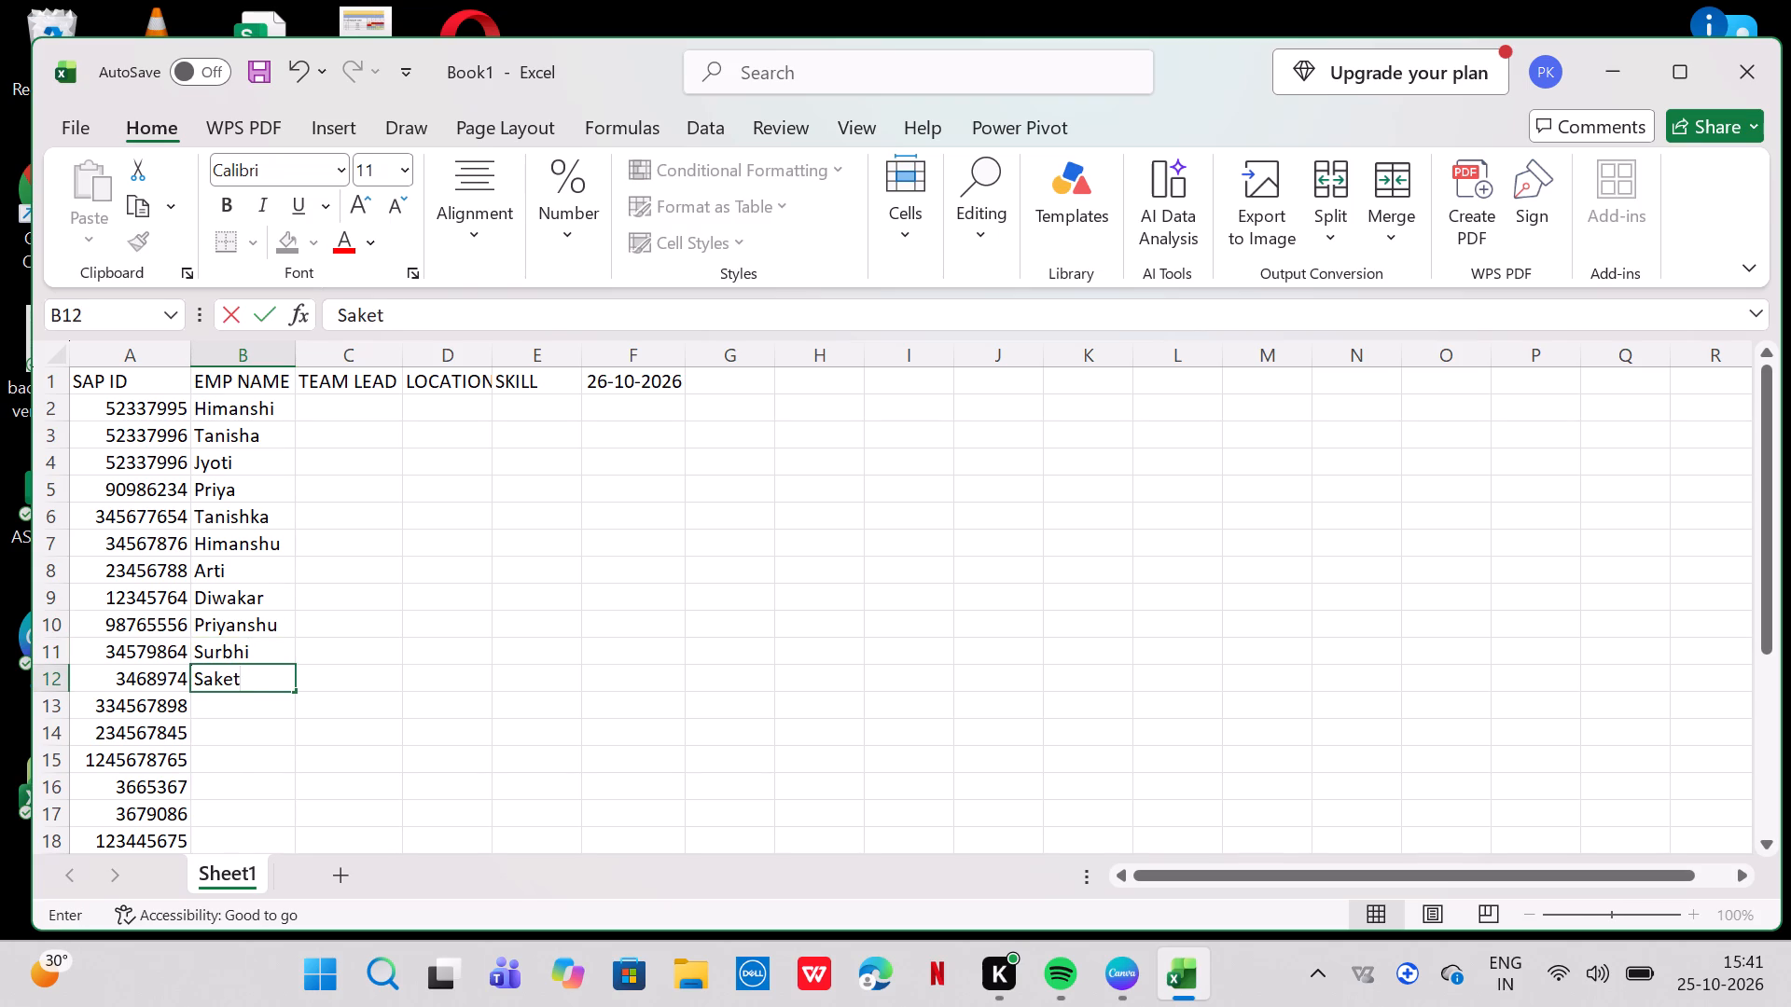
left_click(249, 701)
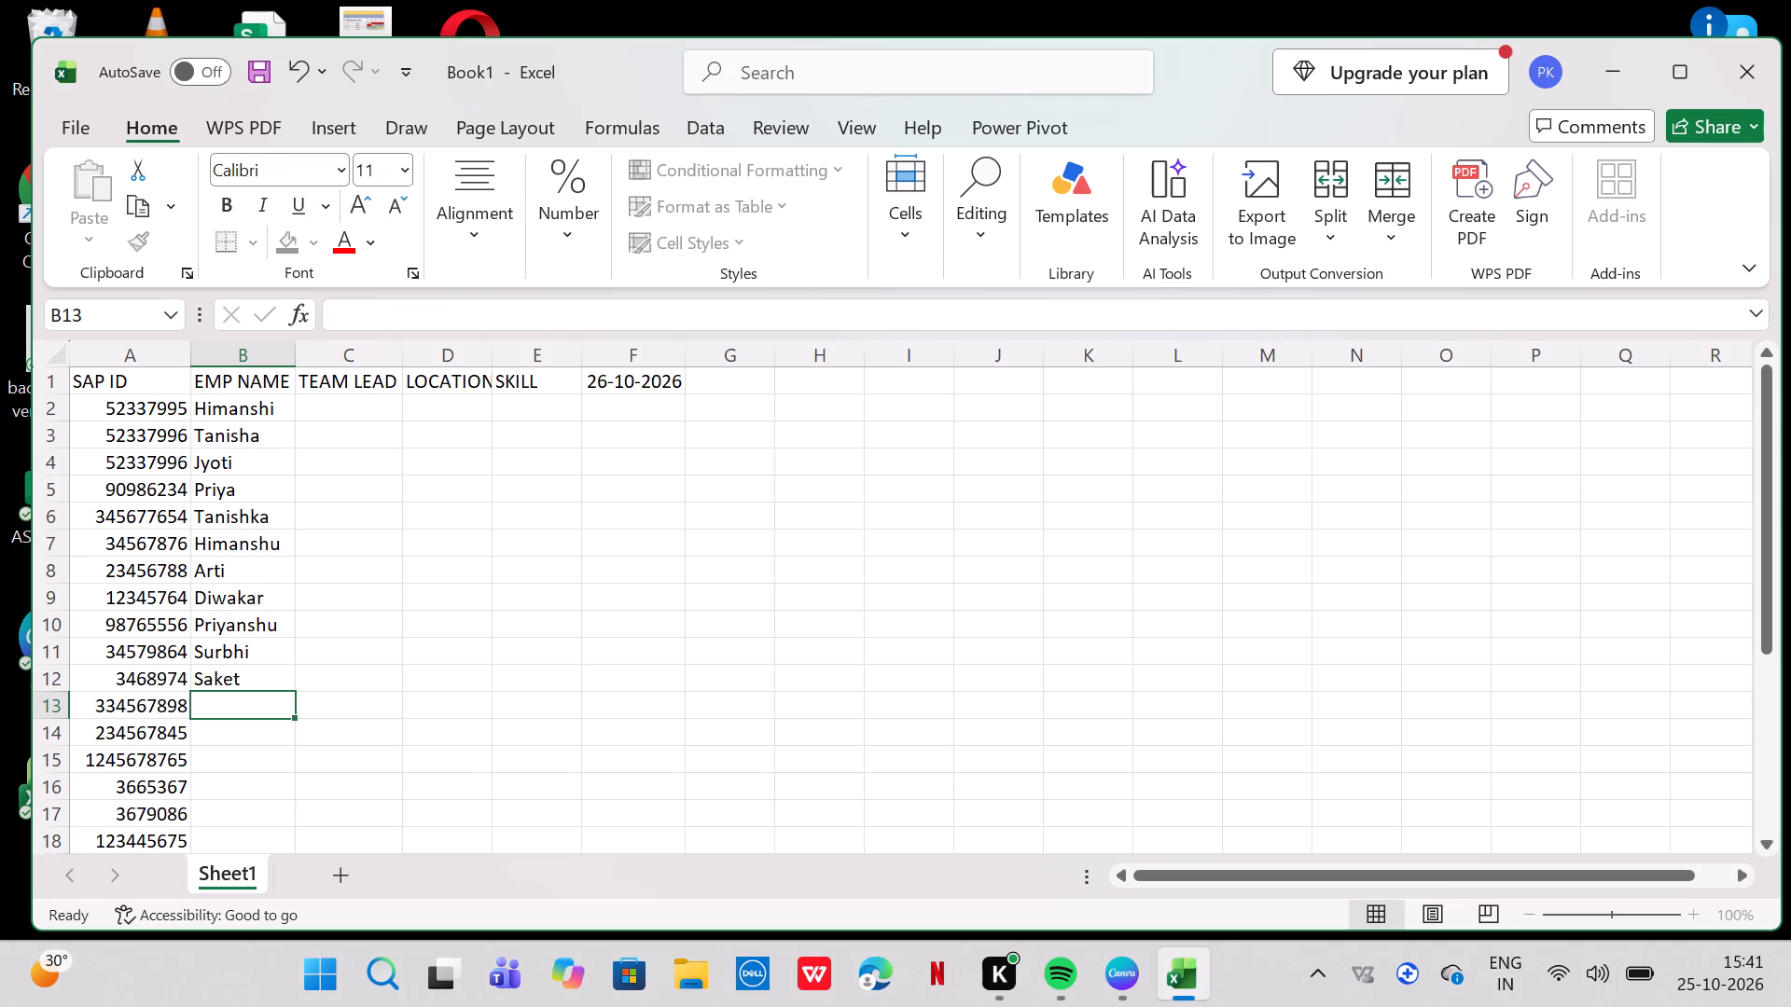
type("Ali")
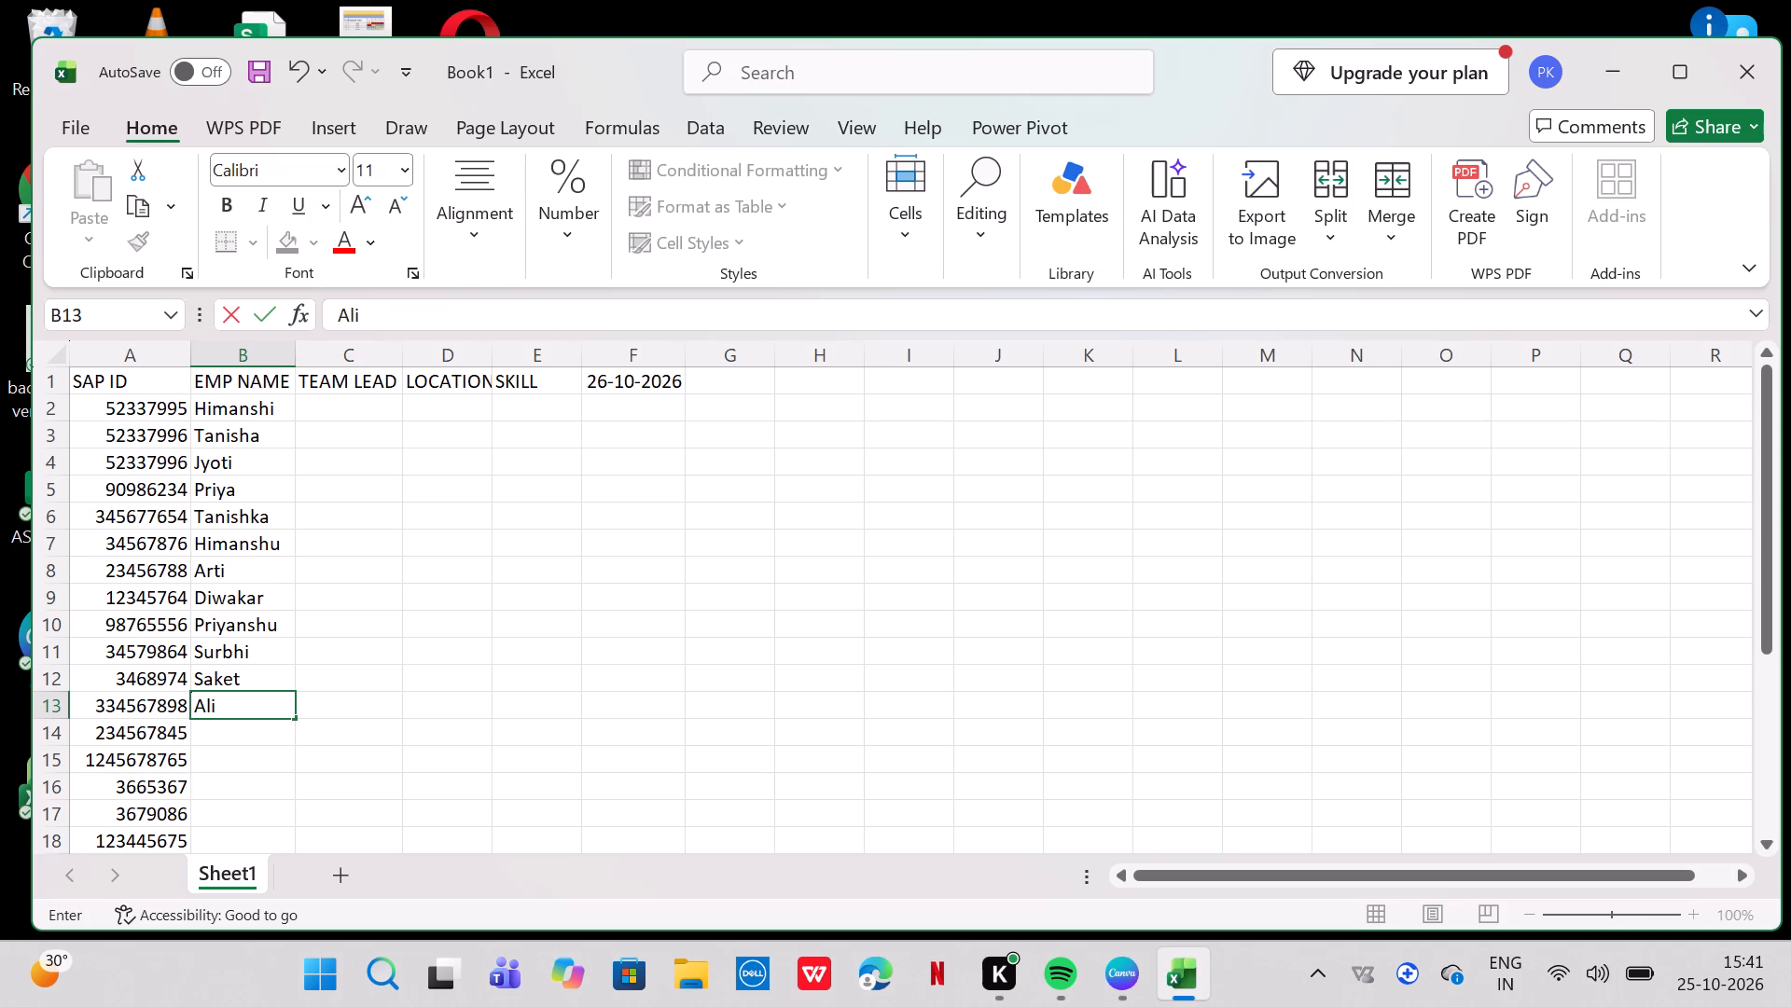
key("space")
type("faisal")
Enter the employee names Jannat in B14 and Samiksha in B15.
left_click(261, 734)
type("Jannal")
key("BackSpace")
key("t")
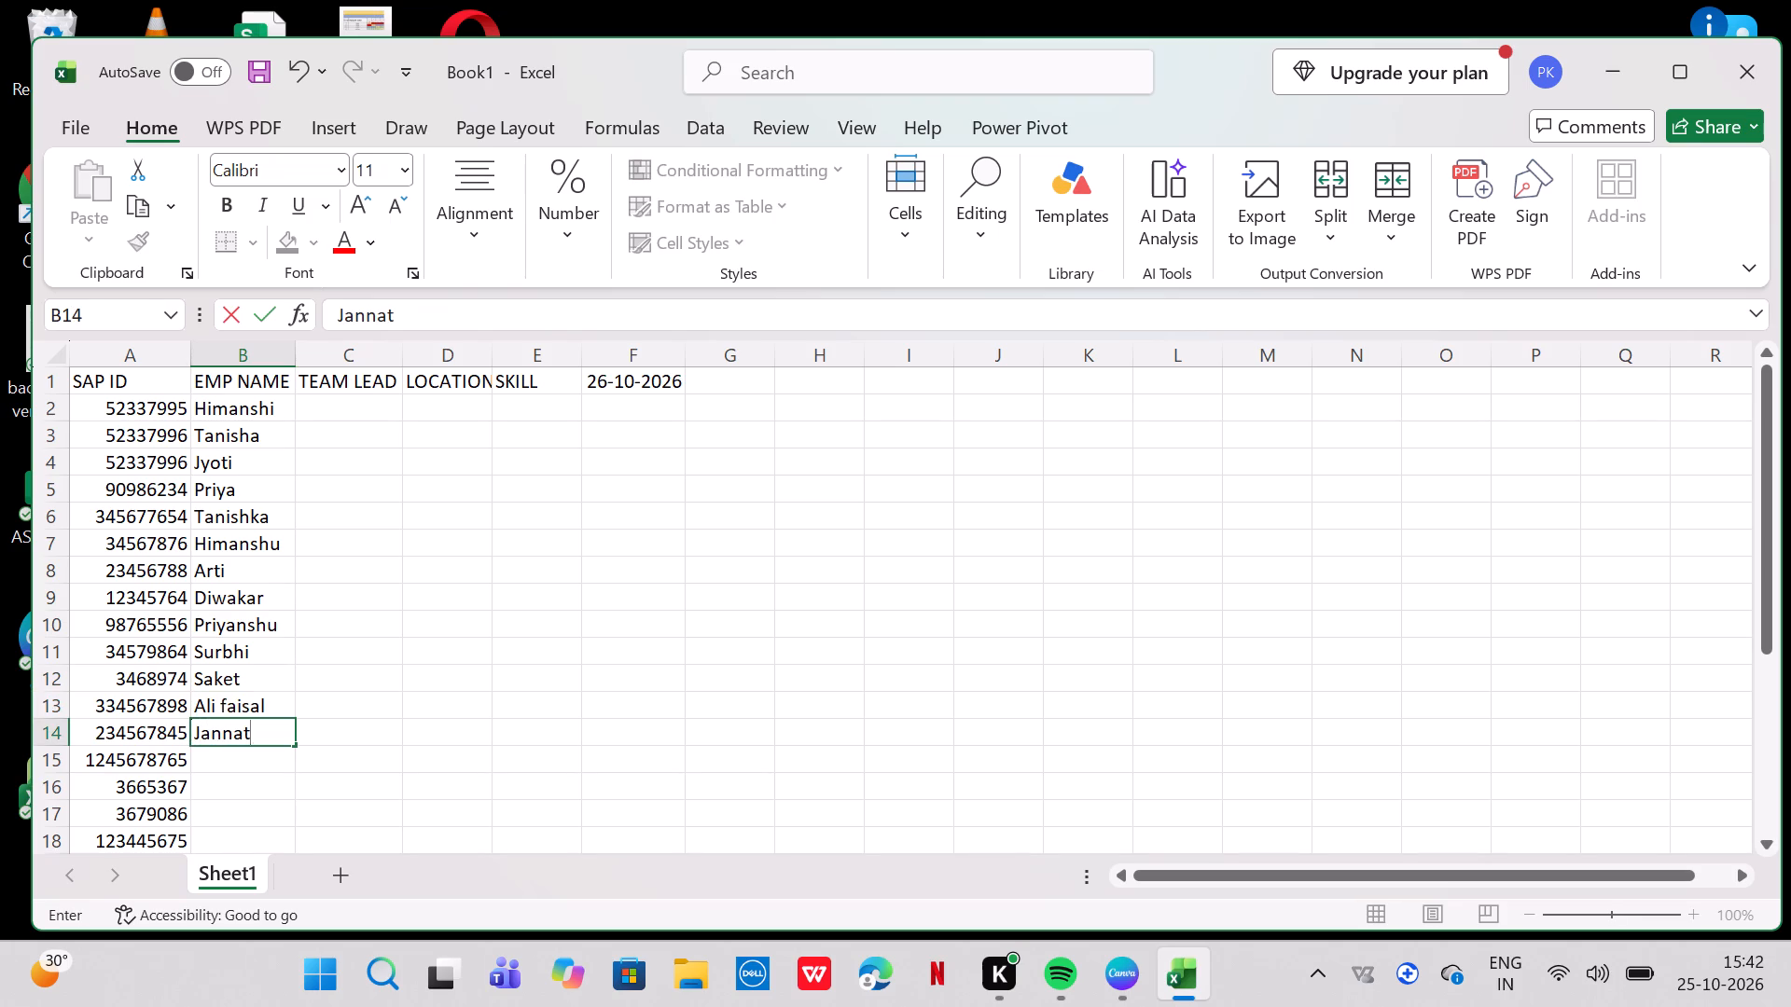
left_click(270, 759)
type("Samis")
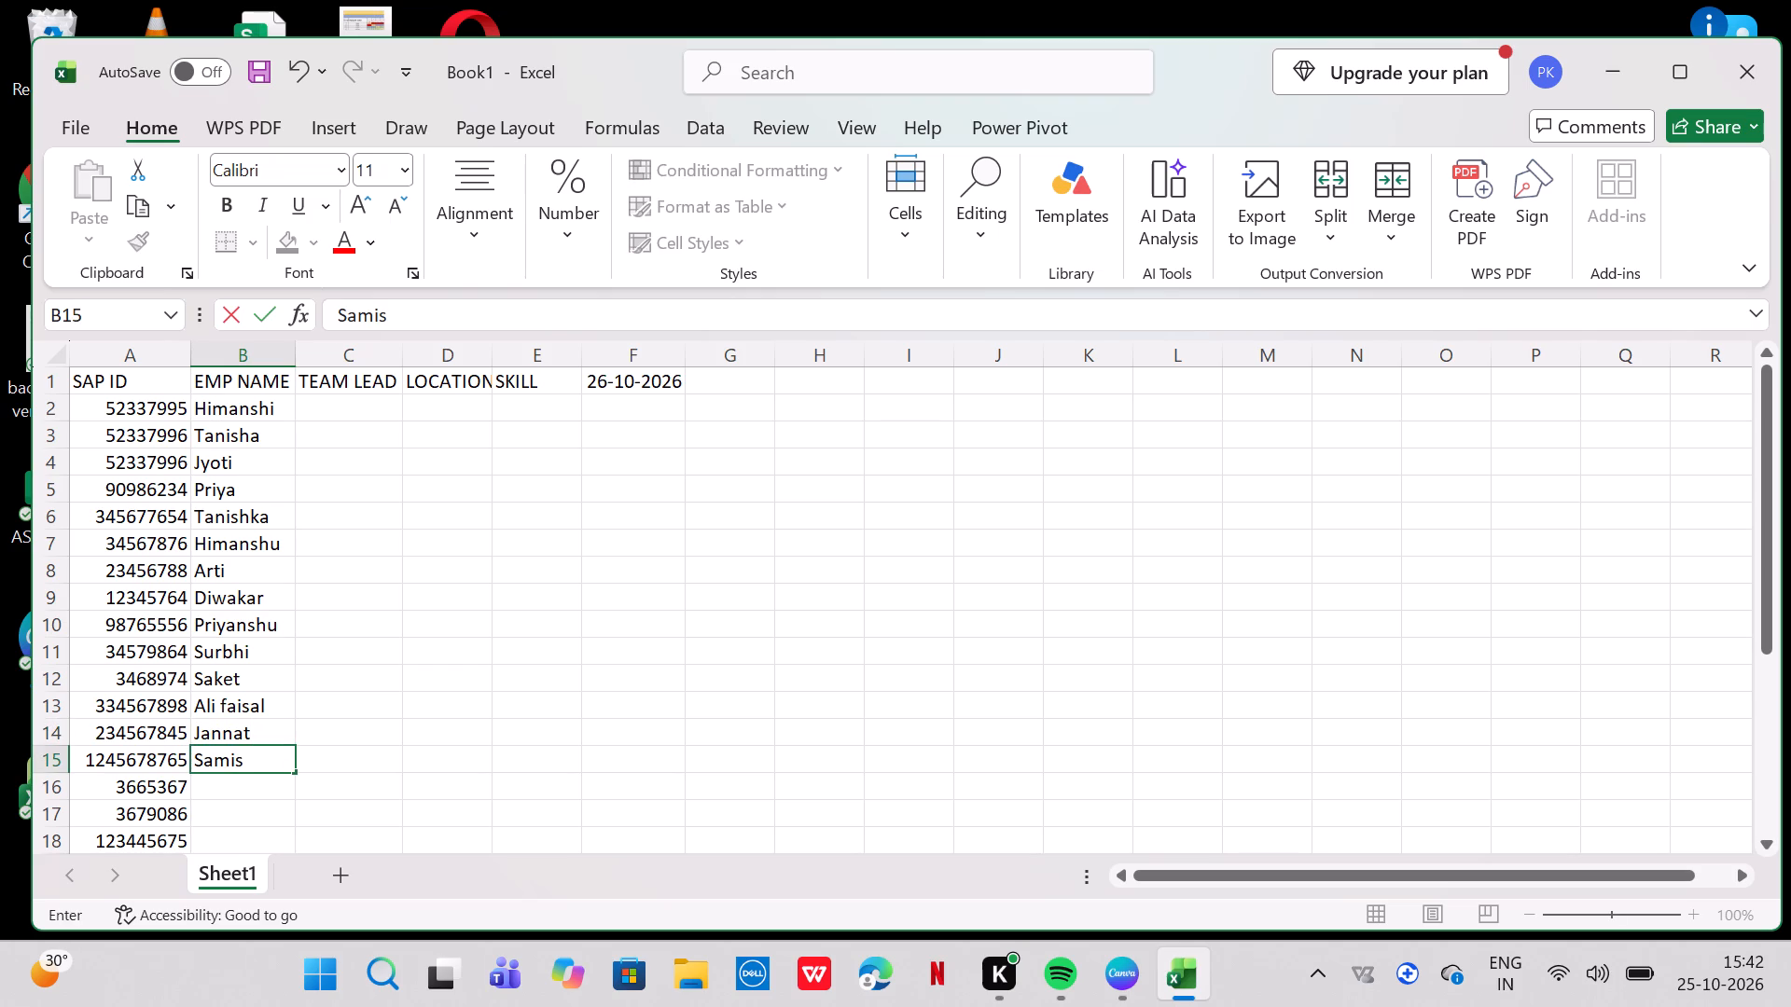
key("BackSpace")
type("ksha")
Enter the employee names Vishal, Shalu and Amy in cells B16 to B18.
scroll(270, 759, "down", 2)
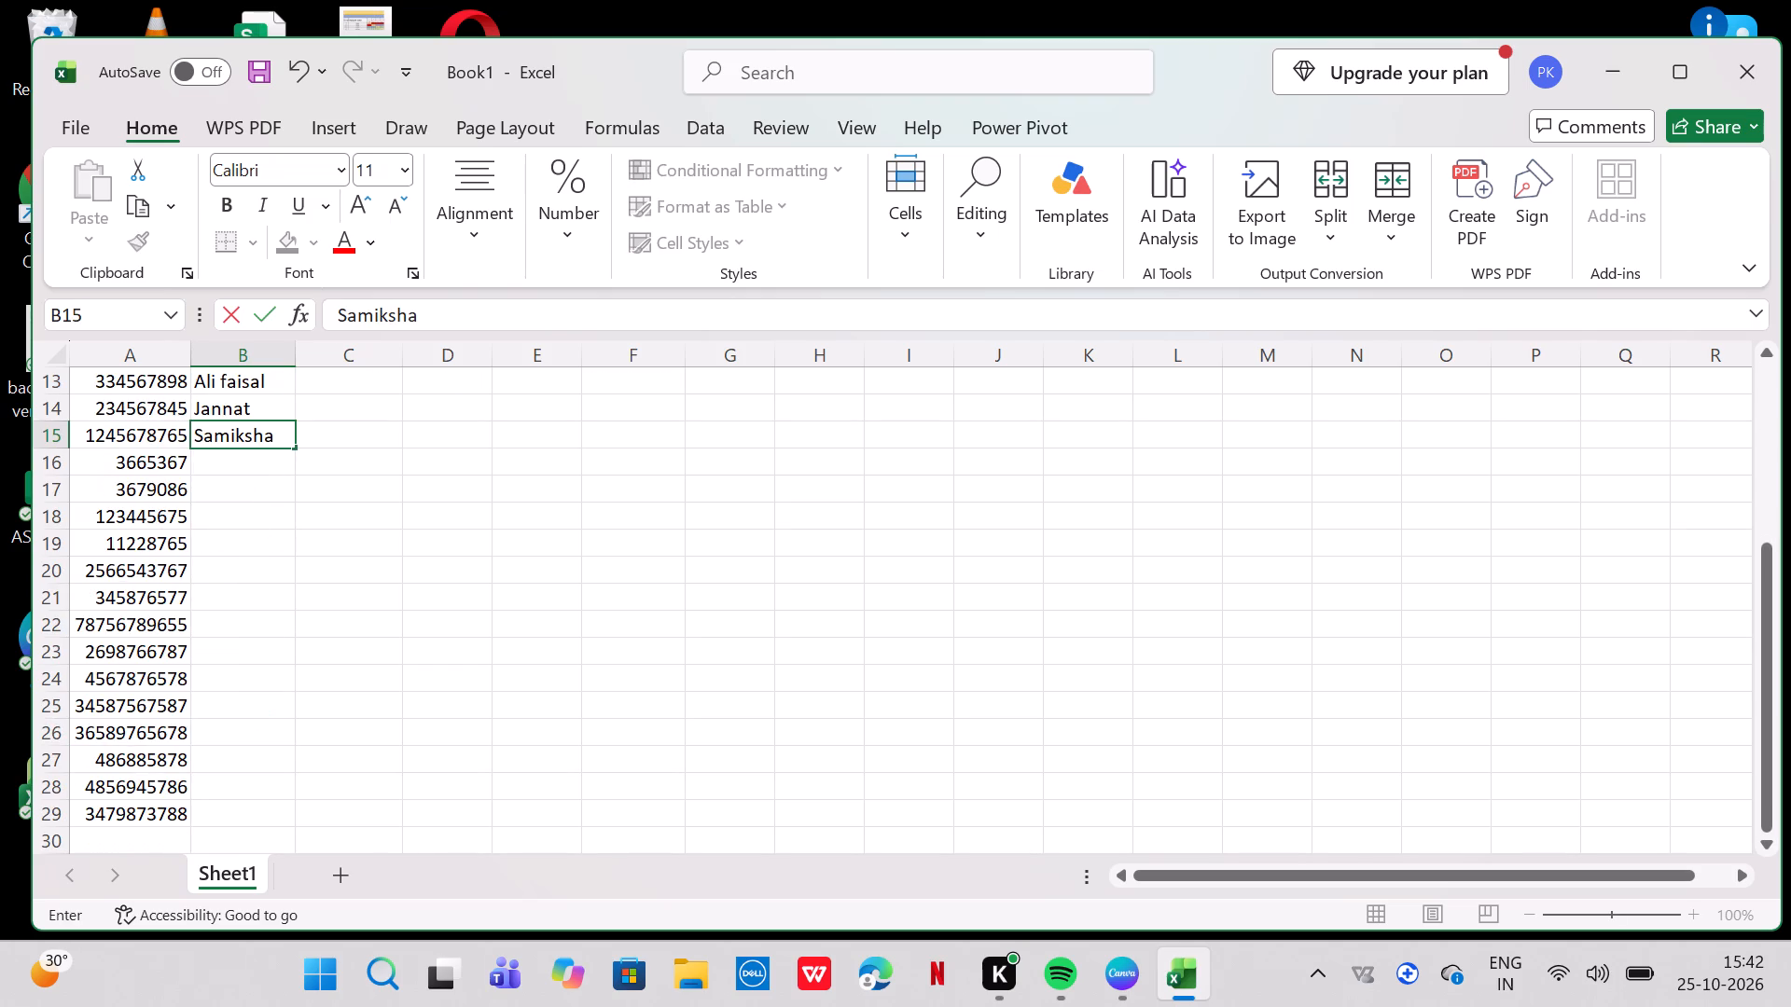
left_click(232, 460)
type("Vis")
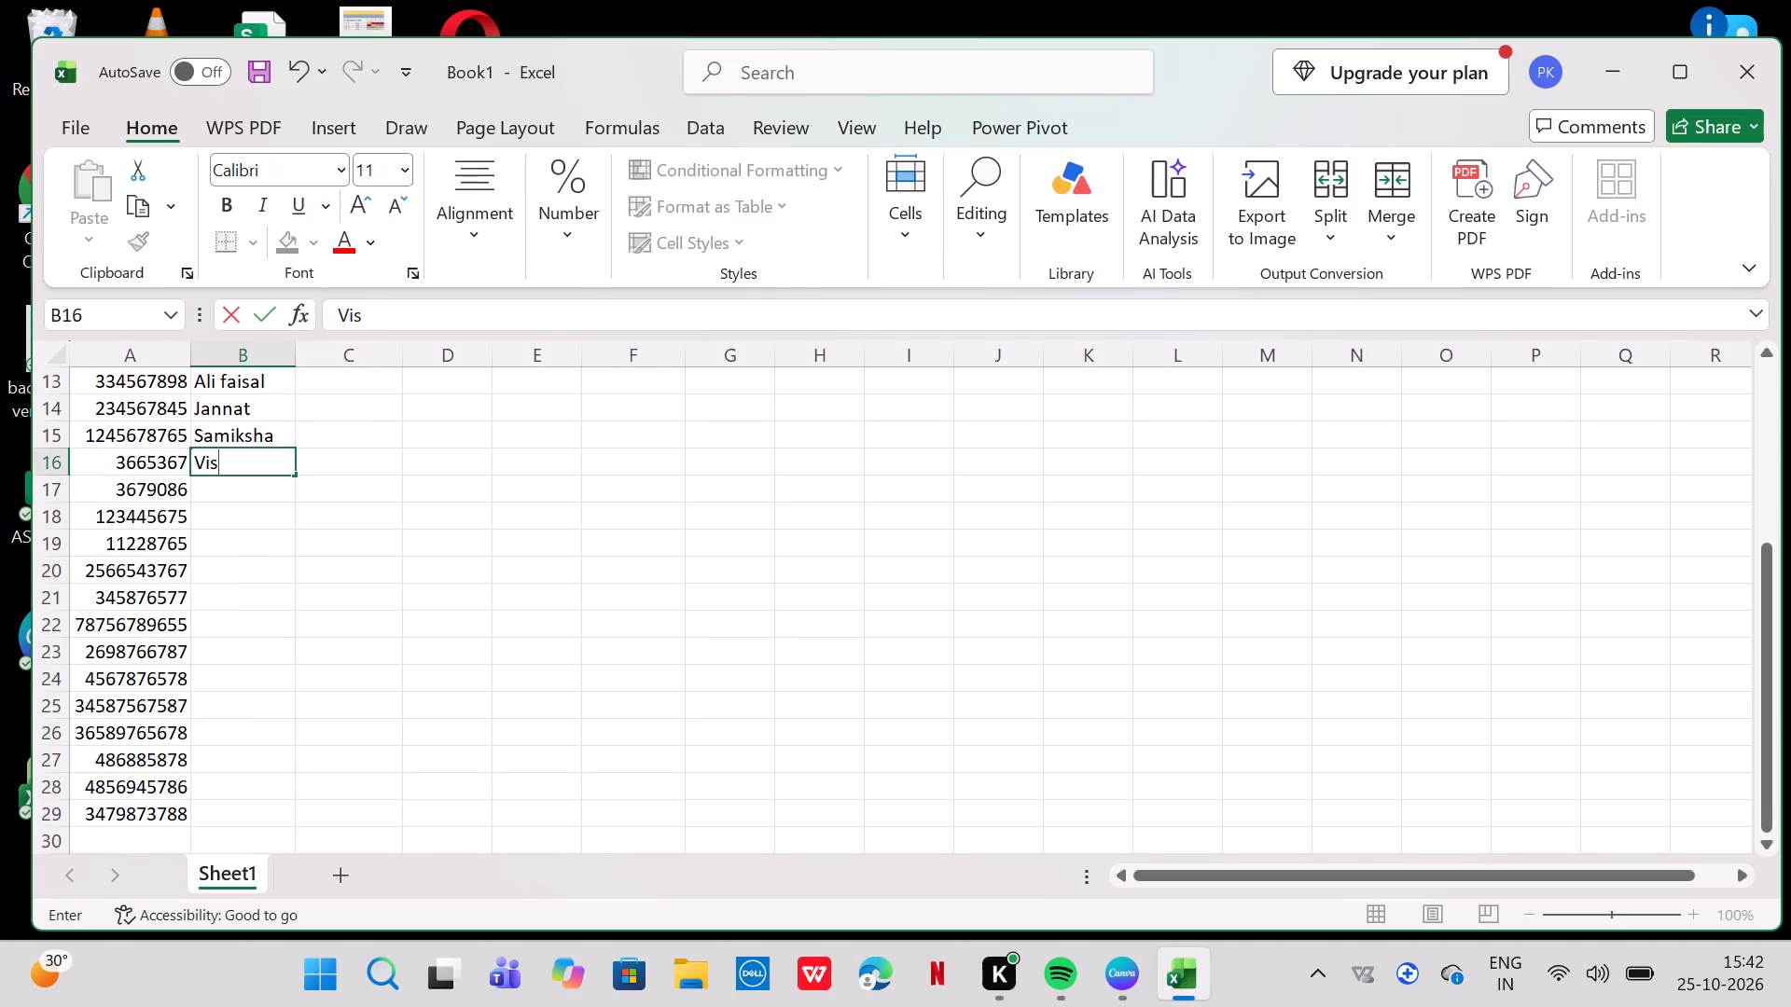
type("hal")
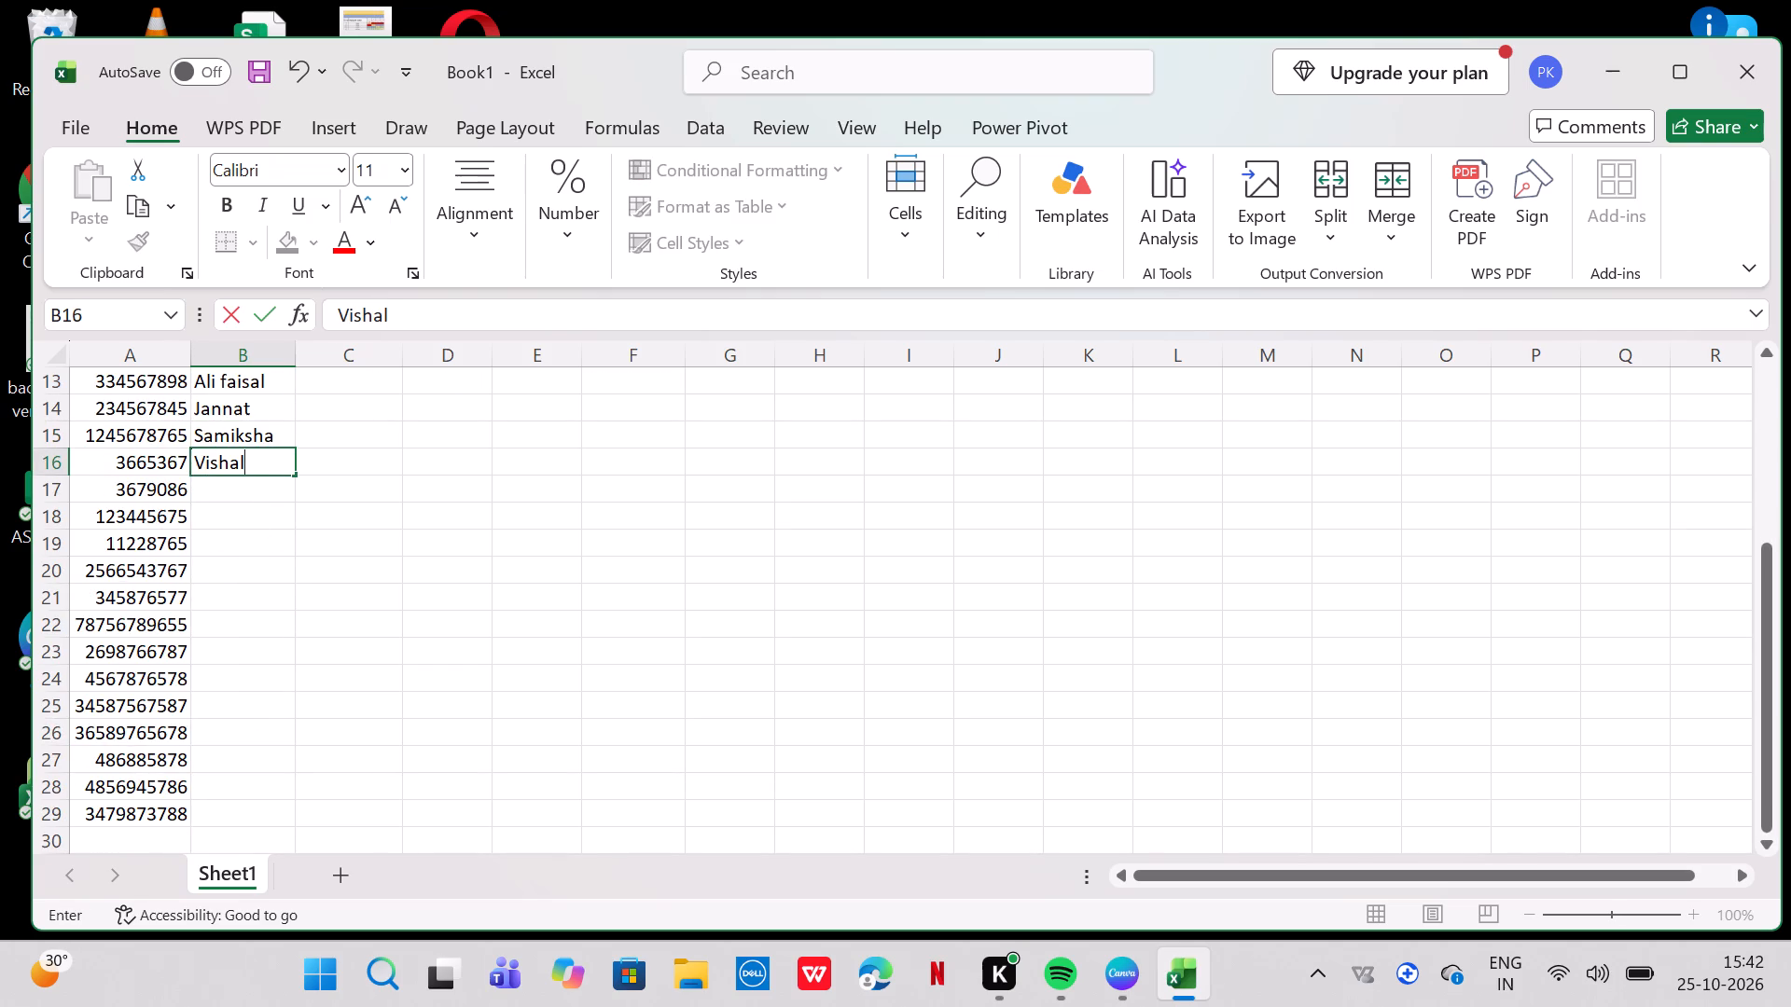
left_click(236, 493)
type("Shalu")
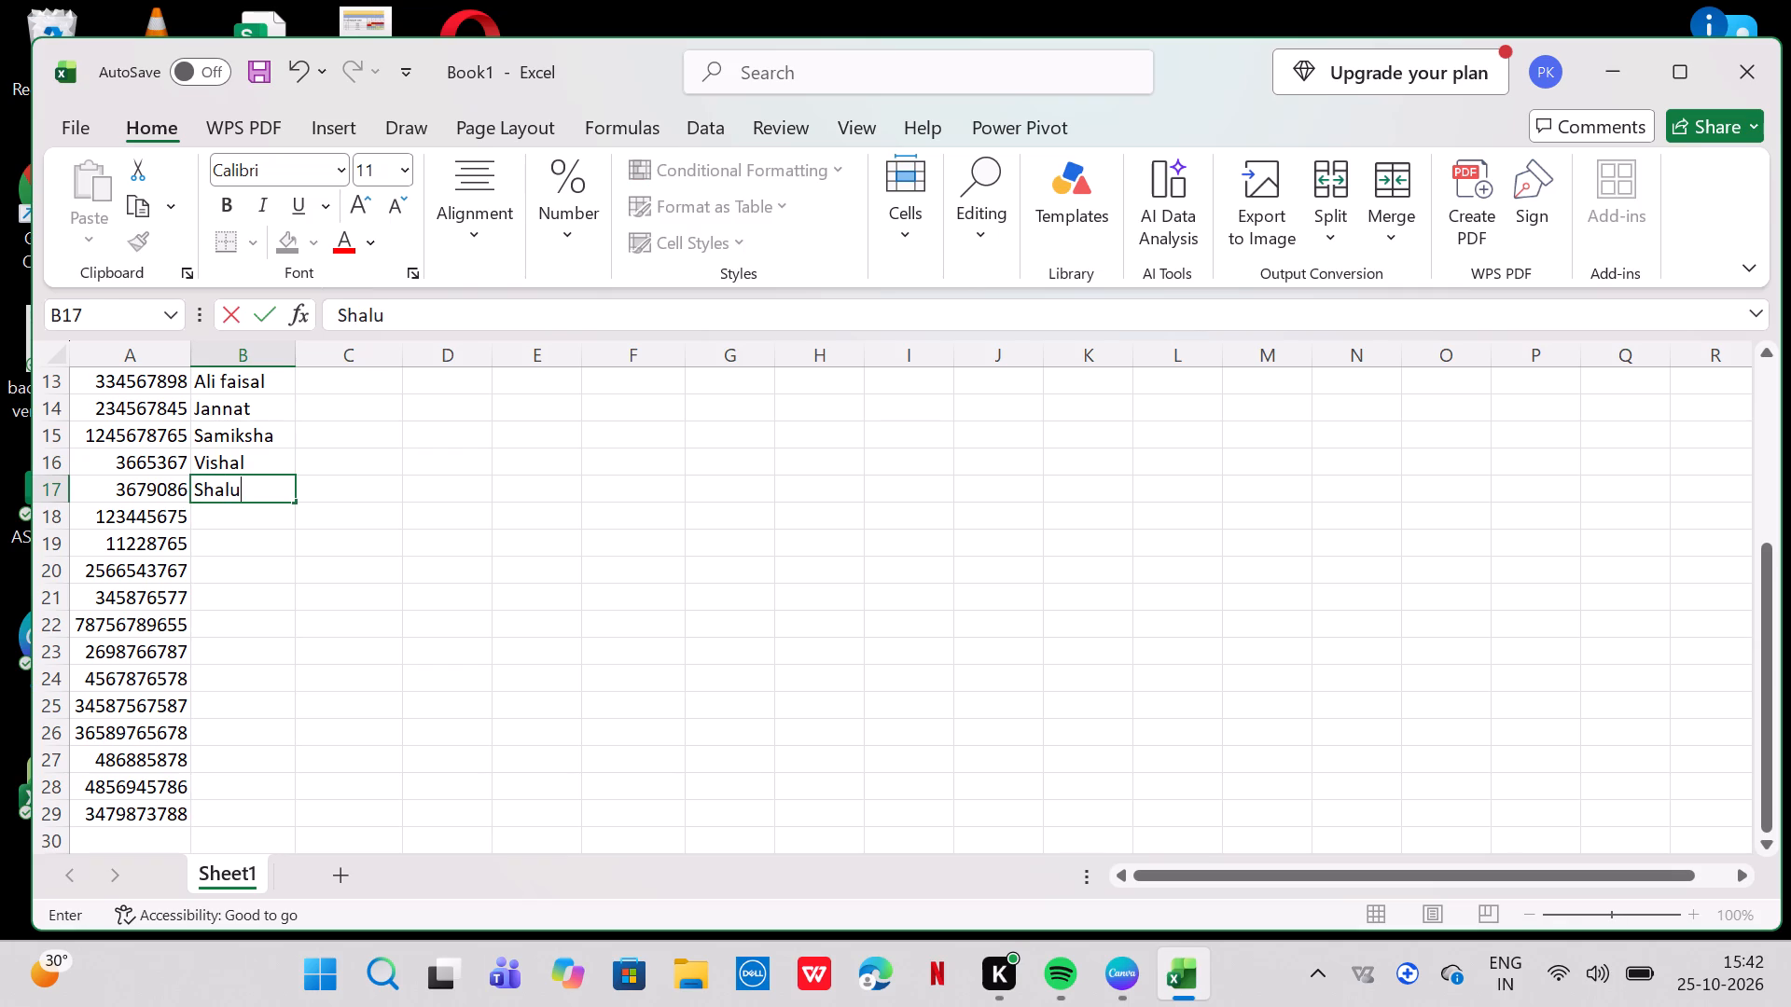
left_click(222, 516)
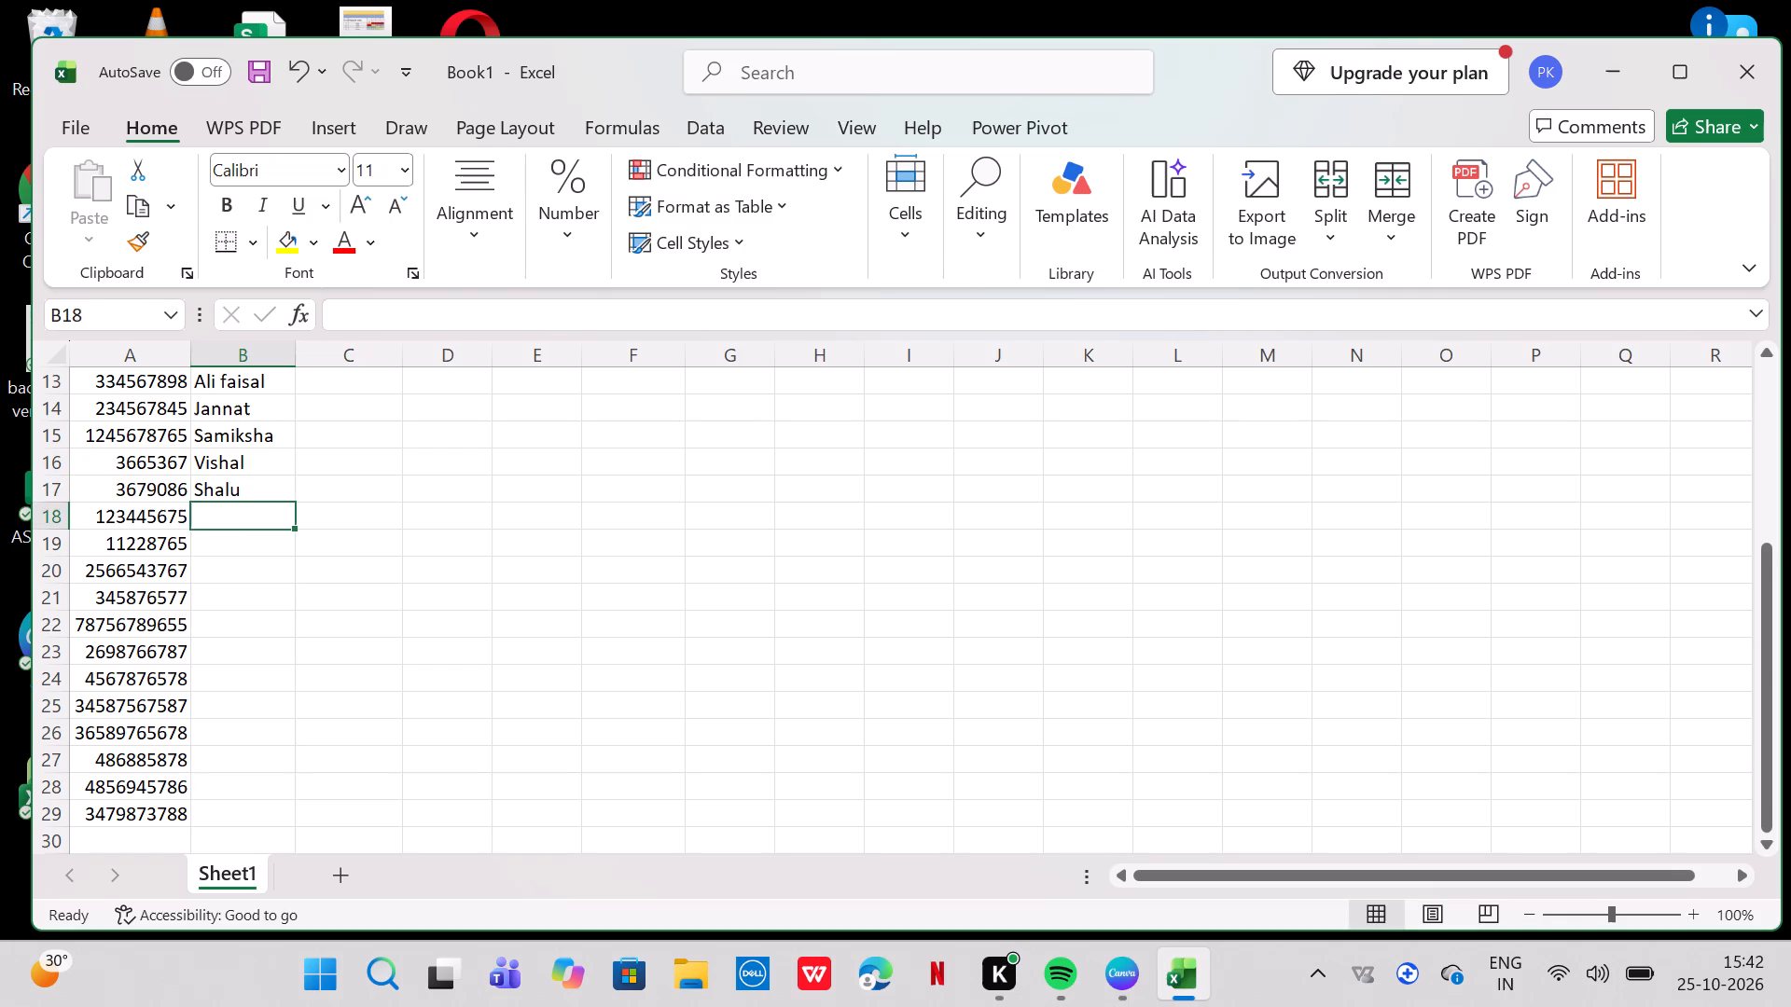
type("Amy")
Enter the employee names Takisha, Tanmay and Lisaa in cells B19 to B21.
left_click(241, 534)
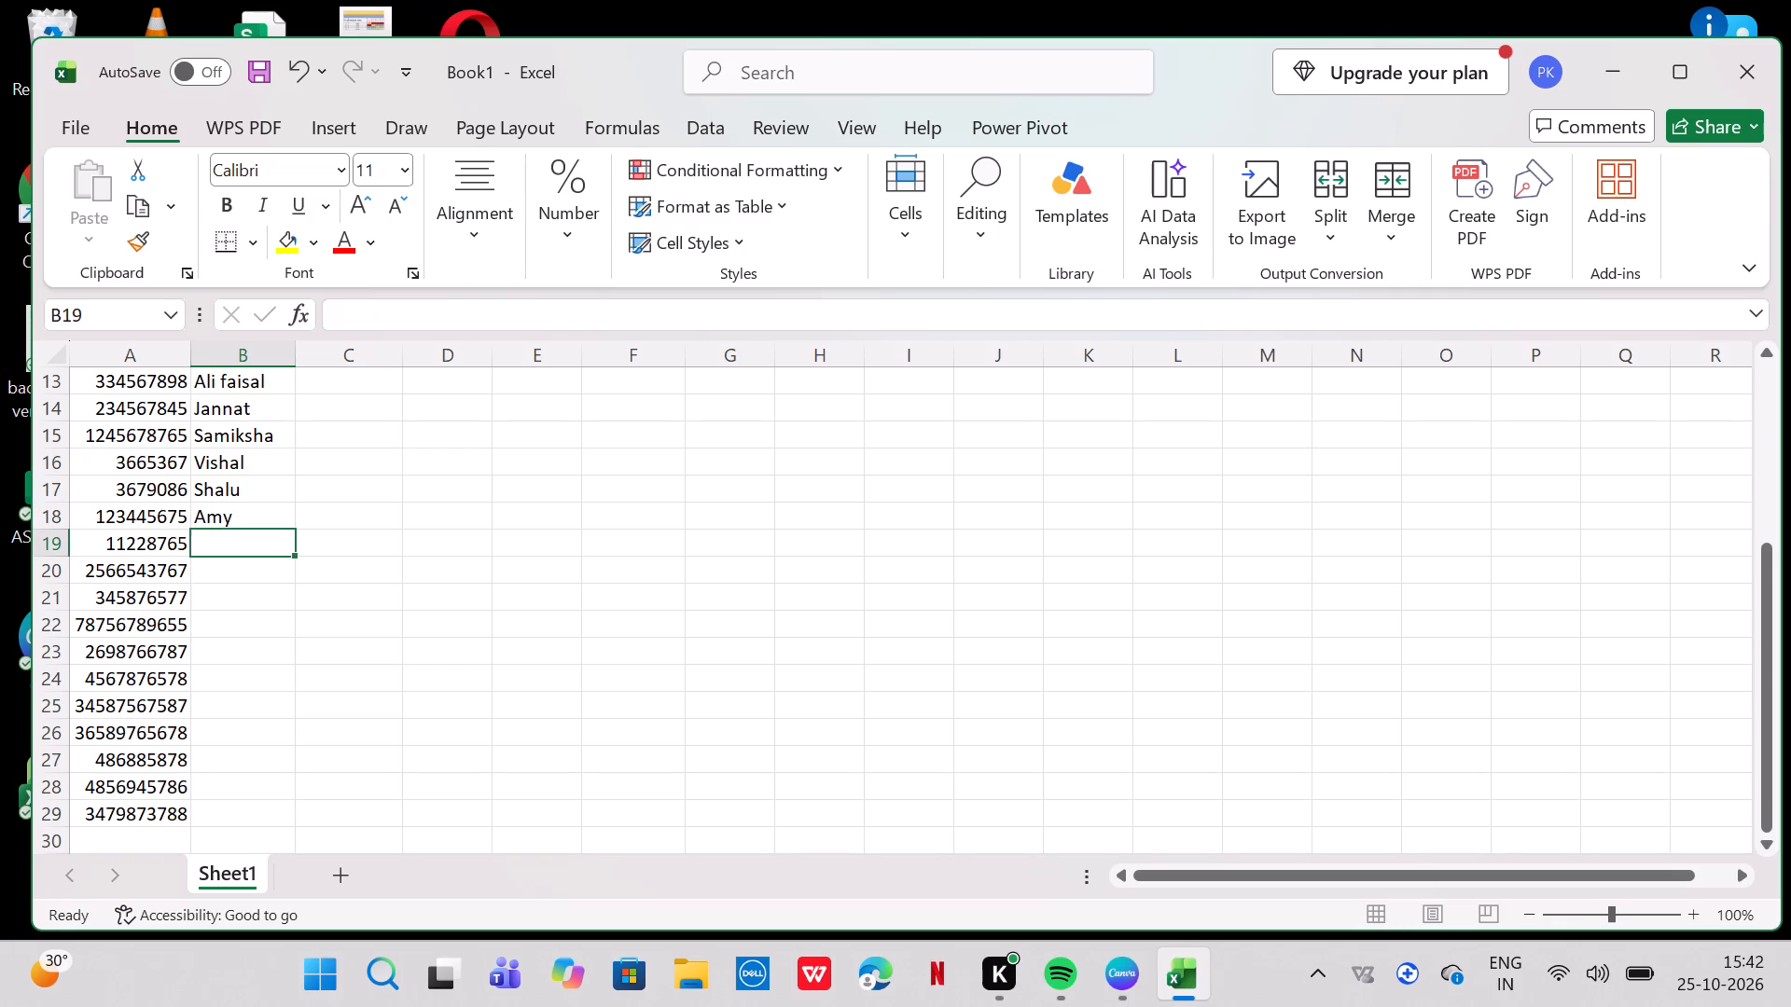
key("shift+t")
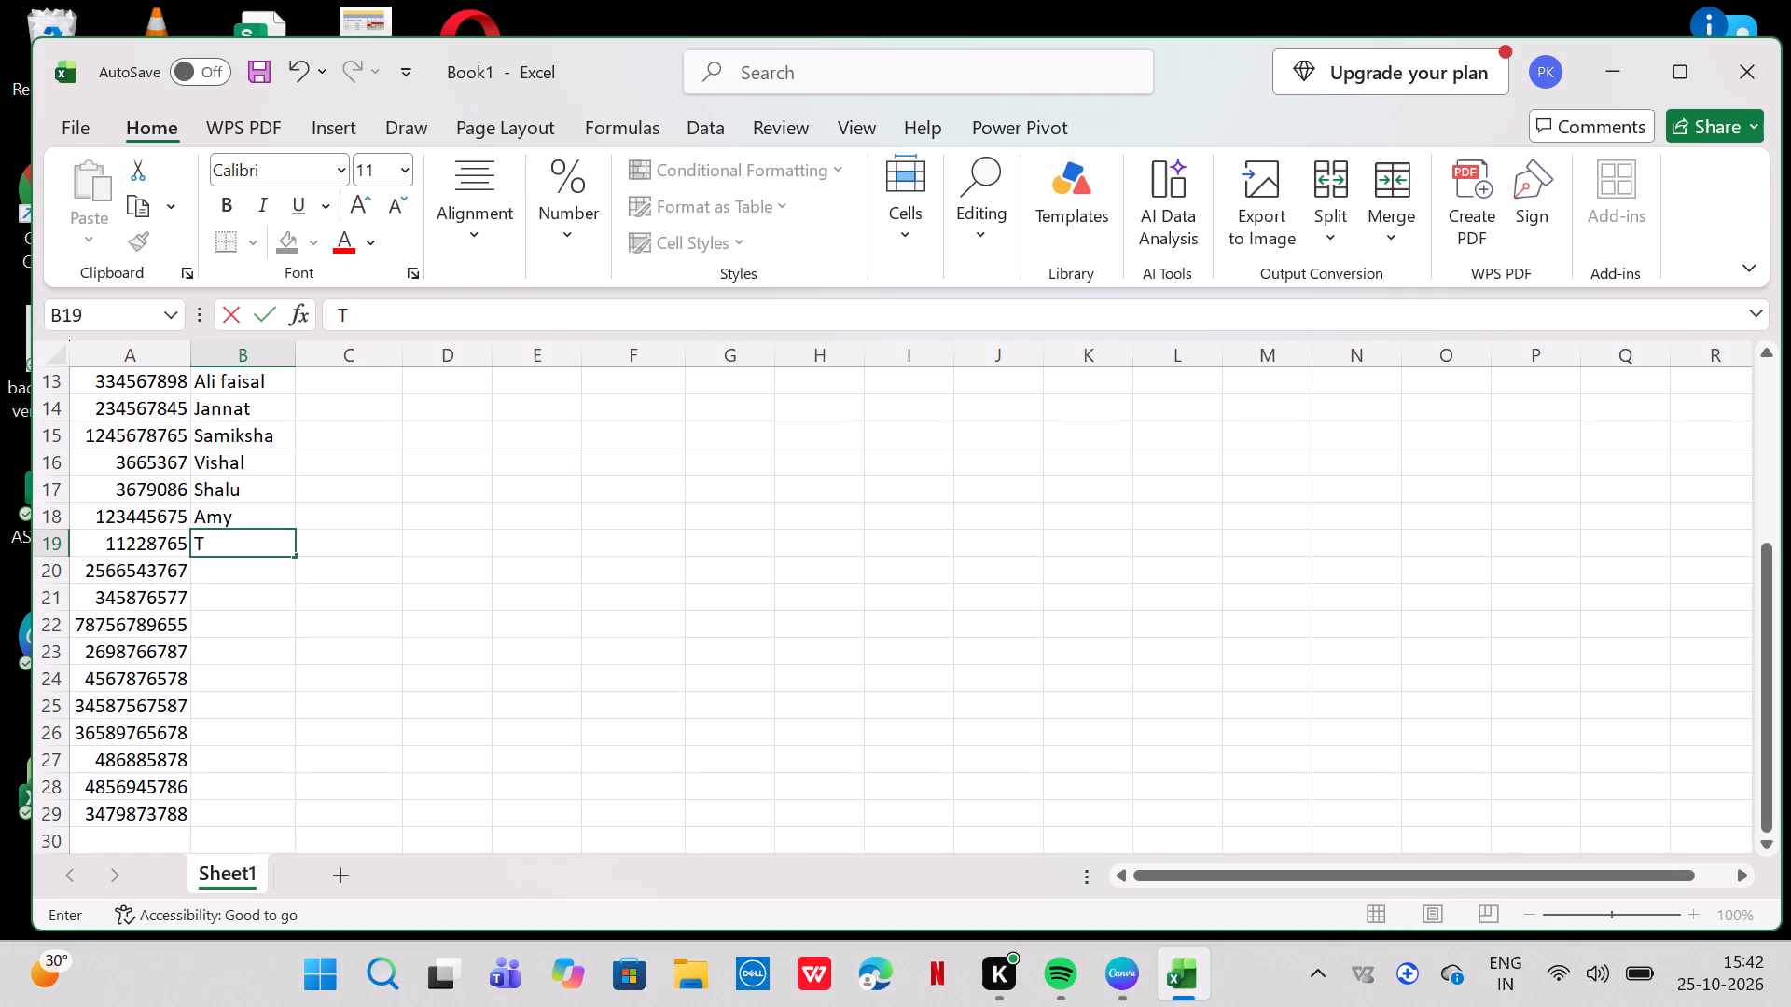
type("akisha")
left_click(258, 567)
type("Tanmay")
left_click(268, 590)
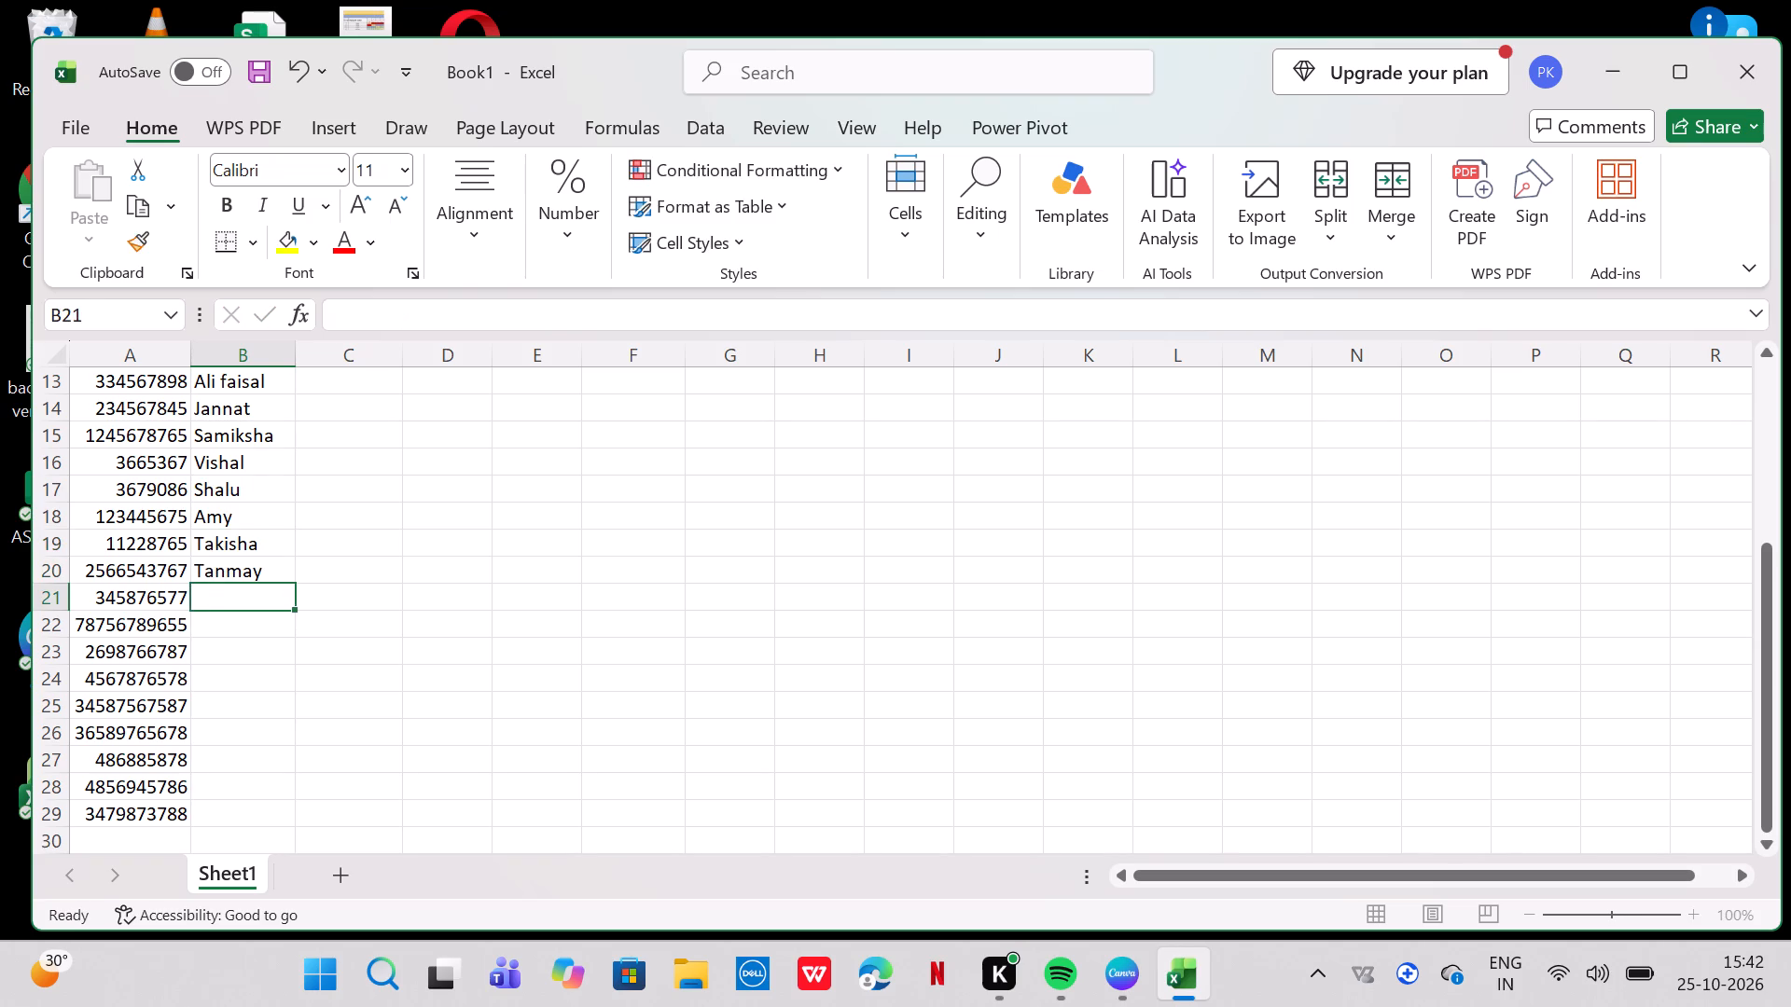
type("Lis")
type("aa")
left_click(228, 622)
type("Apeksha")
left_click(246, 647)
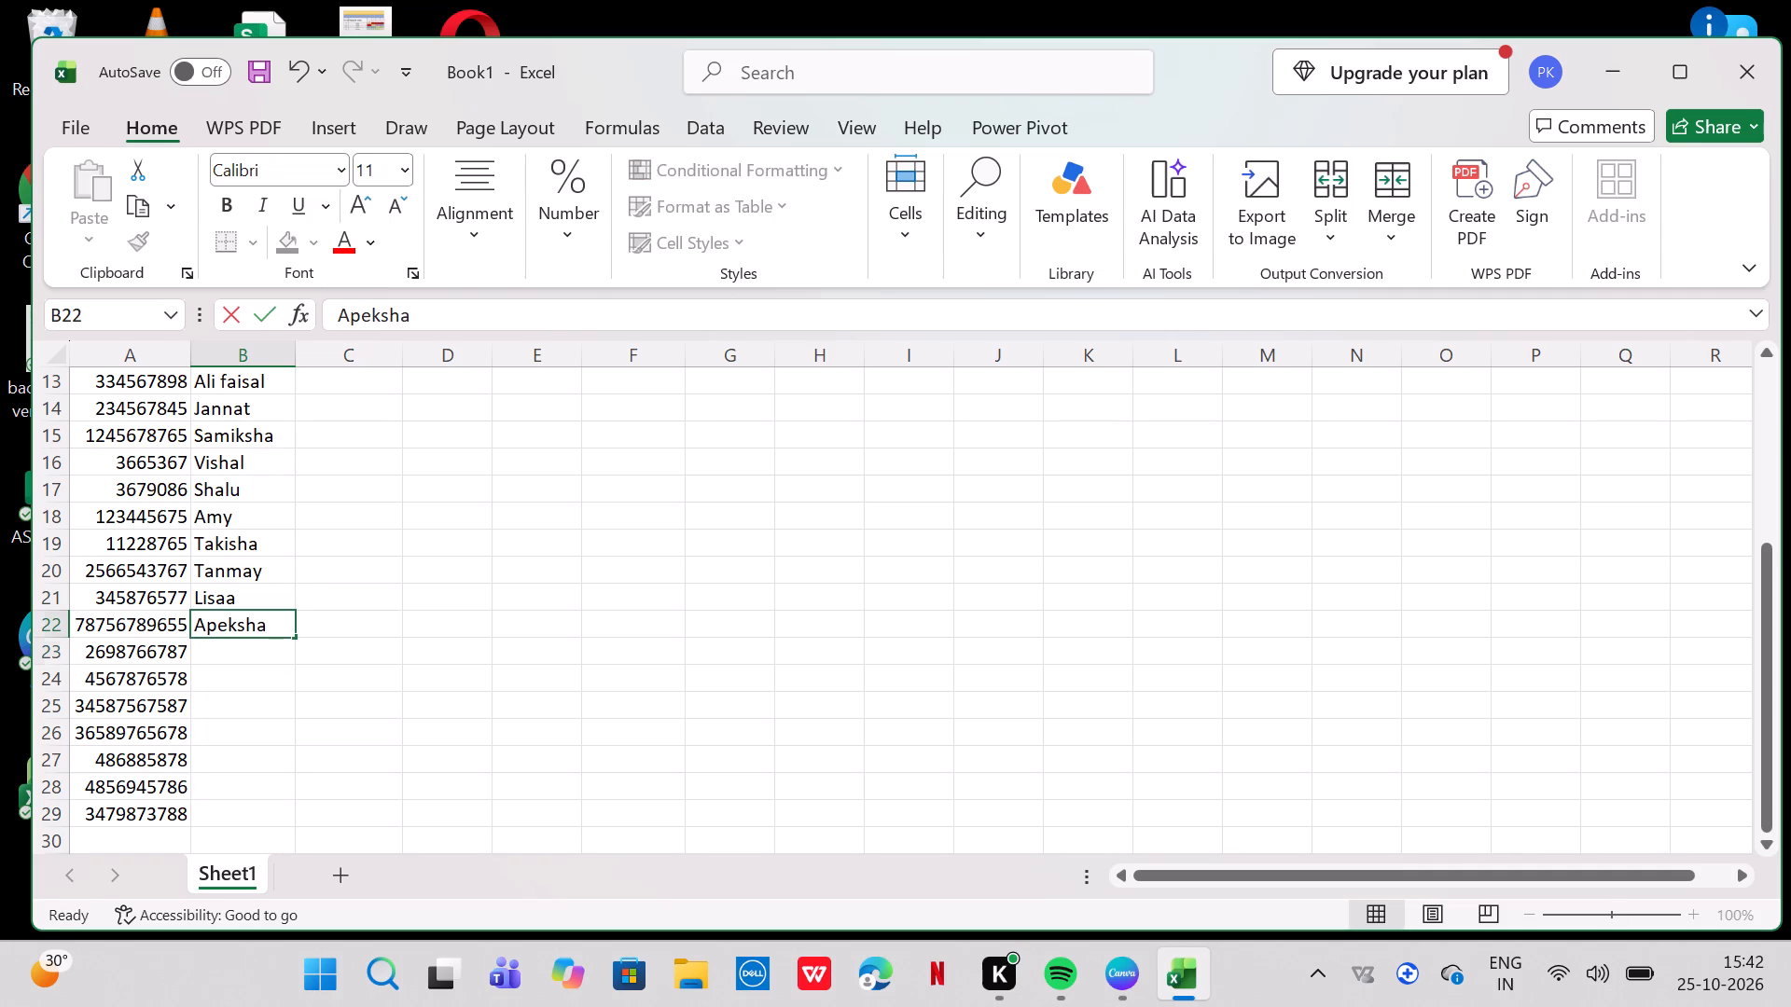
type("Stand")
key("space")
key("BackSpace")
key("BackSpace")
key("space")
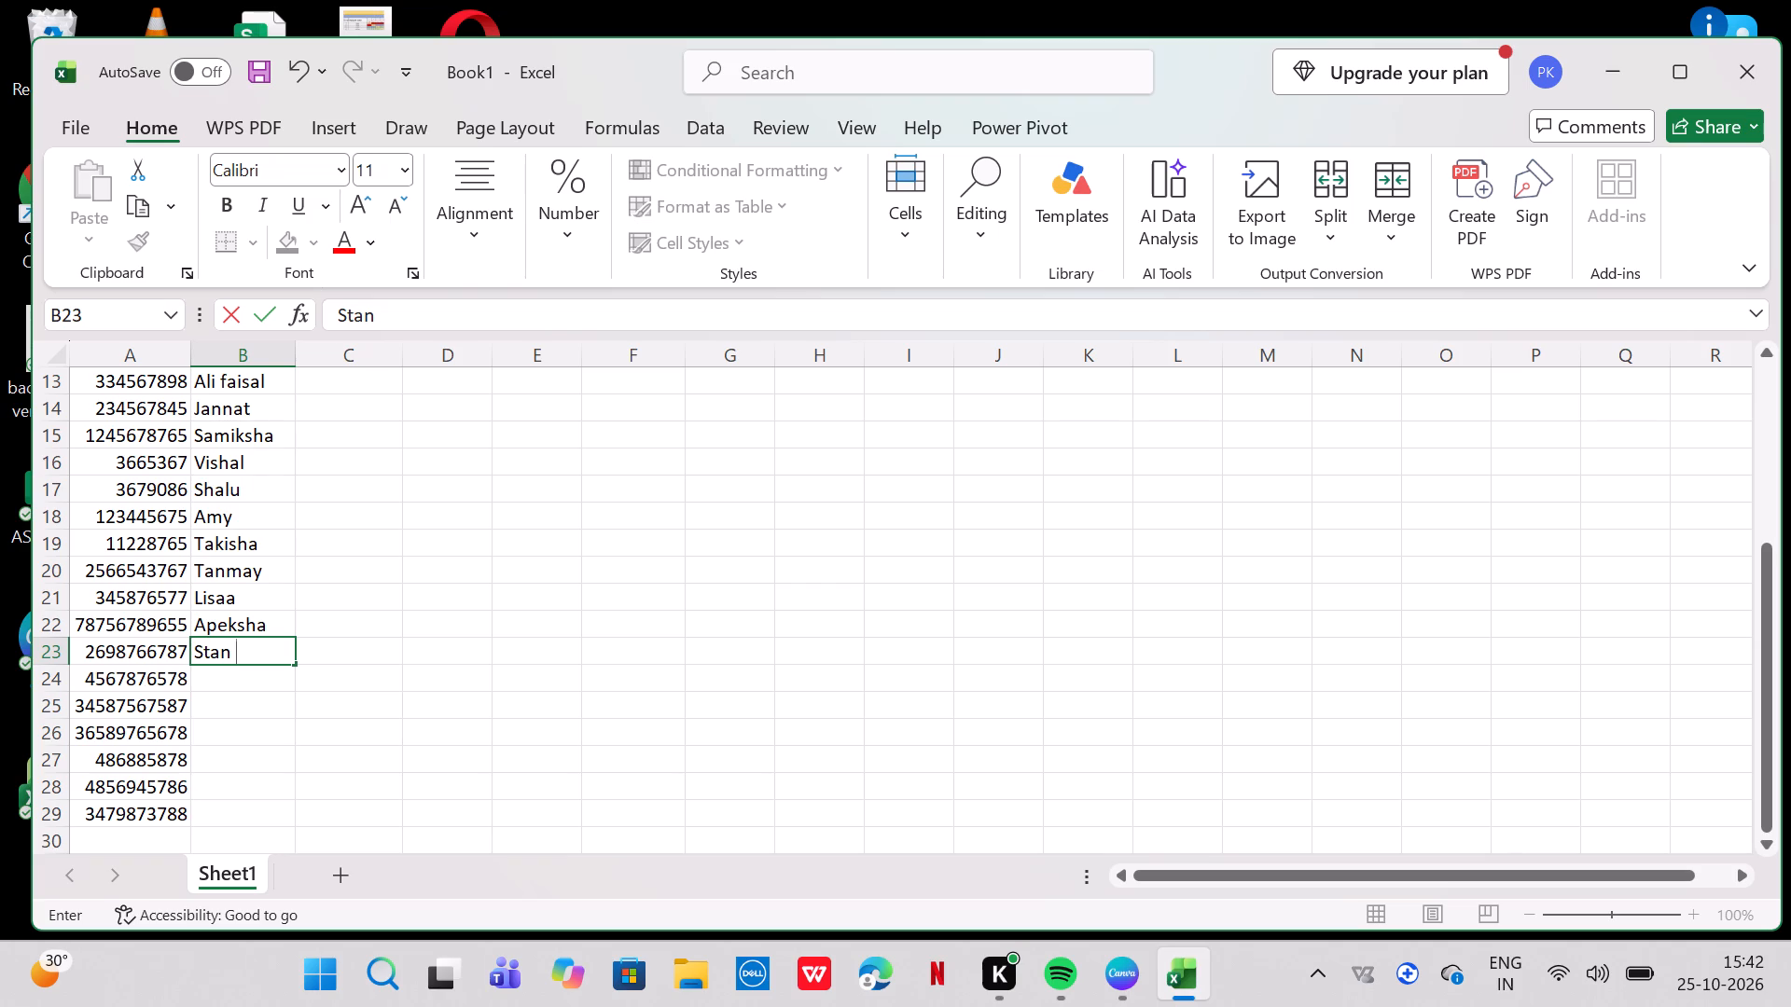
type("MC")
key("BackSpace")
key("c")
Enter the employee names Mohak, Ankita and Drsihti in cells B24 to B26.
left_click(258, 673)
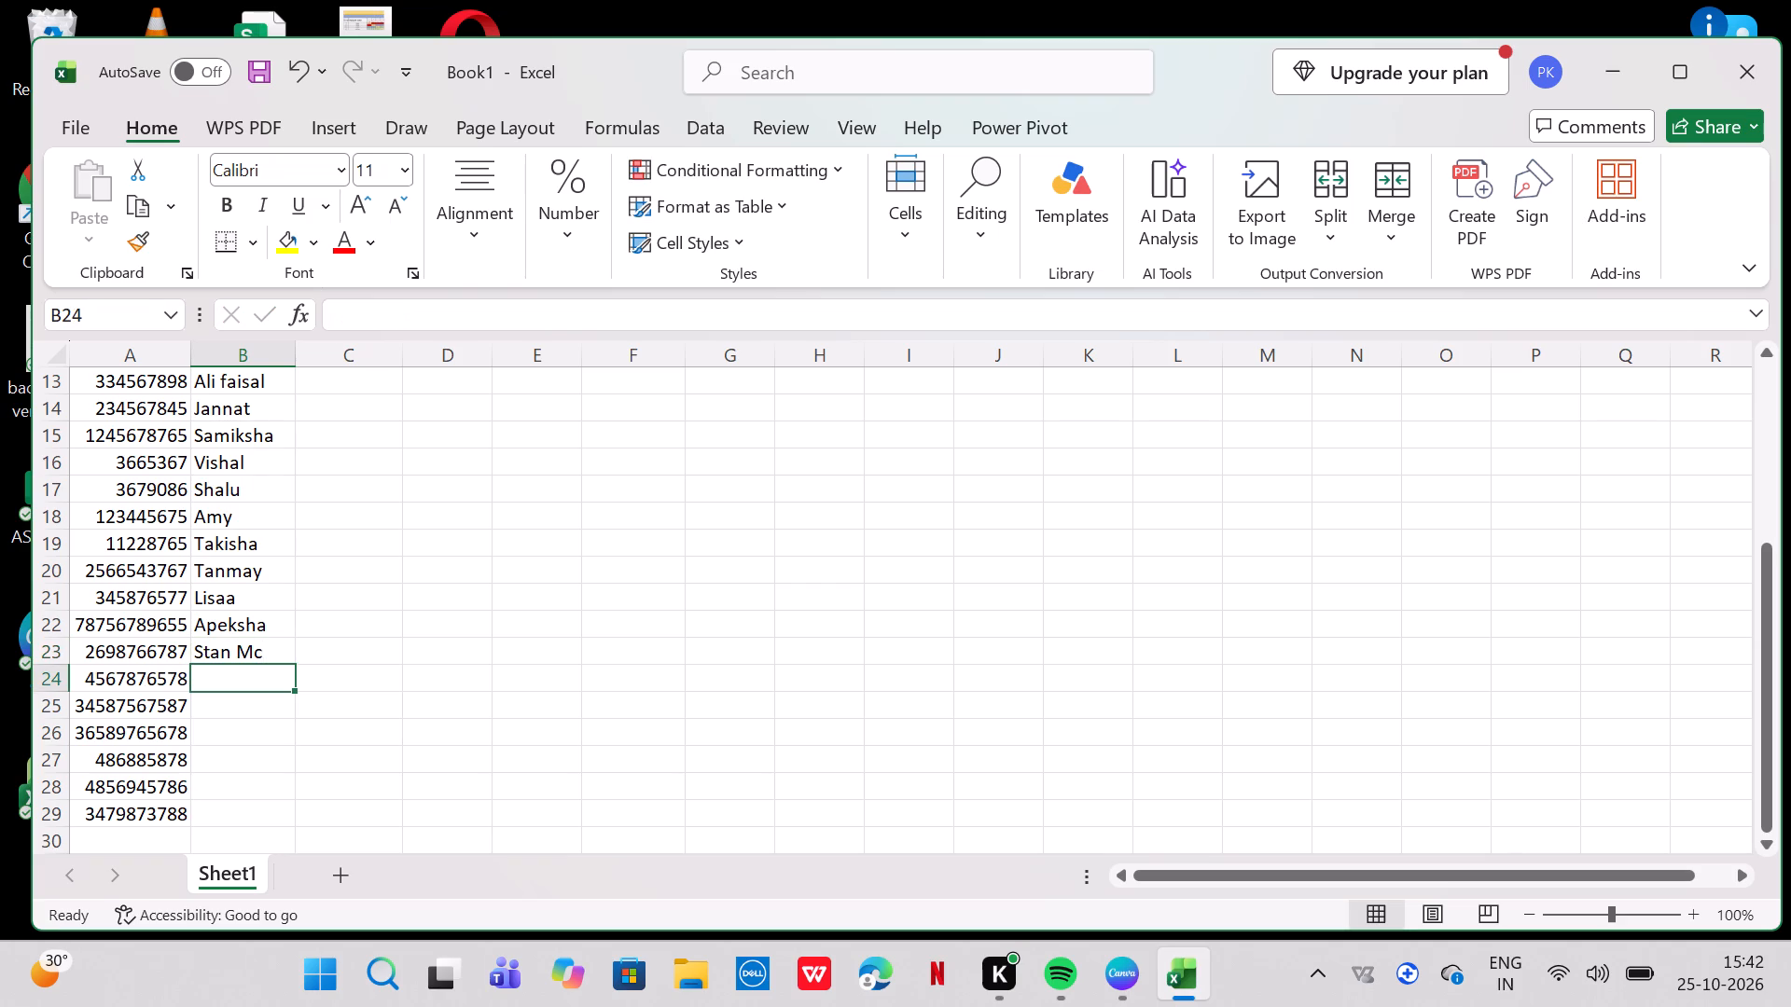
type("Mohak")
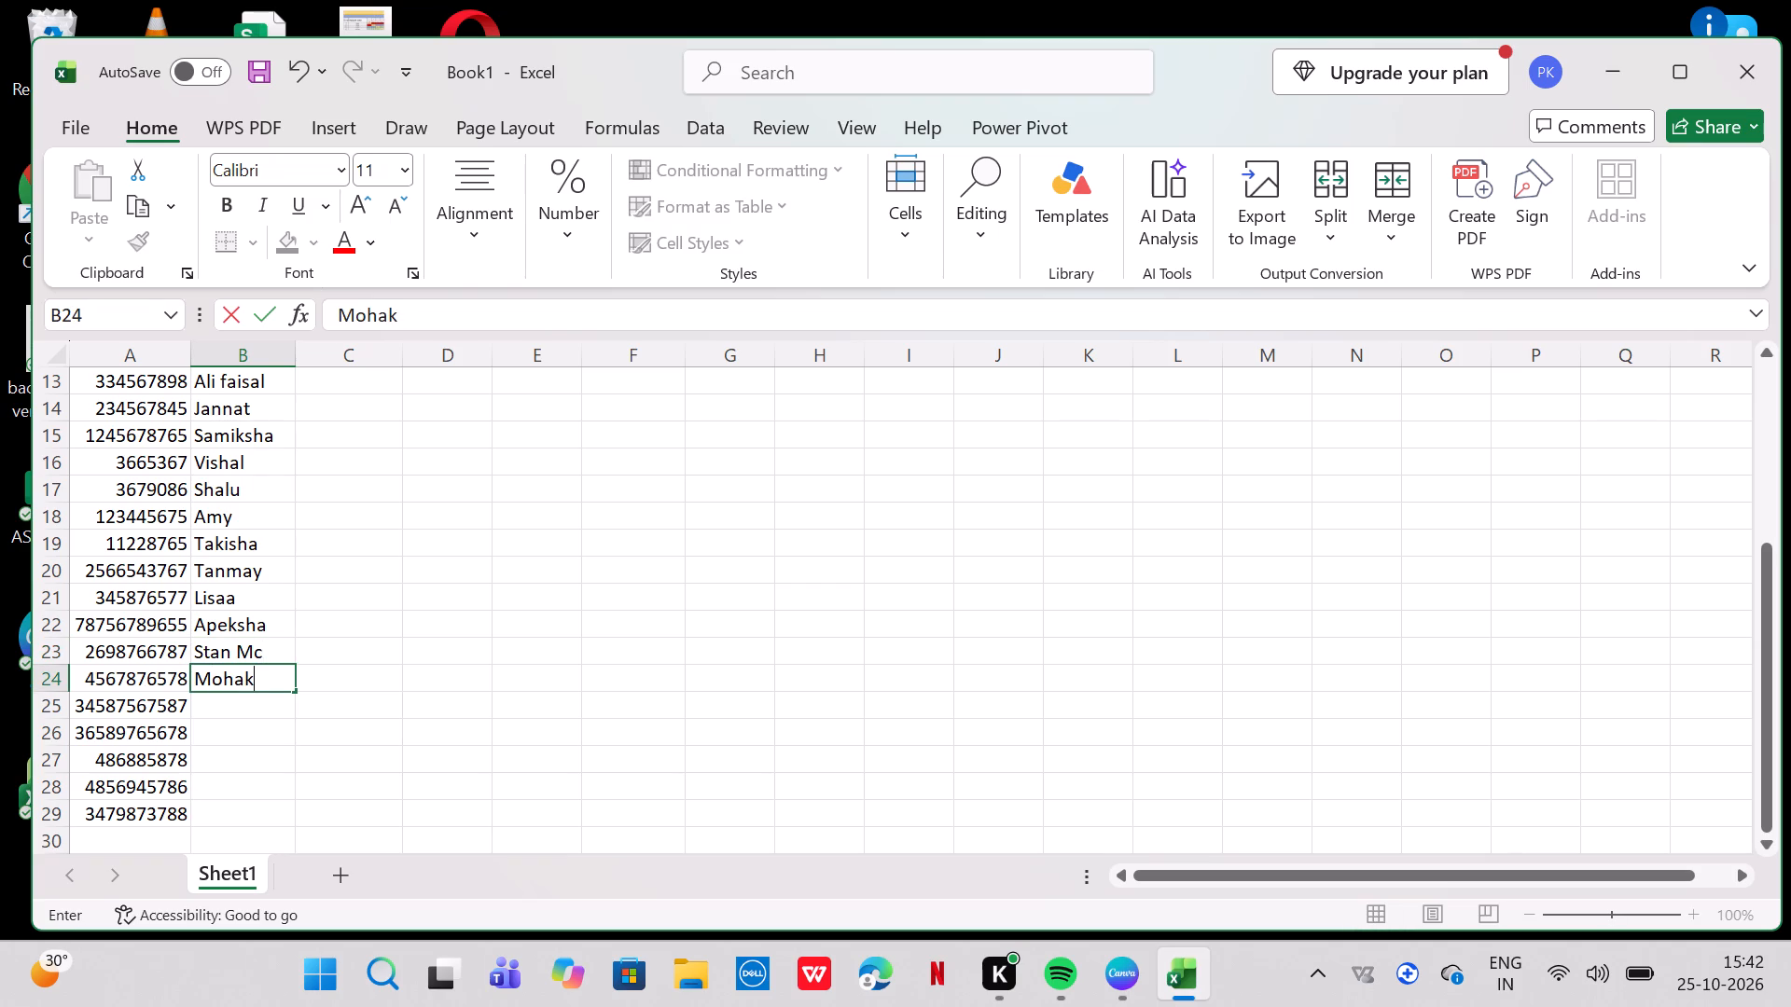
left_click(258, 703)
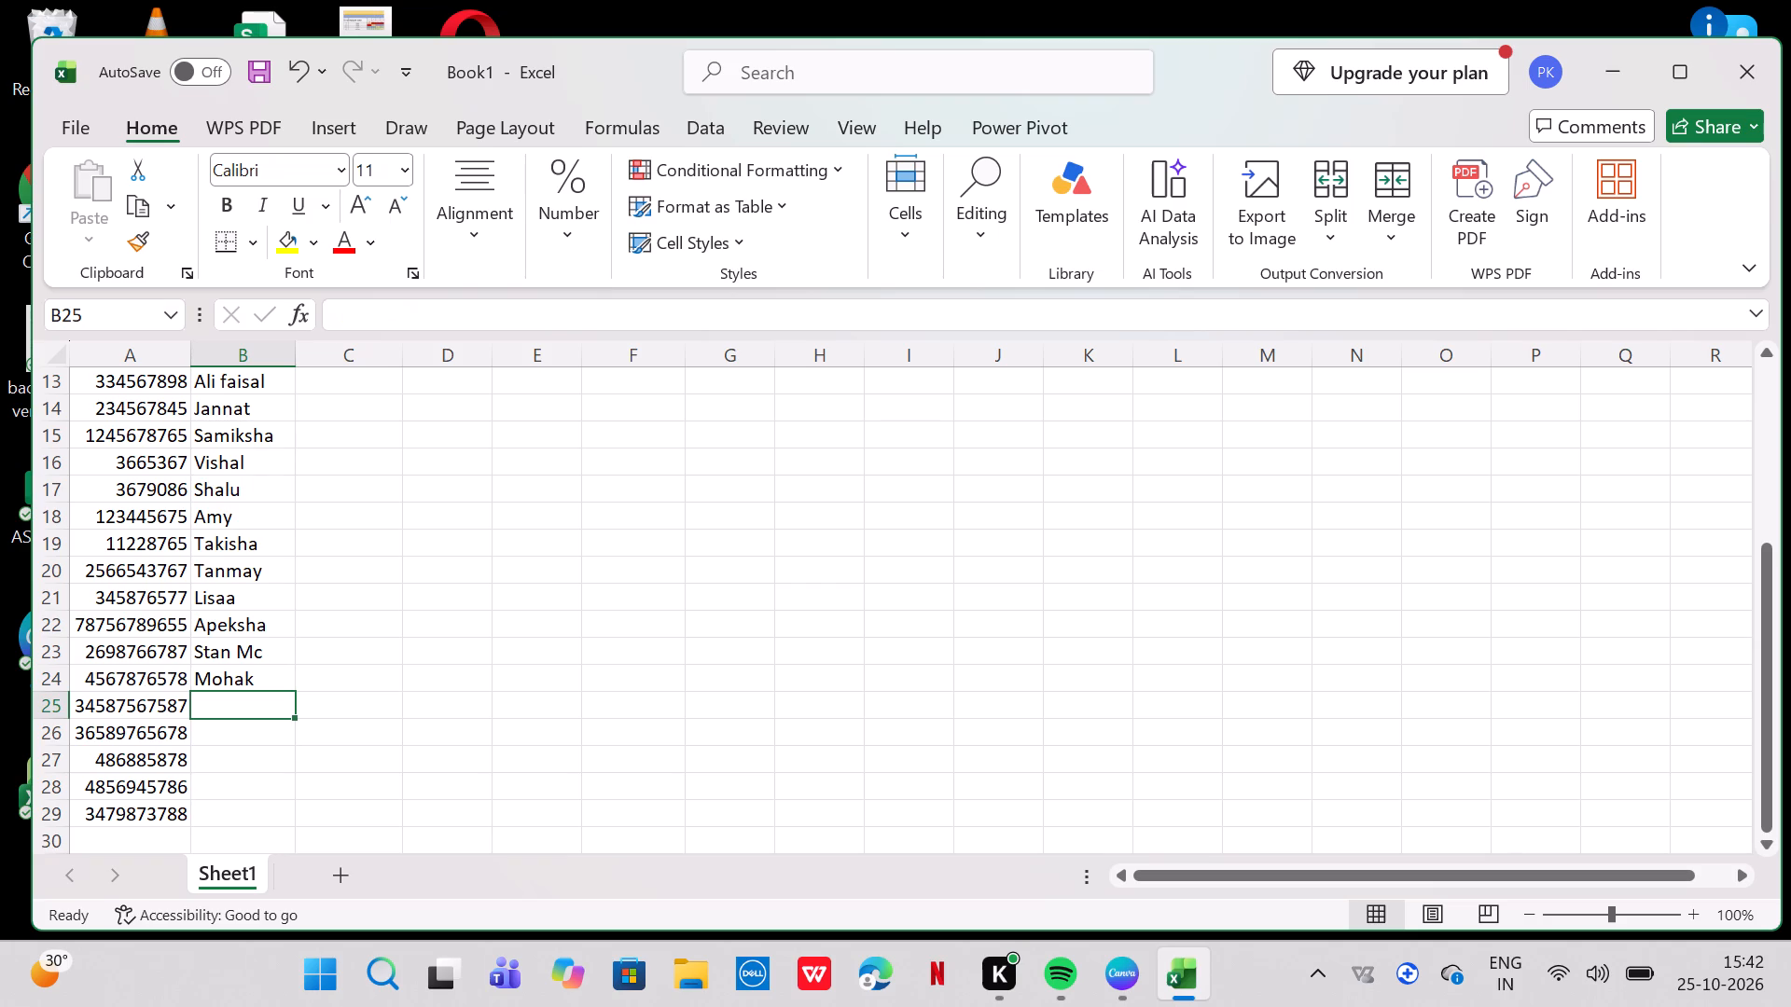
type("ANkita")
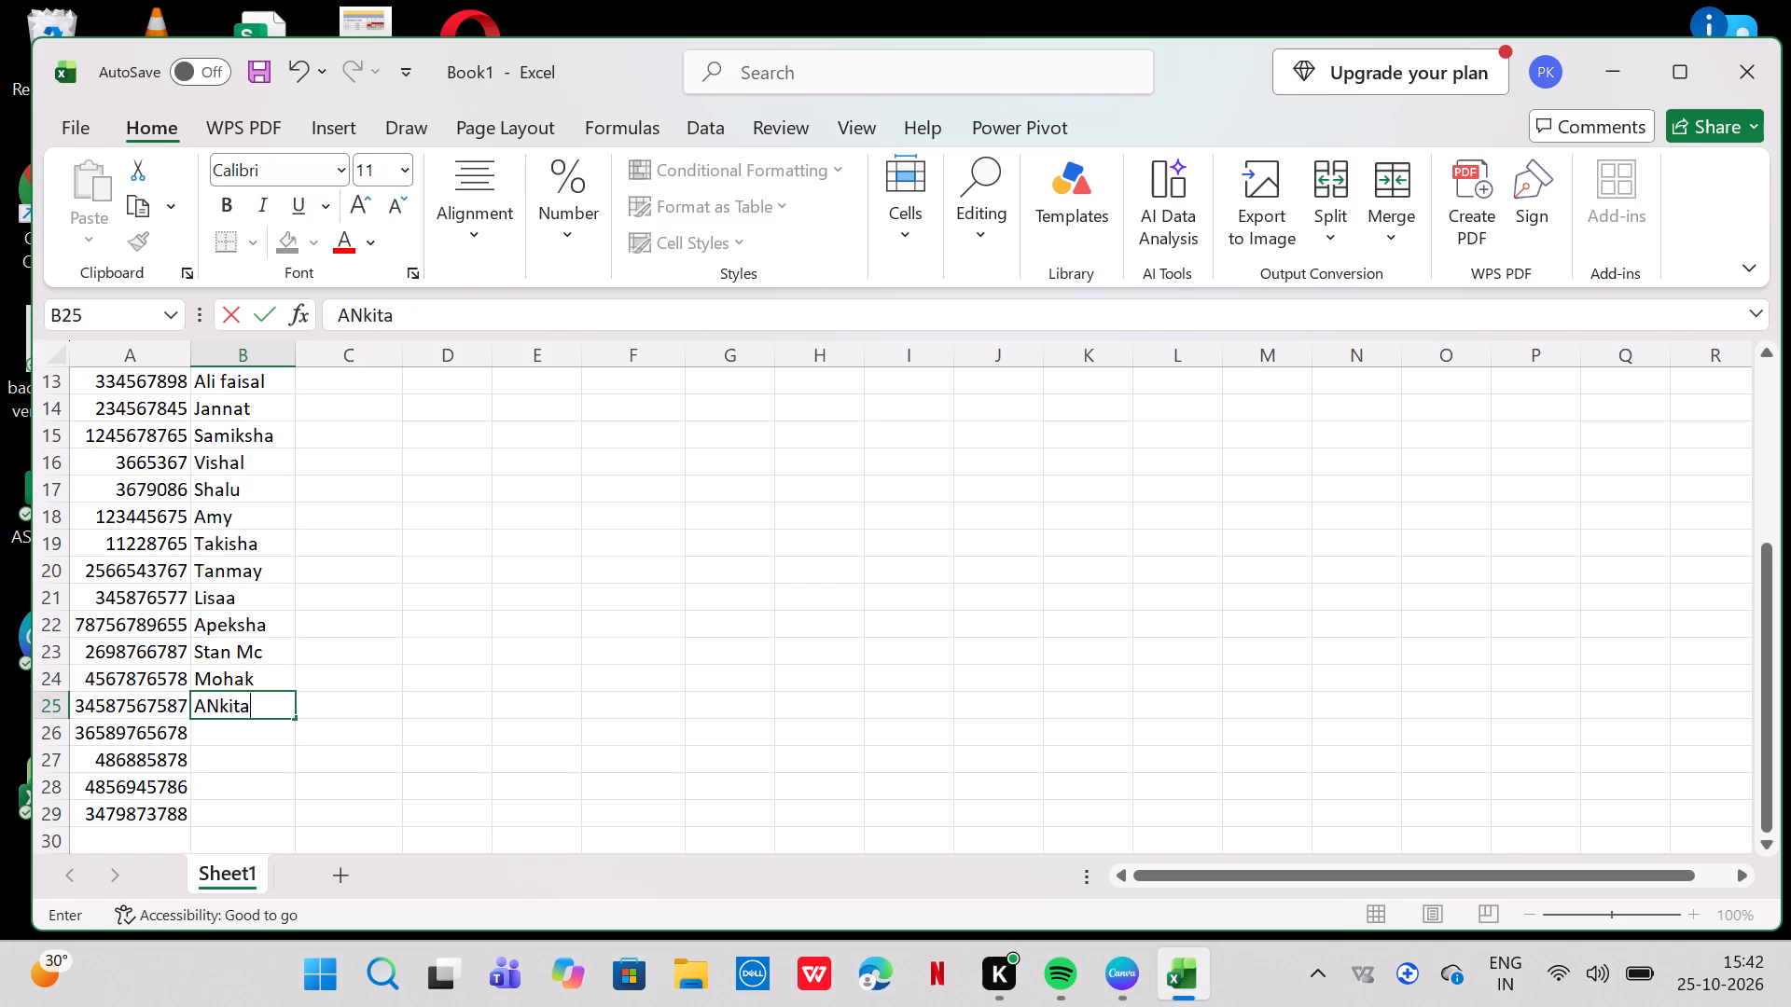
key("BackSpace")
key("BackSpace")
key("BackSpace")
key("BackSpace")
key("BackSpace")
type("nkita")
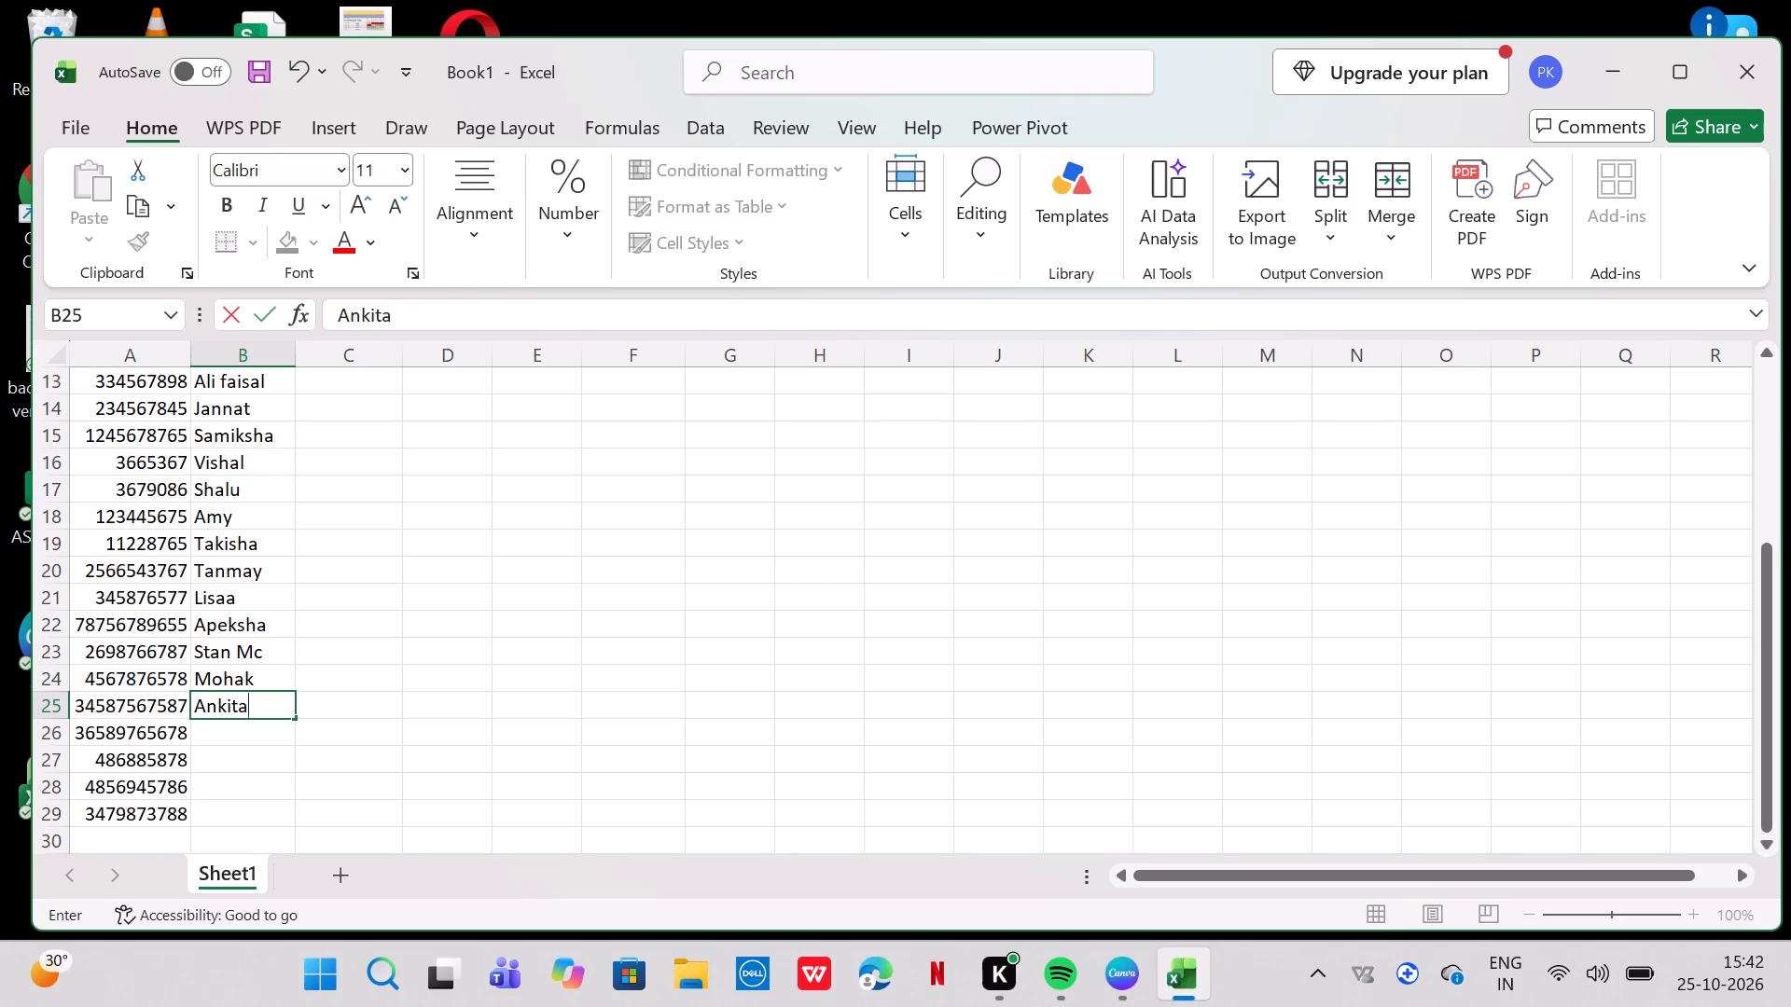
left_click(254, 738)
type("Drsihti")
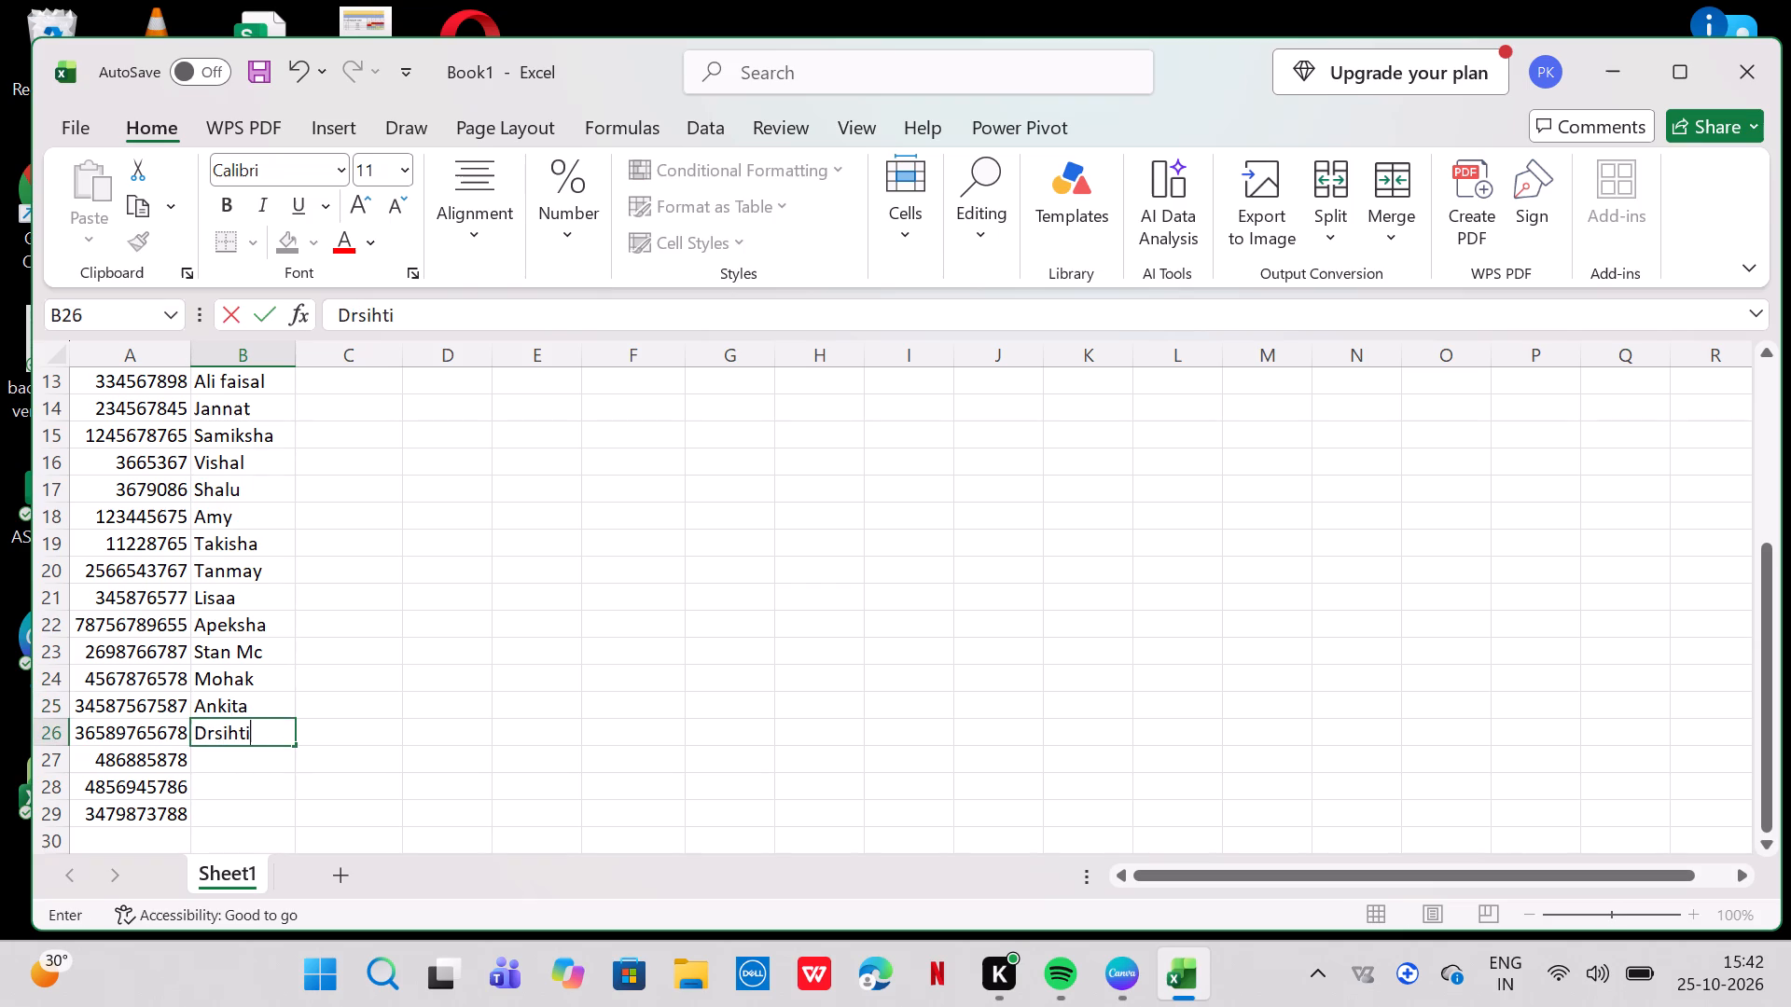
Correct the spelling of the employee name in cell B26 to Drishti.
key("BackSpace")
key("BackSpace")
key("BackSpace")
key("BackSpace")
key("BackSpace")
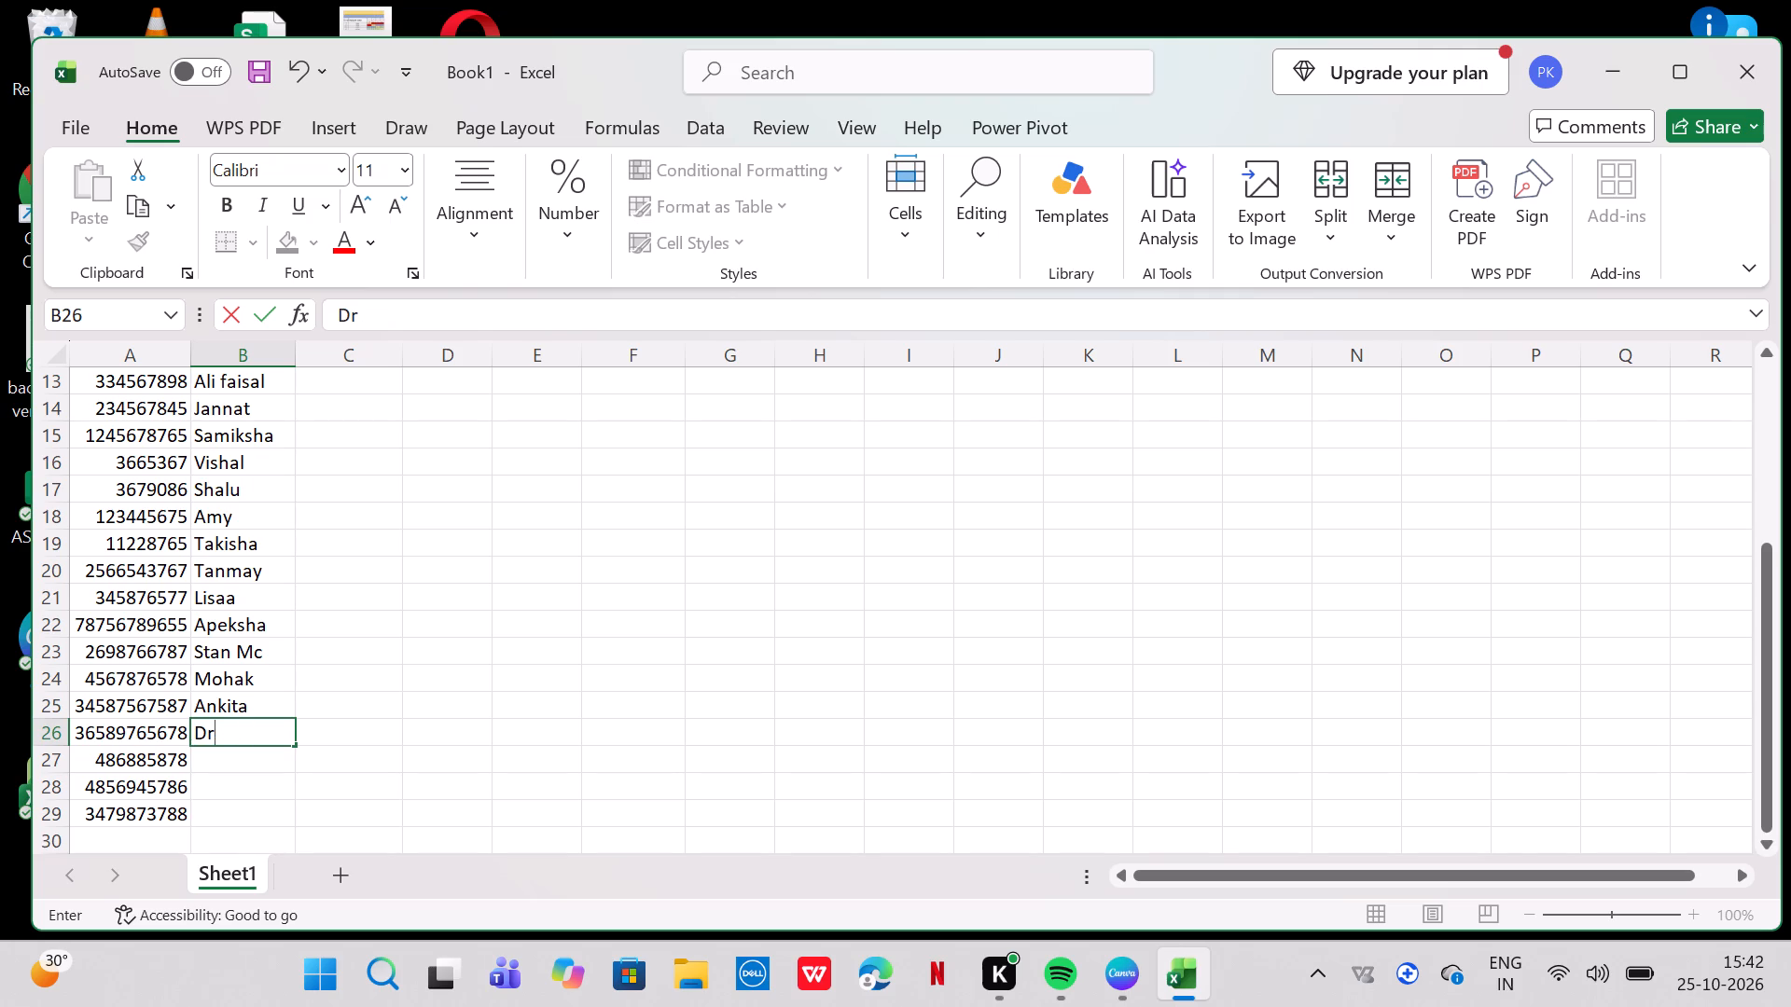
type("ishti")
Enter the employee names Divyanshu, Deepak and Abhay in cells B27 to B29.
left_click(275, 764)
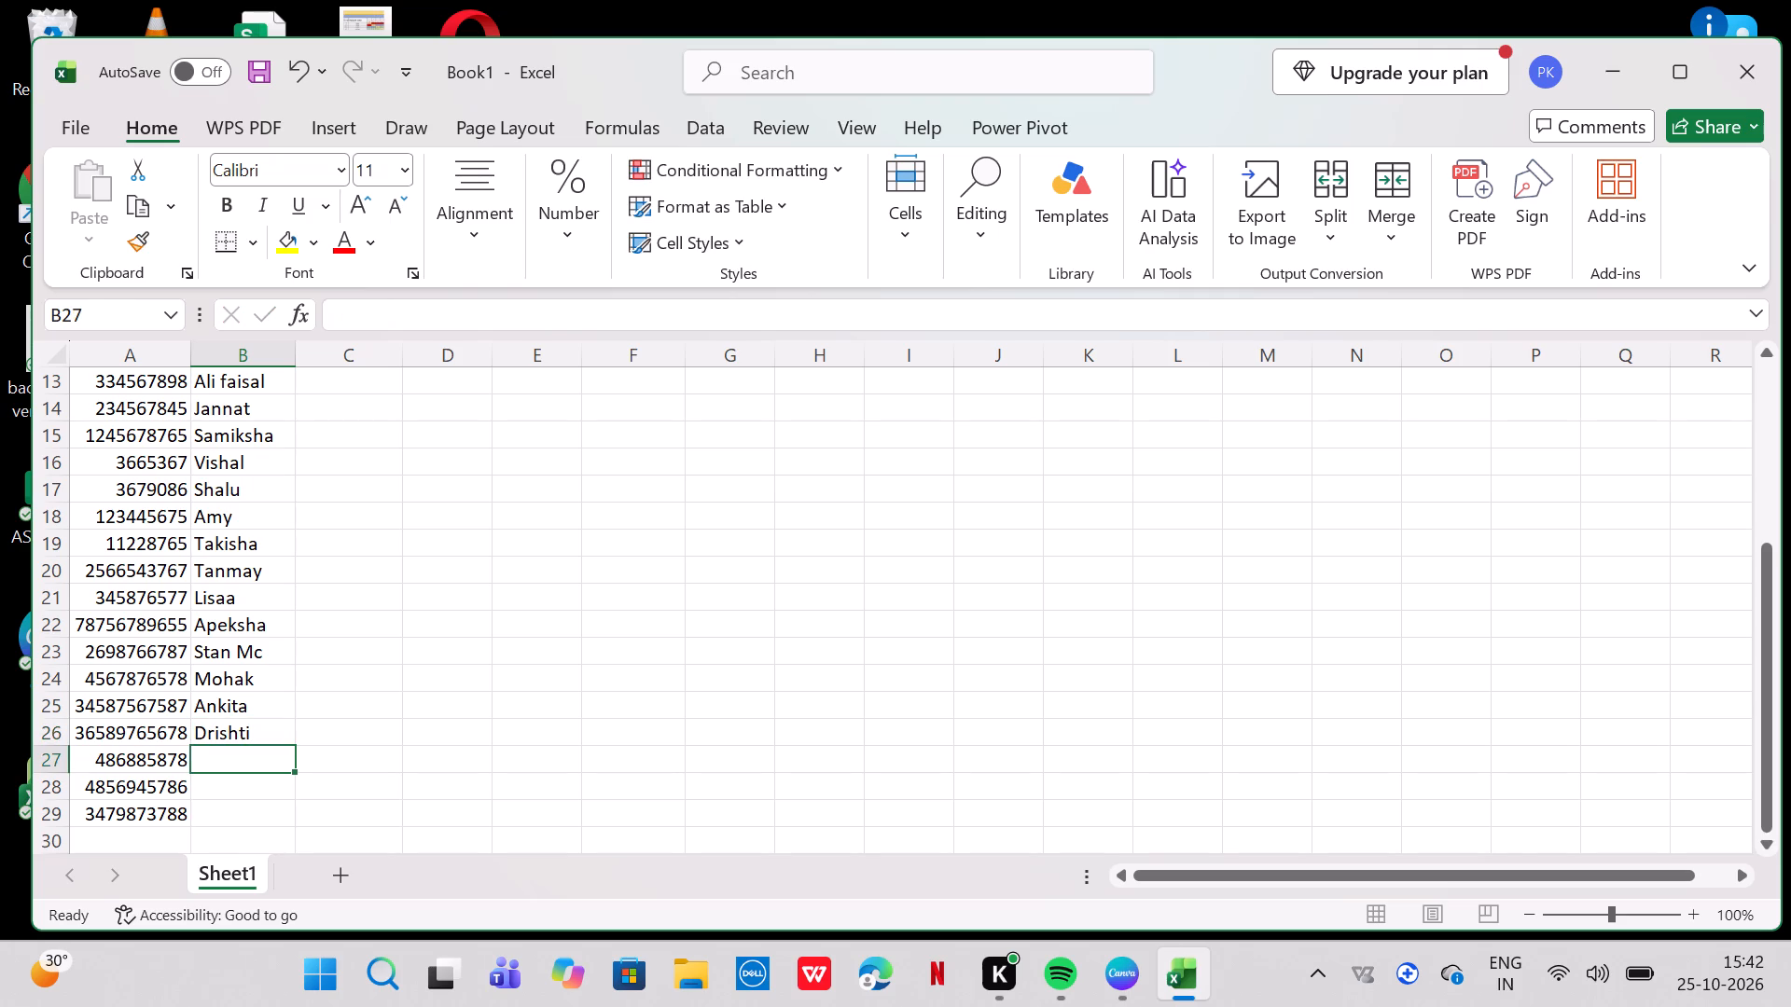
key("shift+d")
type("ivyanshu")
left_click(272, 785)
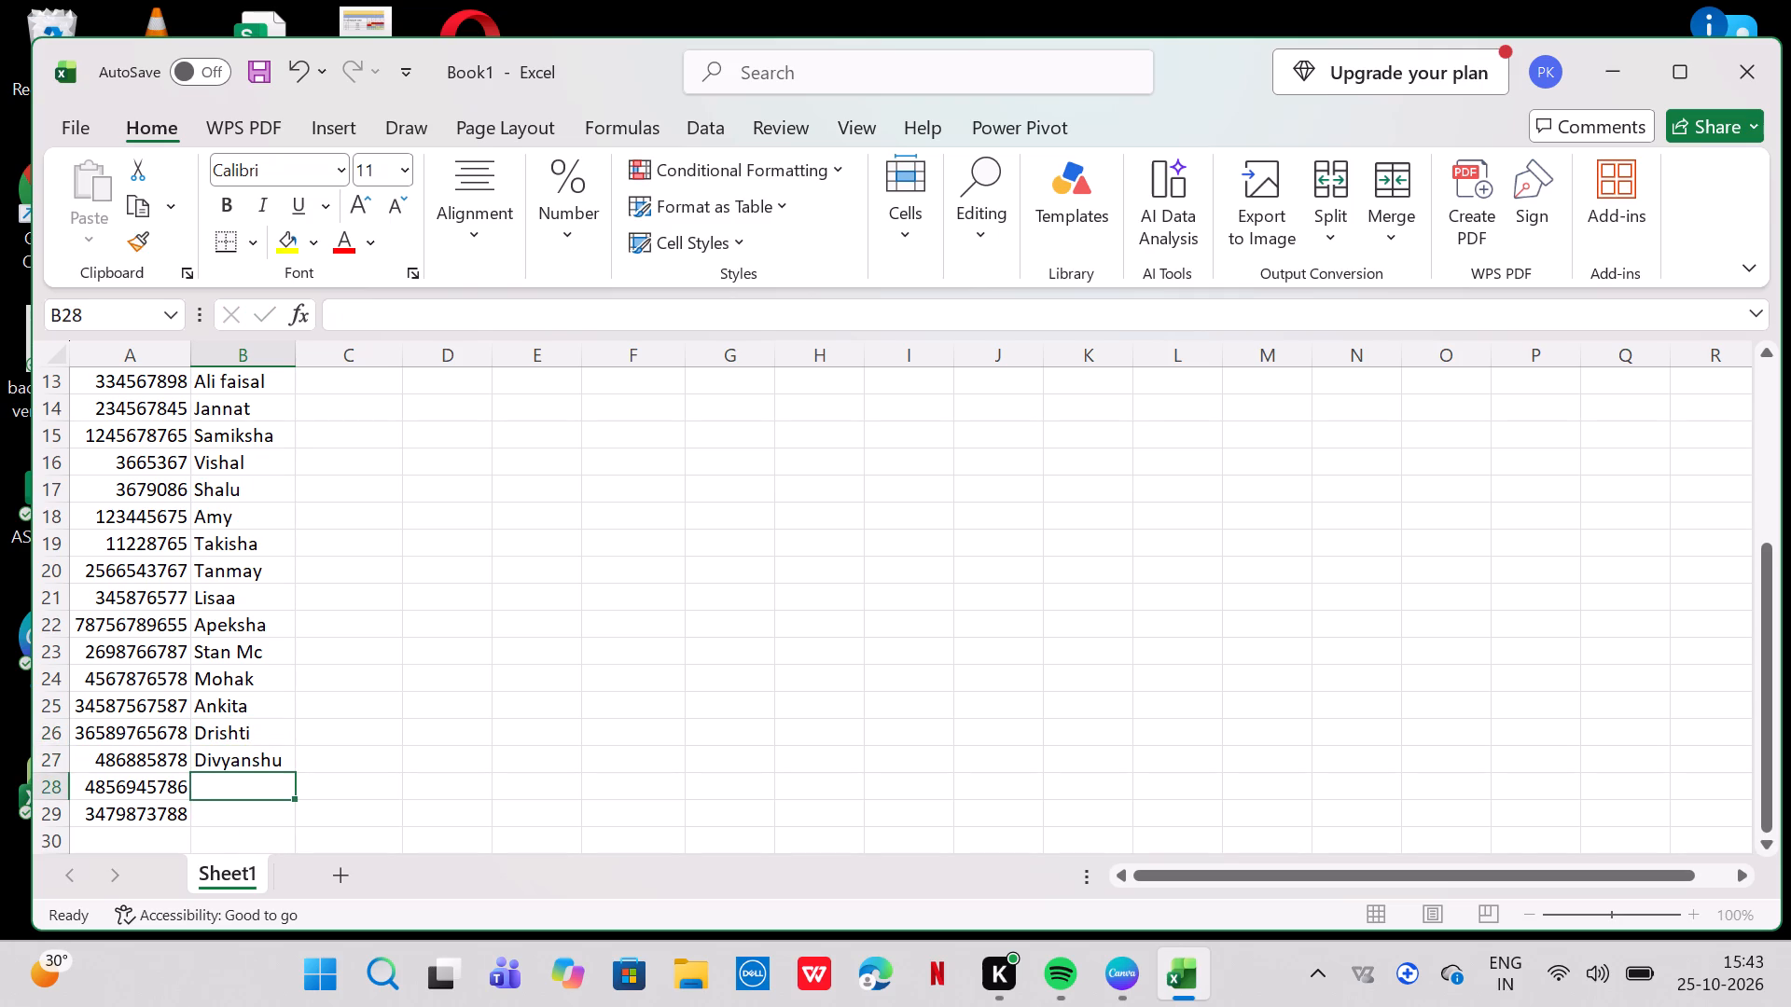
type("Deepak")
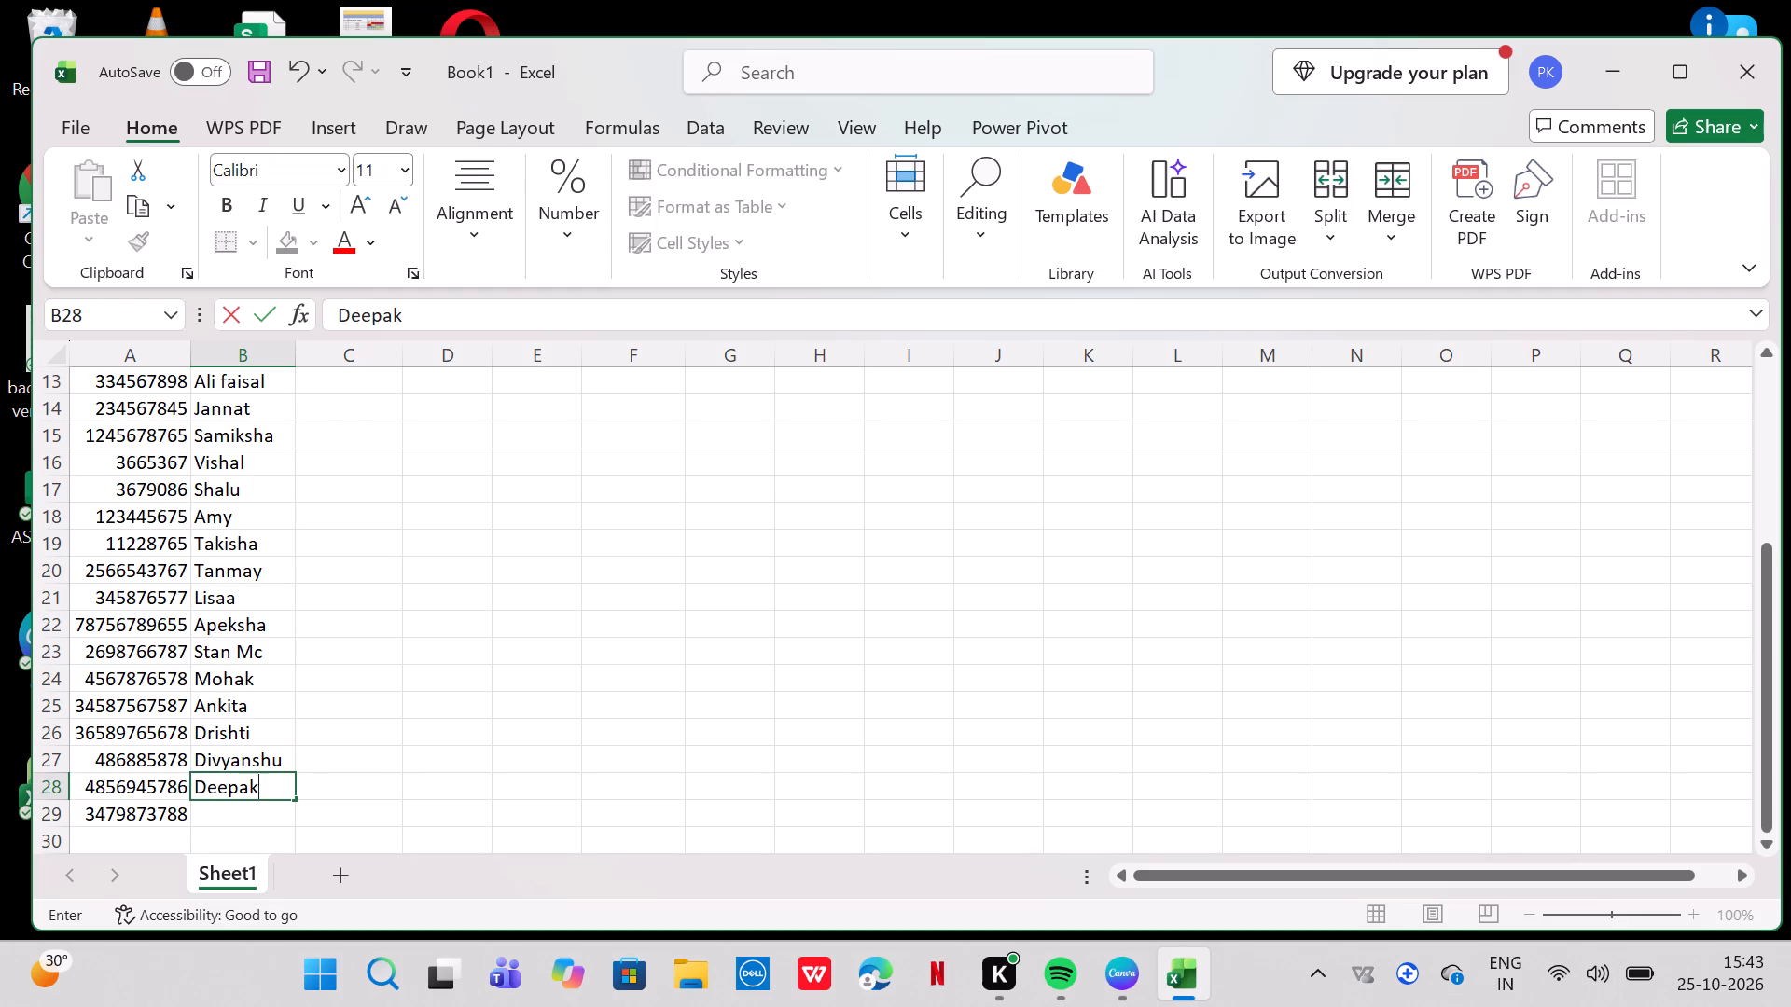
left_click(241, 812)
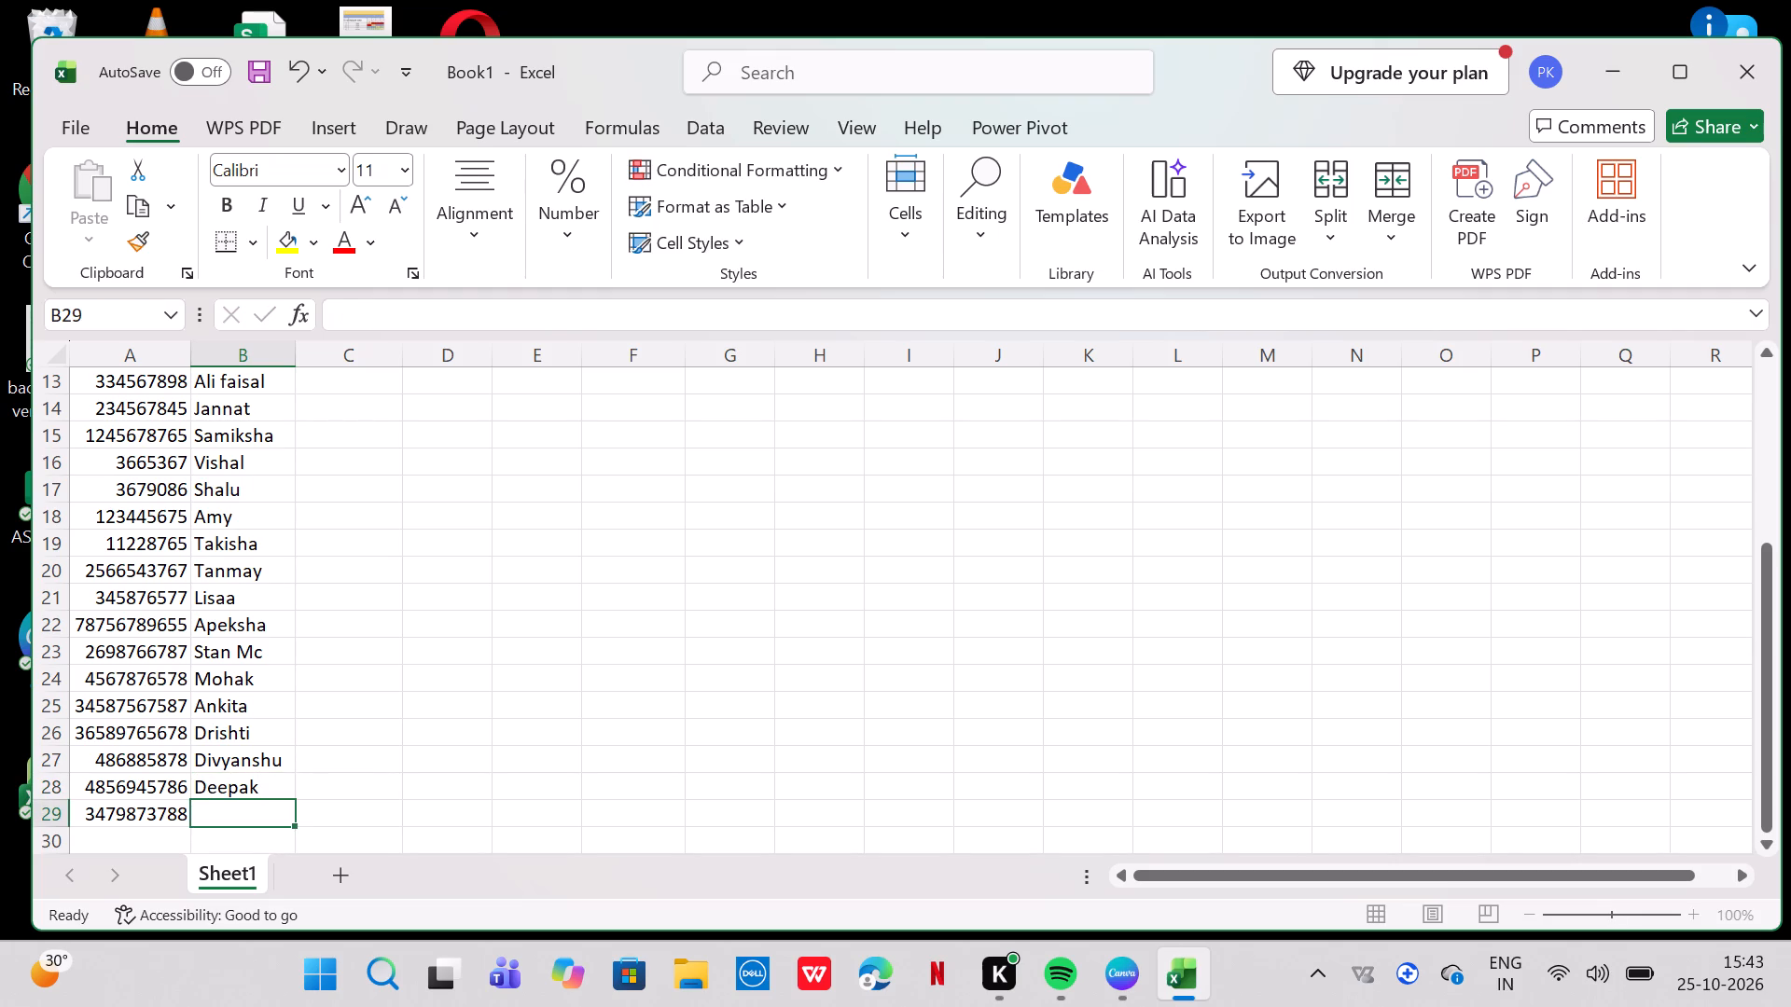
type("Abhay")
Add another roster row by entering a new SAP ID in A30 and the employee name Abhishek in B30.
scroll(241, 812, "down", 1)
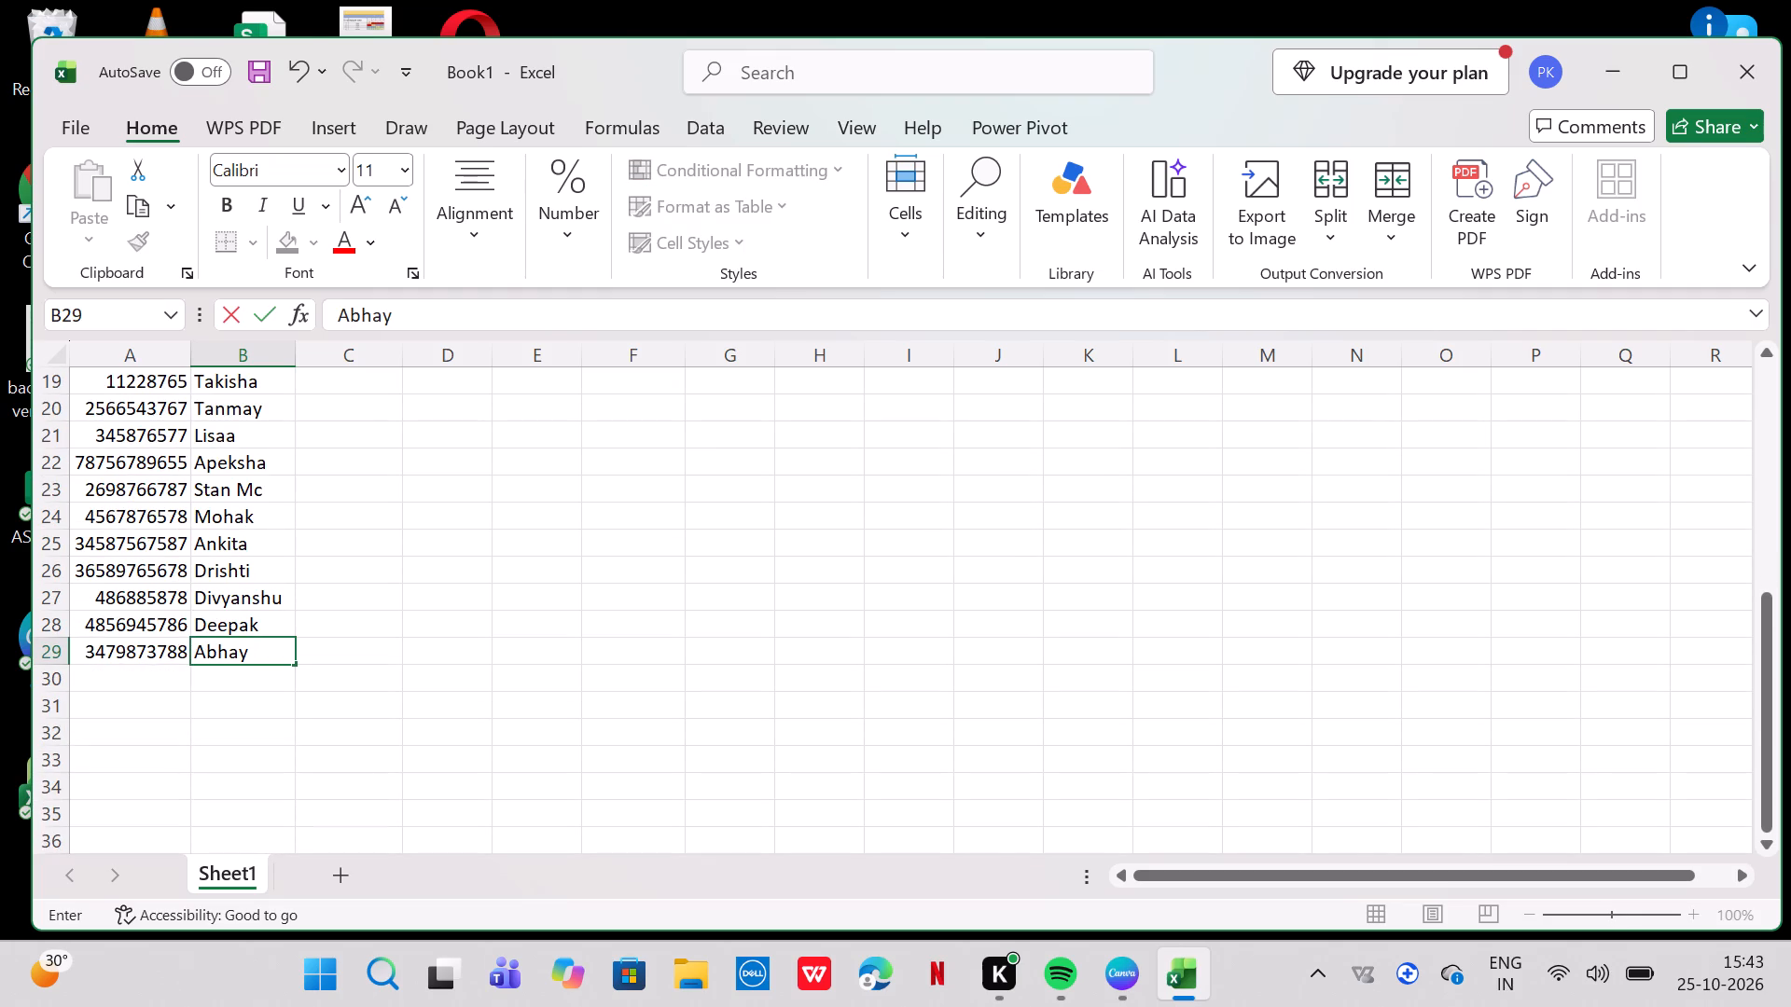
left_click(122, 638)
left_click(138, 674)
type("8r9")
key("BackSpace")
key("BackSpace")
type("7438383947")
left_click(222, 673)
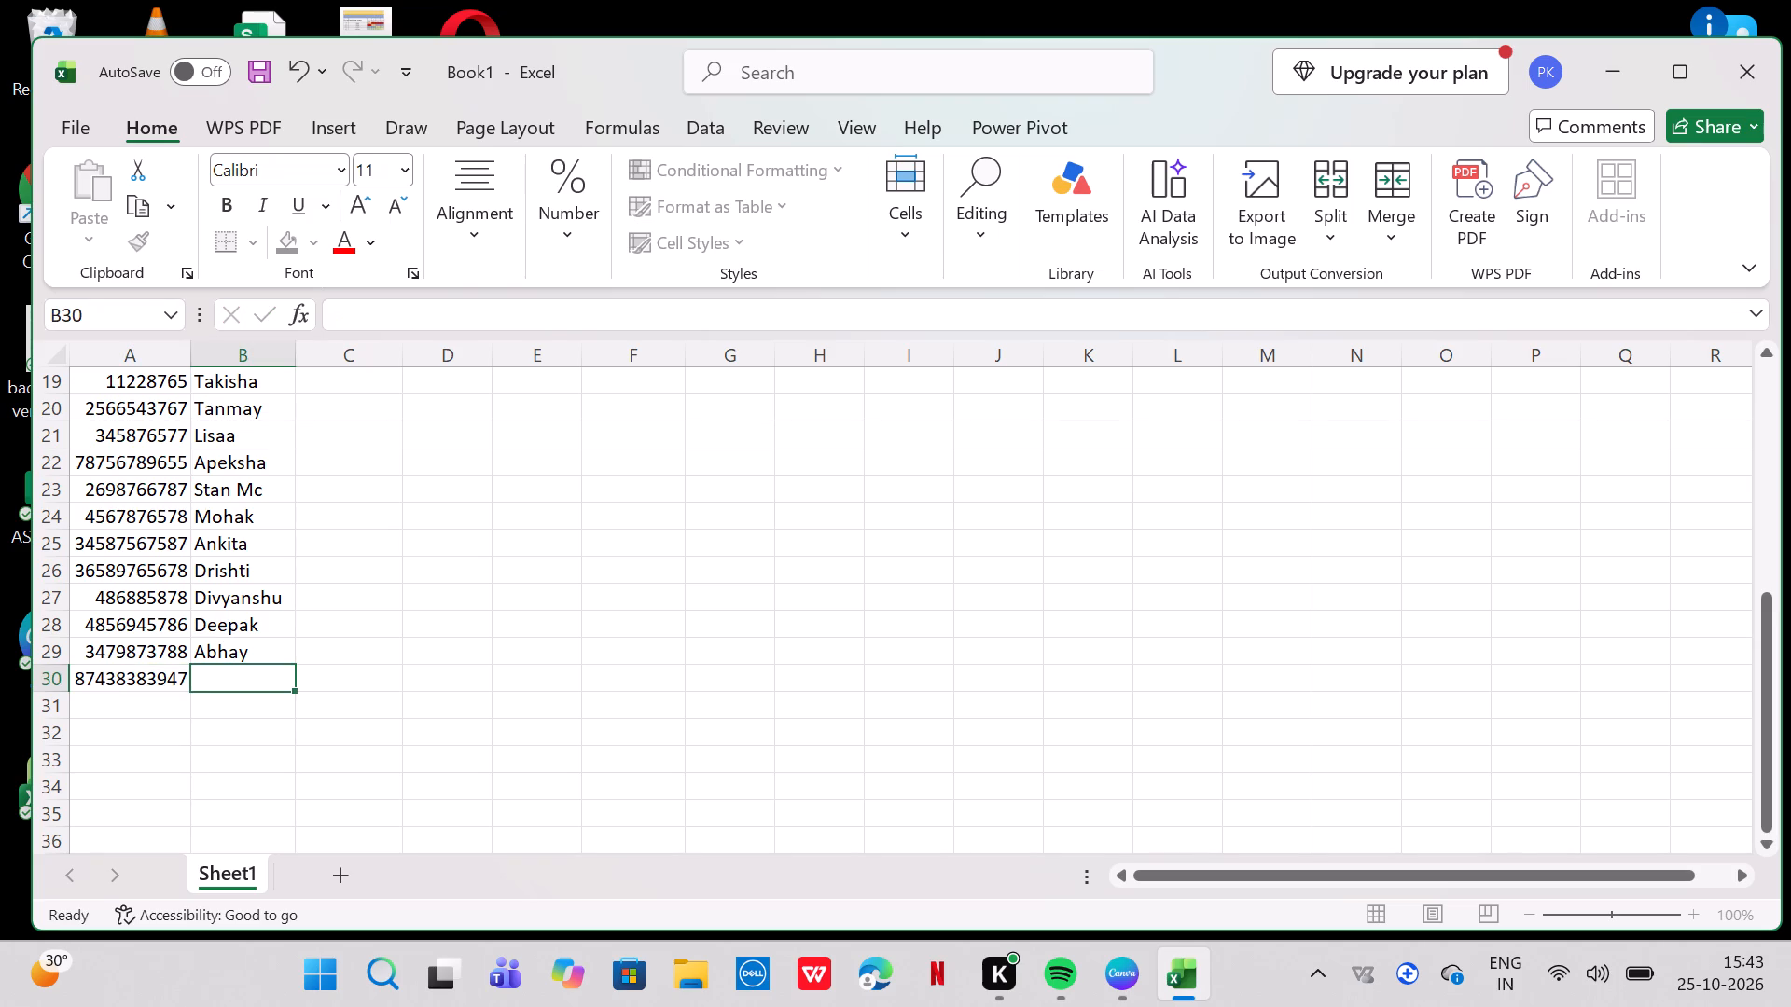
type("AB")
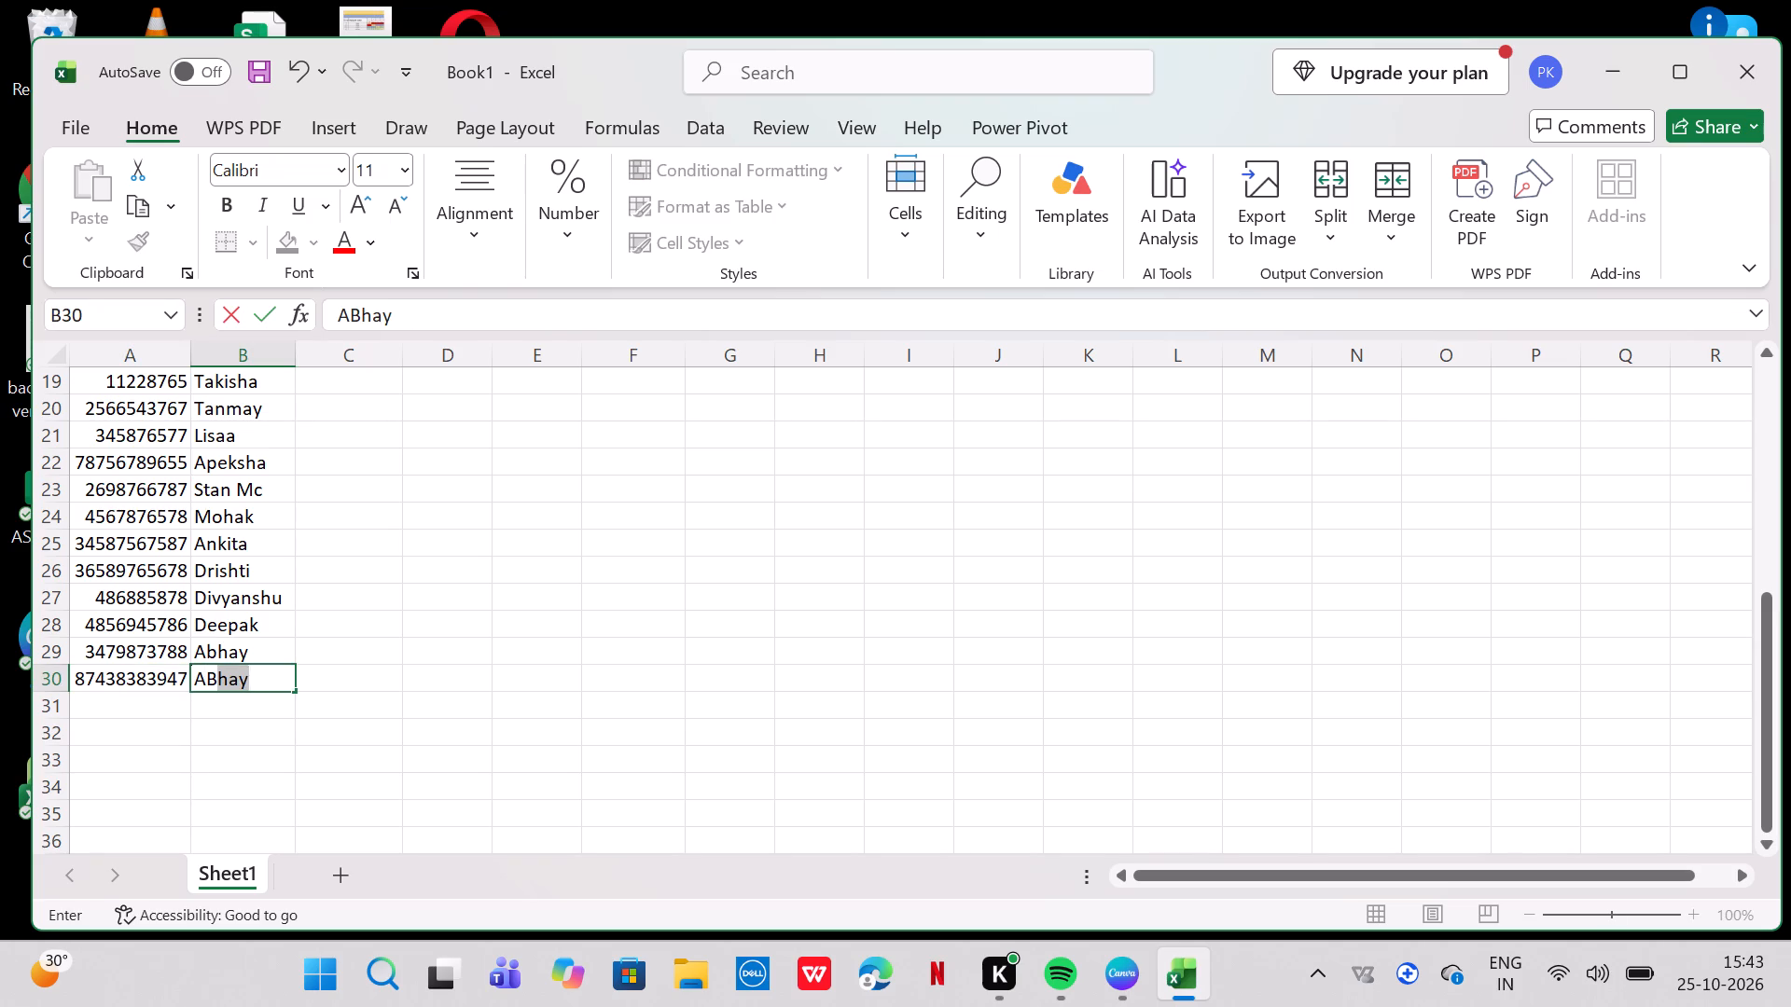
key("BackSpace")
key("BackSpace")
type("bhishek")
Enter Aditya as the team lead in cells C2 to C4.
scroll(312, 650, "up", 7)
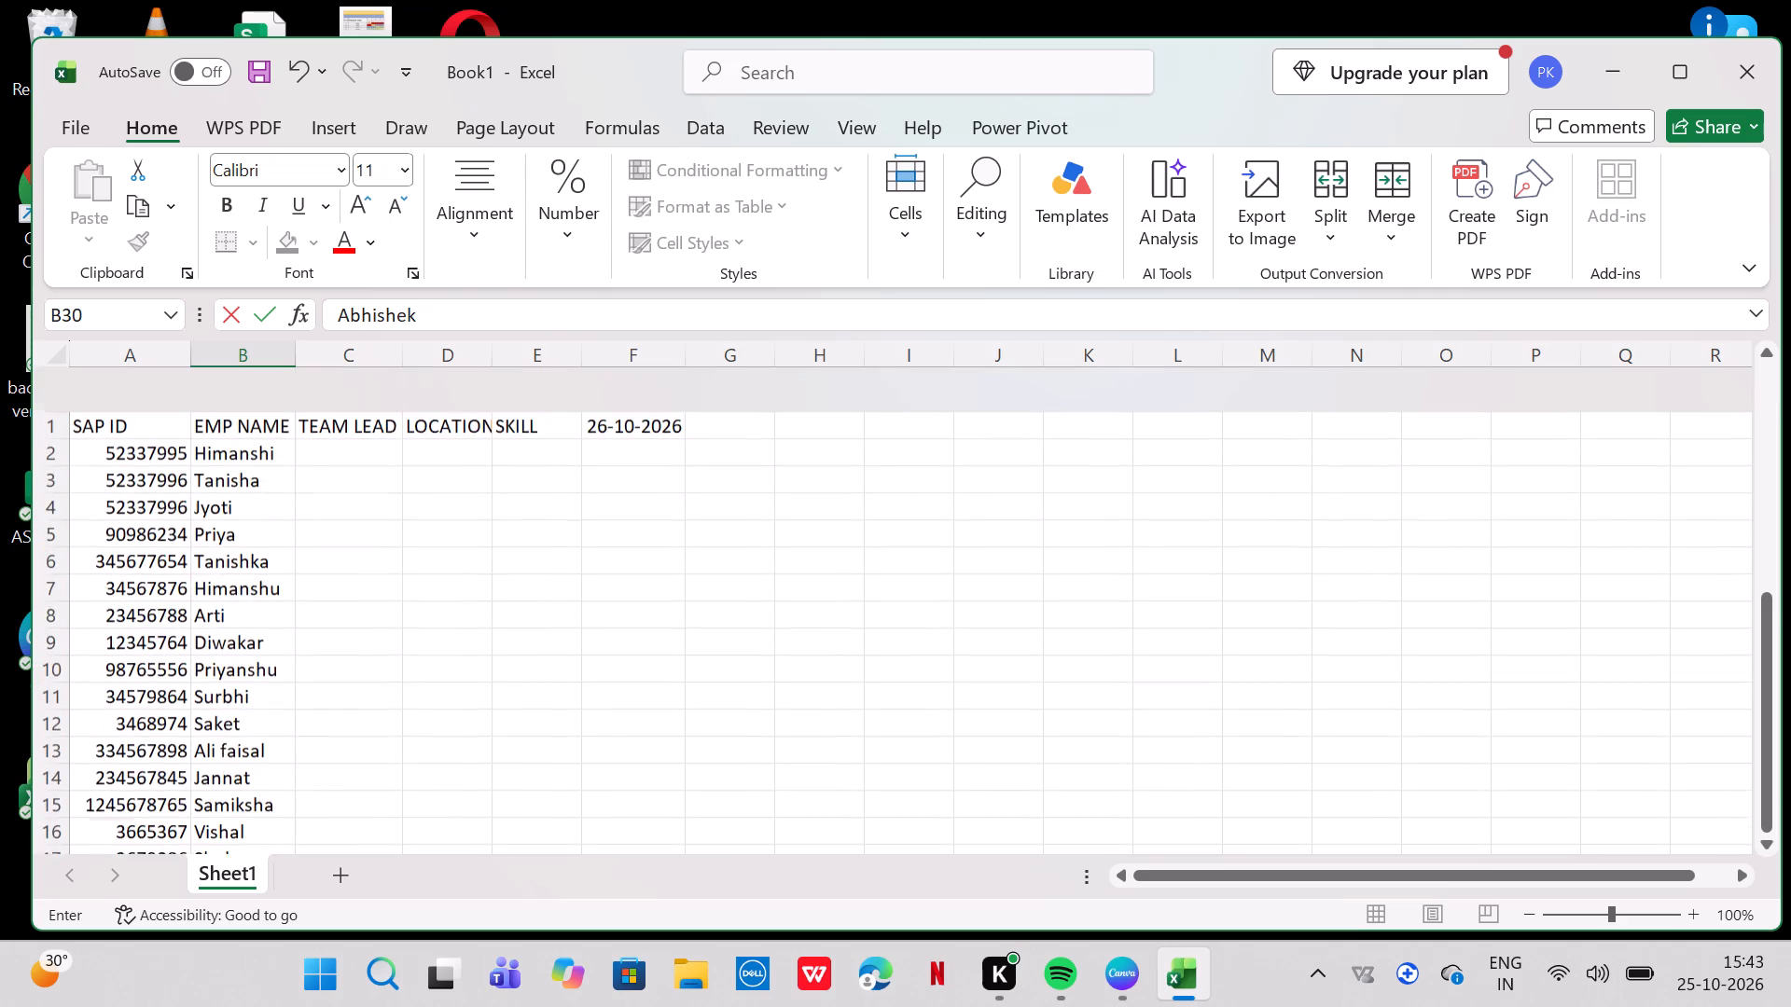
left_click(343, 412)
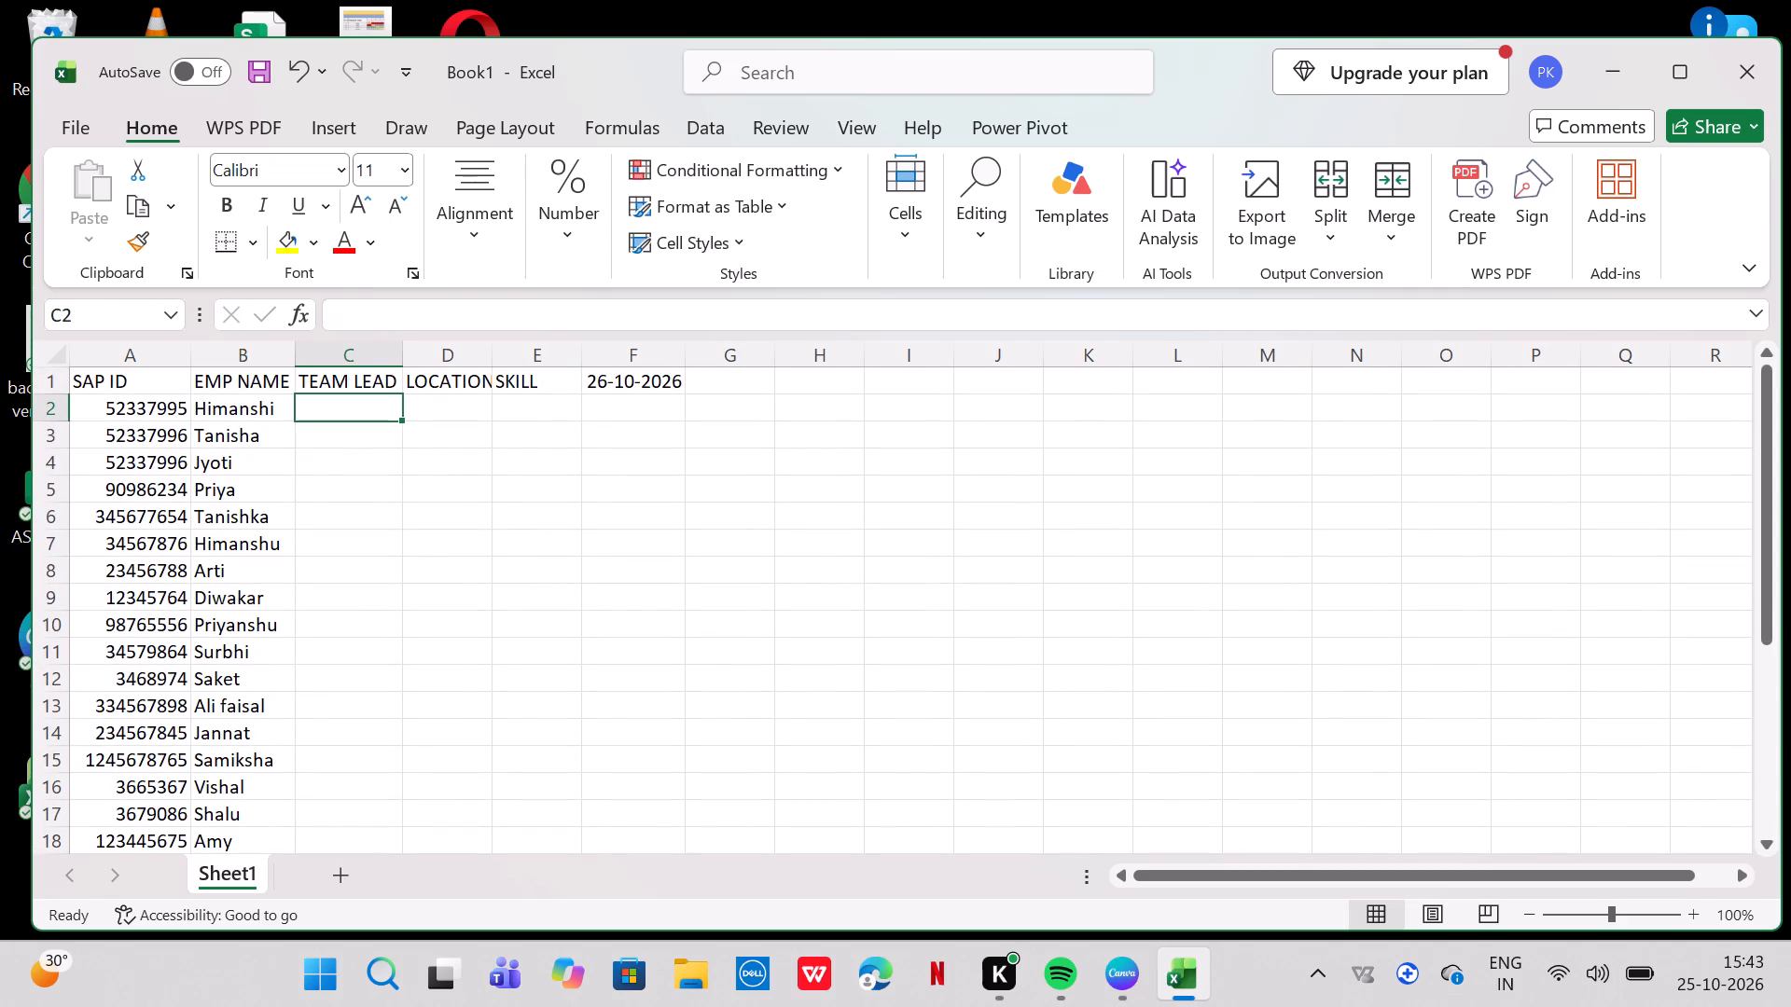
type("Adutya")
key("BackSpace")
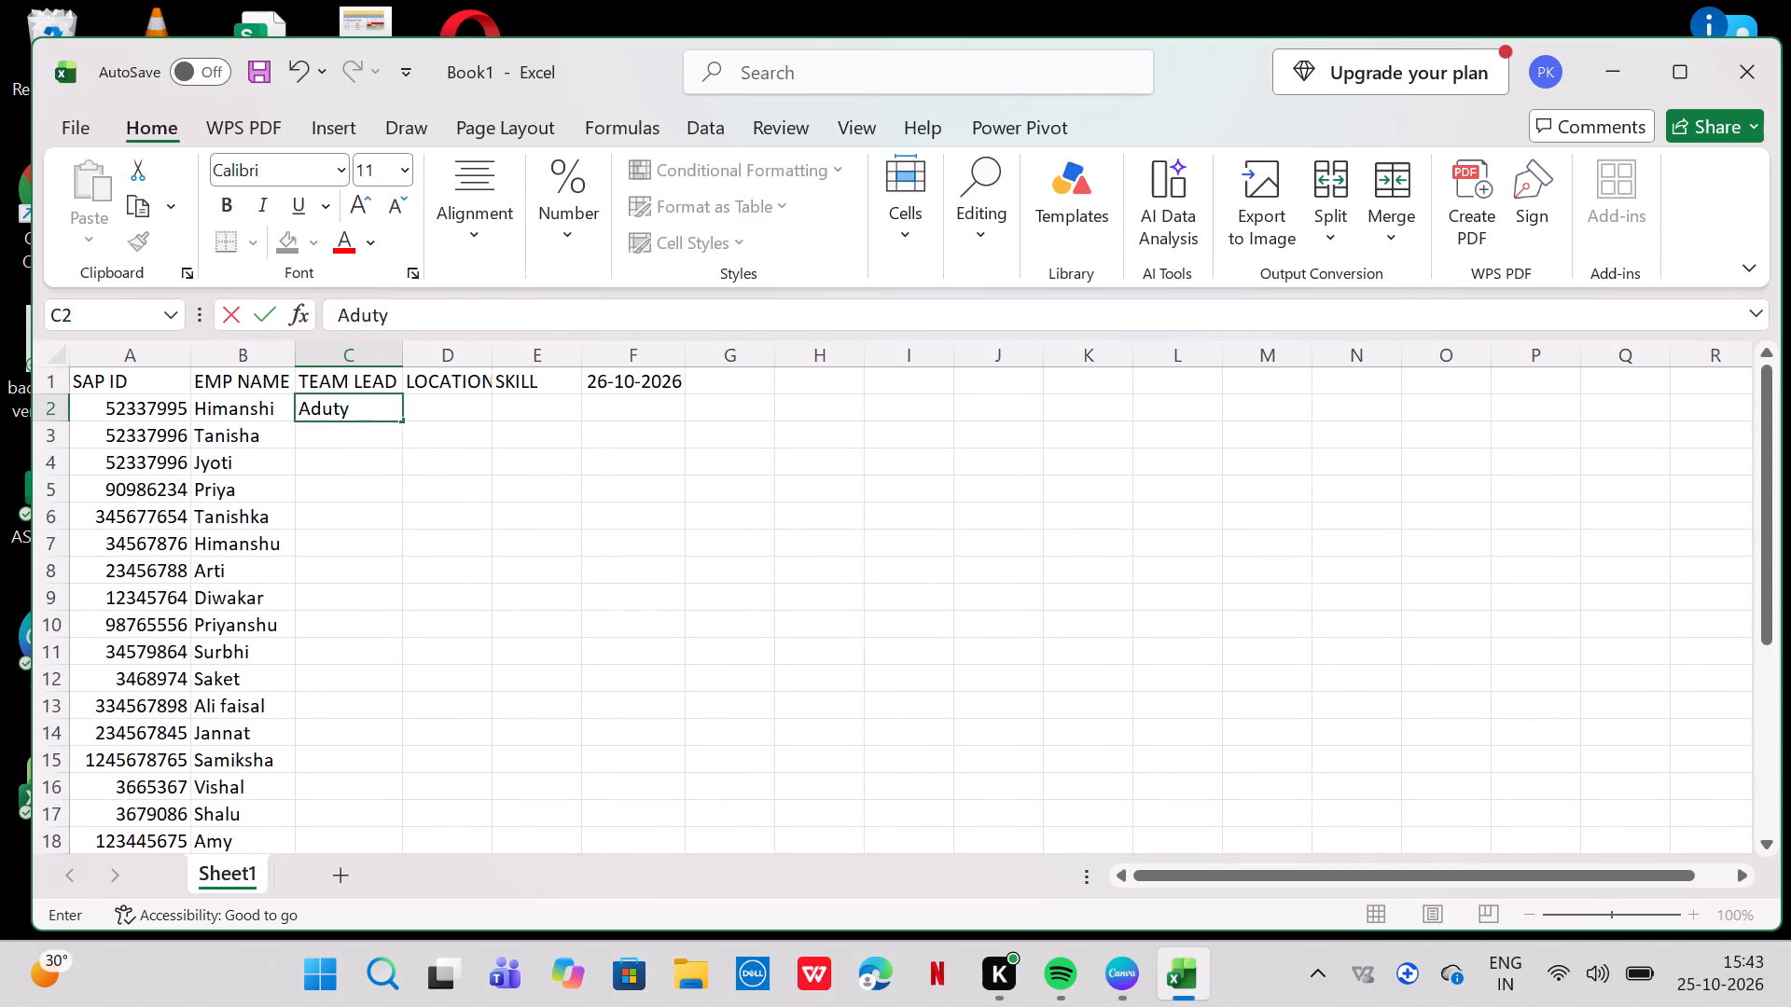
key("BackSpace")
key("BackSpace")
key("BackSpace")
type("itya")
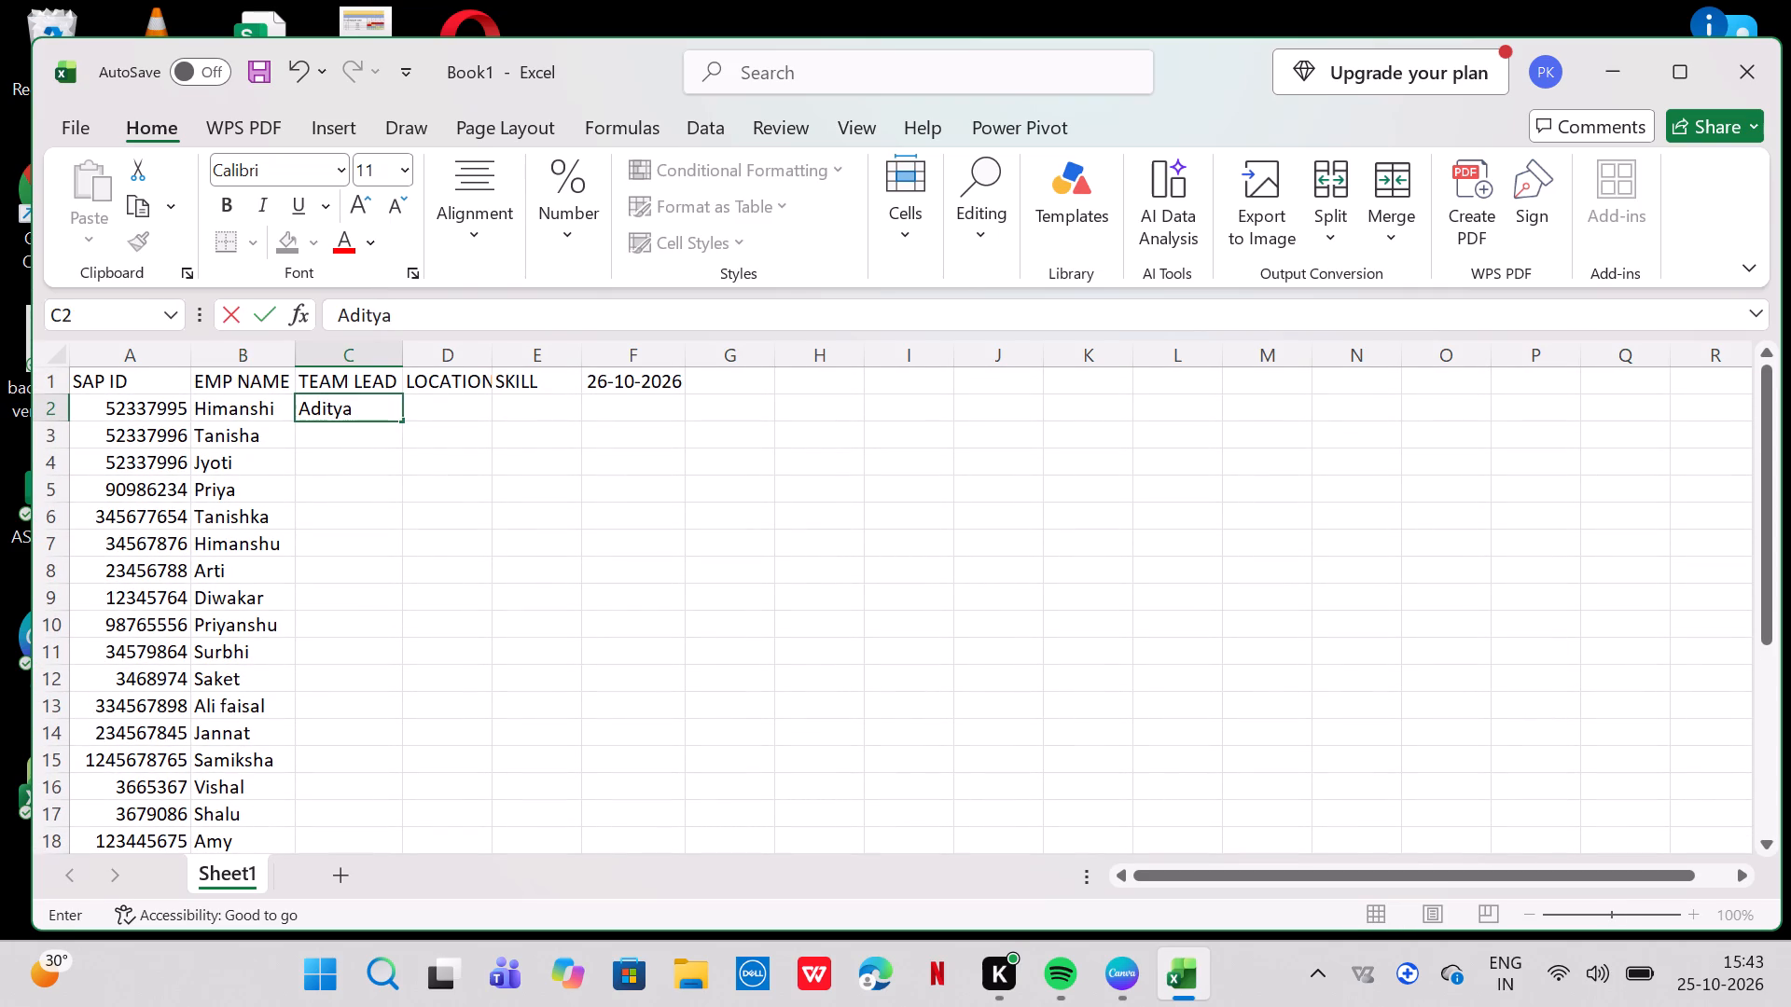
left_click(351, 432)
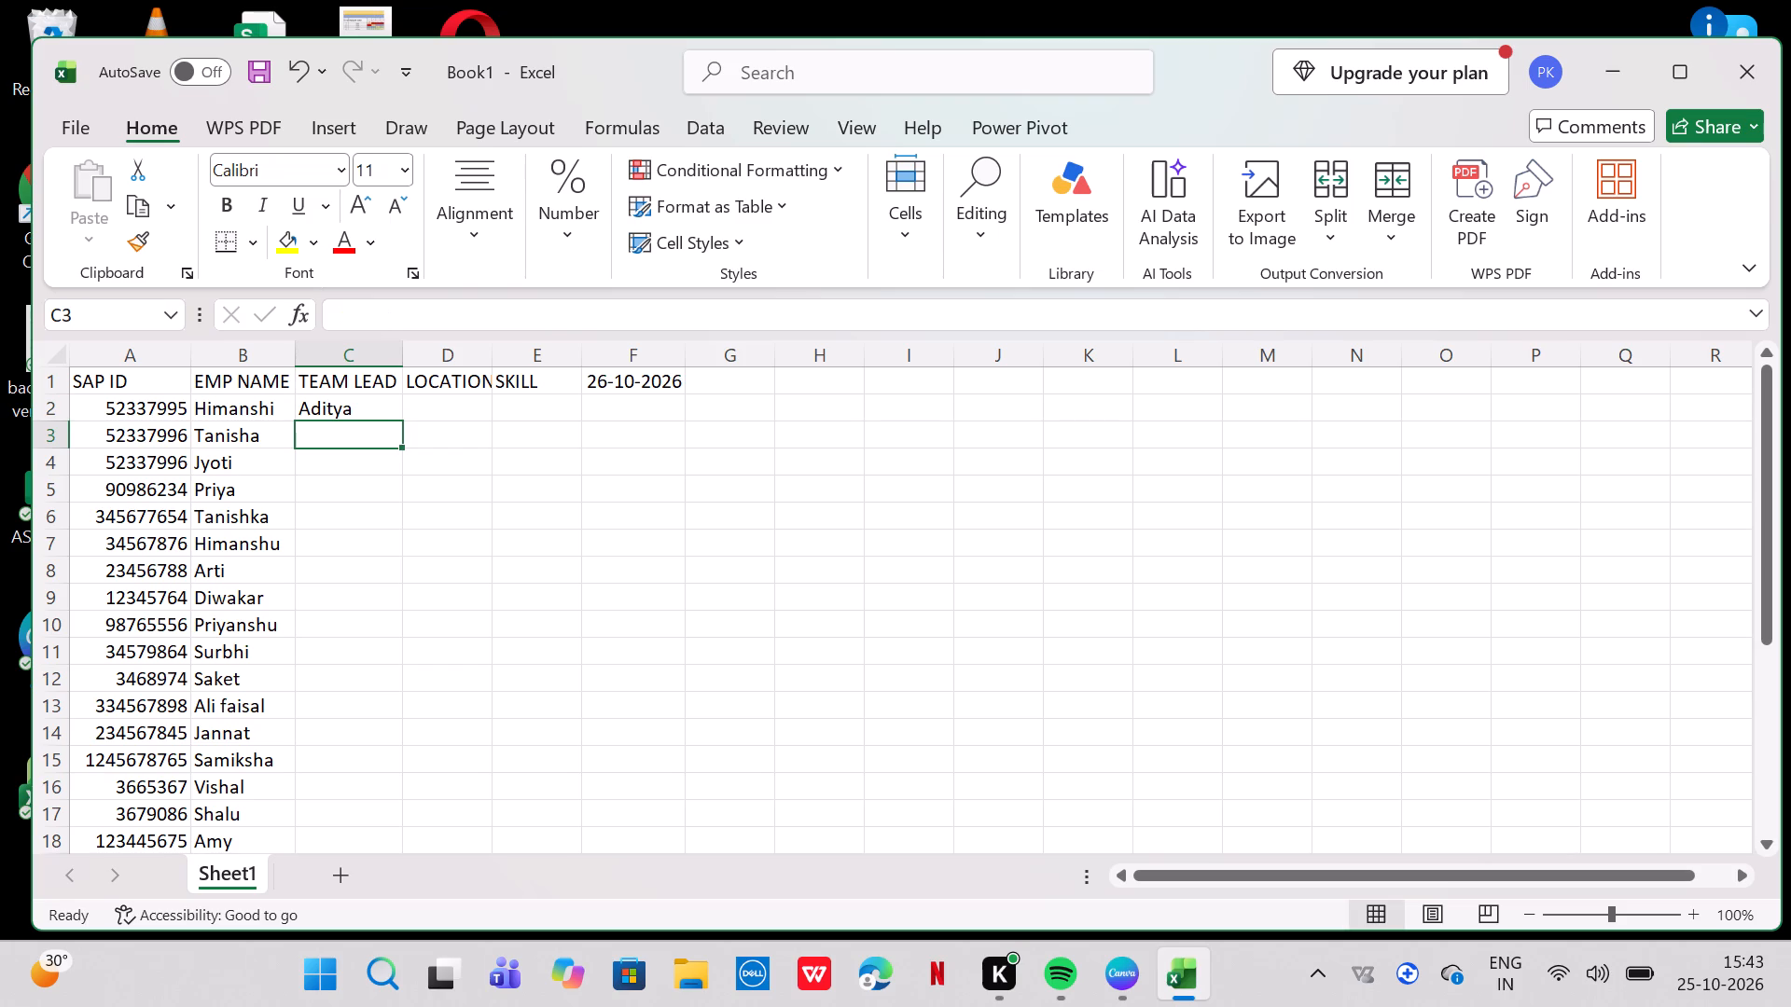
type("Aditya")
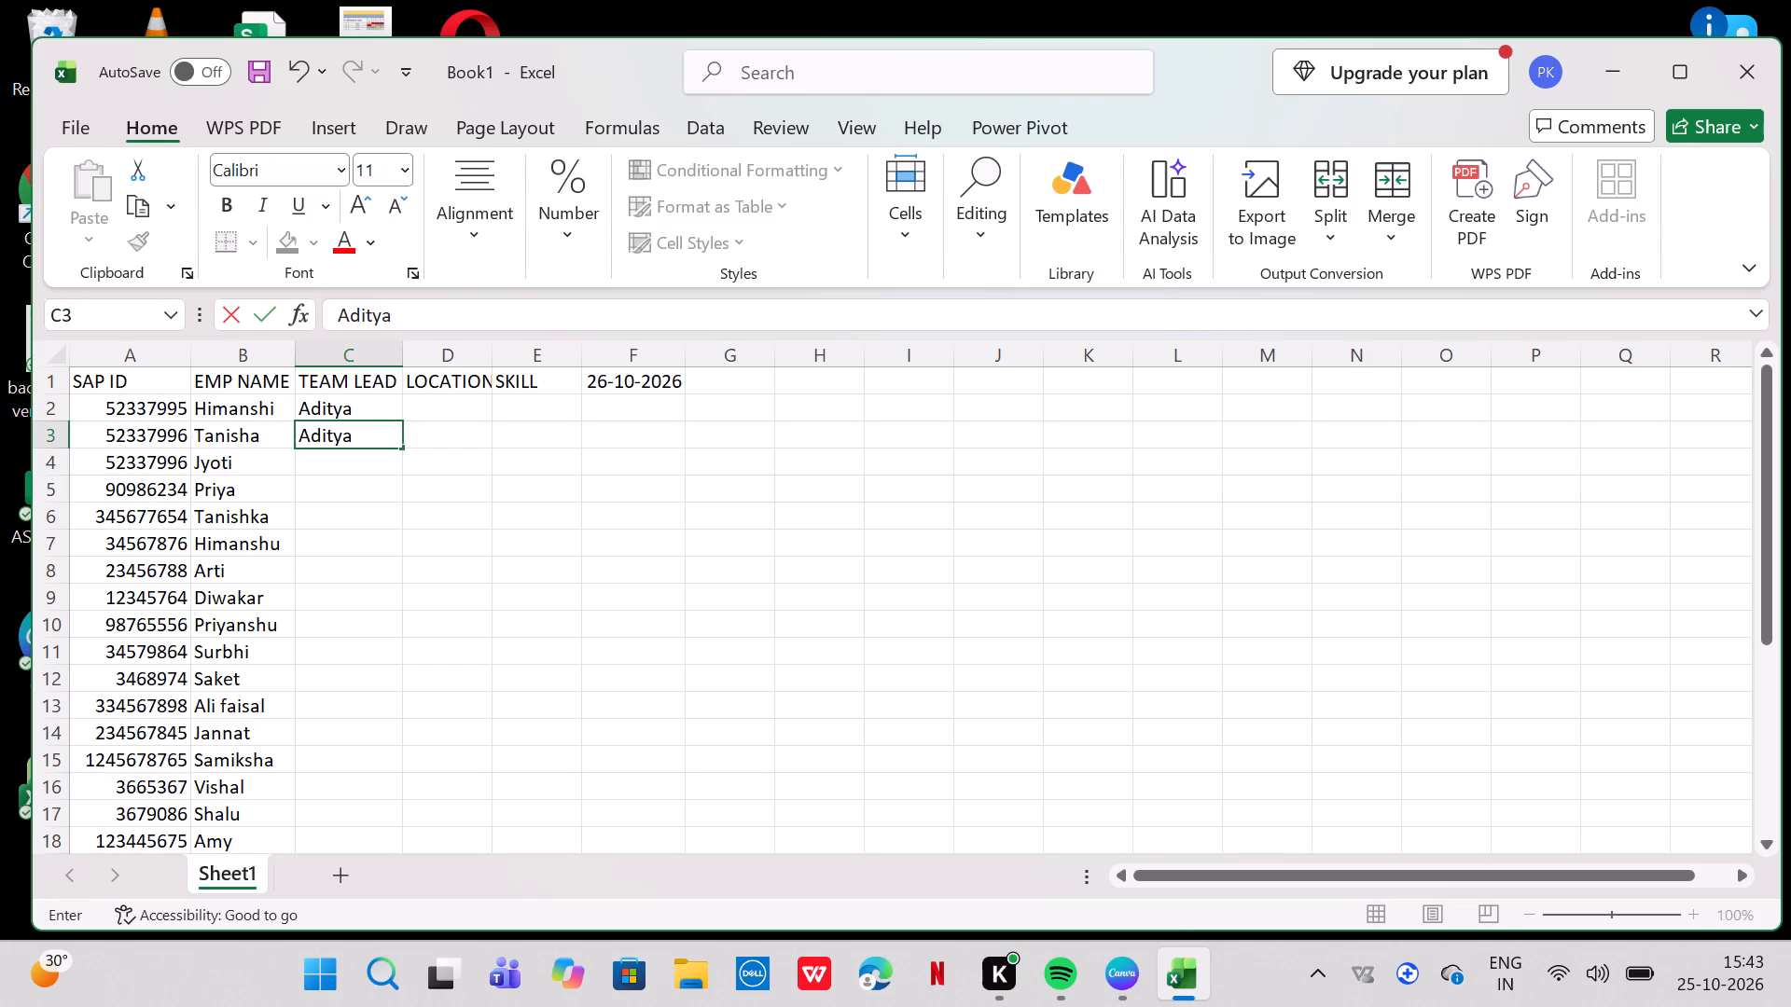
left_click(359, 462)
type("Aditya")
Enter Aditya as the team lead in cells C5 to C9.
left_click(376, 491)
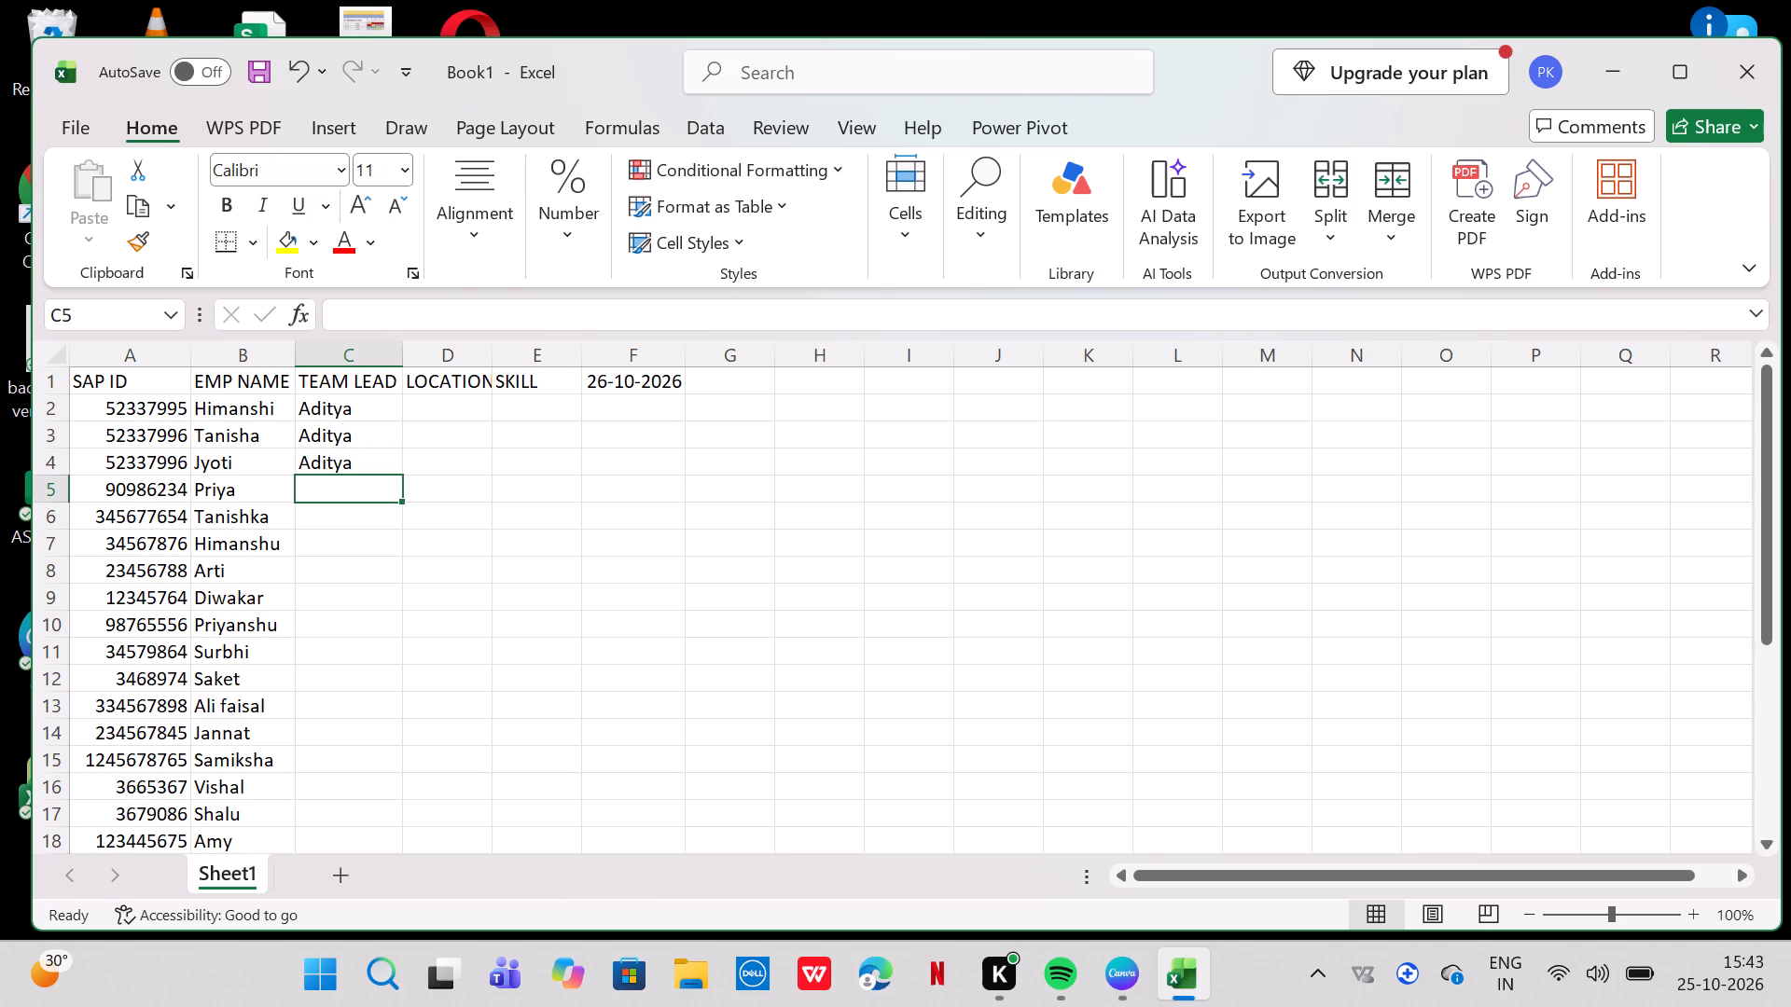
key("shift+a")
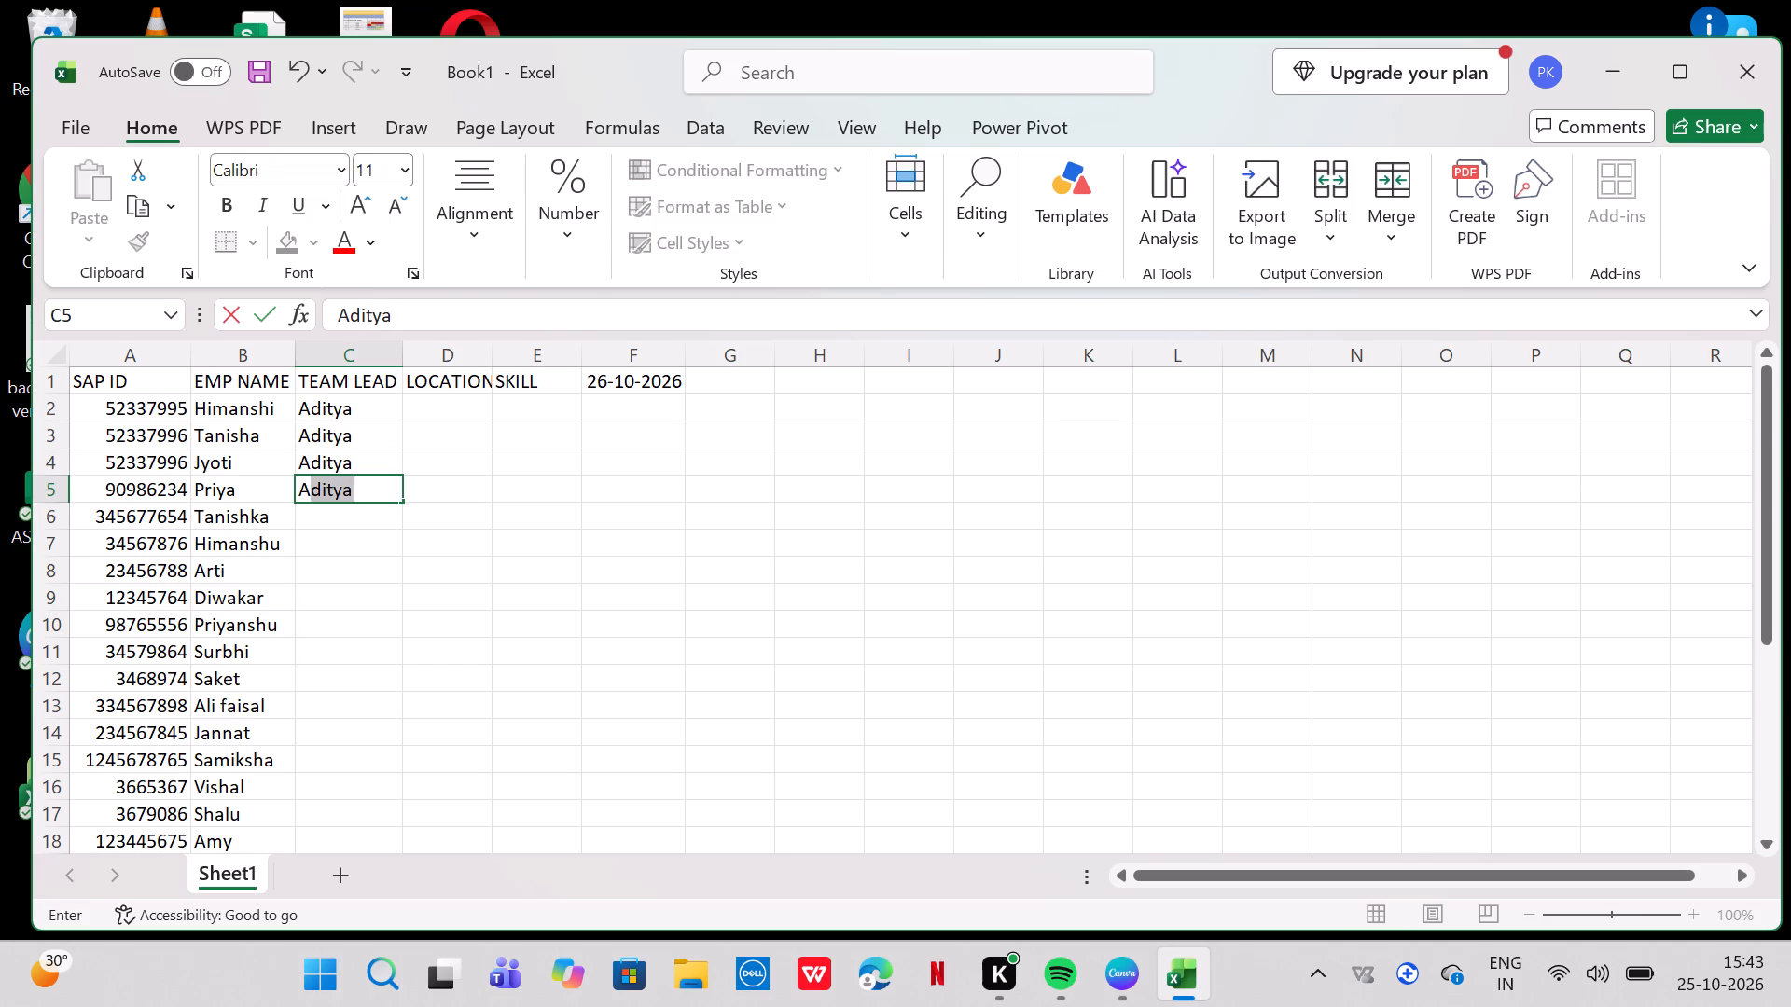
left_click(368, 531)
left_click(354, 511)
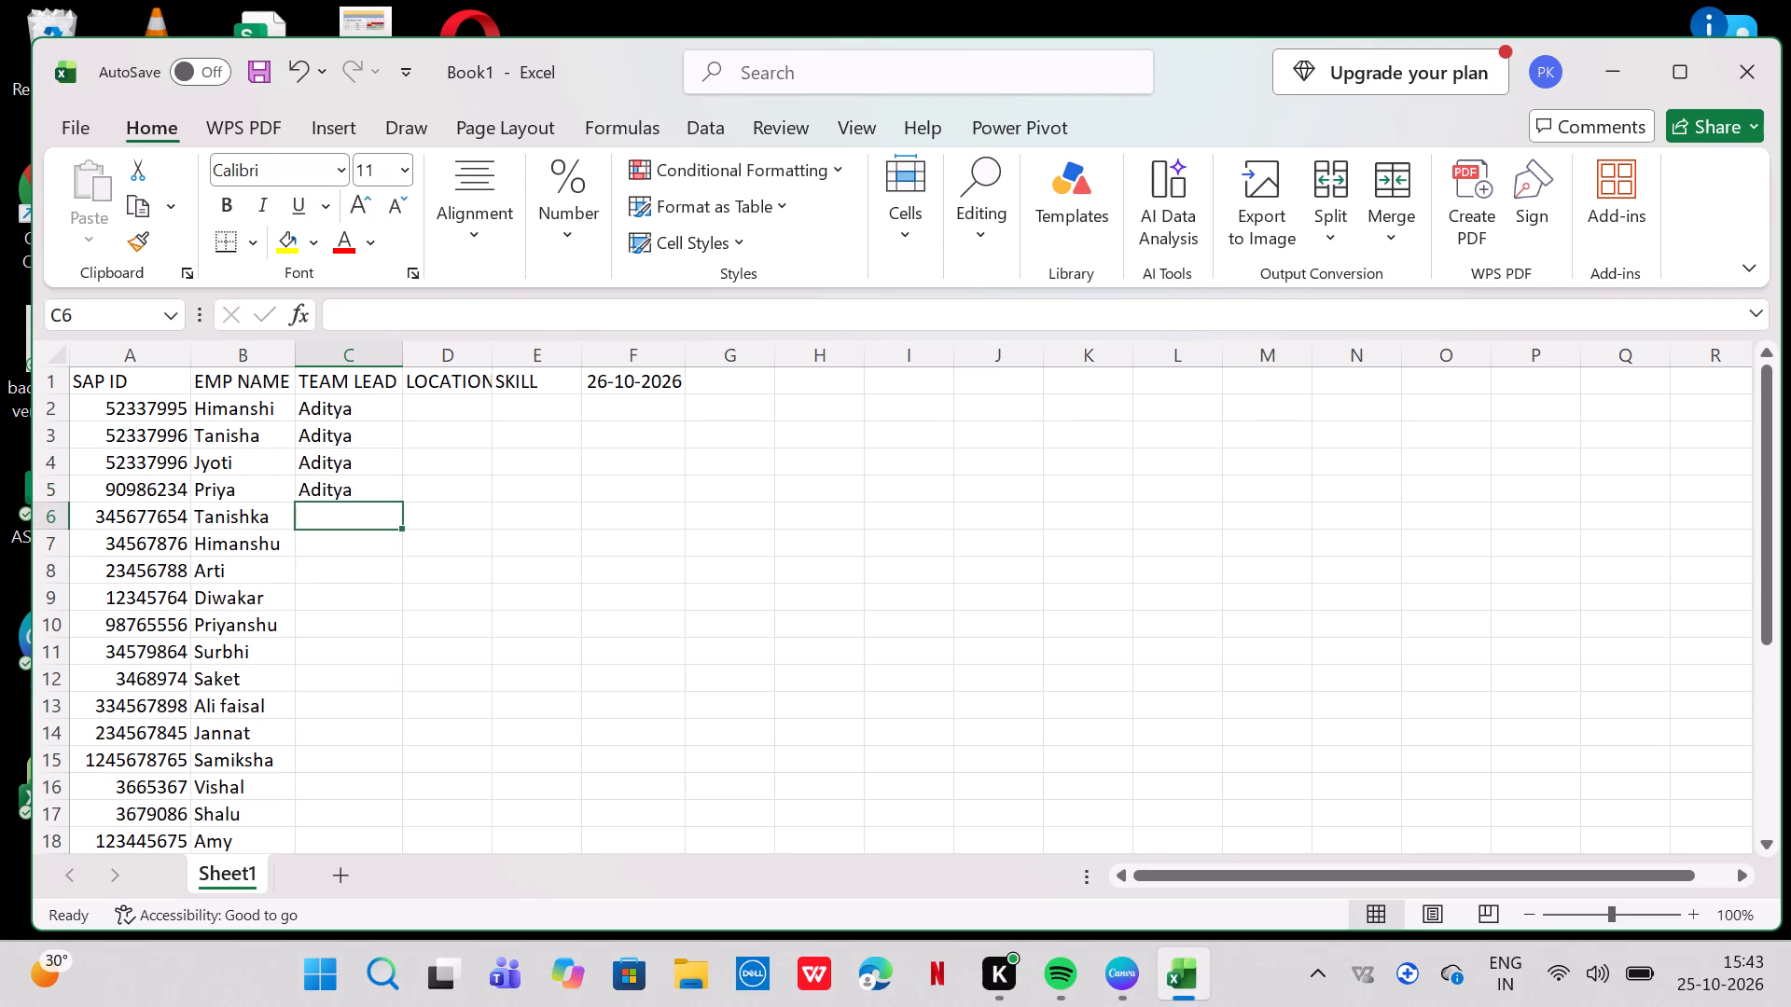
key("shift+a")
left_click(356, 551)
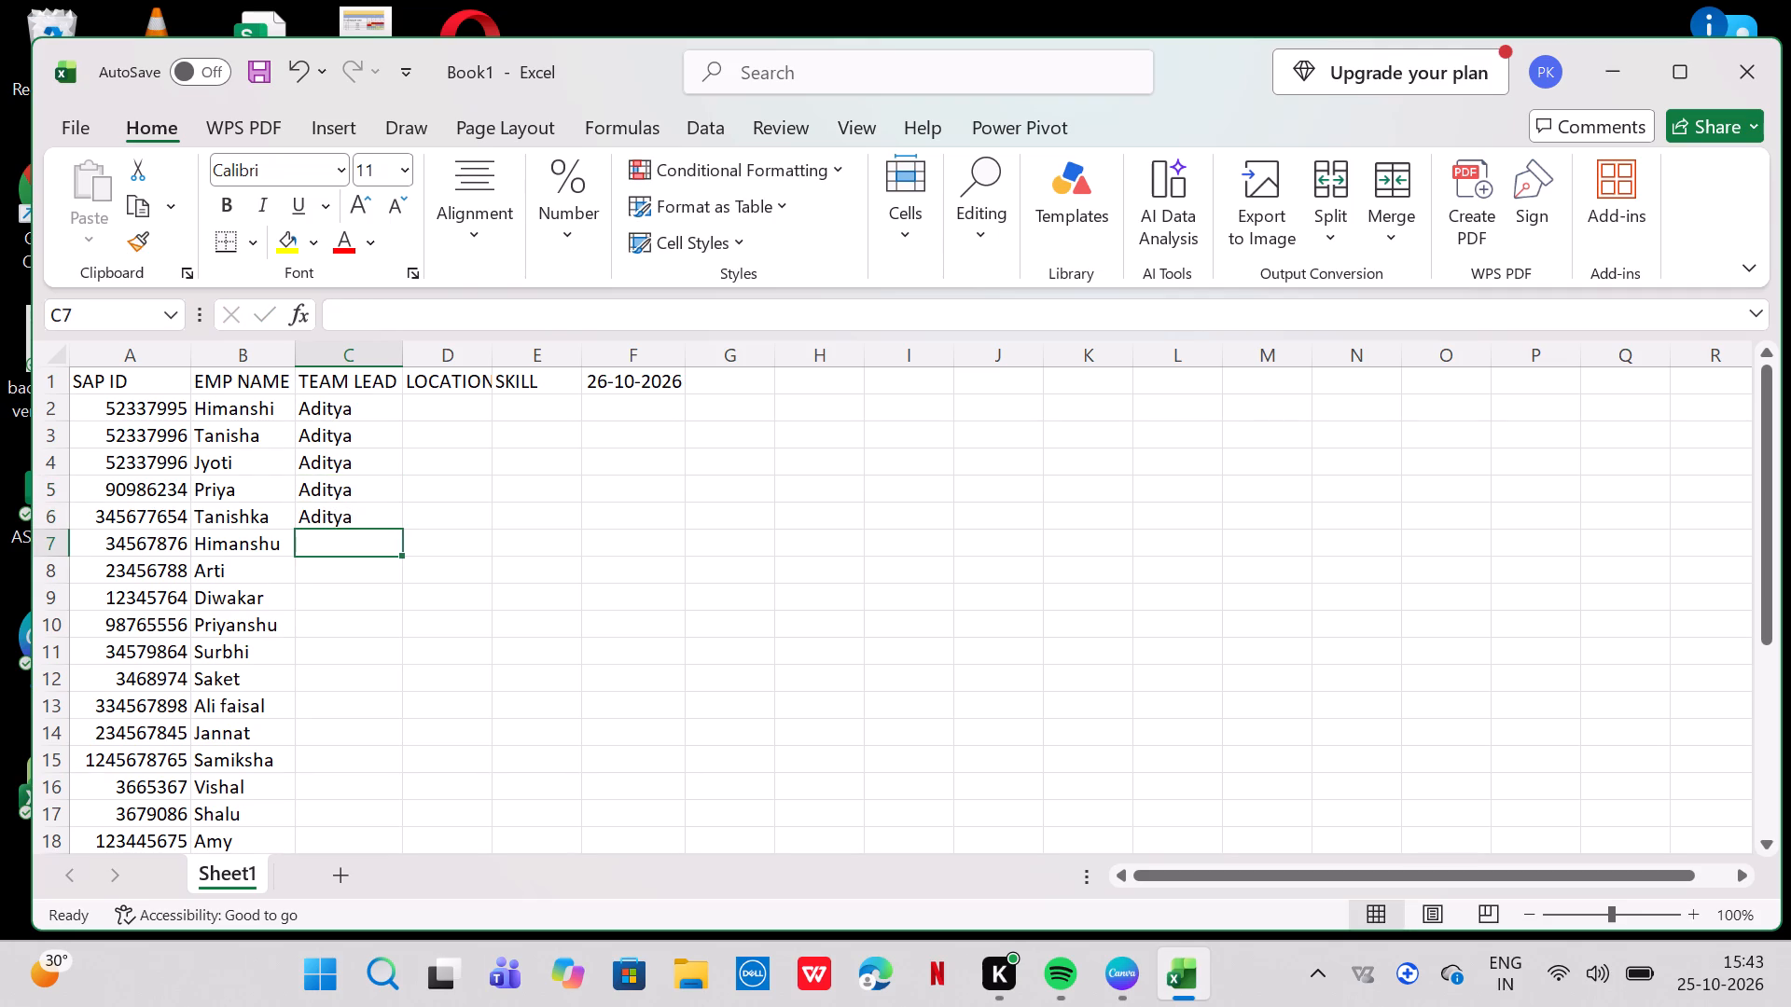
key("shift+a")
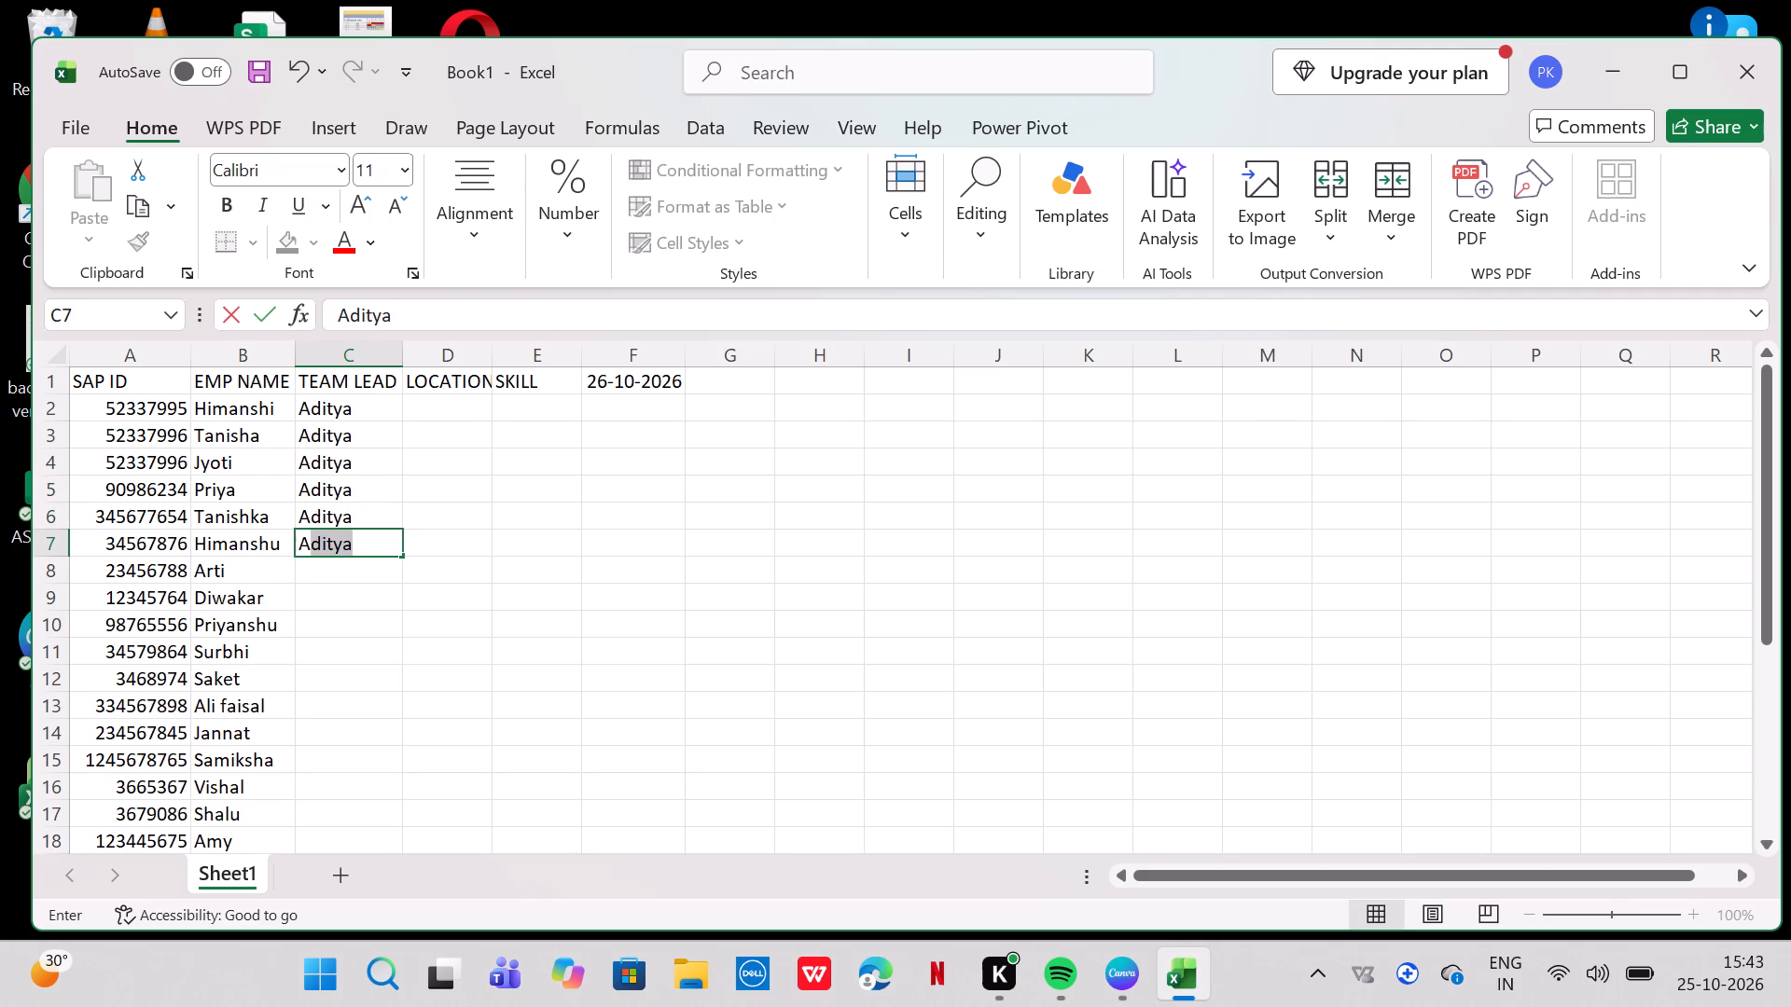
left_click(370, 569)
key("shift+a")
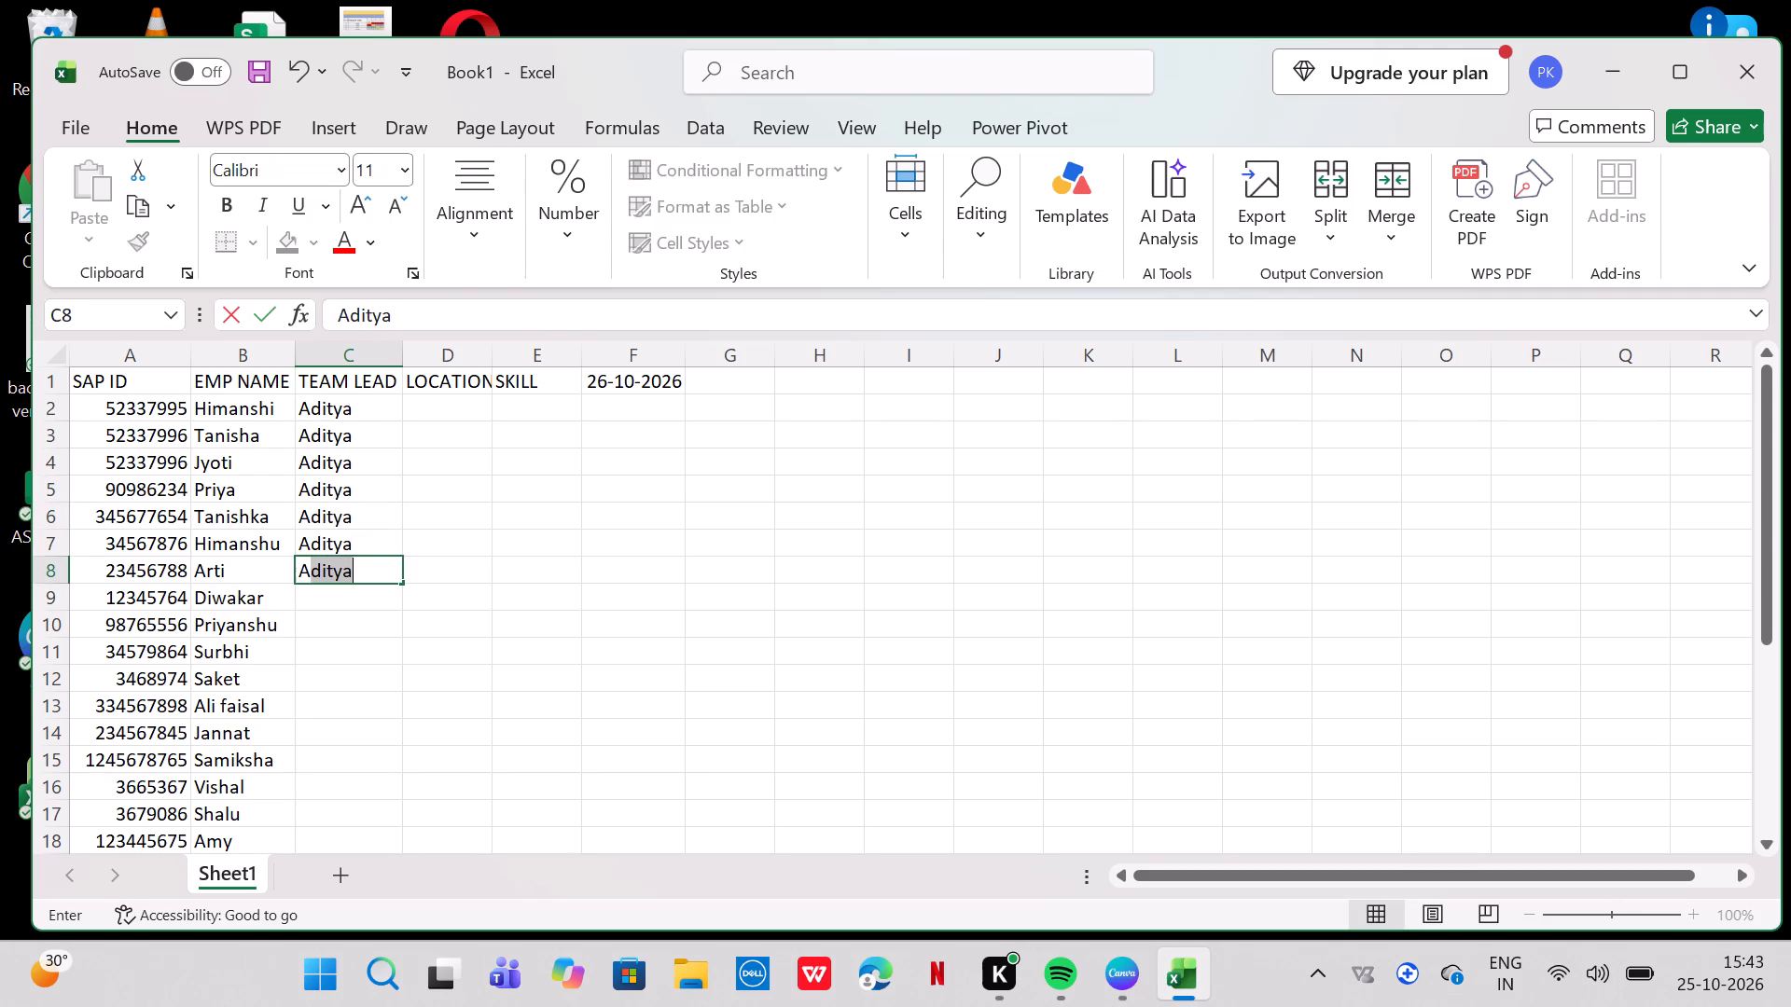
left_click(372, 594)
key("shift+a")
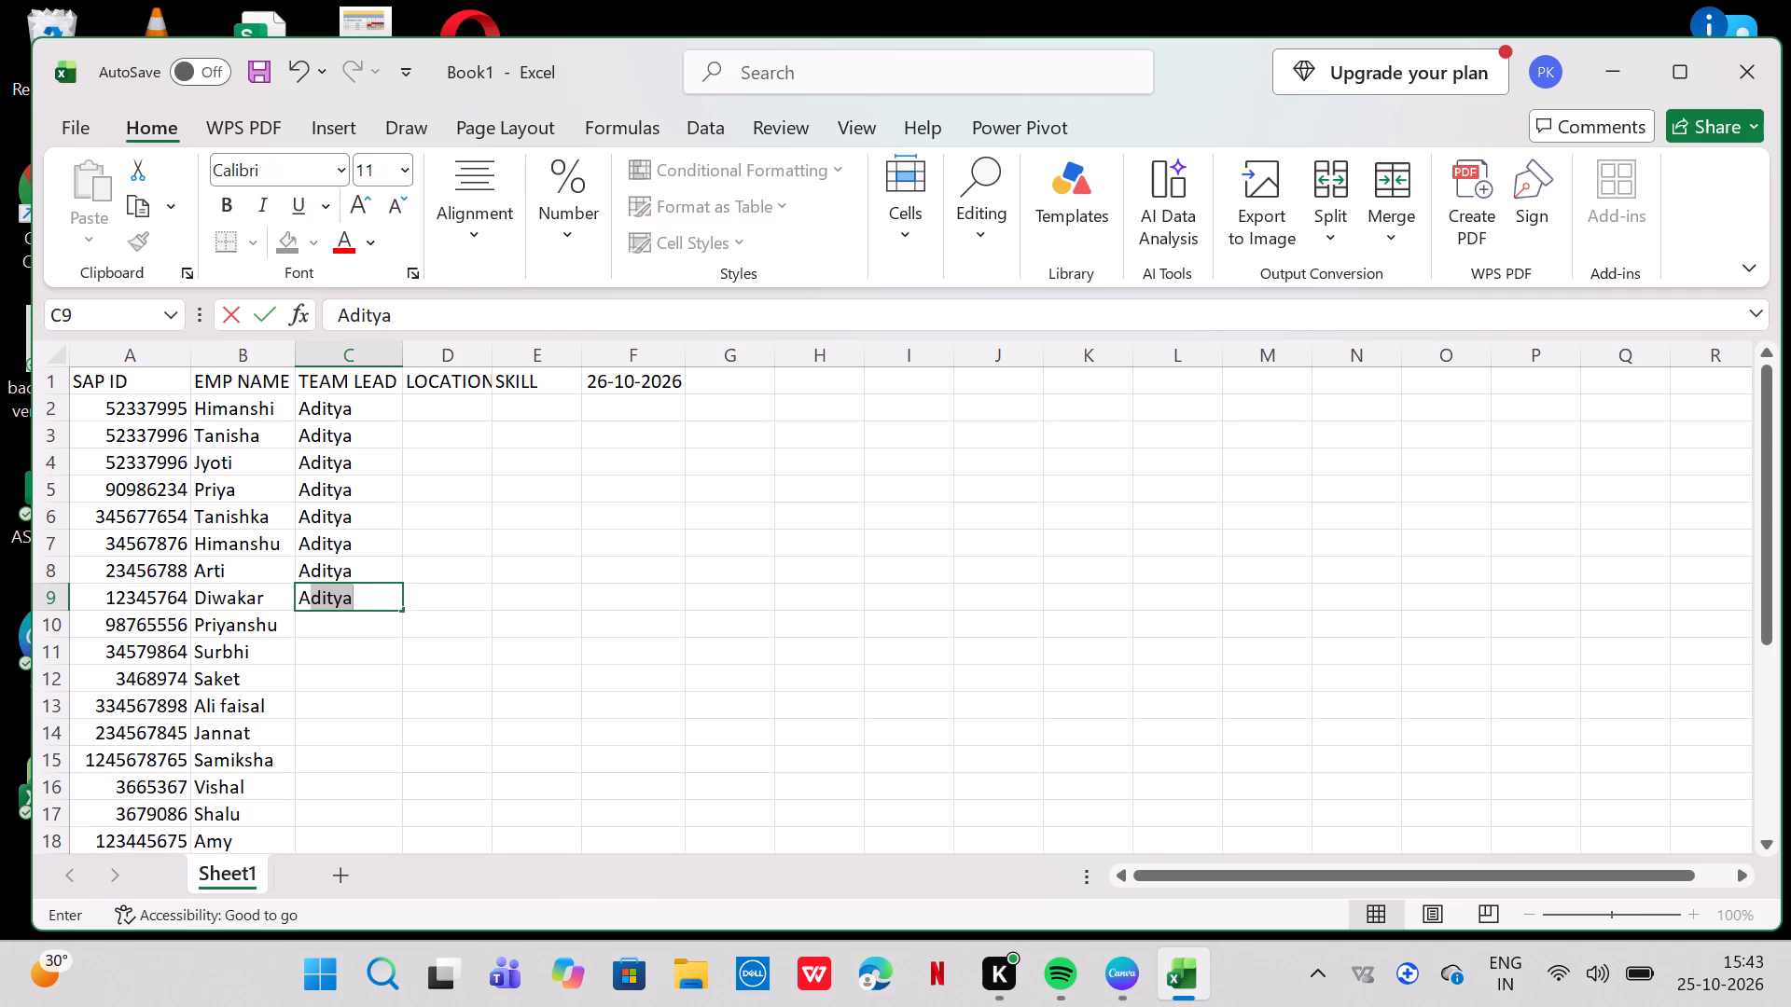
Enter Aditya as the team lead in cells C10 to C13.
scroll(481, 547, "down", 1)
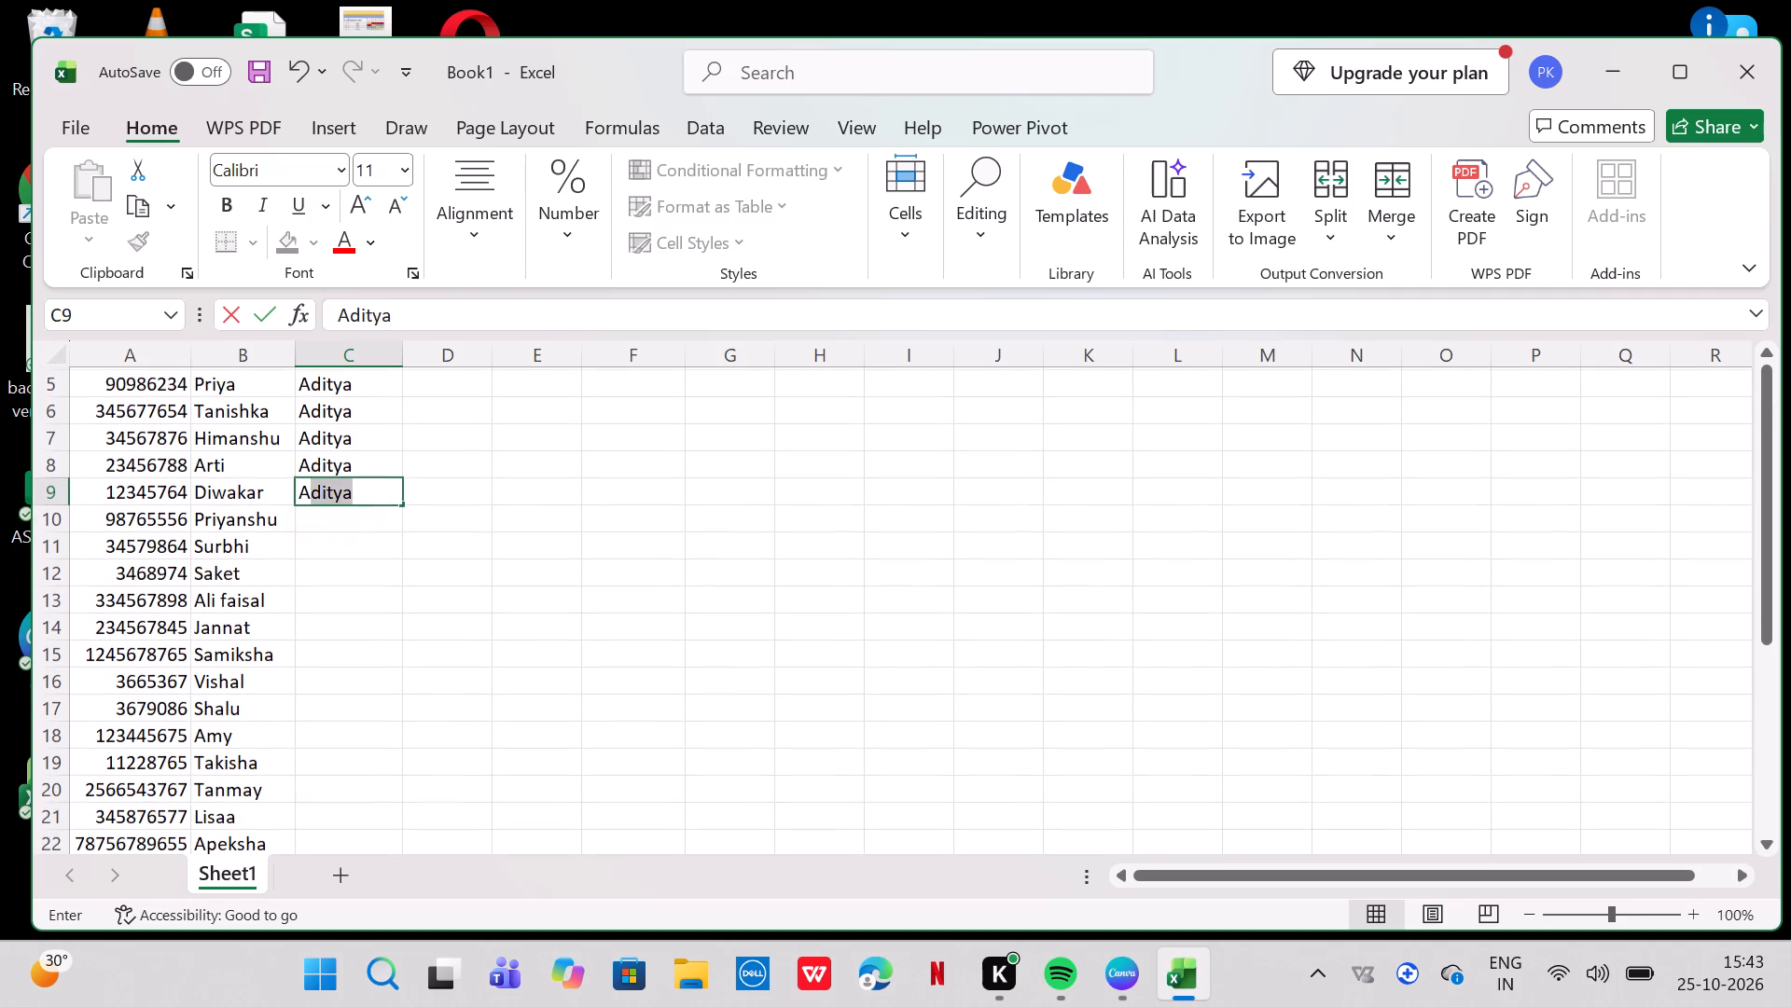
left_click(381, 524)
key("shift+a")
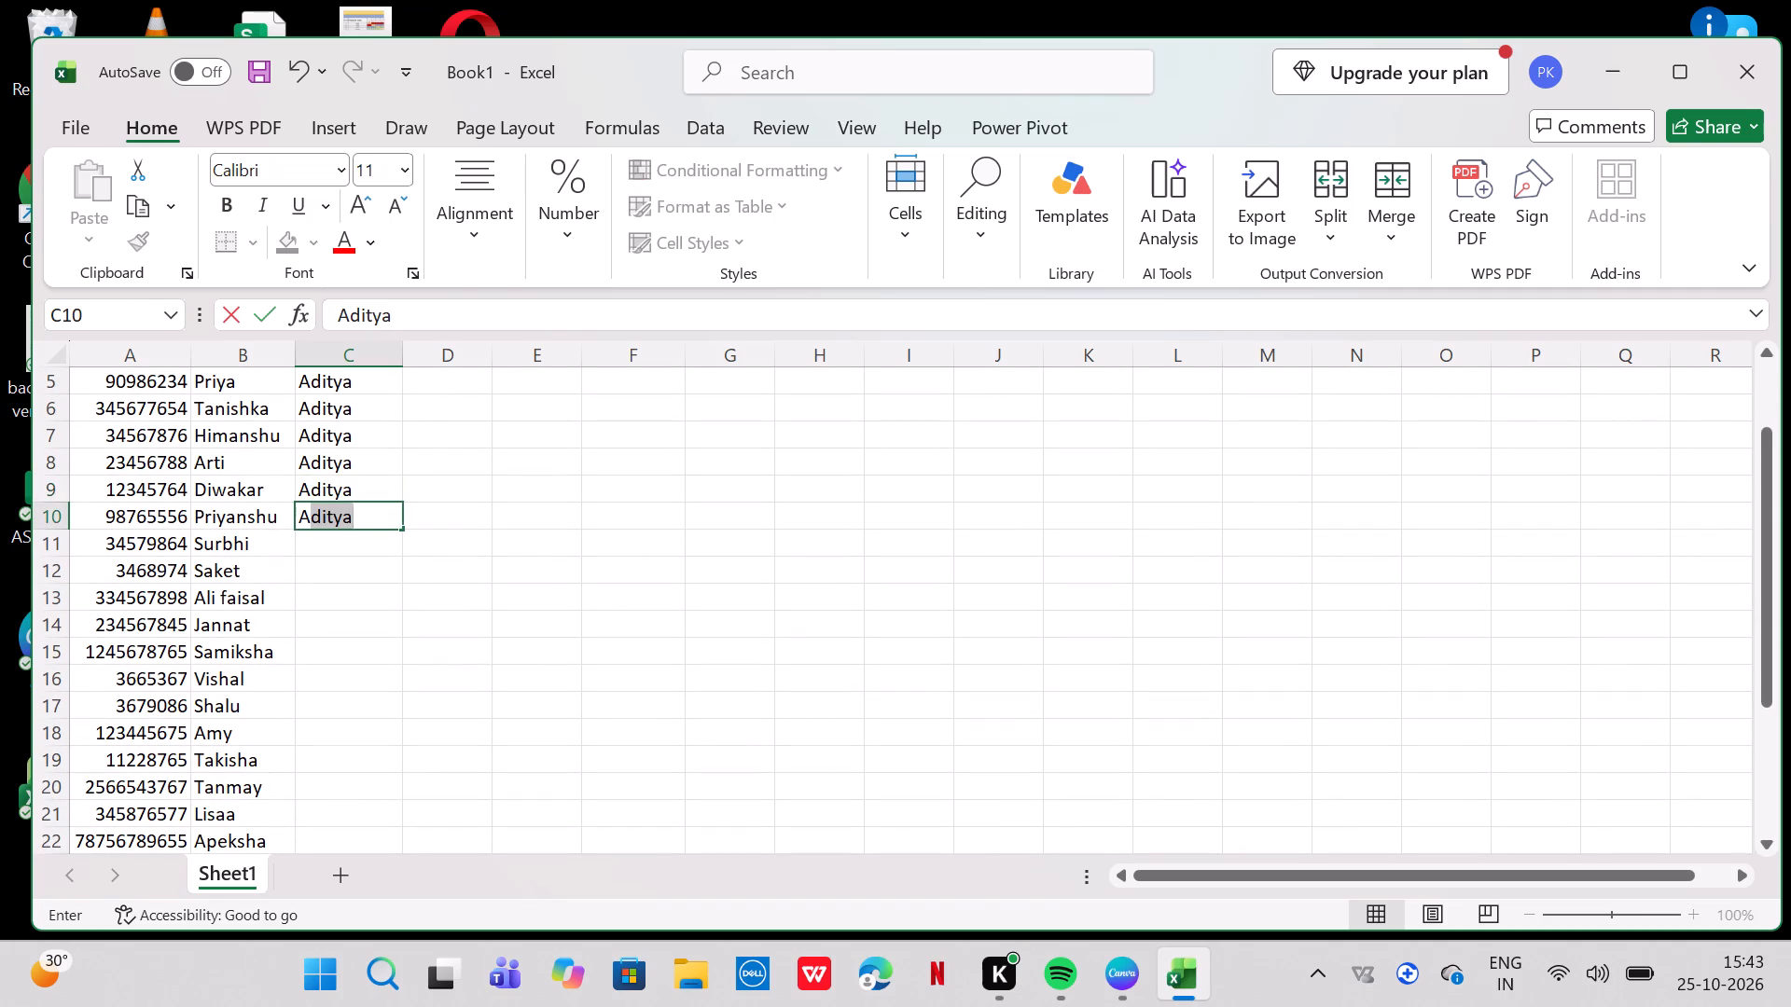
left_click(373, 543)
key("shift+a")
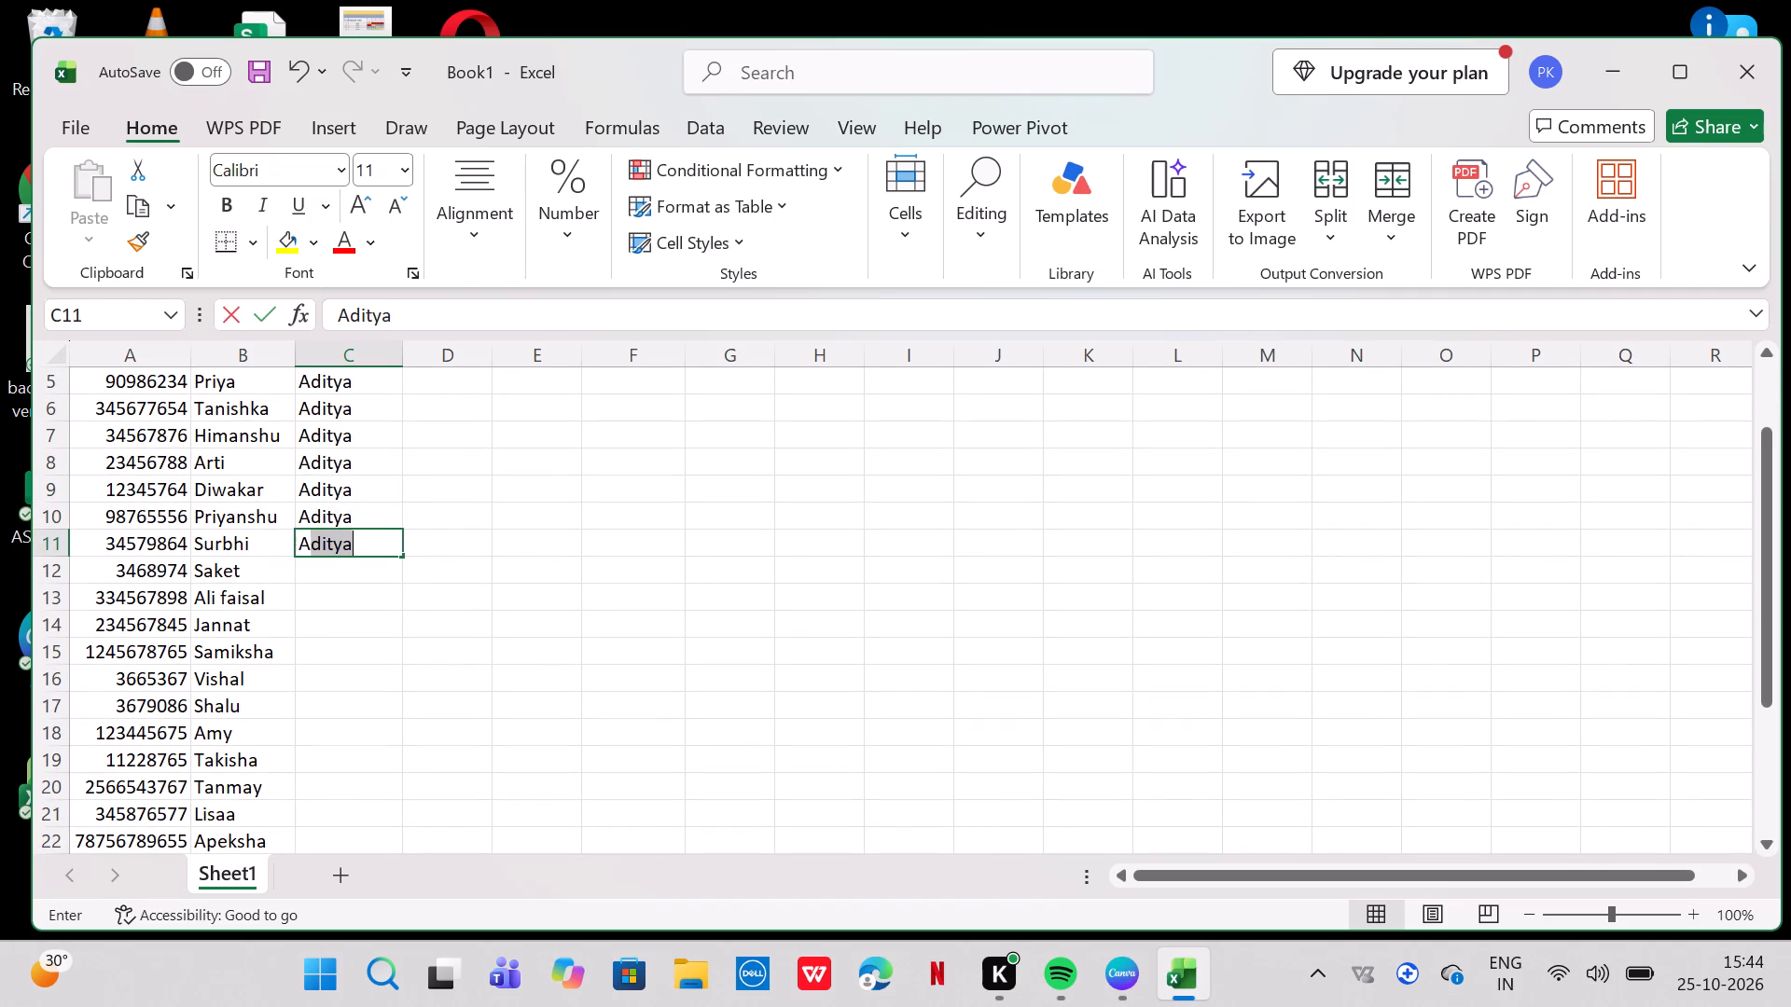
left_click(326, 571)
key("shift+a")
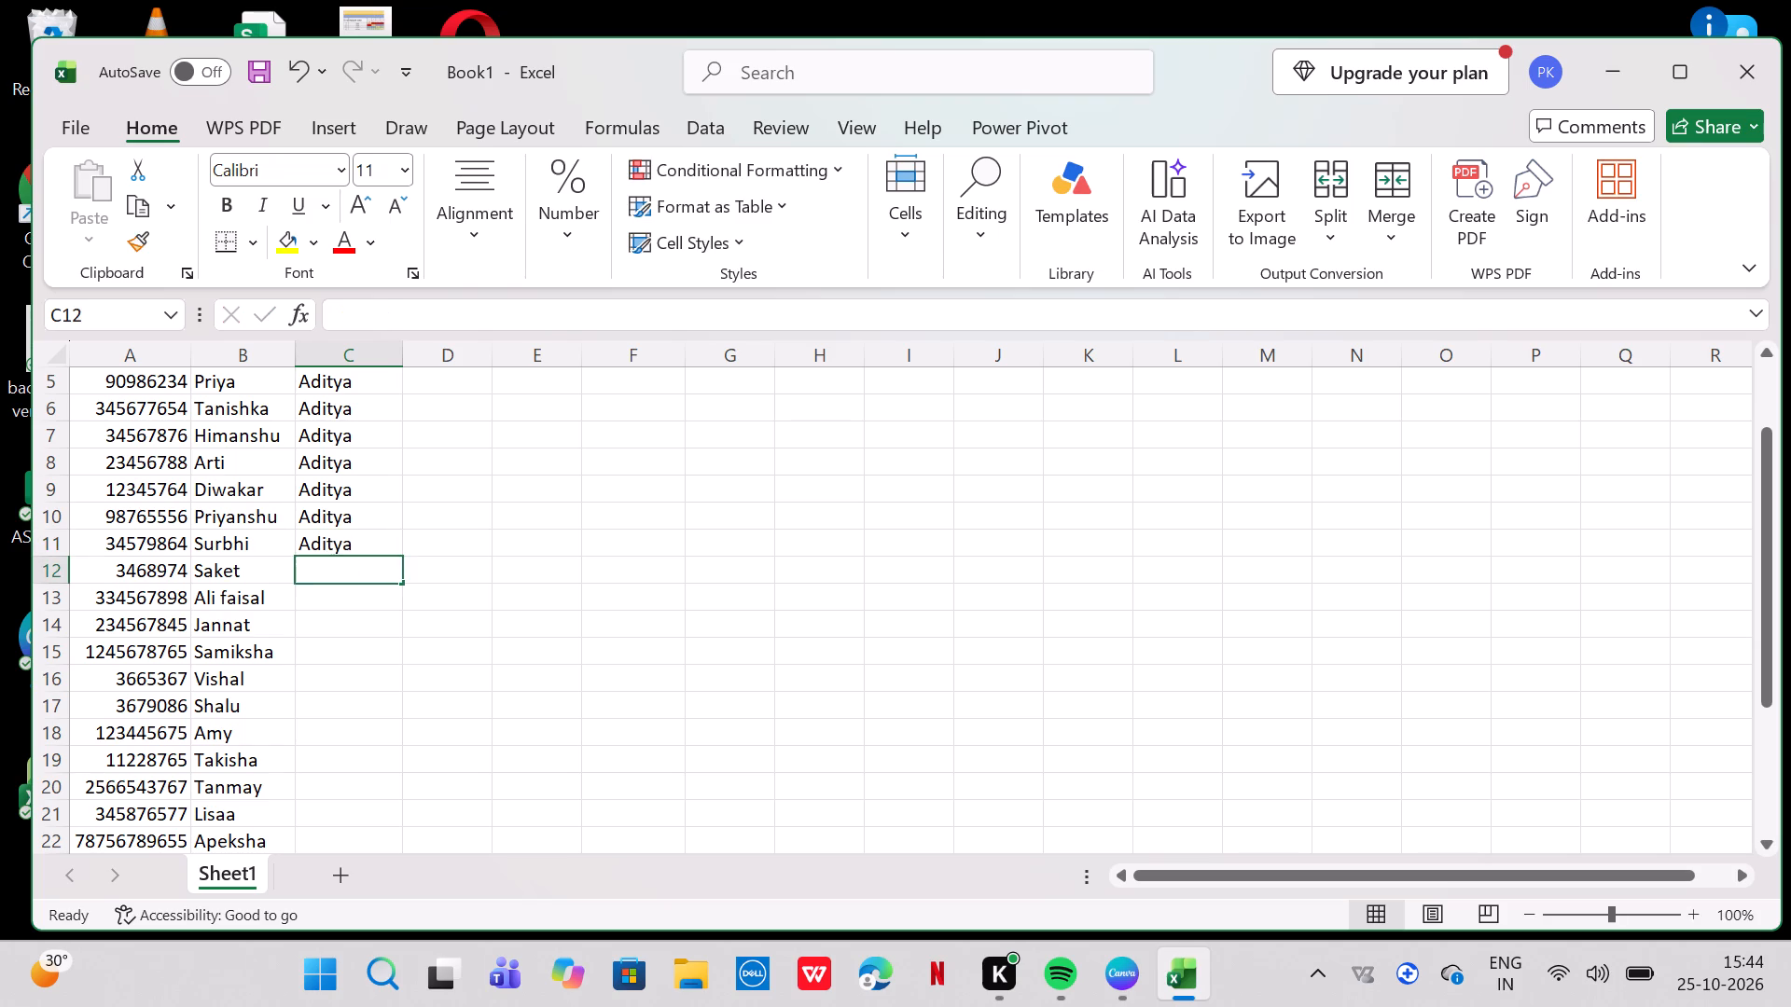
left_click(337, 596)
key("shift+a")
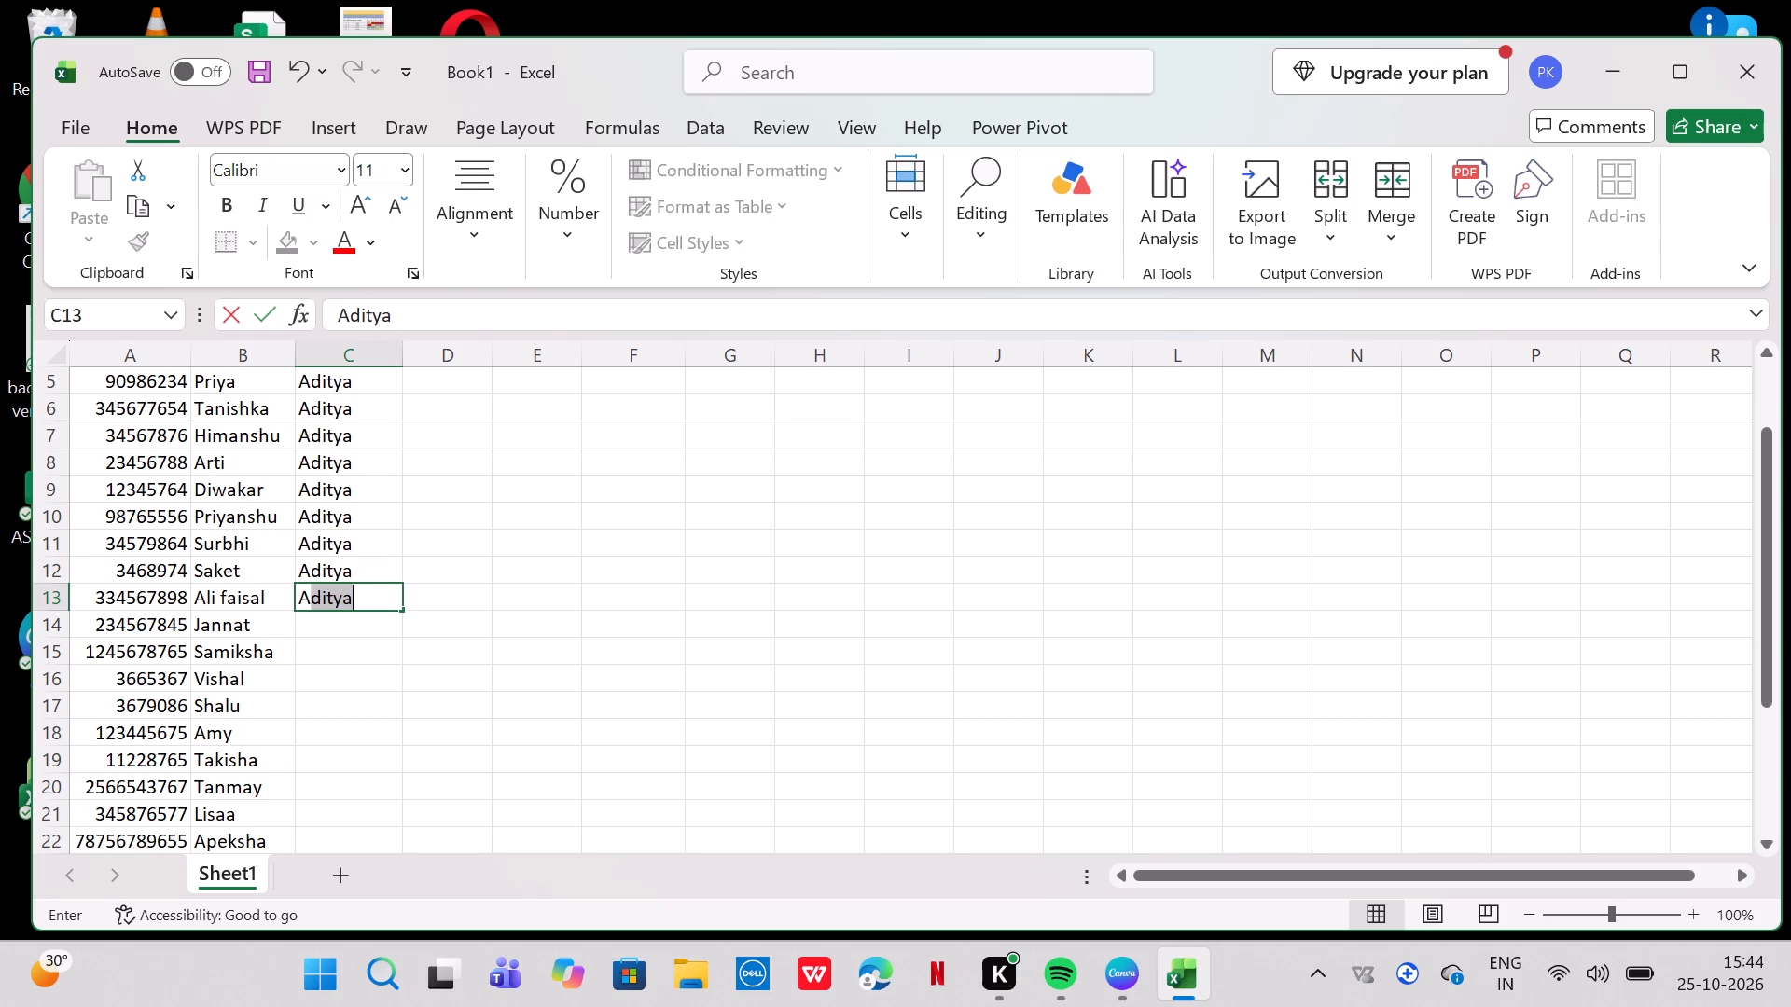
Enter Aditya as the team lead in cells C14 to C17.
left_click(373, 633)
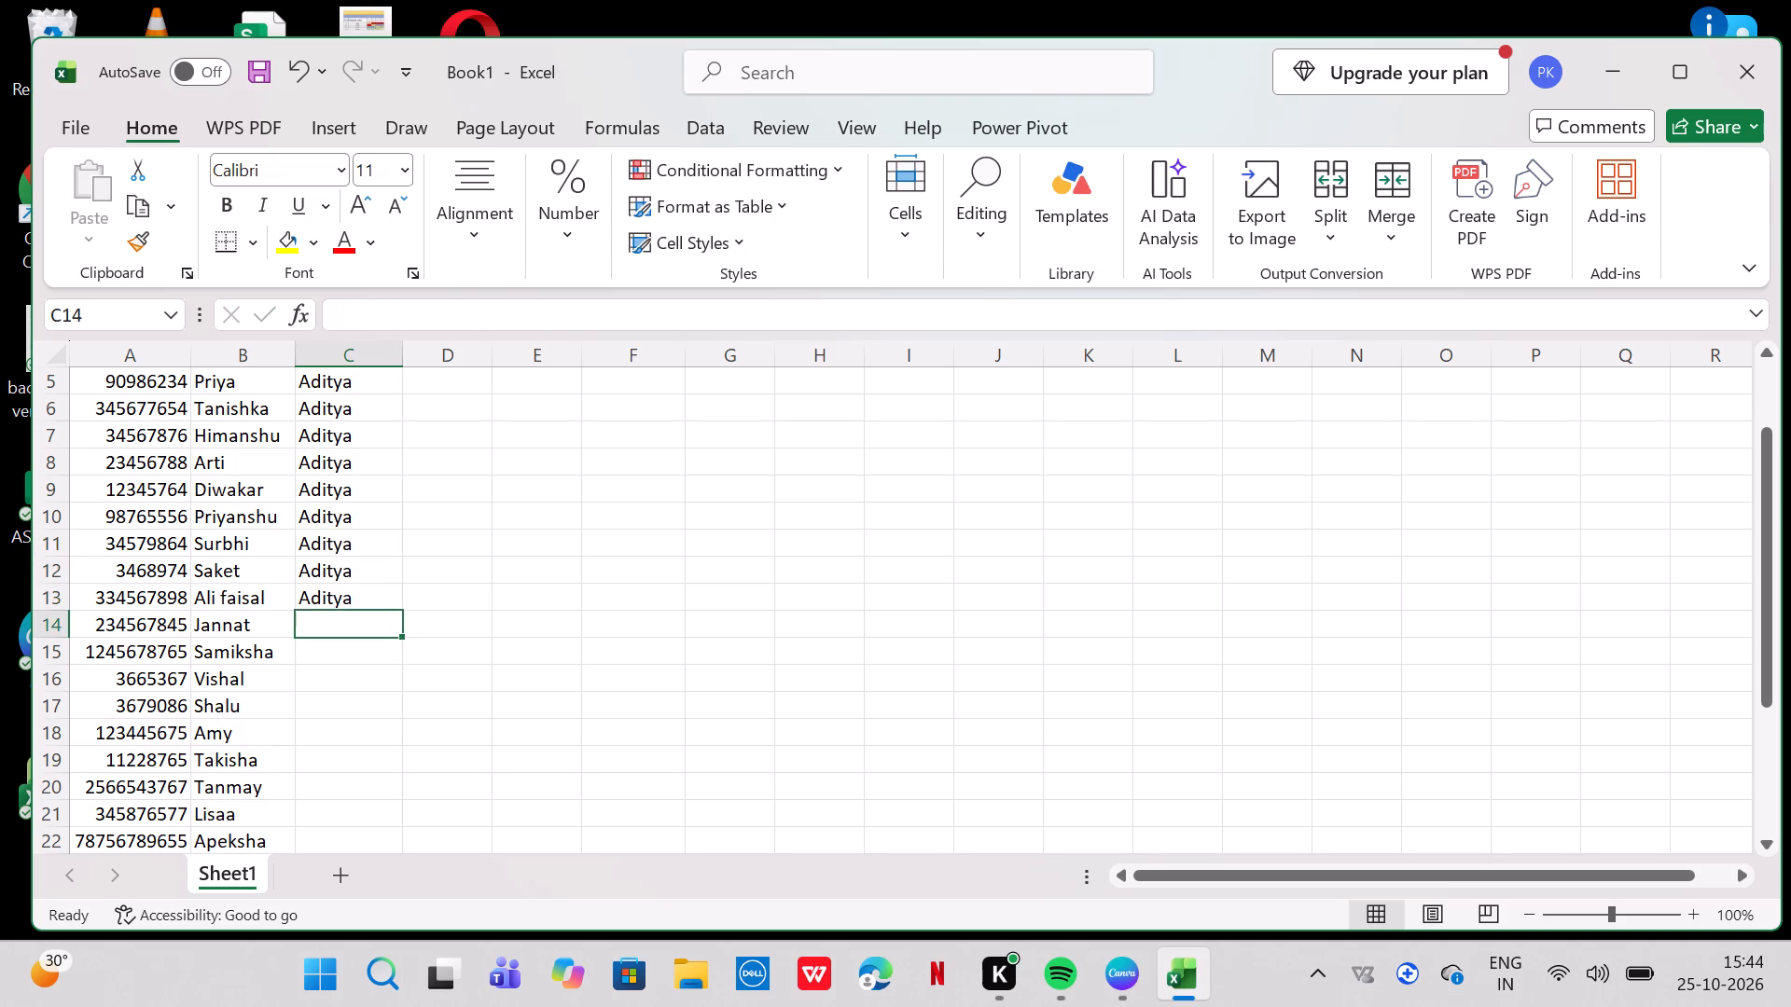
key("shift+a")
left_click(362, 654)
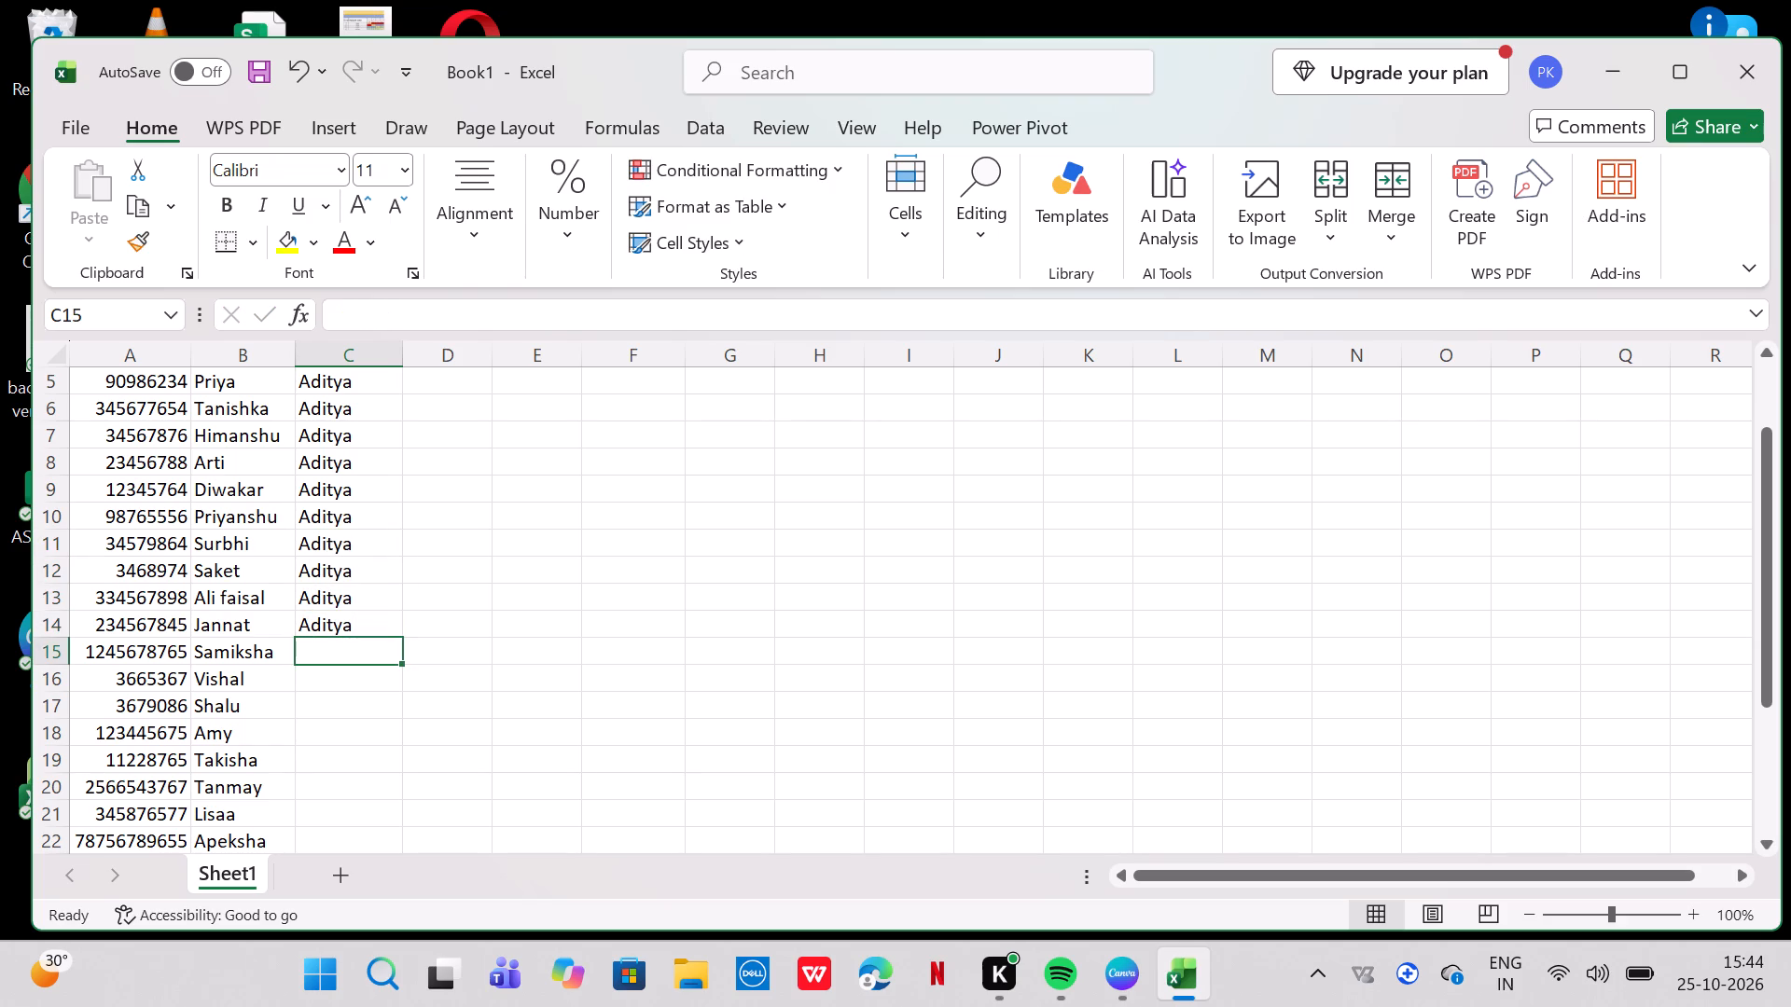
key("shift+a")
left_click(372, 679)
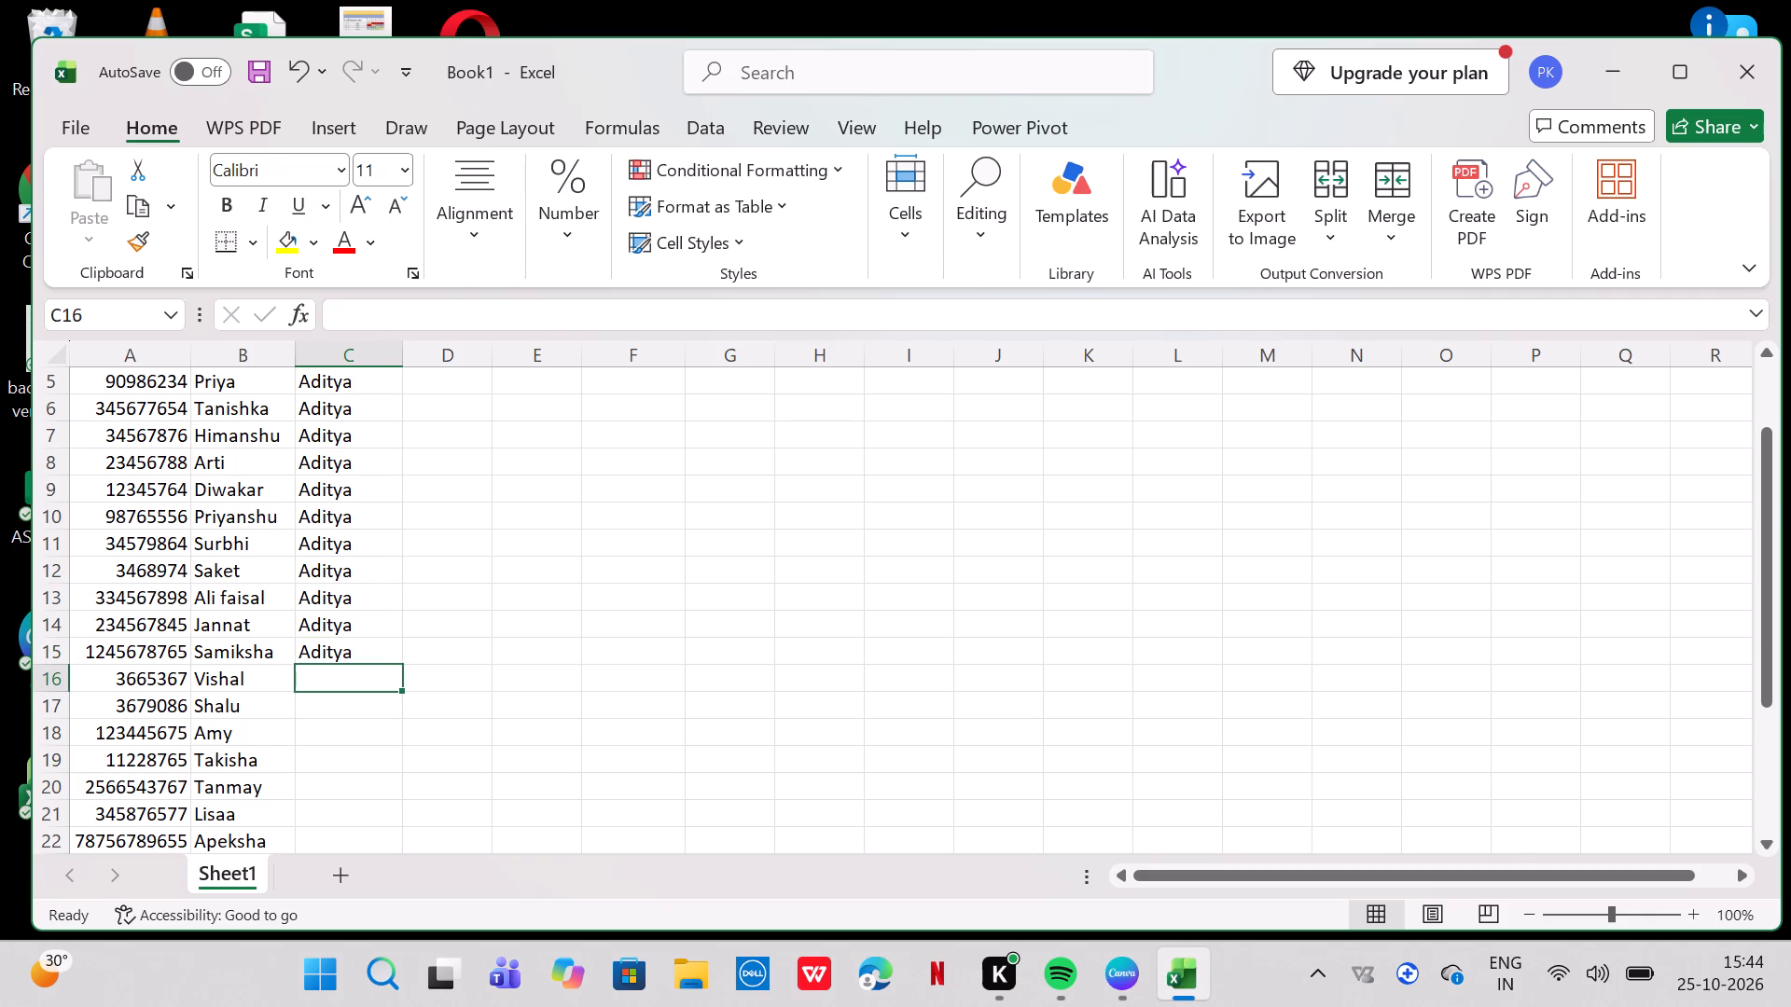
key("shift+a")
left_click(360, 713)
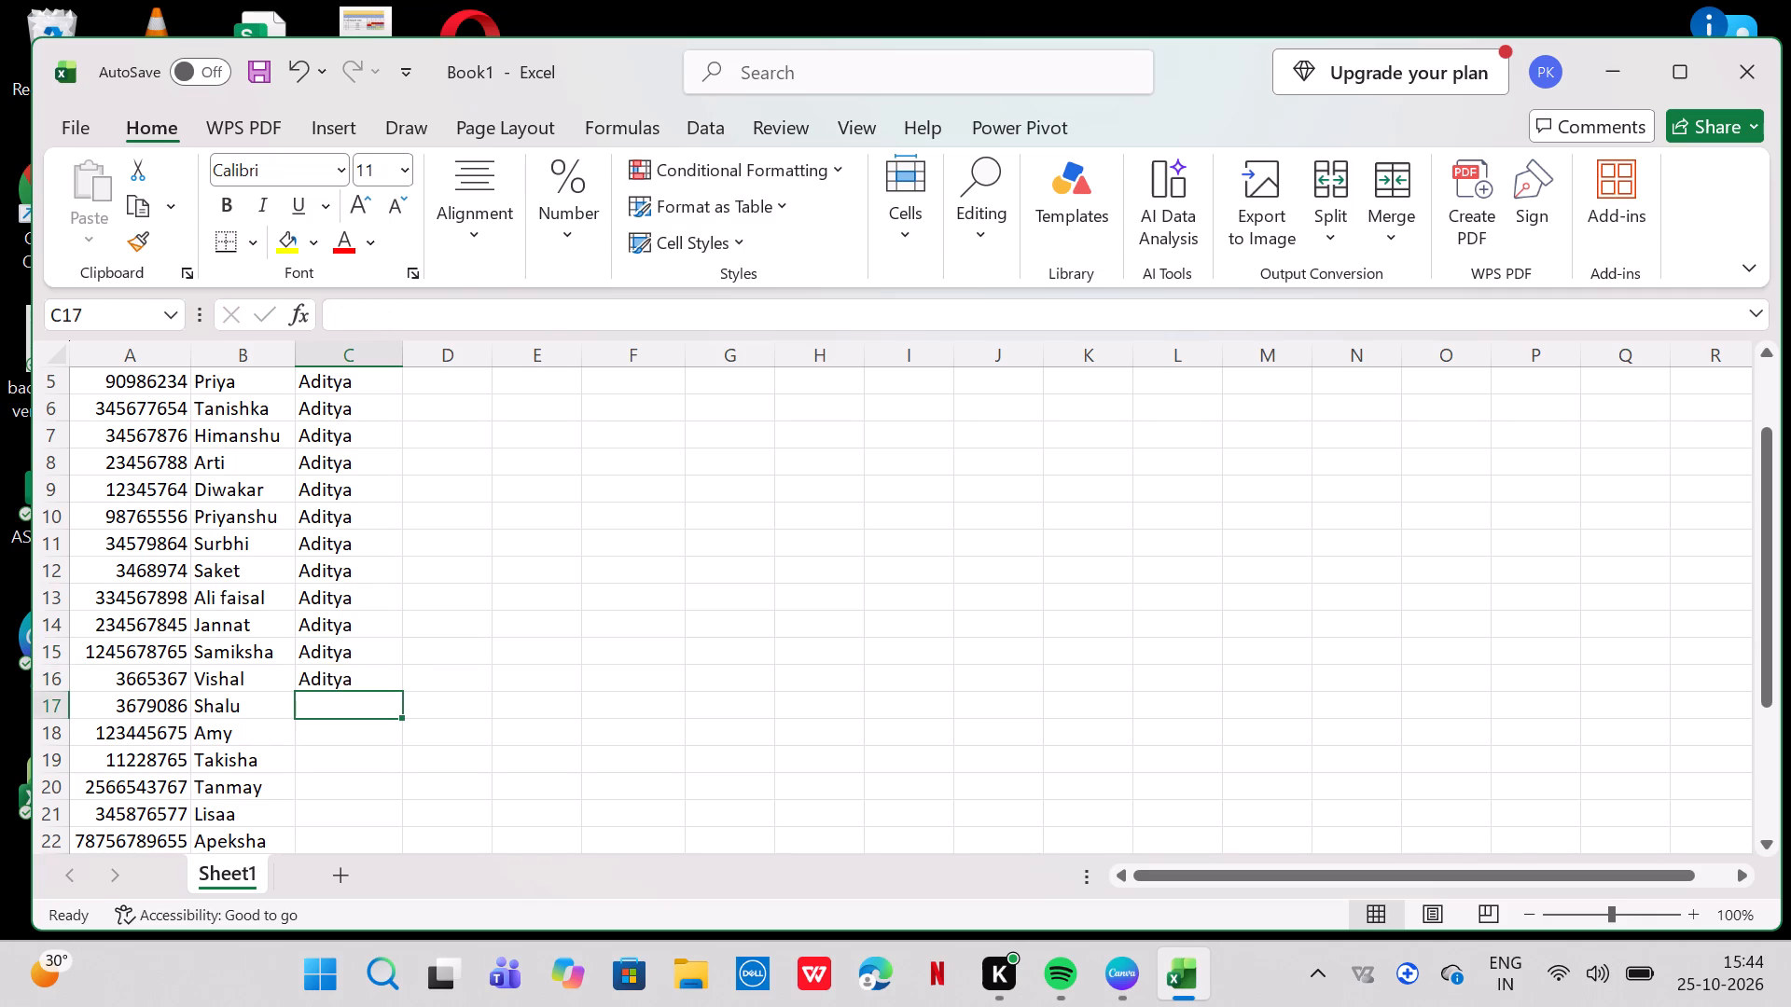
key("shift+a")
Enter Aditya as the team lead in cells C18 to C20.
left_click(356, 752)
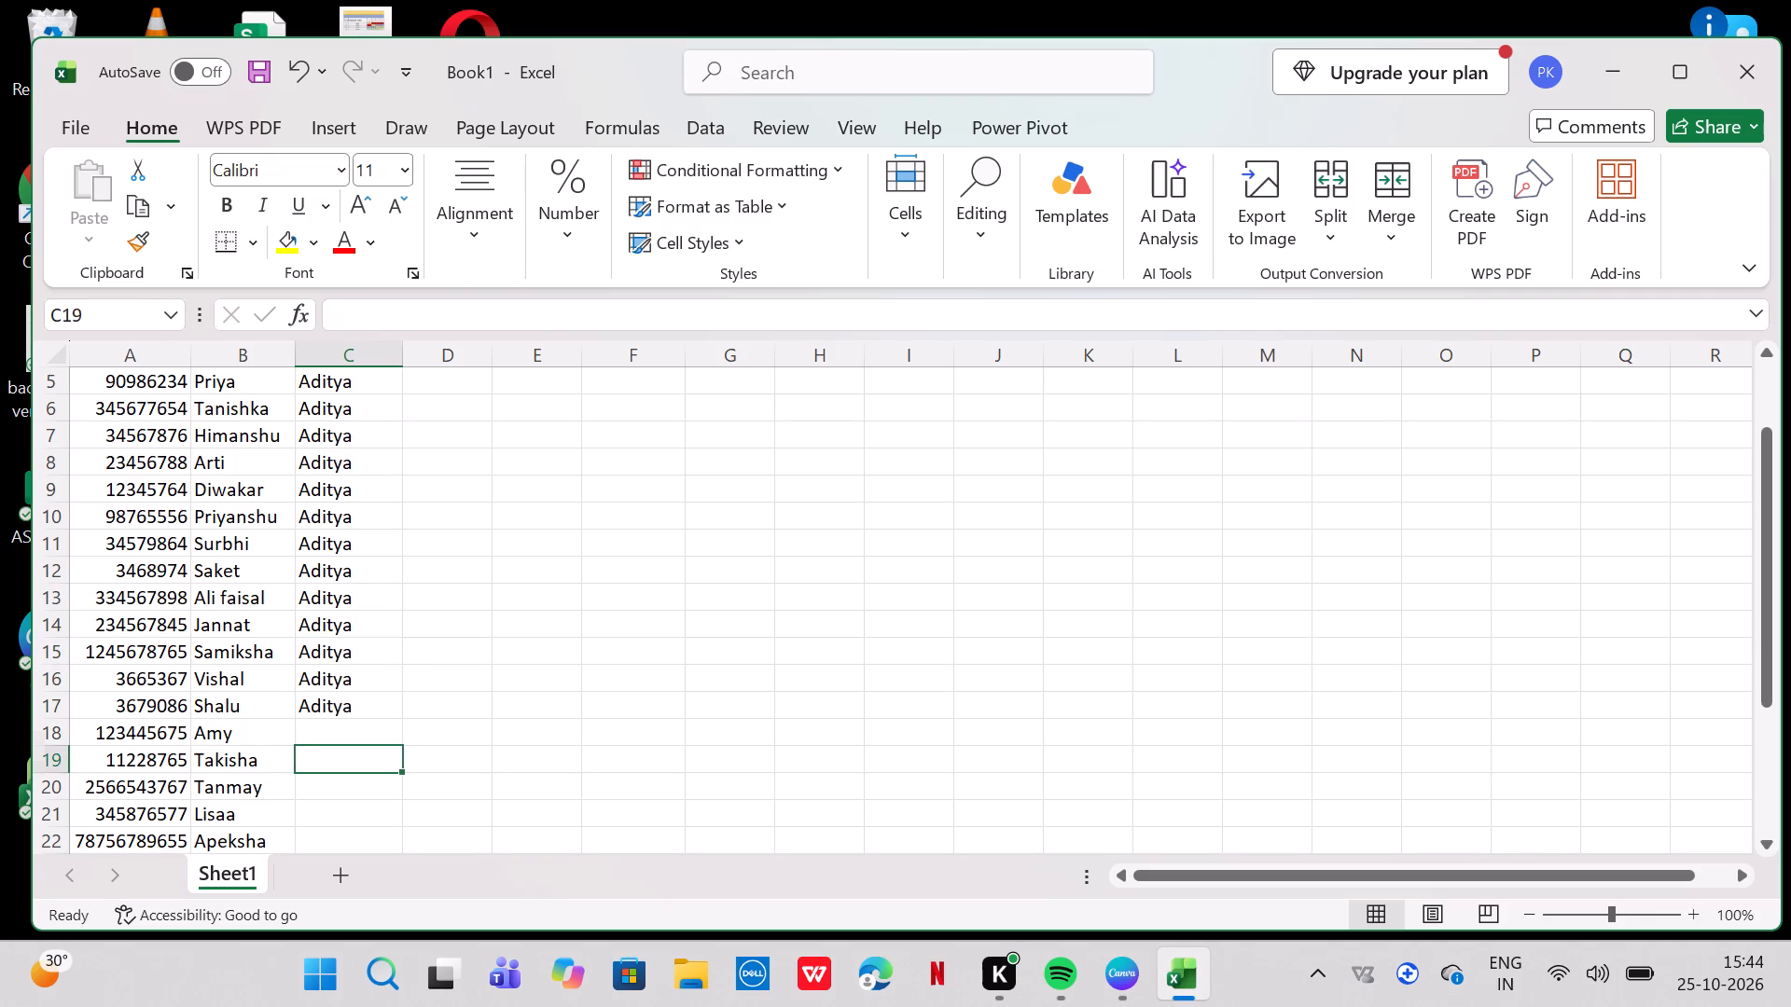
left_click(335, 722)
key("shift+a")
scroll(338, 726, "down", 1)
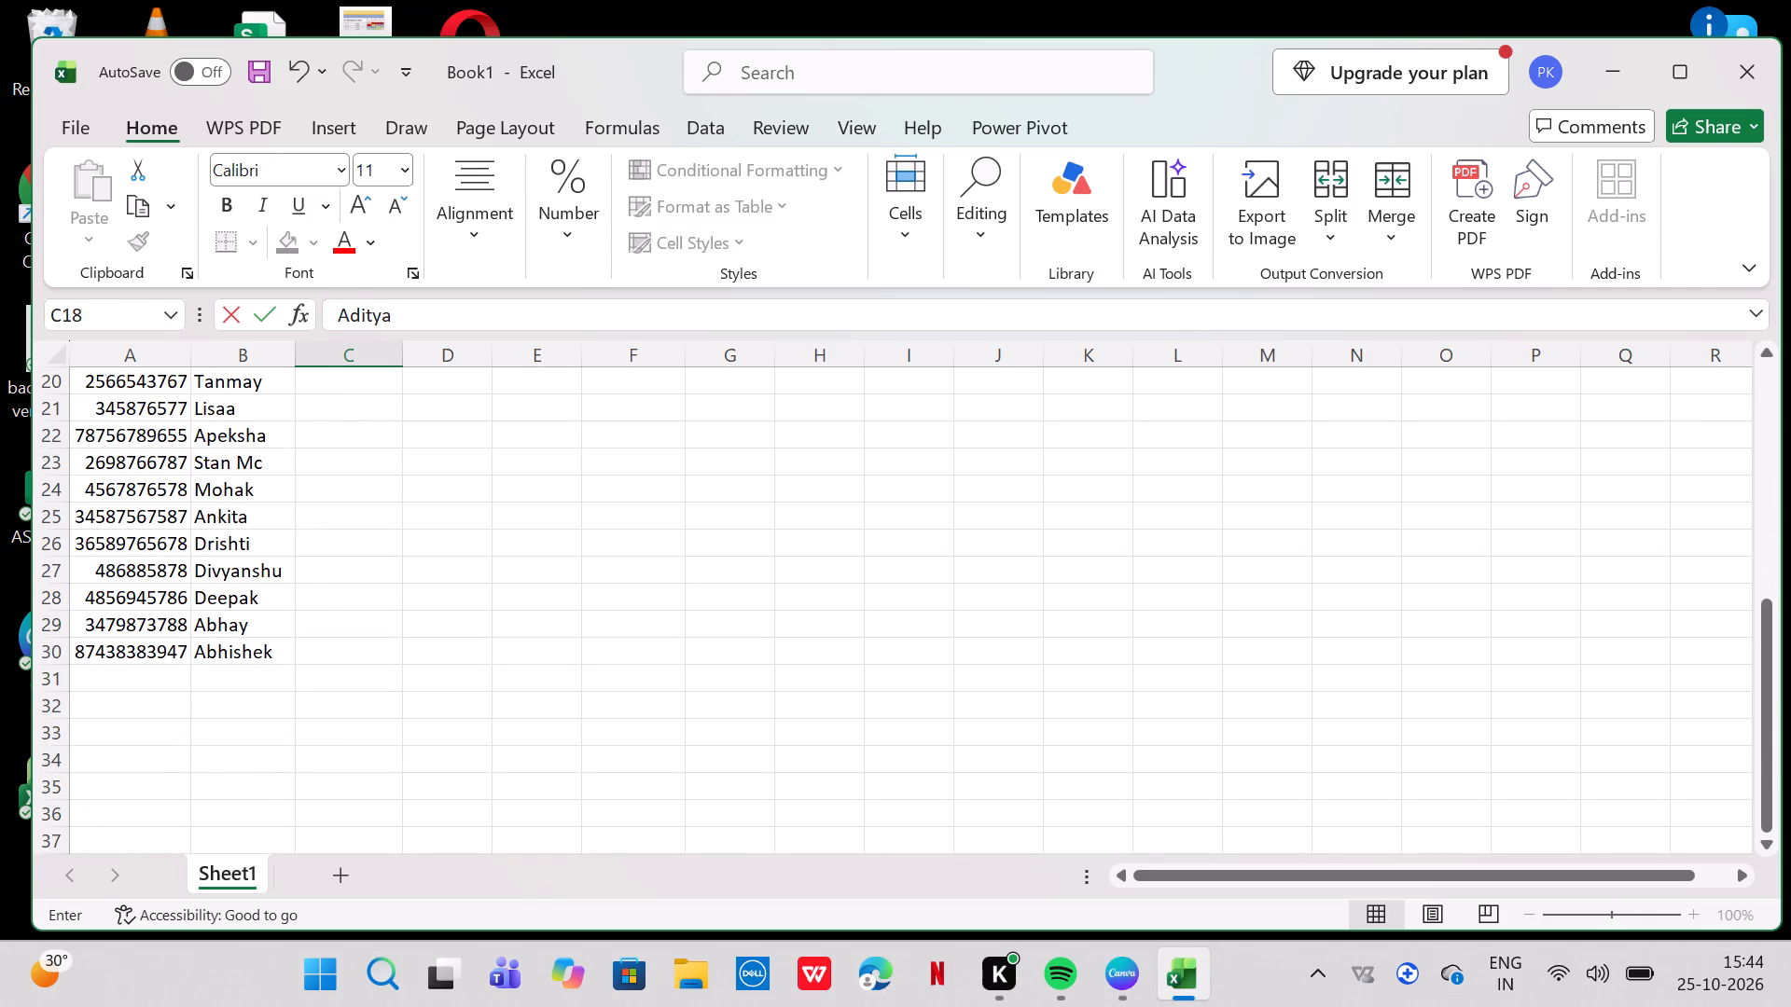
scroll(338, 726, "down", 1)
left_click(319, 504)
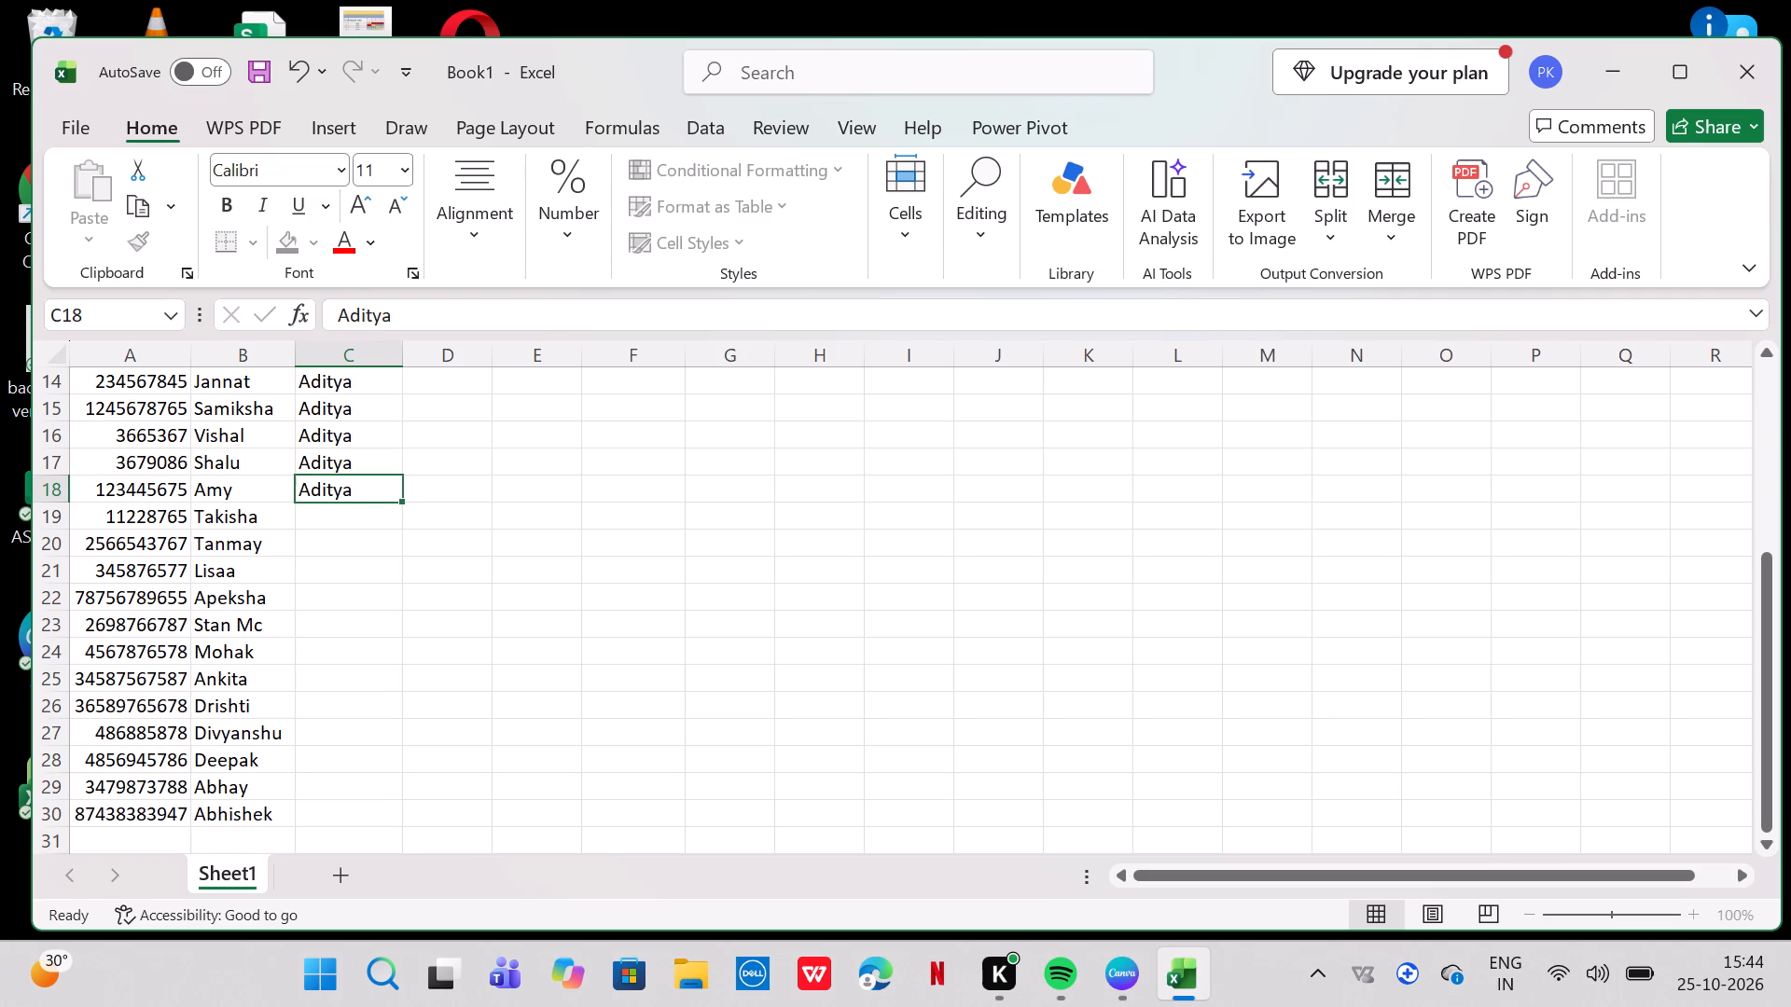
left_click(324, 517)
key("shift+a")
left_click(340, 554)
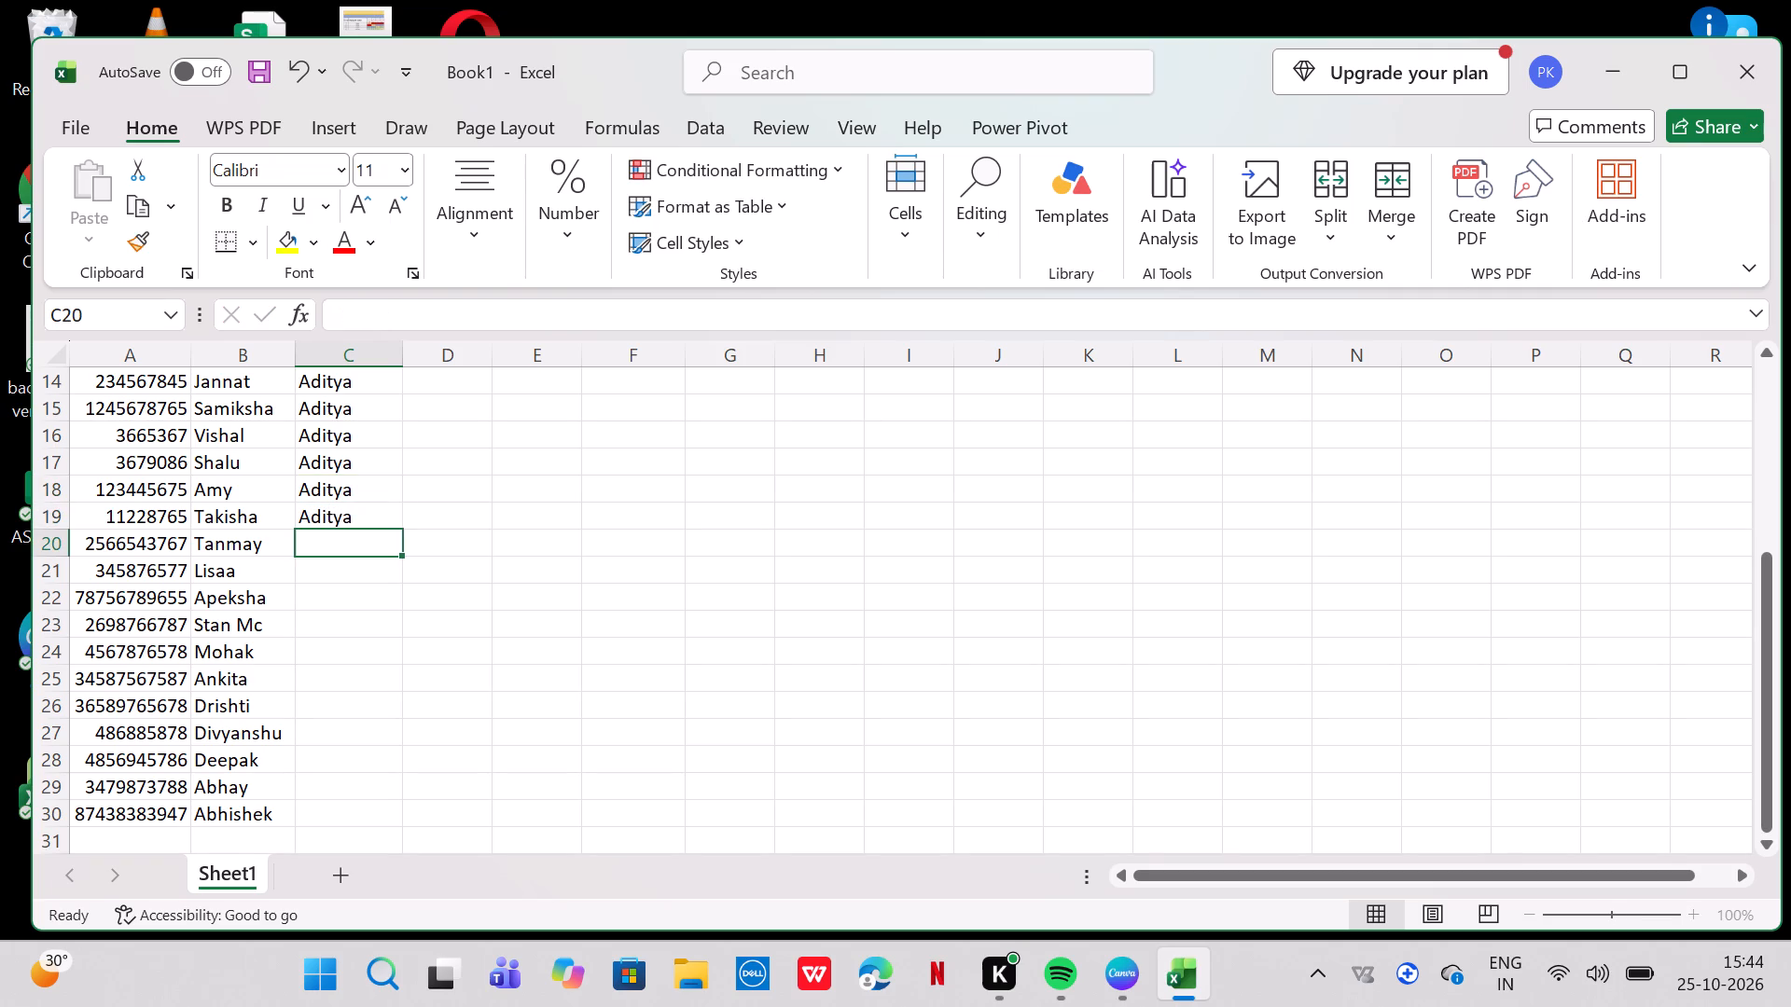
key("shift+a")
left_click(340, 574)
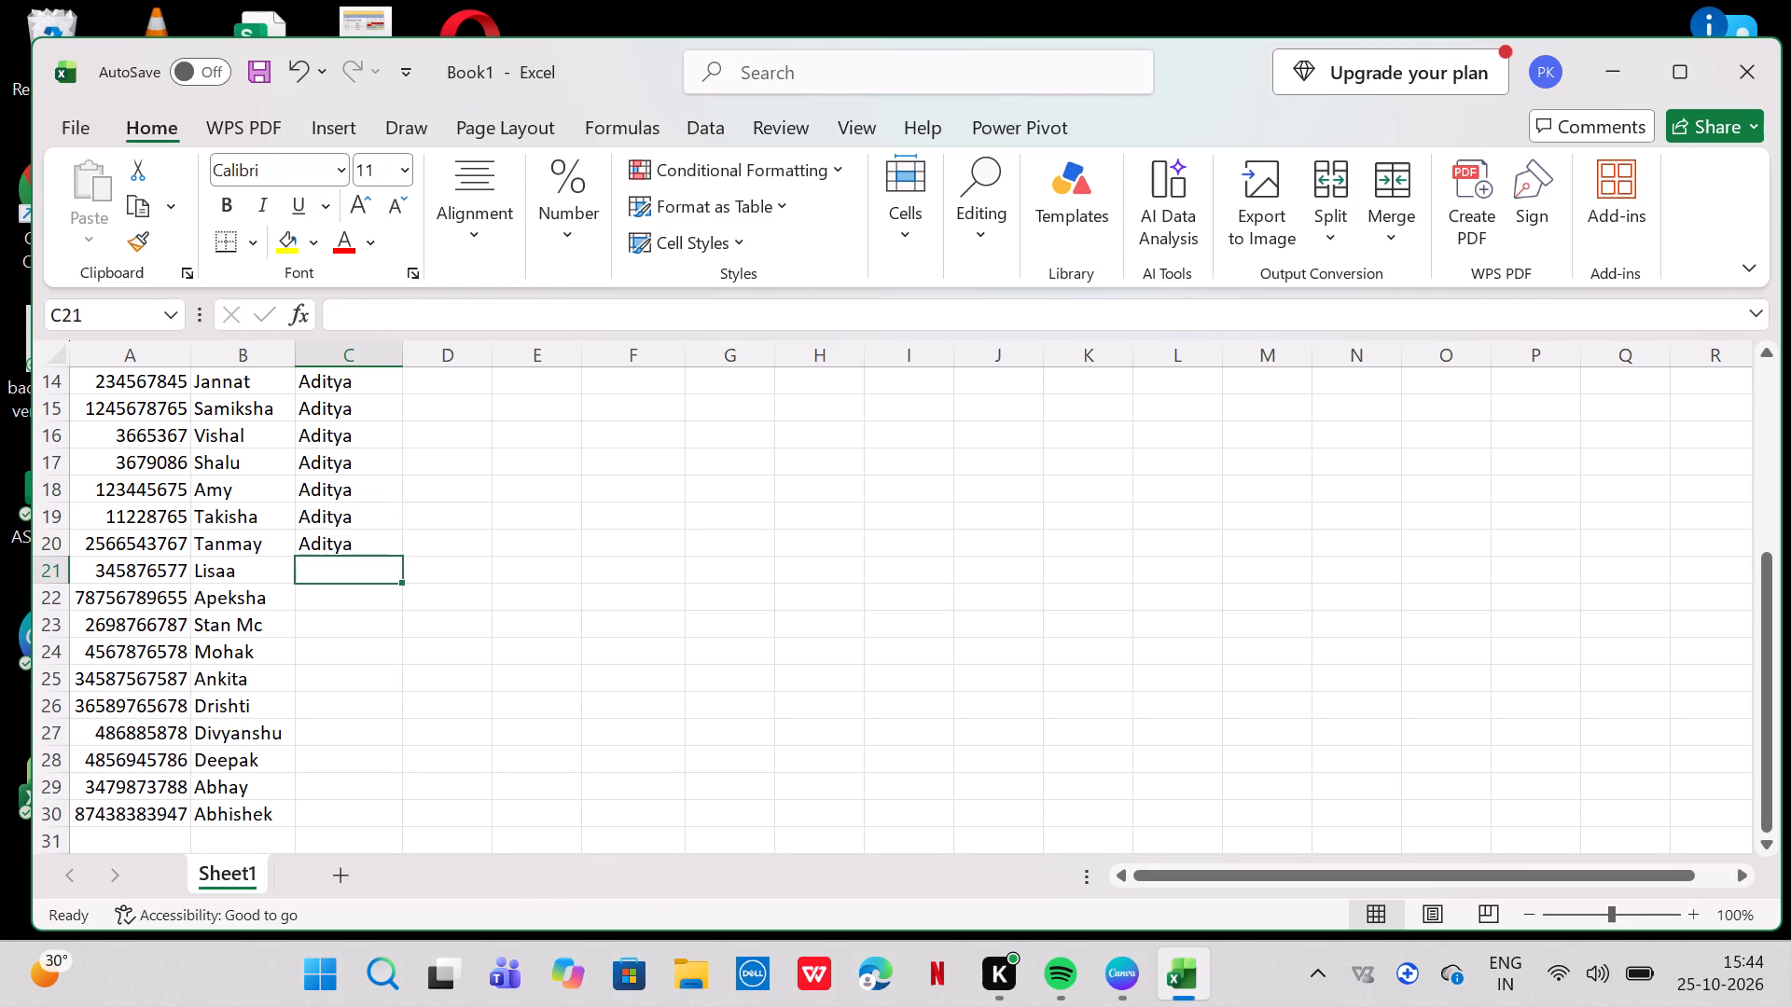
Enter Aditya as the team lead in cells C21 to C25.
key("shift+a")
left_click(356, 609)
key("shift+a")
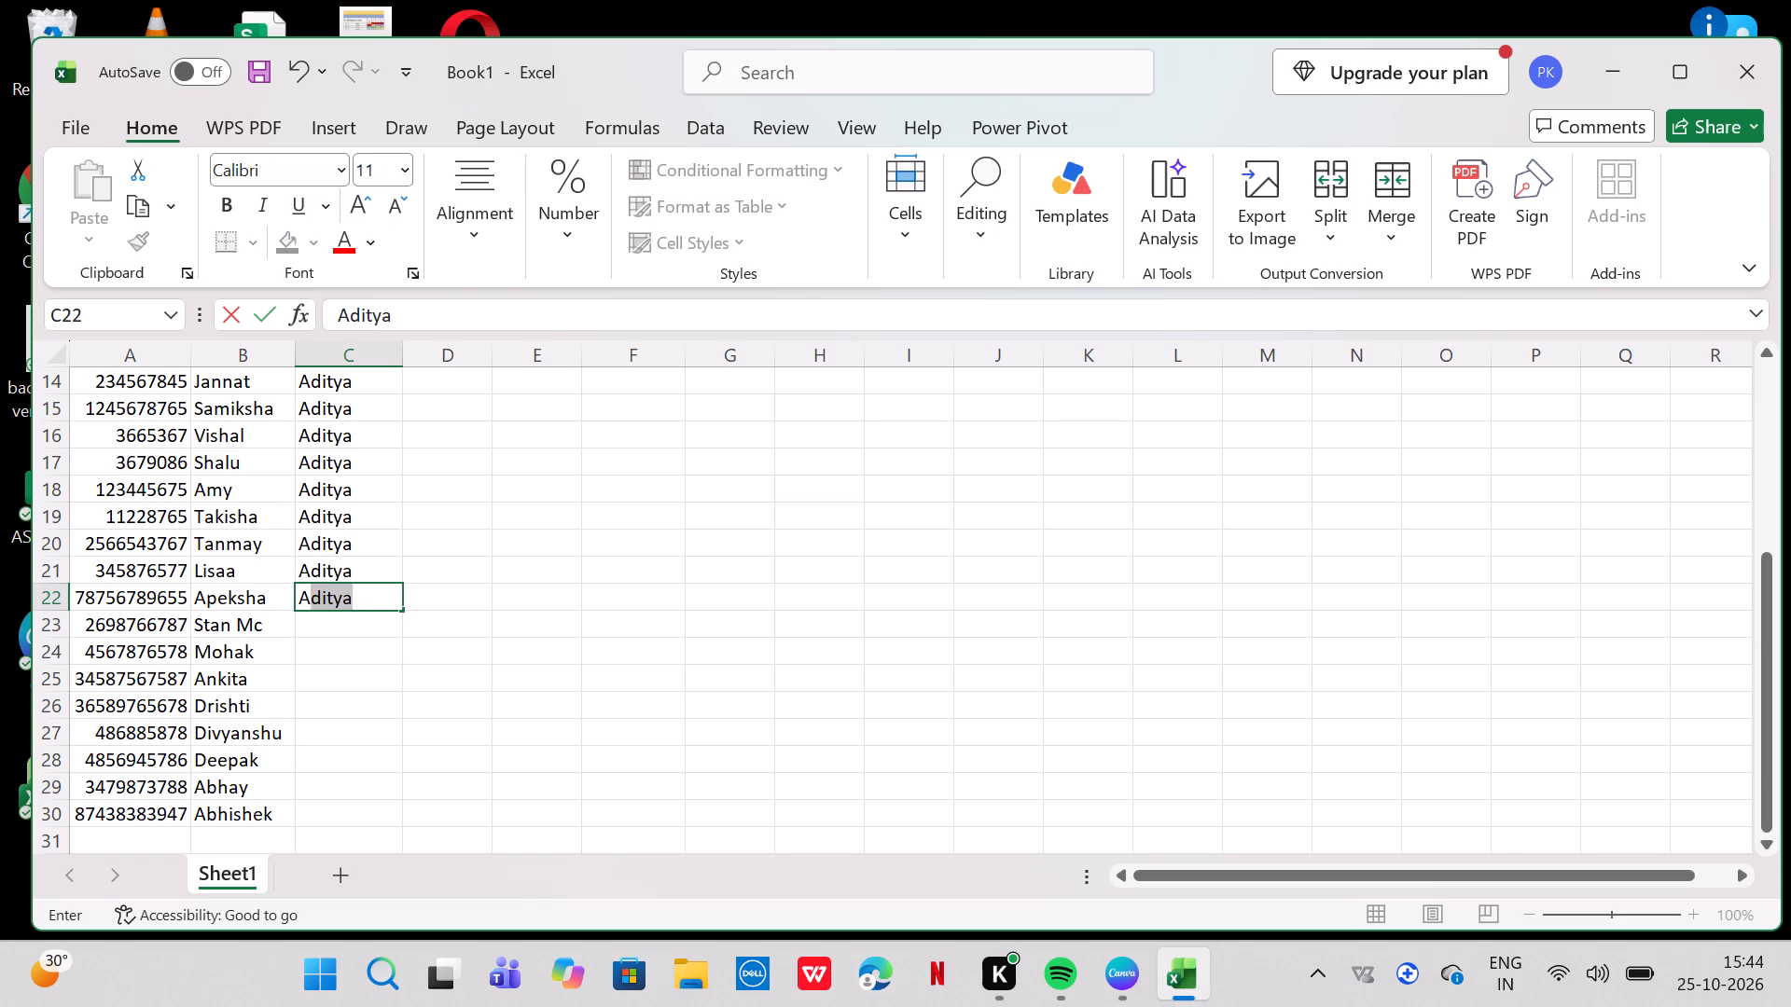
left_click(364, 622)
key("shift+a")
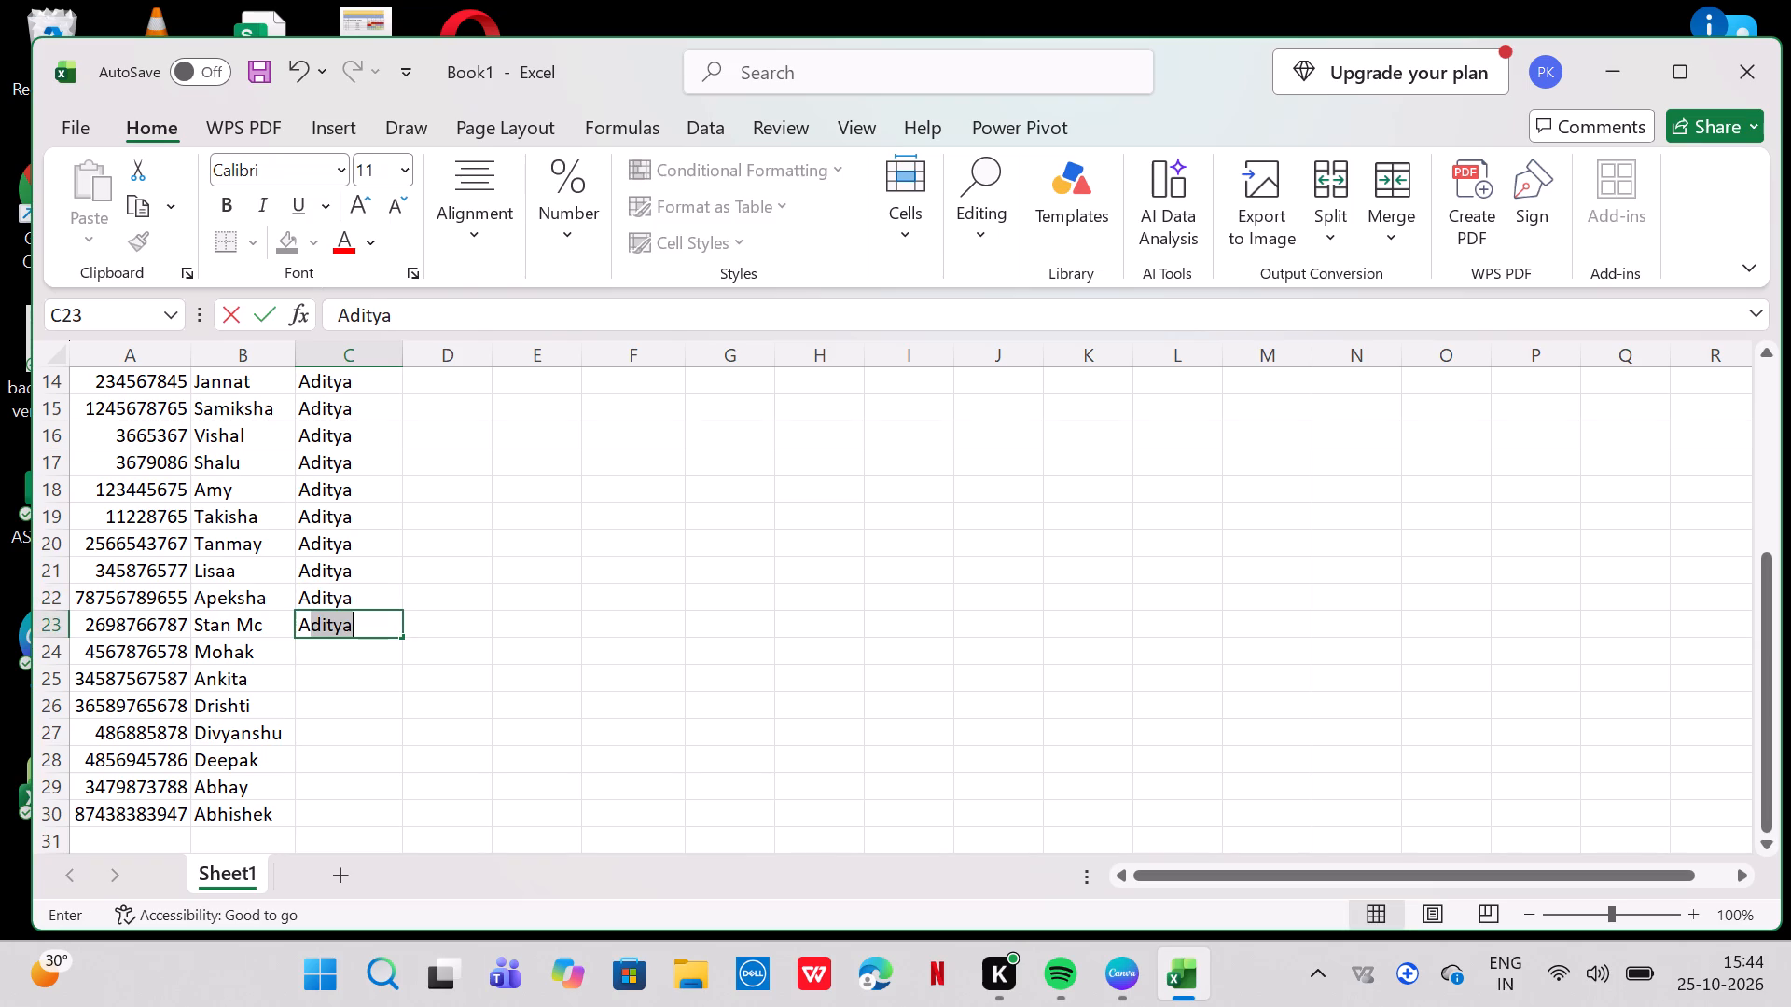
left_click(374, 655)
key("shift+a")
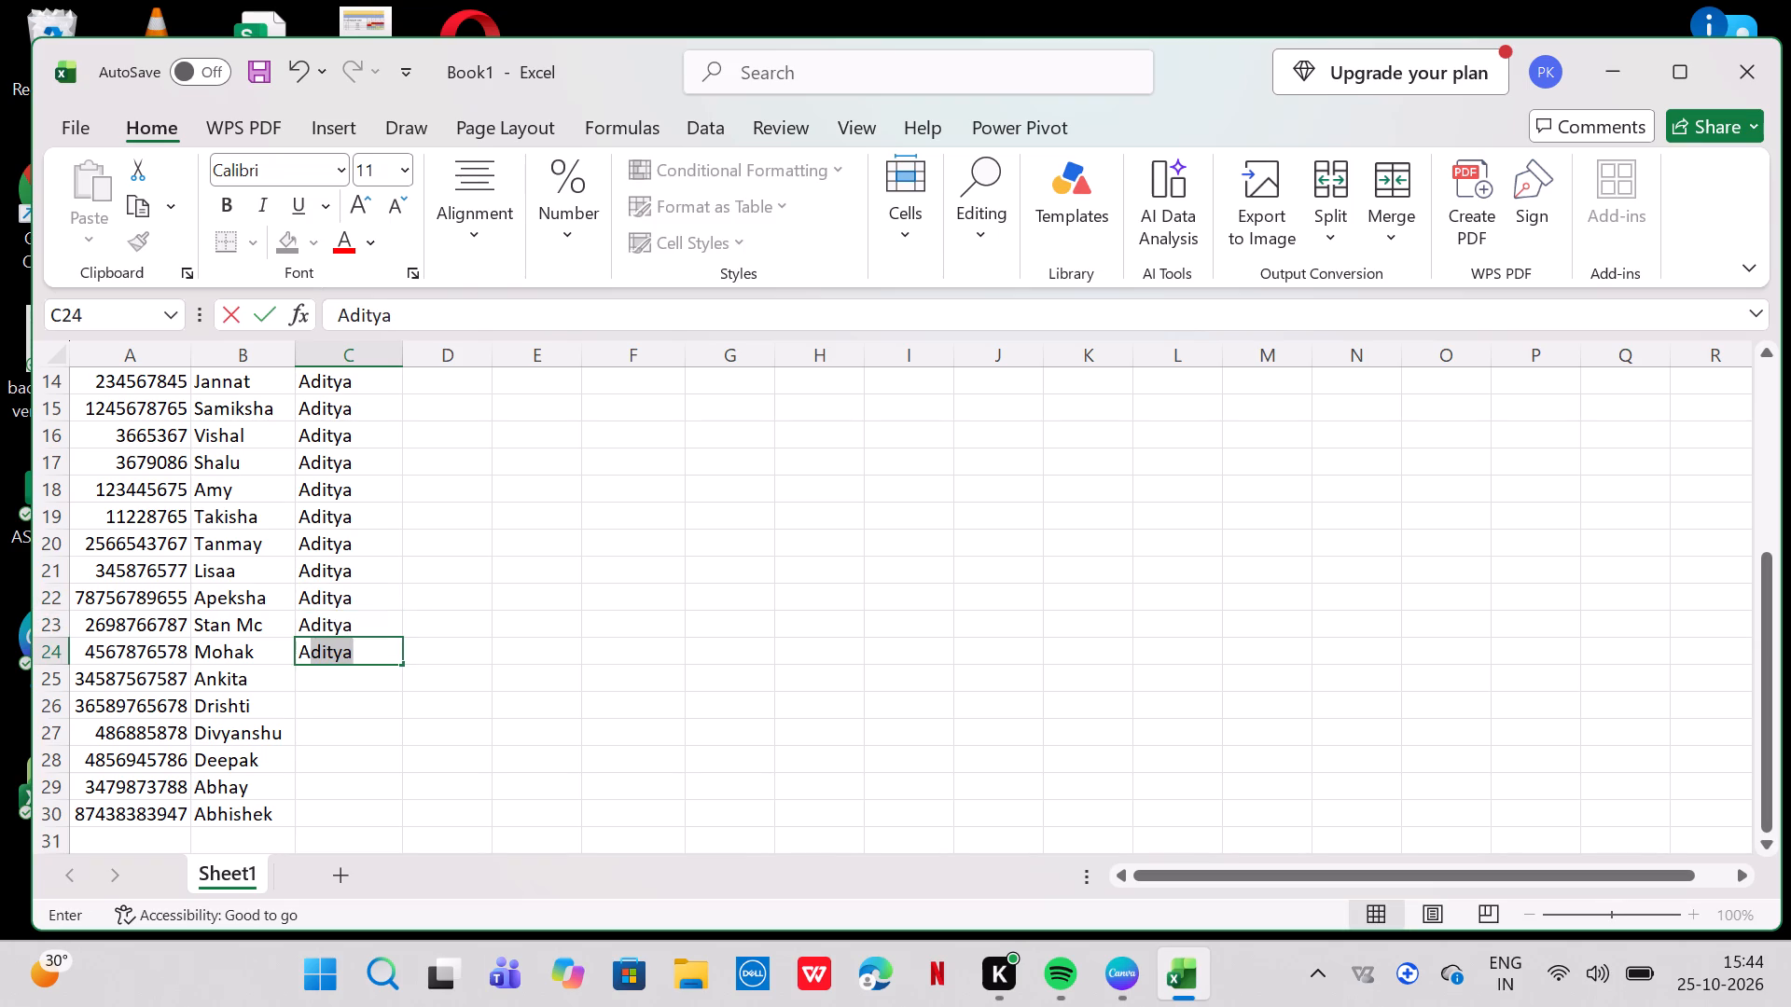
left_click(351, 674)
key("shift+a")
Enter Aditya as the team lead in cells C26 to C30.
left_click(346, 701)
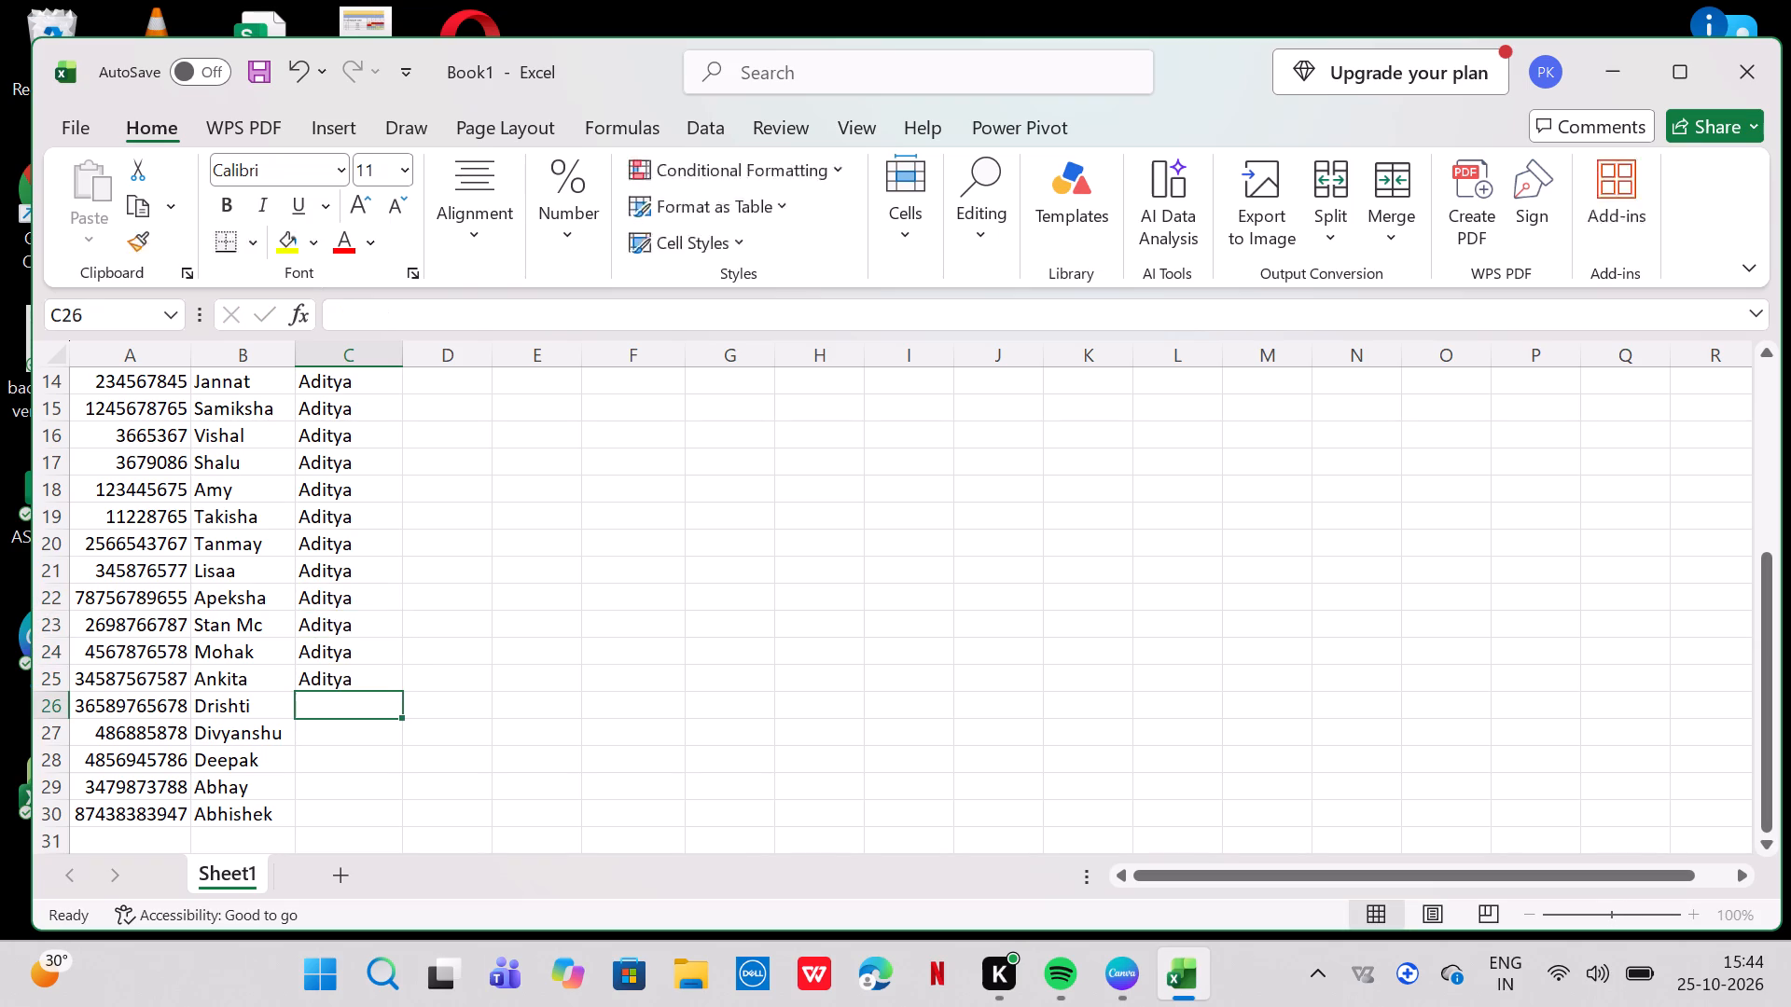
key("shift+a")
scroll(346, 701, "down", 1)
left_click(339, 574)
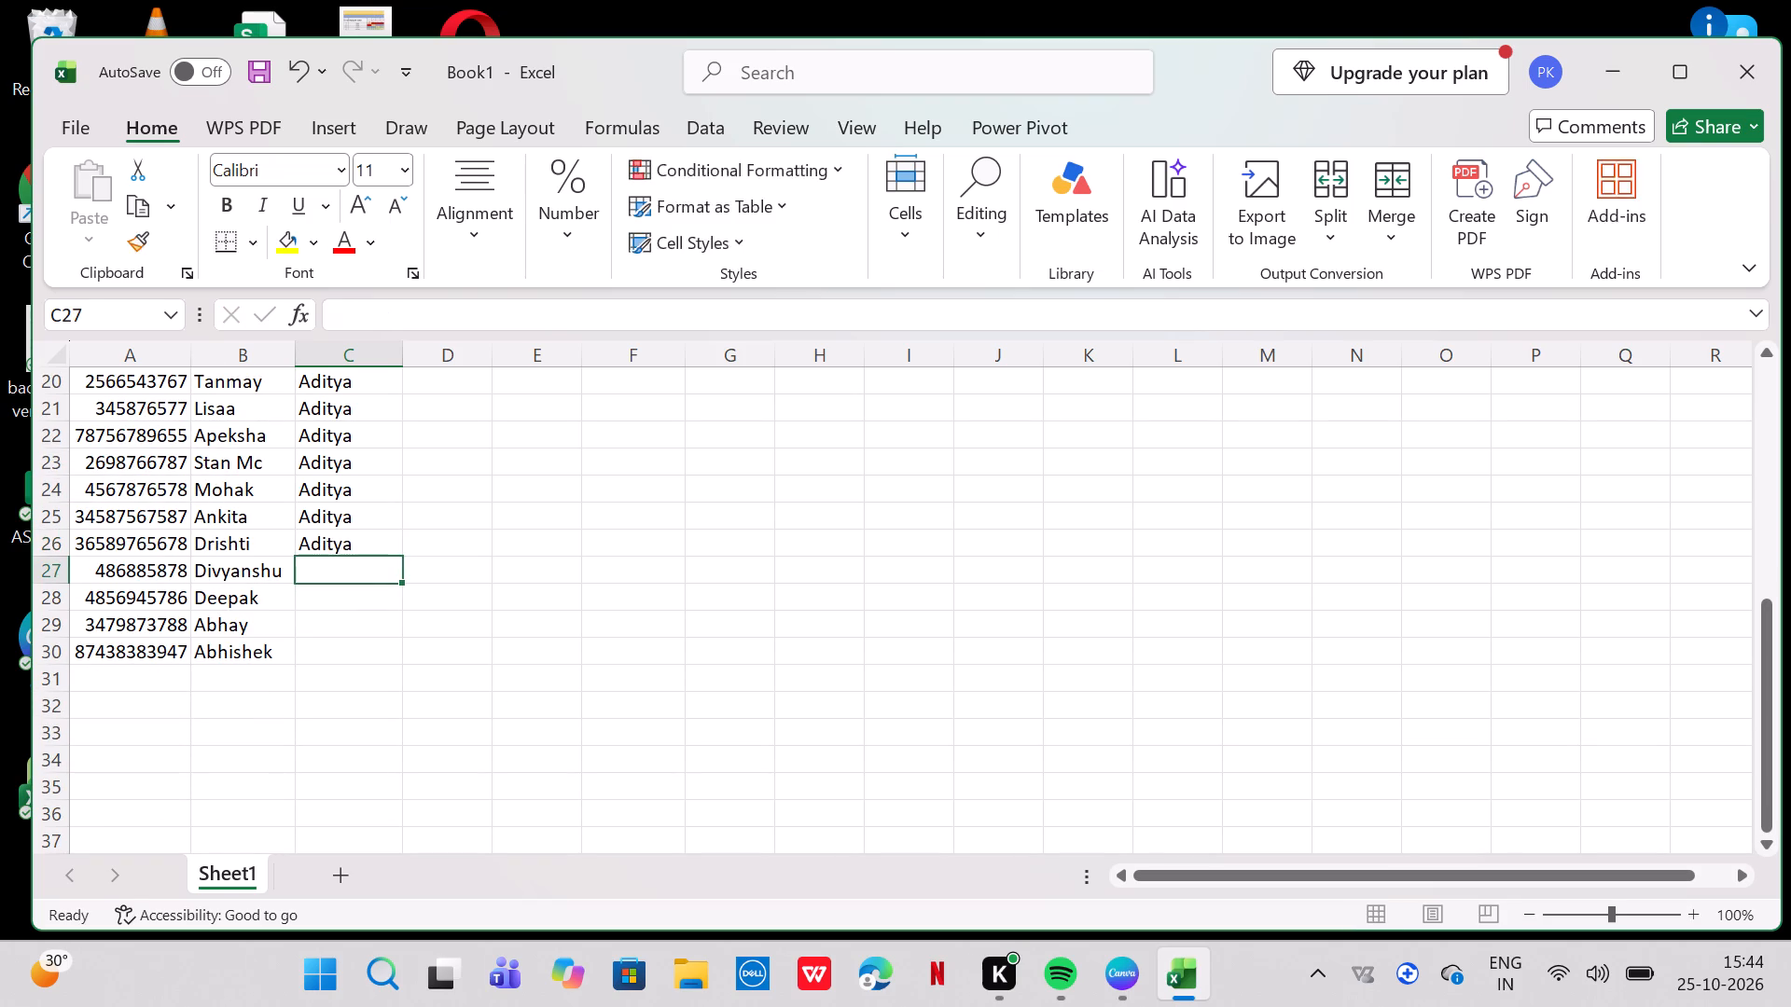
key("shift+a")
left_click(339, 615)
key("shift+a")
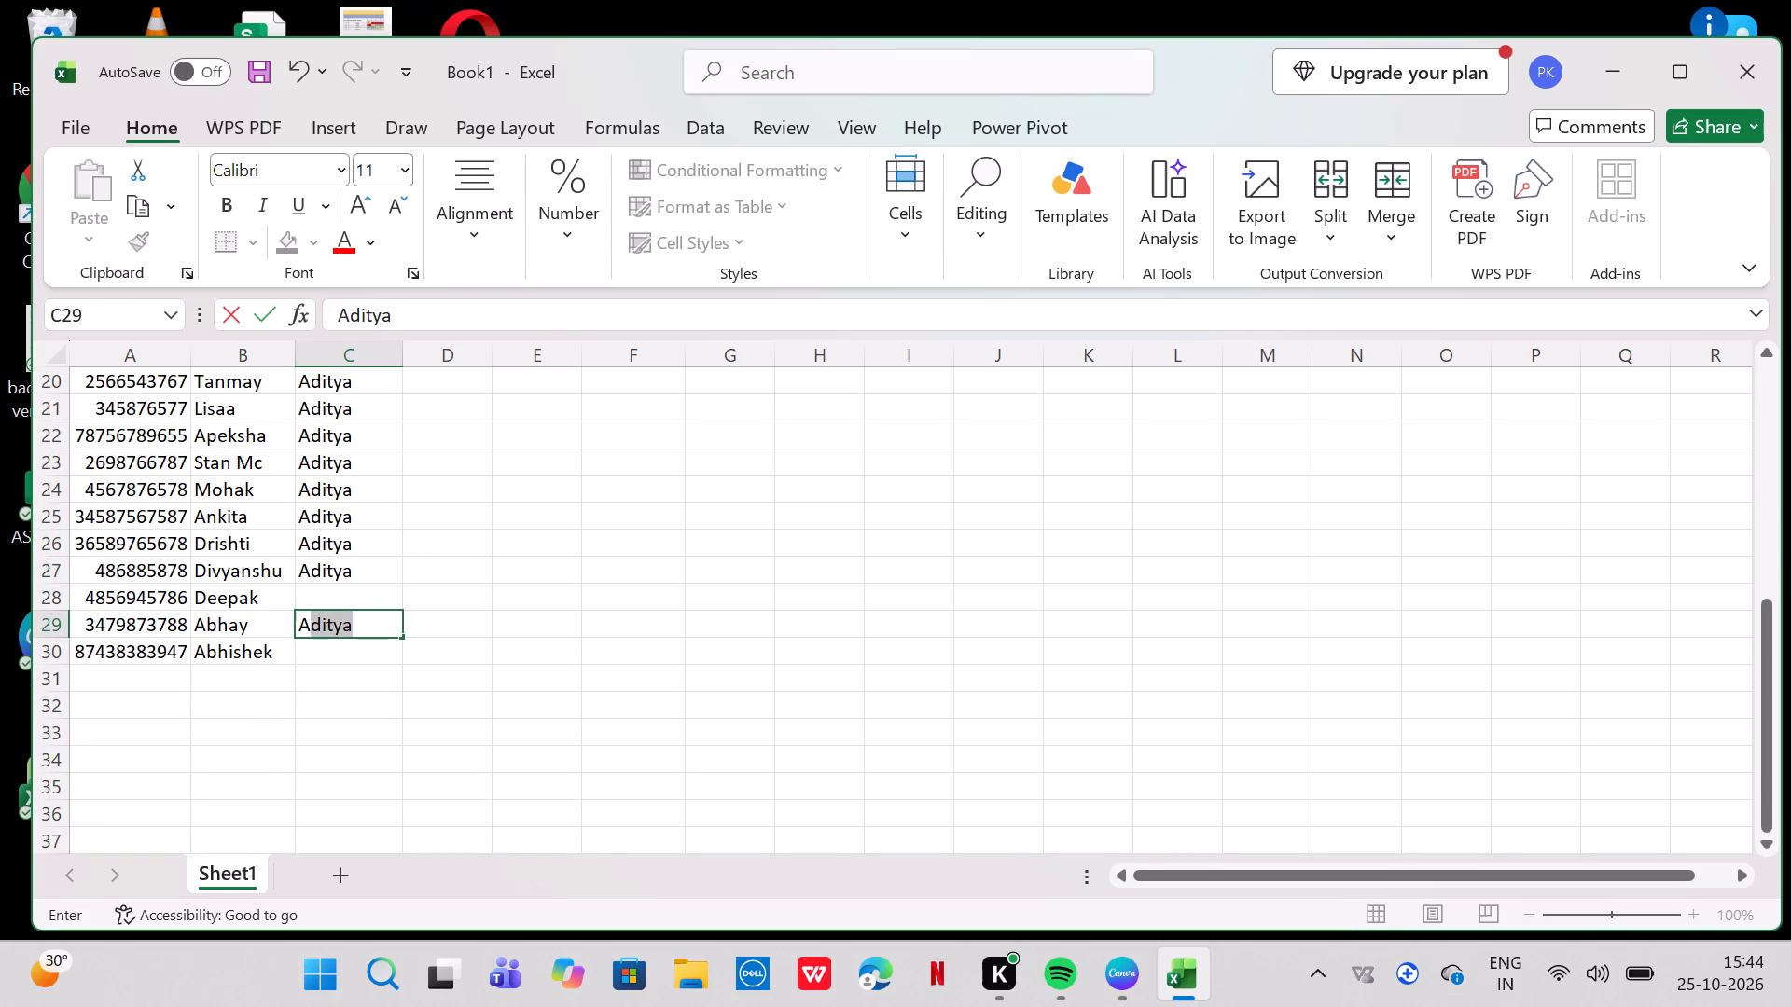
left_click(337, 597)
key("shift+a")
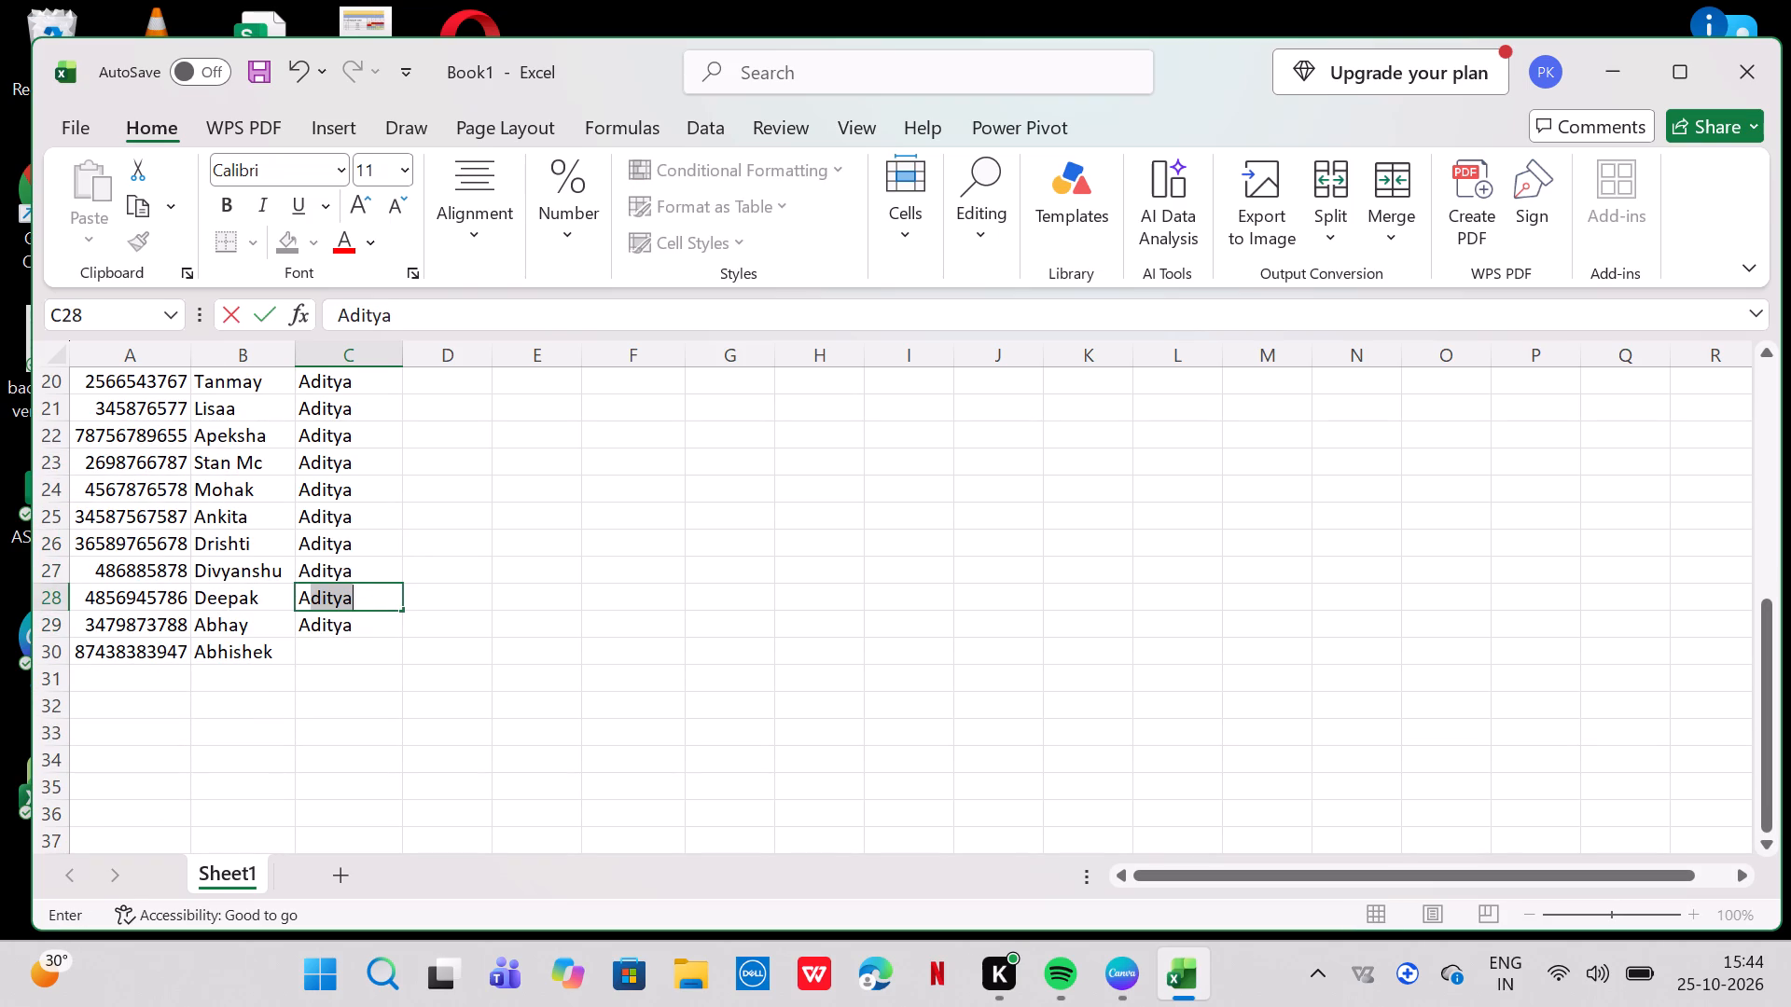
left_click(342, 653)
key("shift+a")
Enter Noida as the location in cells D2 to D5.
scroll(448, 555, "up", 3)
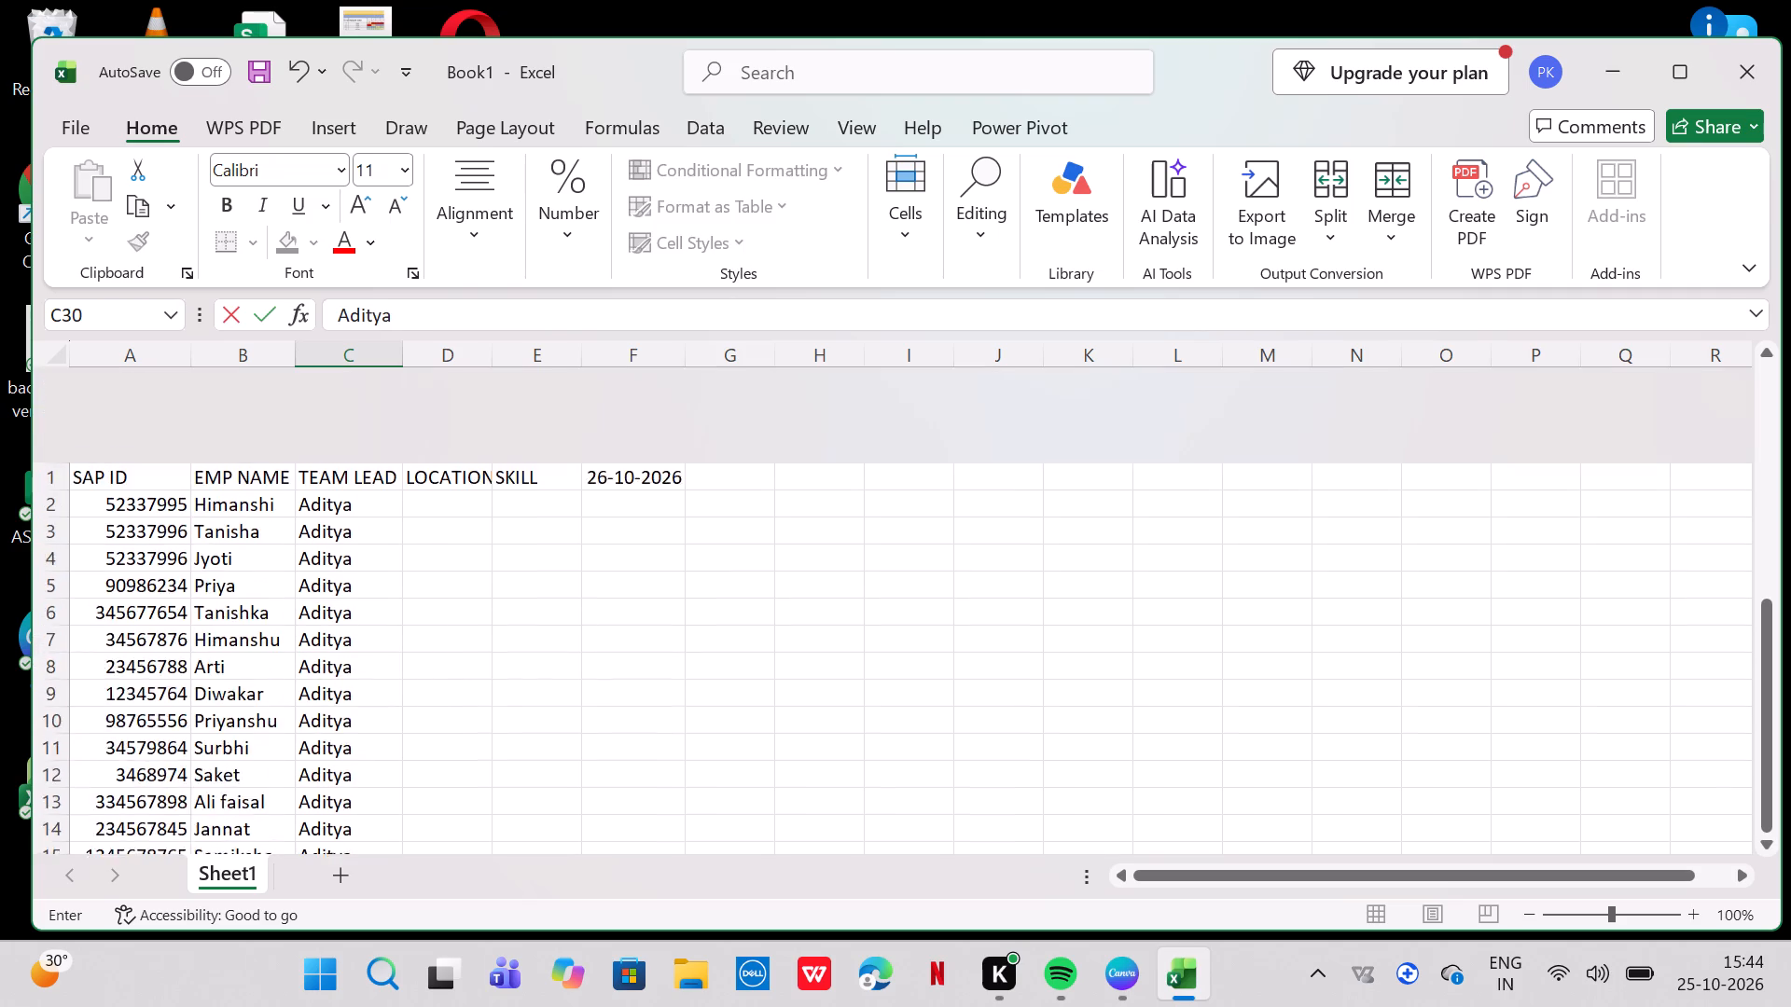
scroll(448, 555, "up", 1)
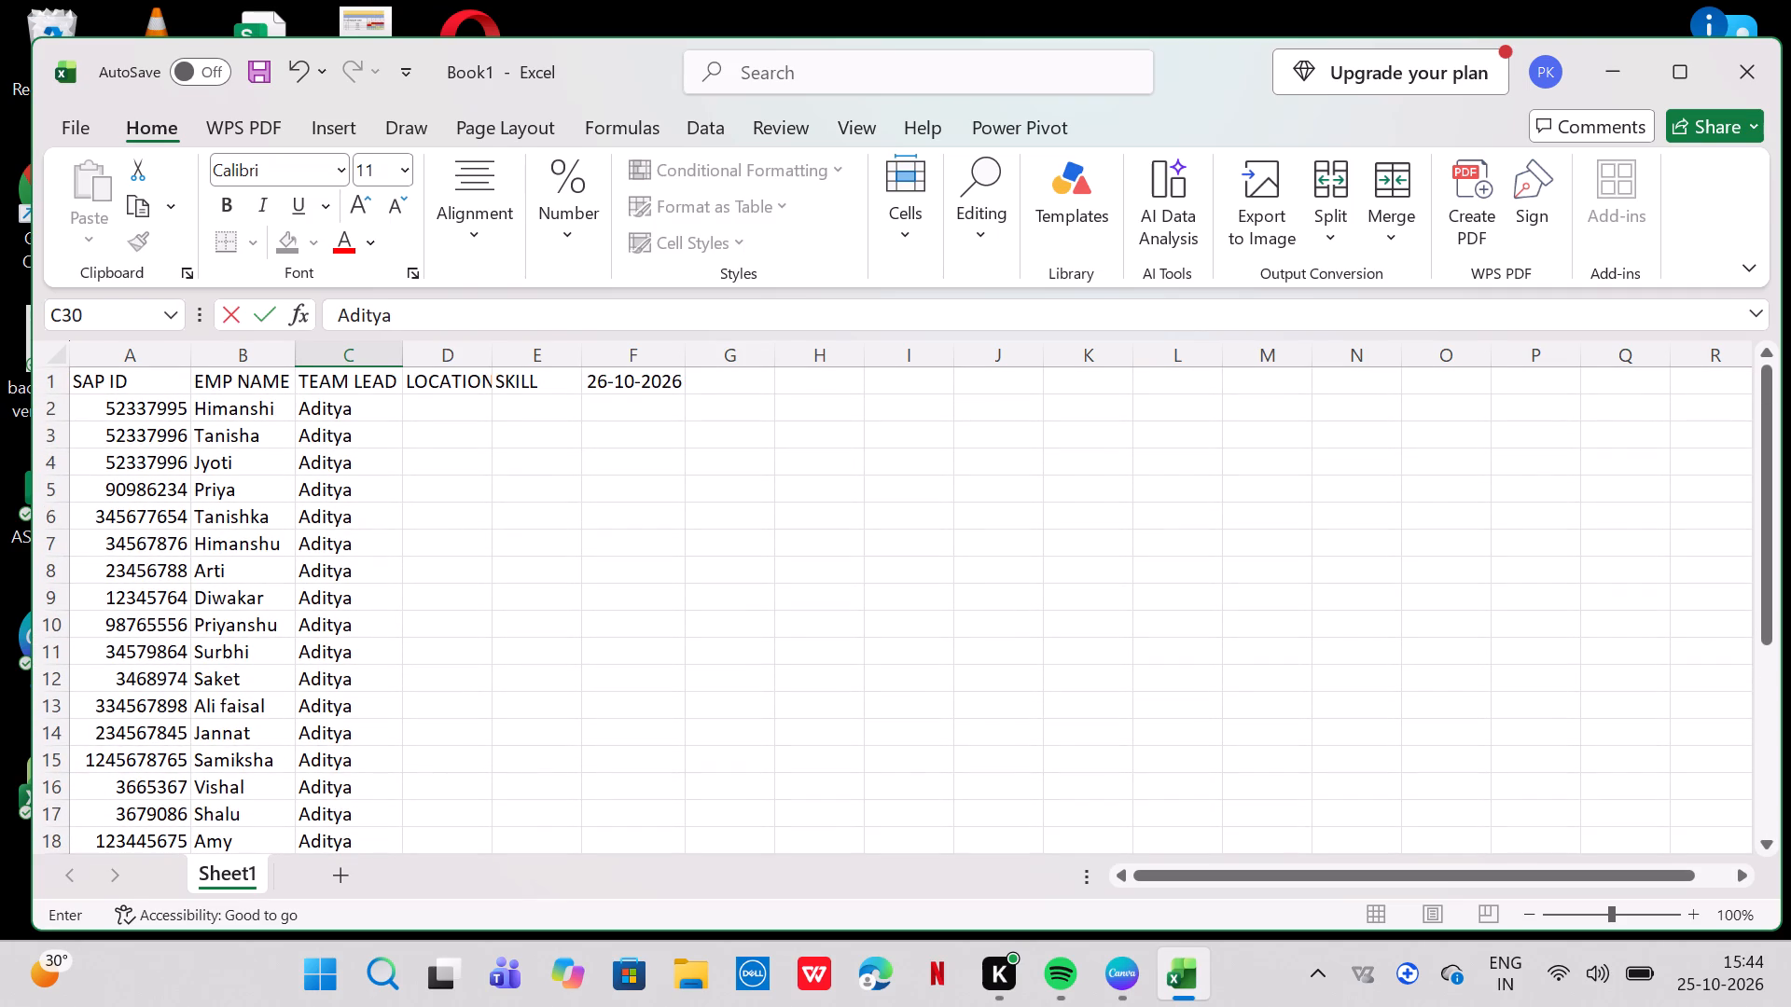
left_click(453, 393)
left_click(447, 407)
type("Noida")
left_click(457, 435)
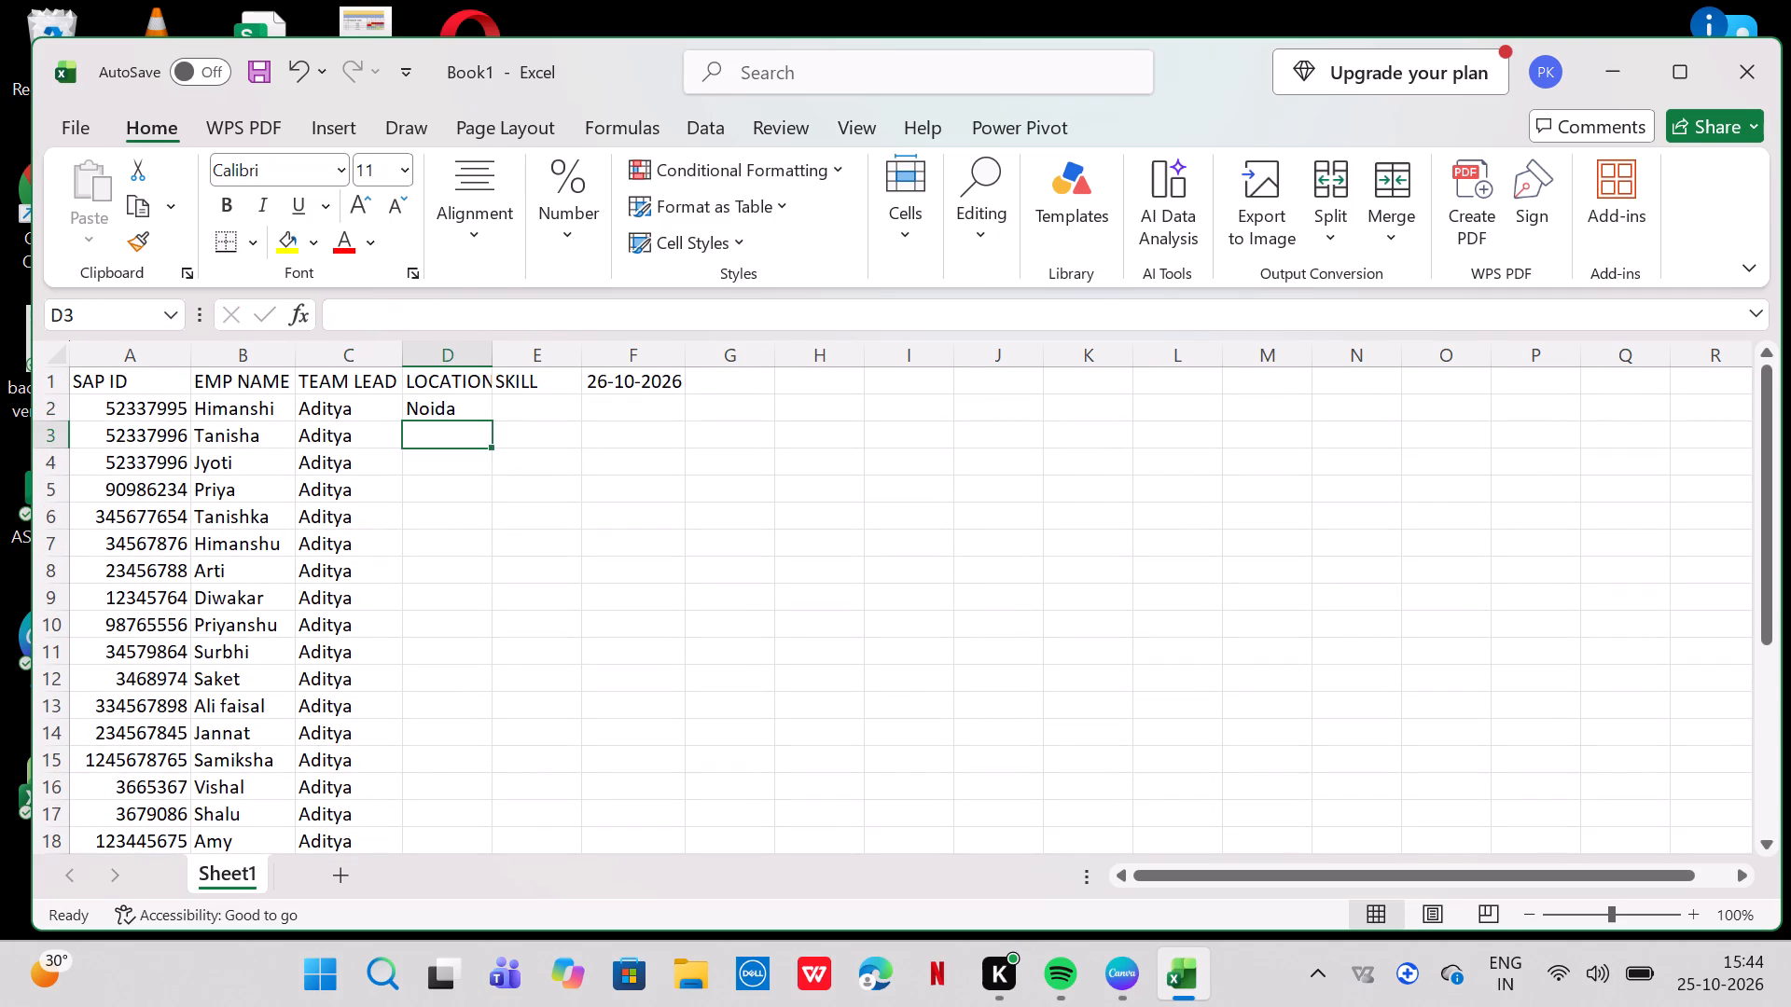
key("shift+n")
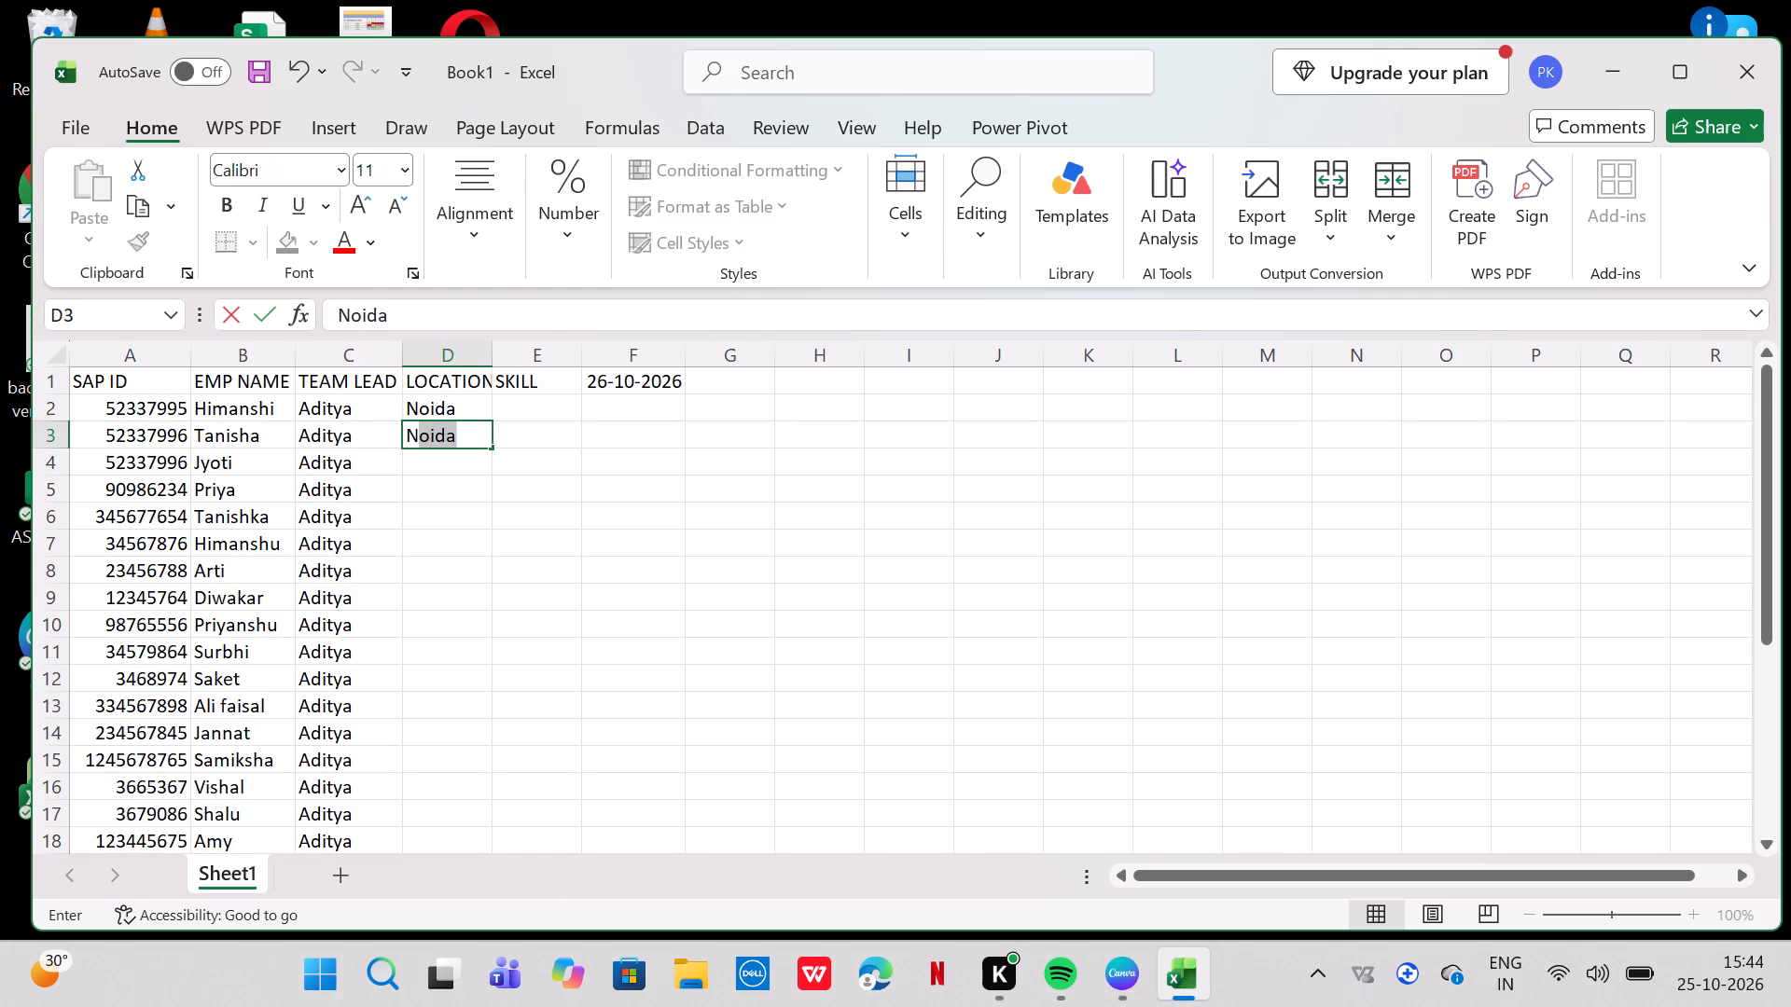
left_click(473, 465)
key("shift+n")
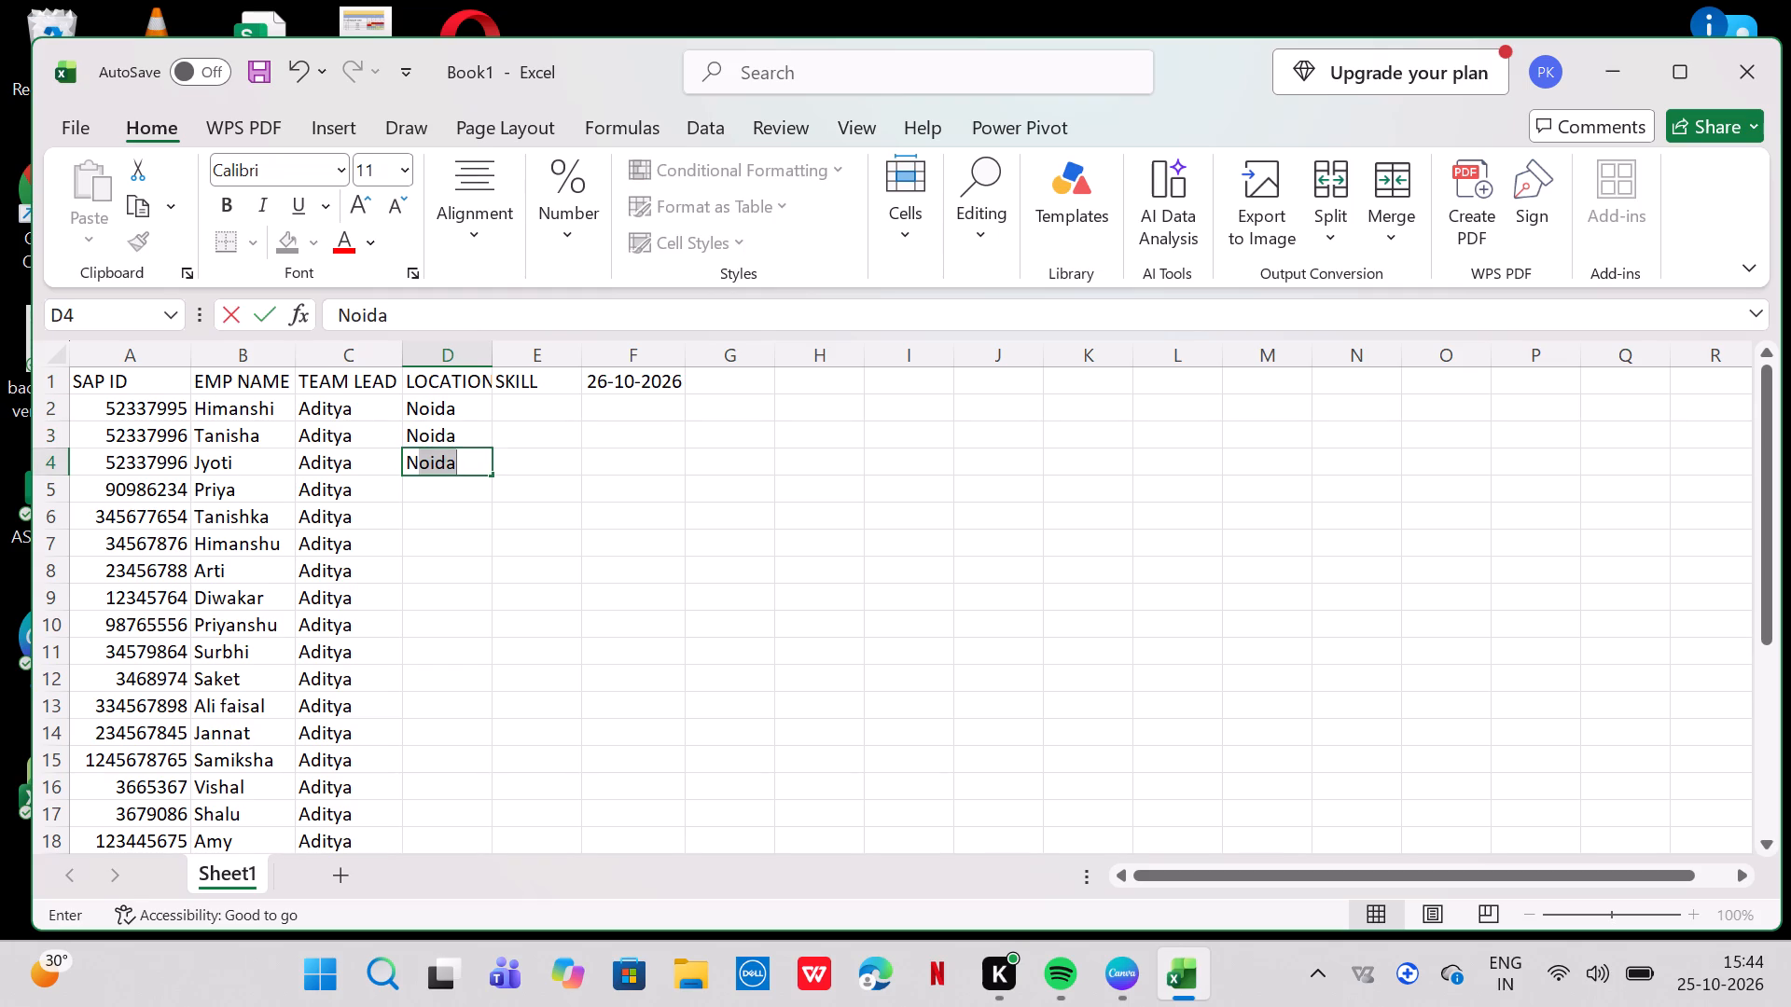
left_click(457, 487)
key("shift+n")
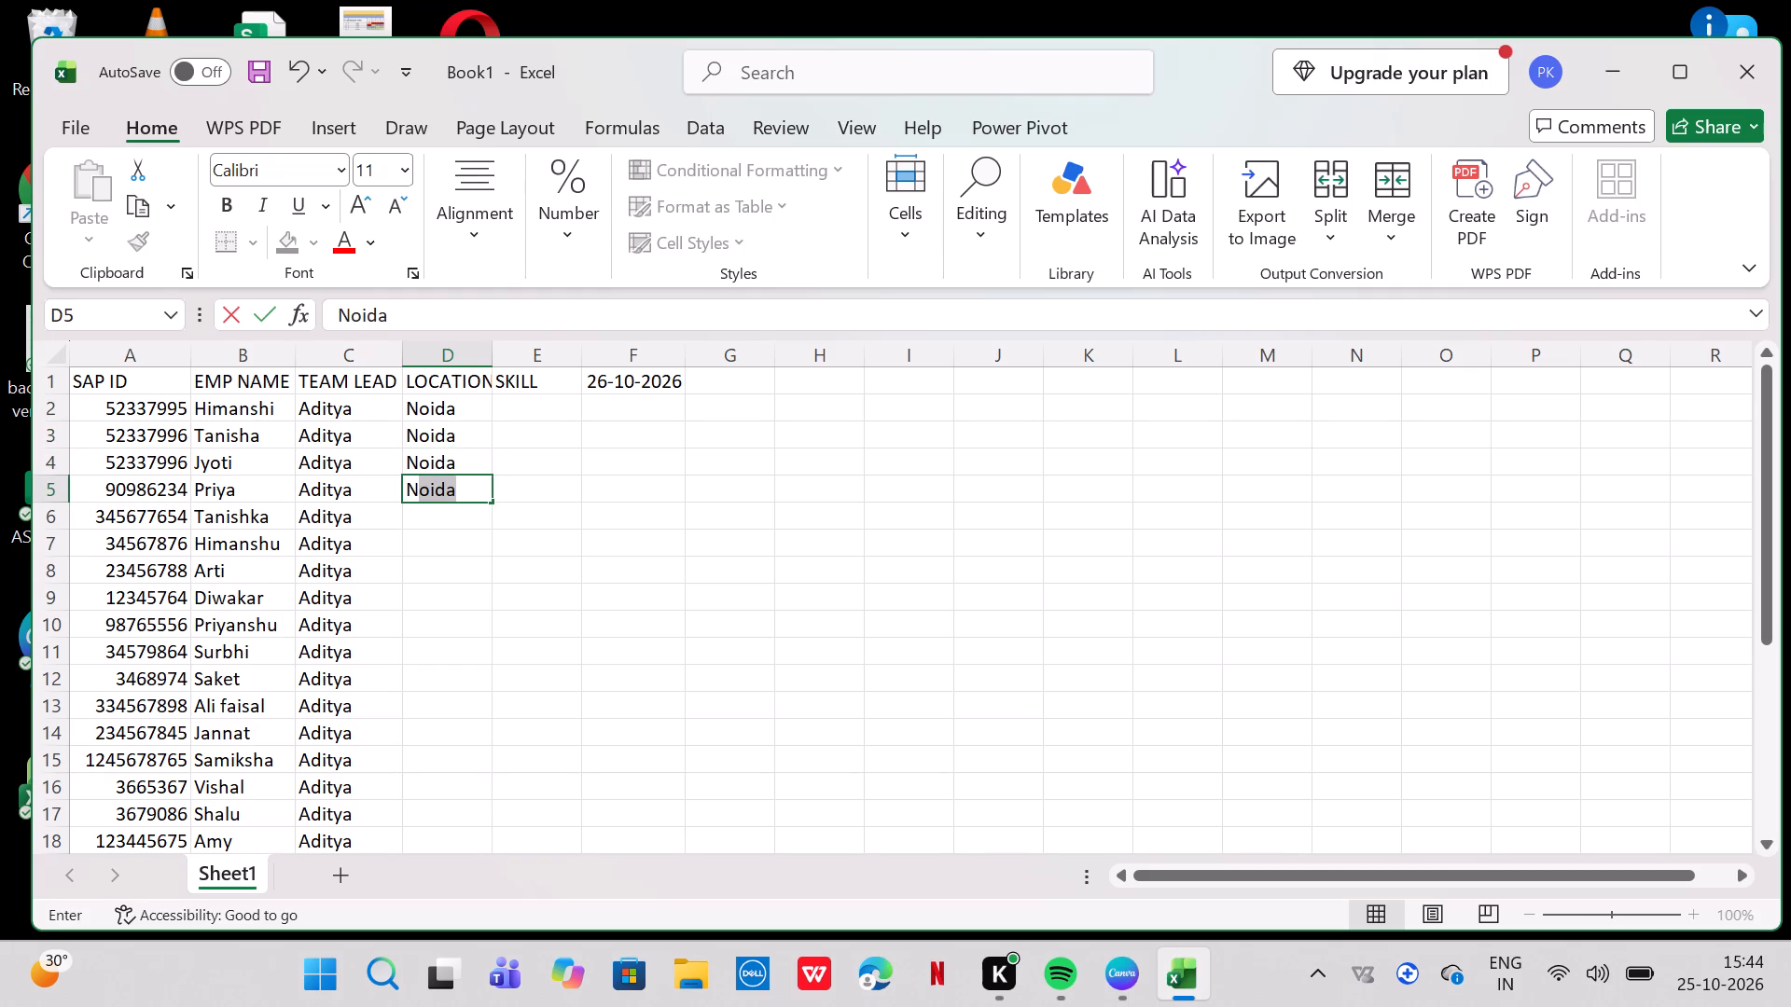
Enter Noida as the location in cells D6 to D9.
left_click(456, 504)
left_click(445, 517)
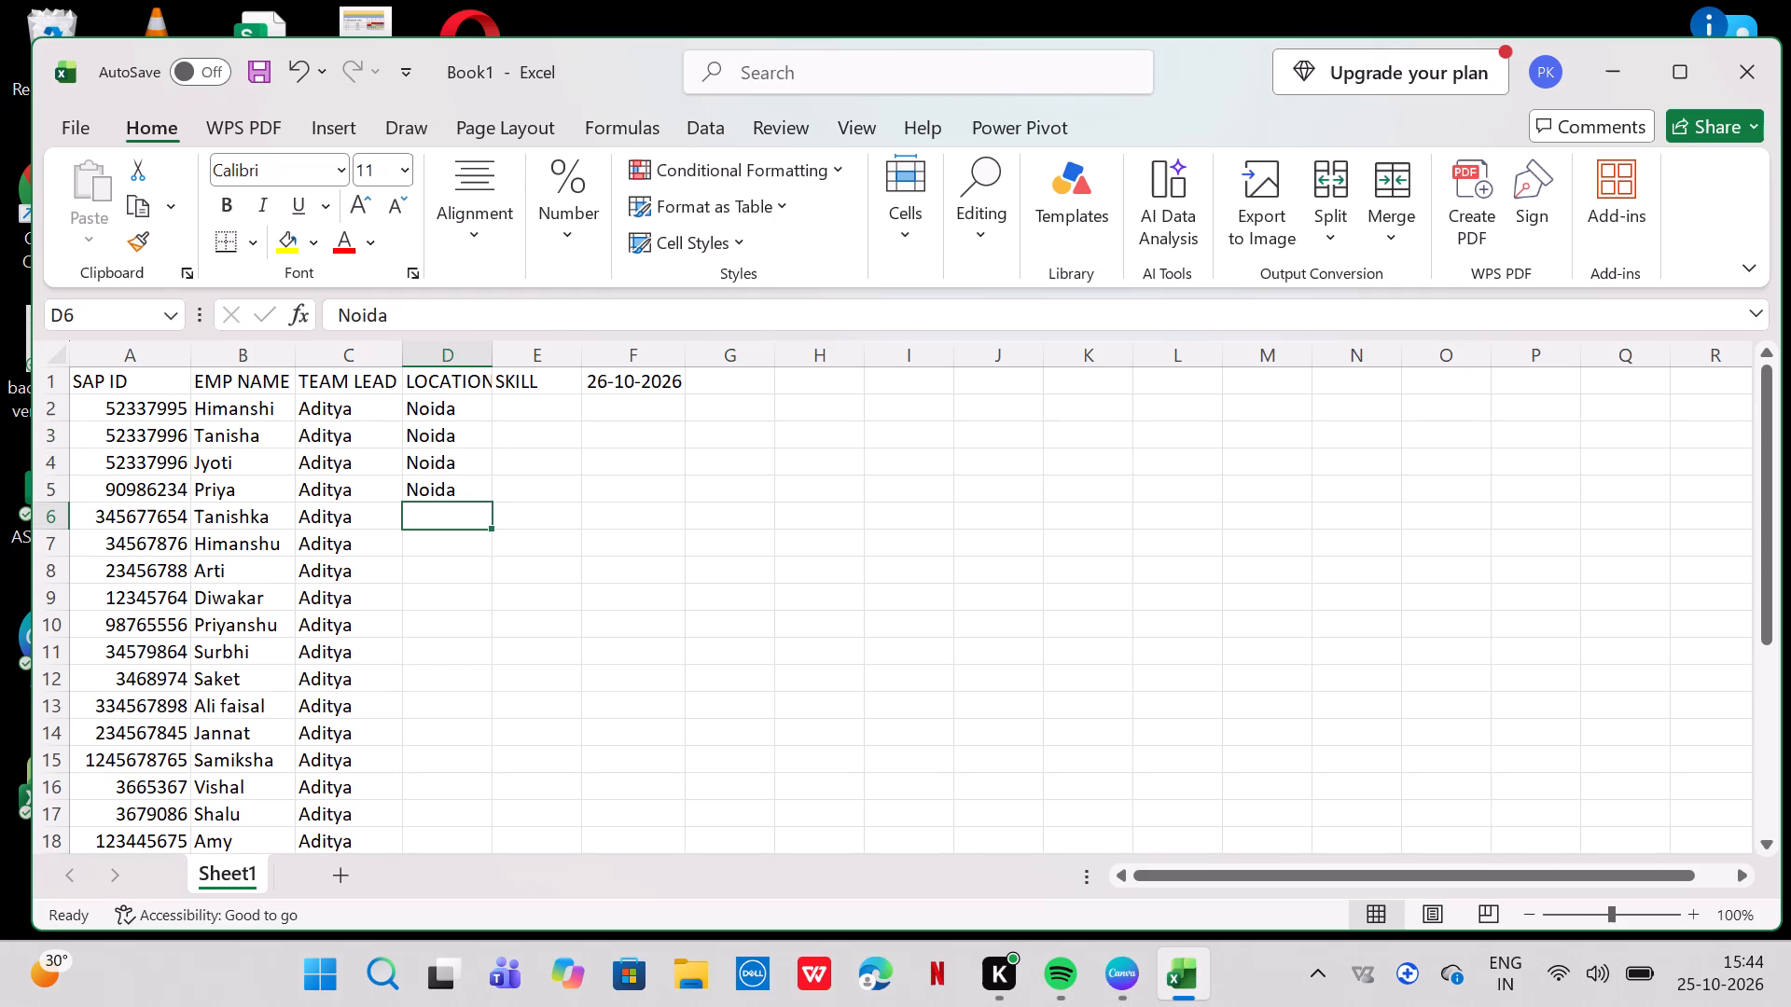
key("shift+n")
left_click(447, 535)
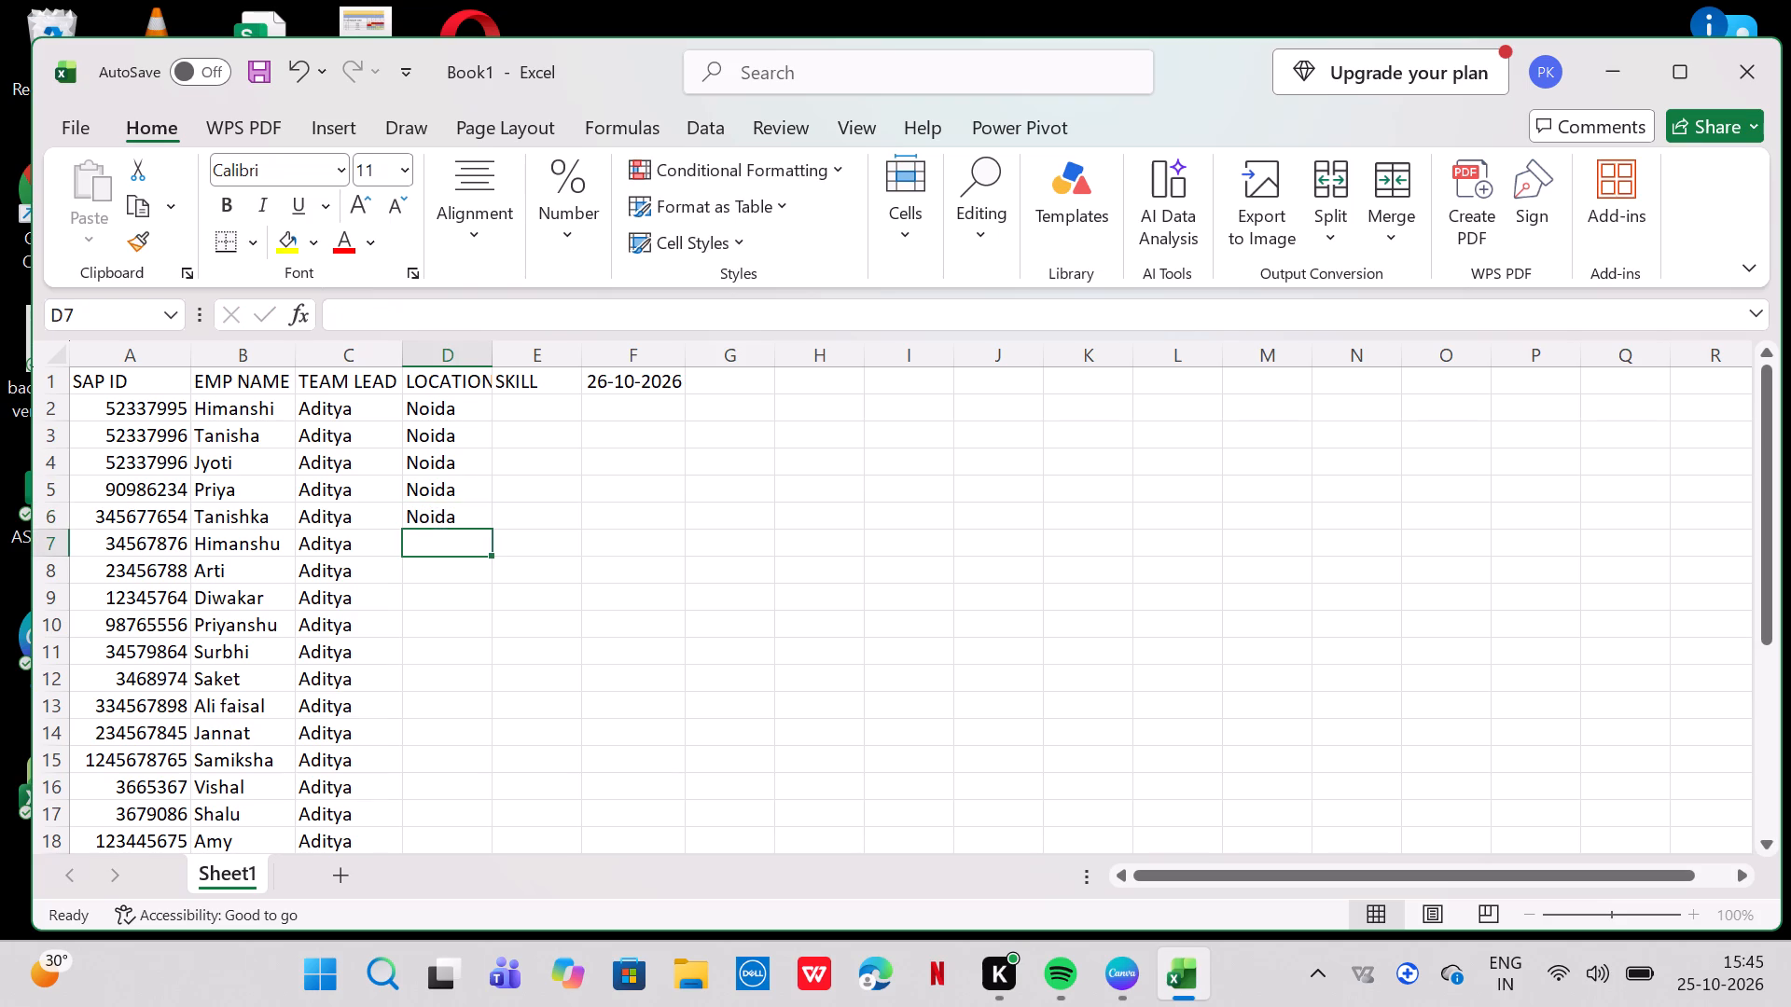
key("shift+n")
left_click(444, 562)
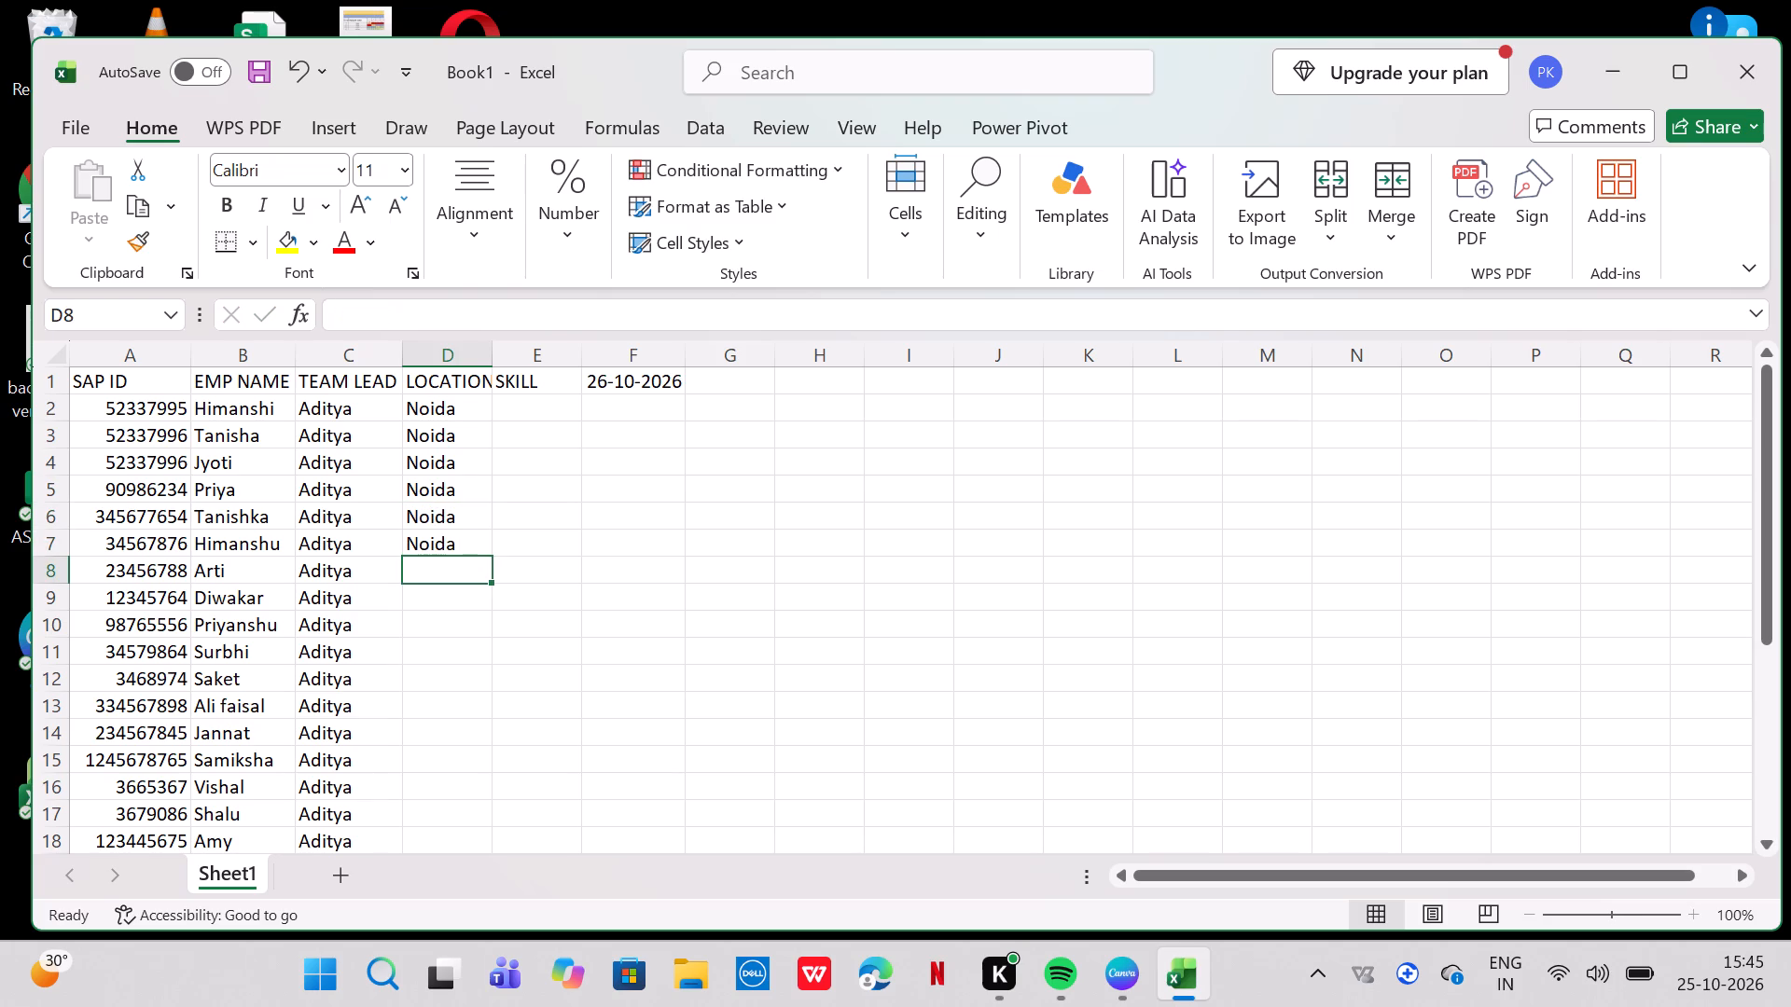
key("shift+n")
left_click(449, 593)
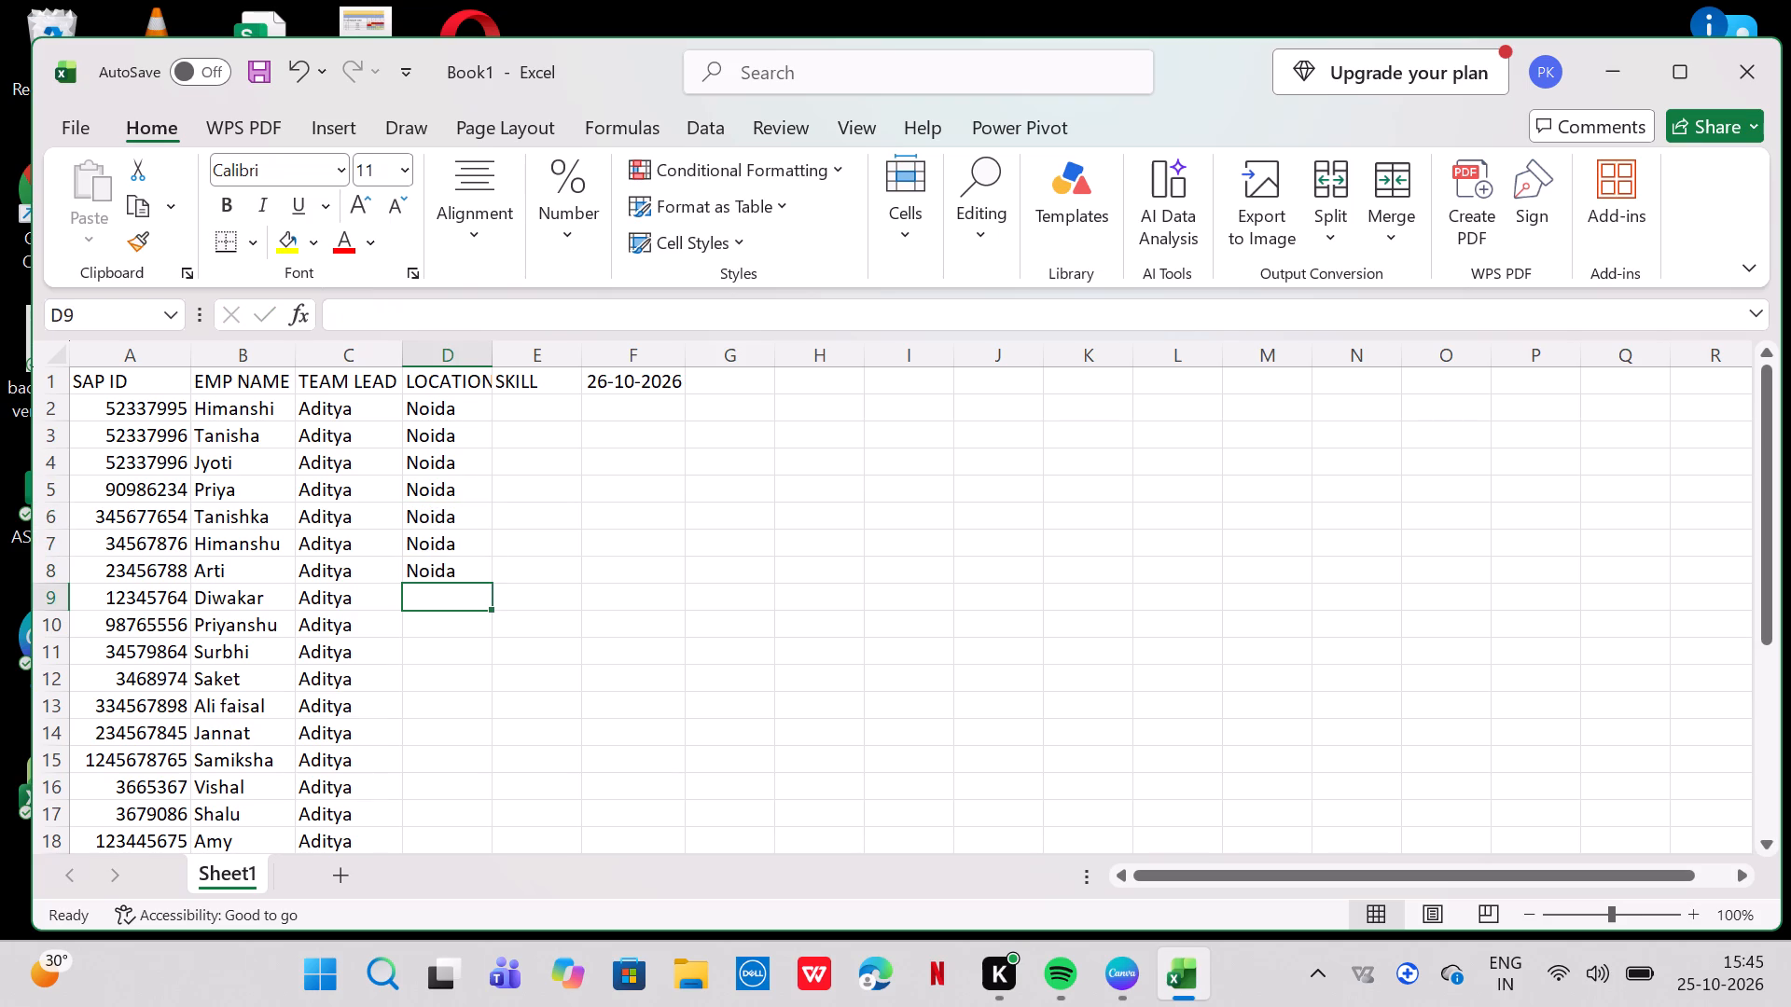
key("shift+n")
Enter Noida as the location in cells D10 to D13.
left_click(449, 617)
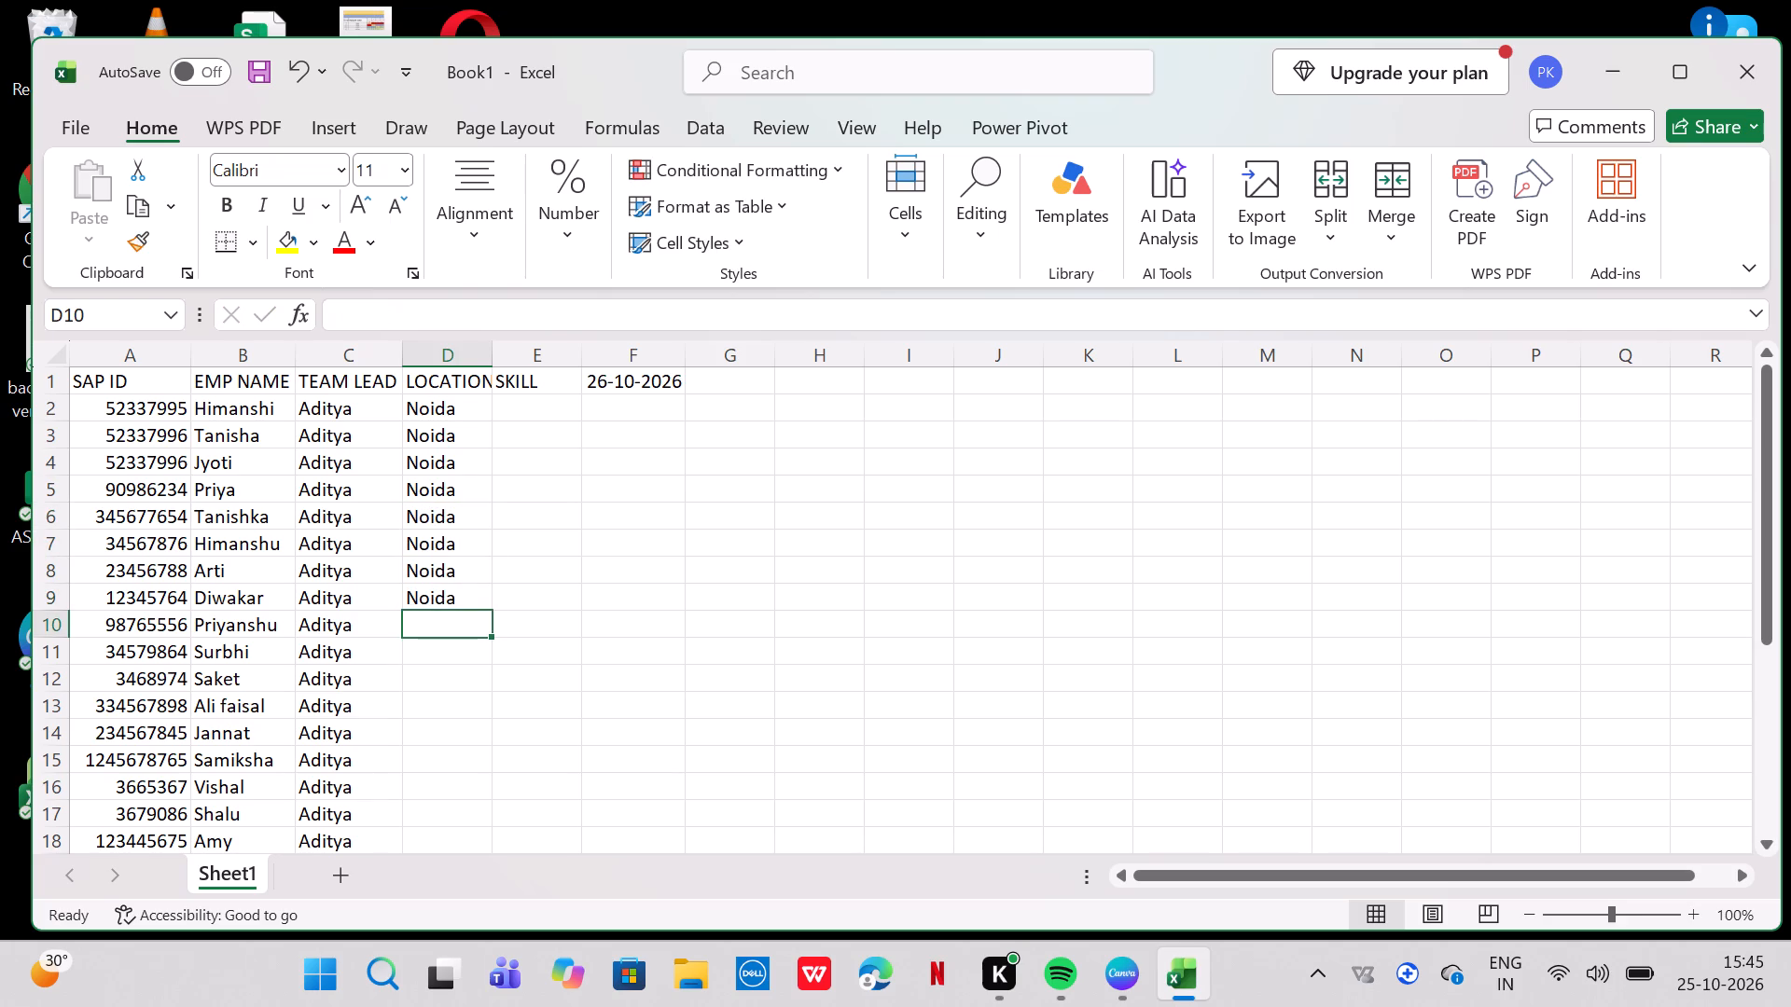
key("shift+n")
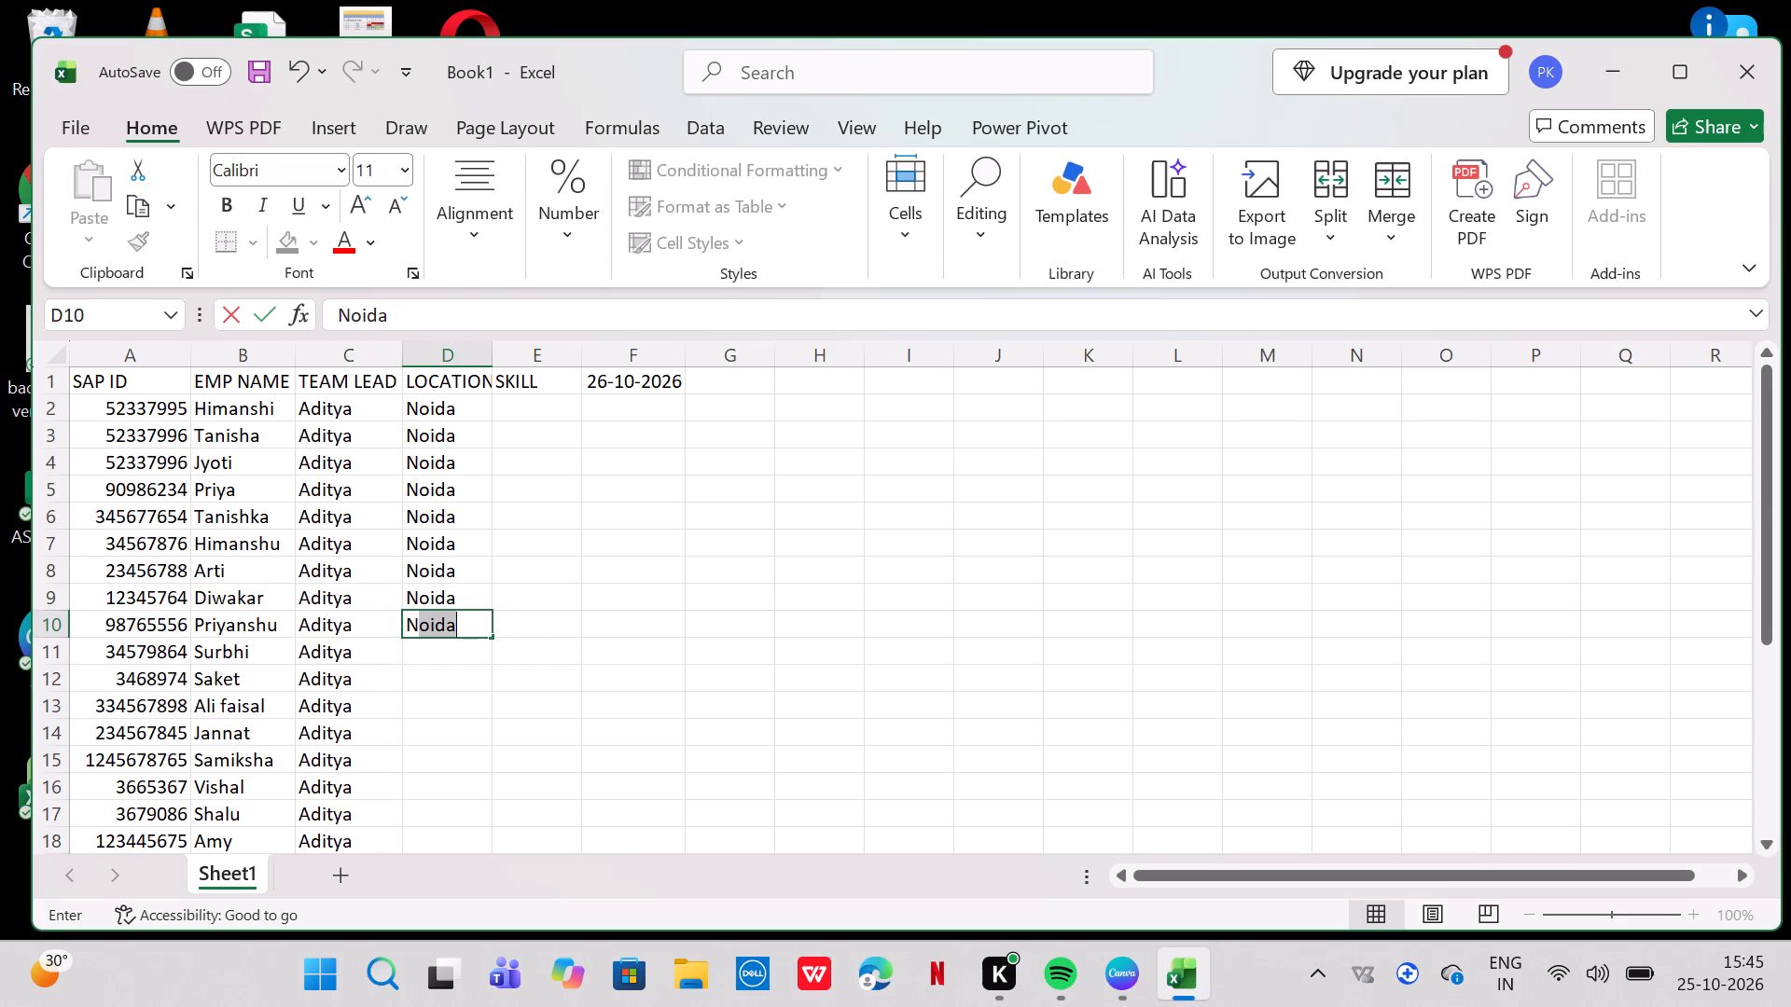
left_click(468, 646)
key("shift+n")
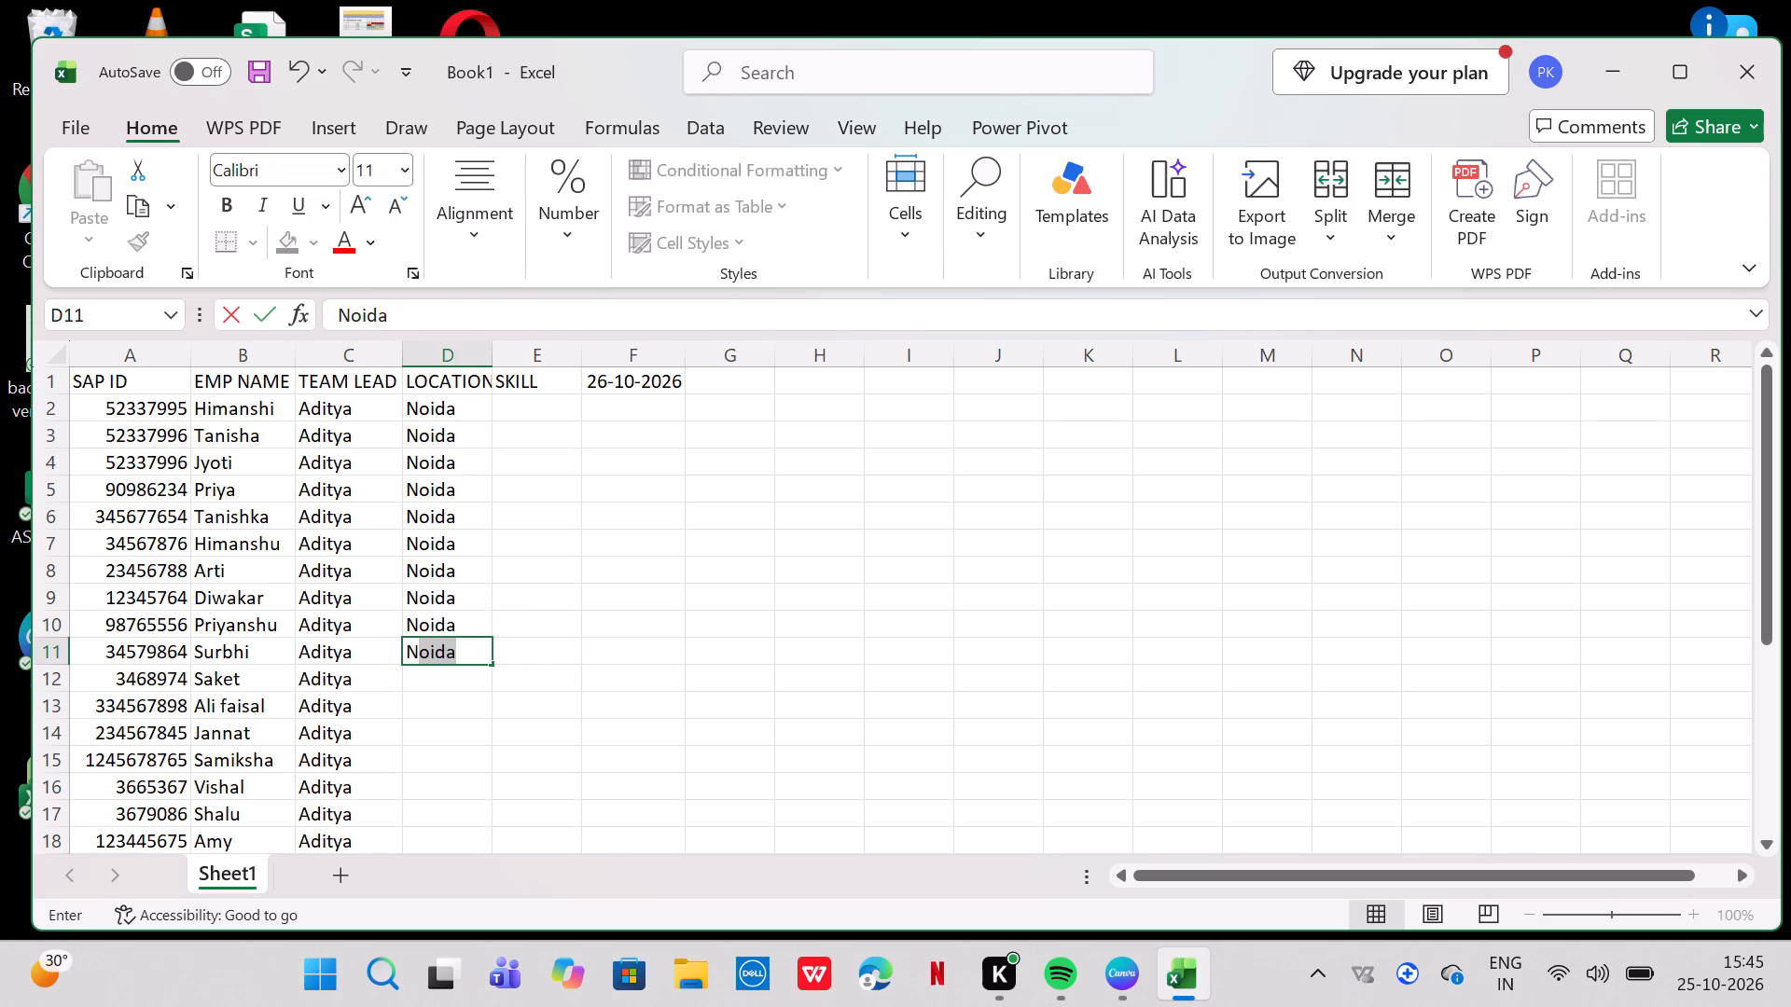
left_click(460, 673)
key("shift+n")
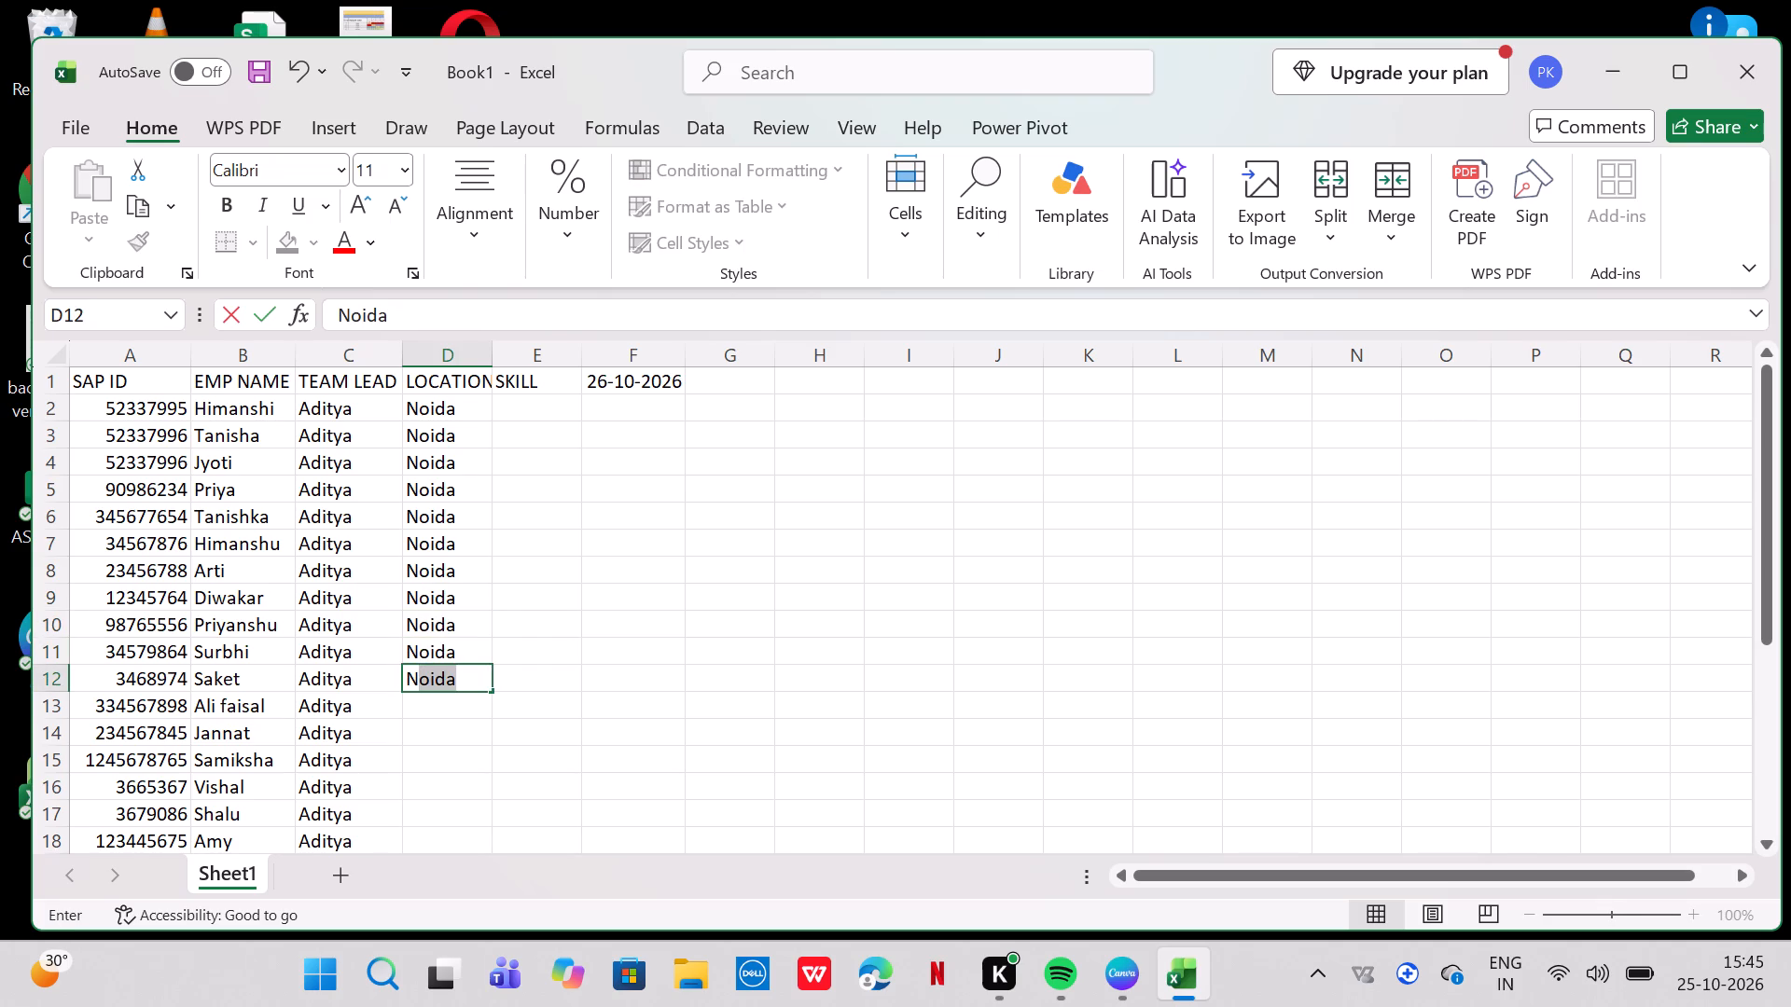
left_click(455, 704)
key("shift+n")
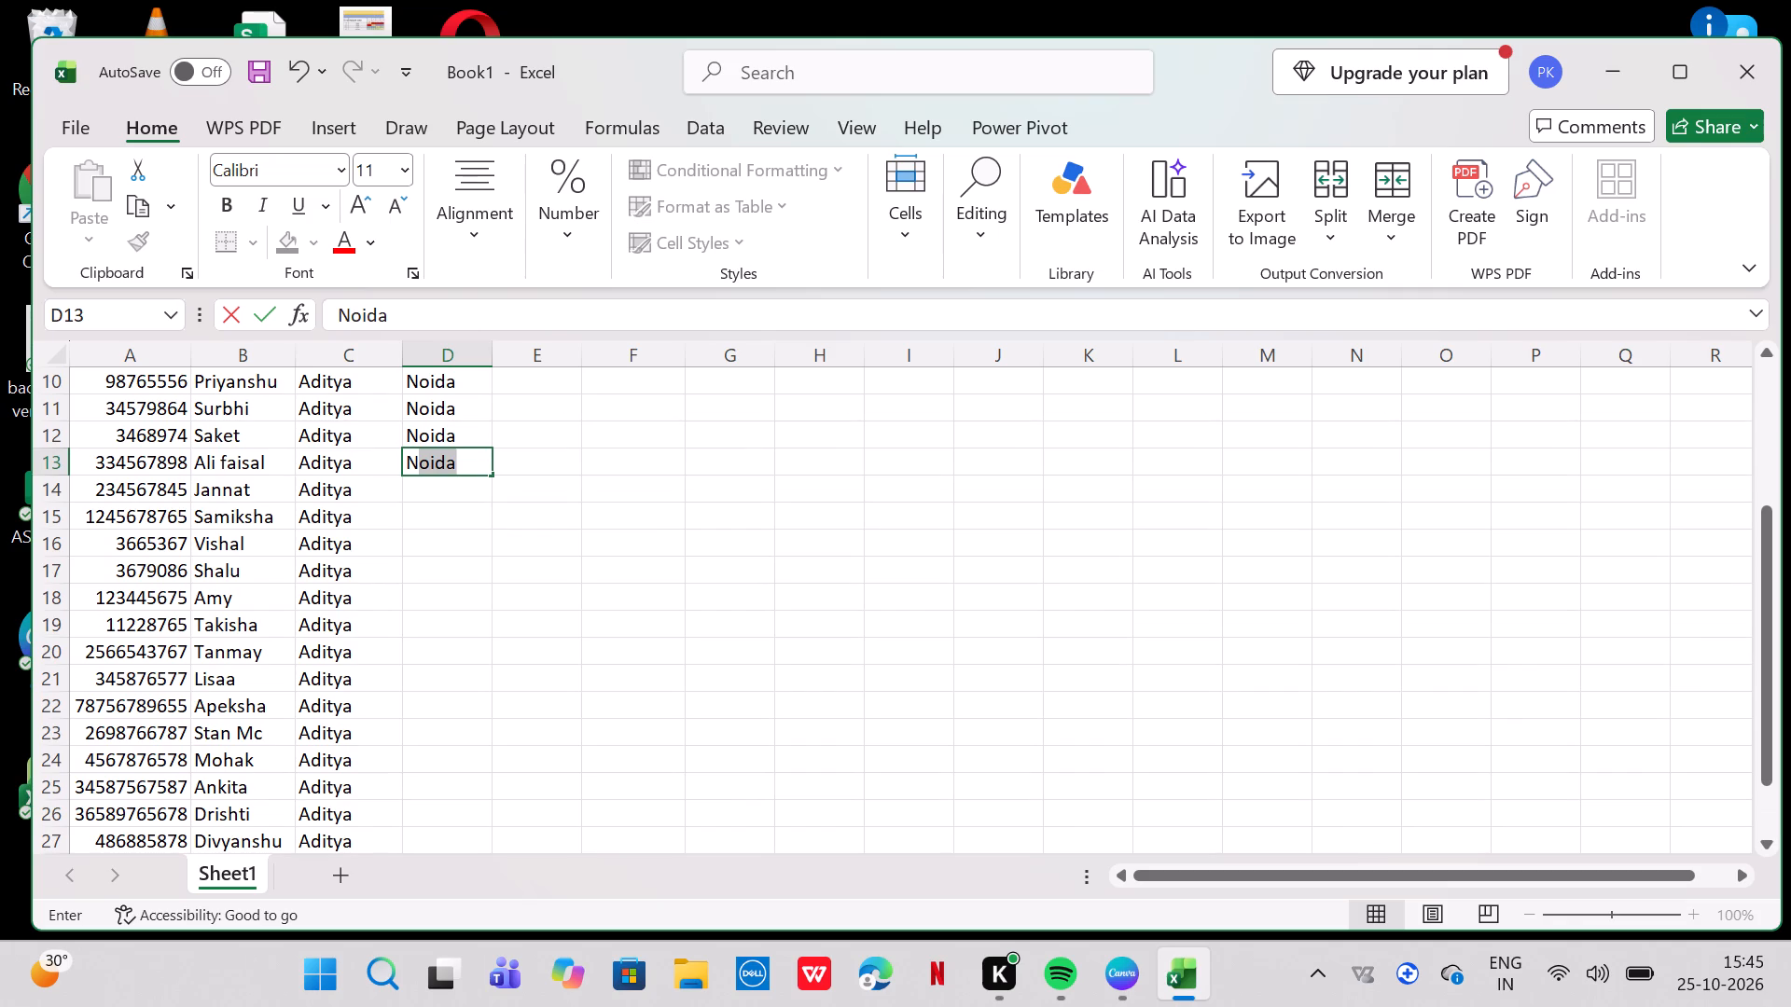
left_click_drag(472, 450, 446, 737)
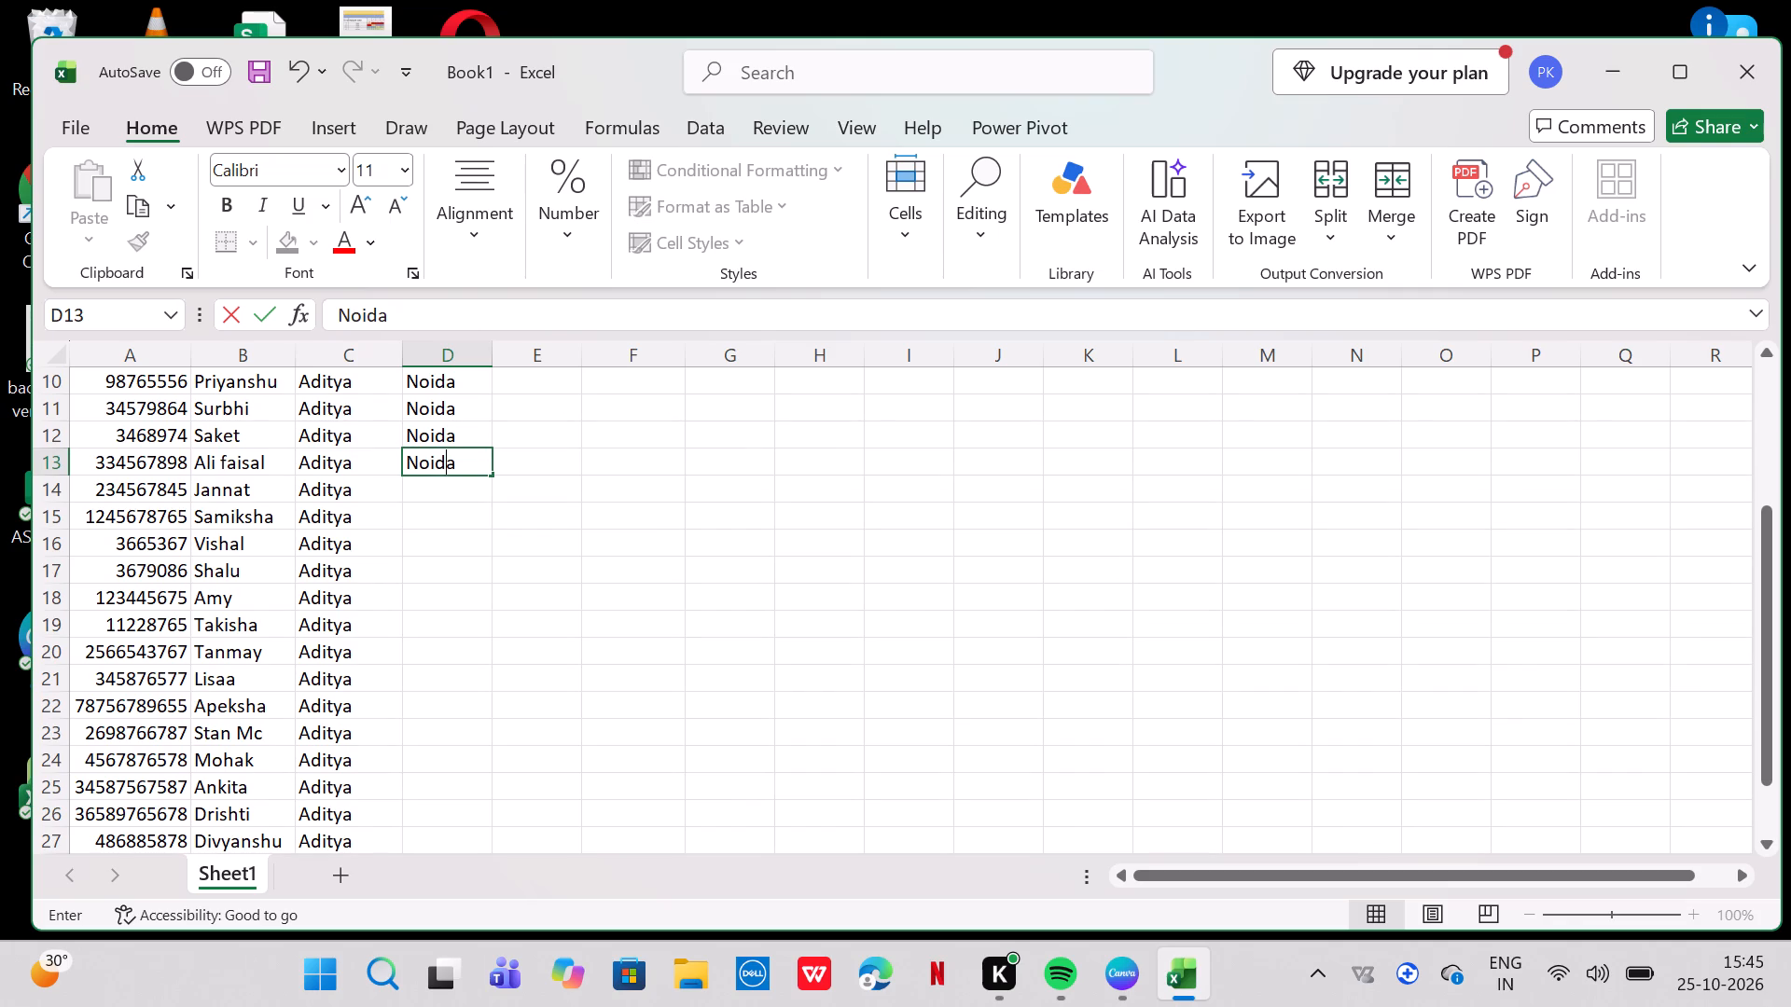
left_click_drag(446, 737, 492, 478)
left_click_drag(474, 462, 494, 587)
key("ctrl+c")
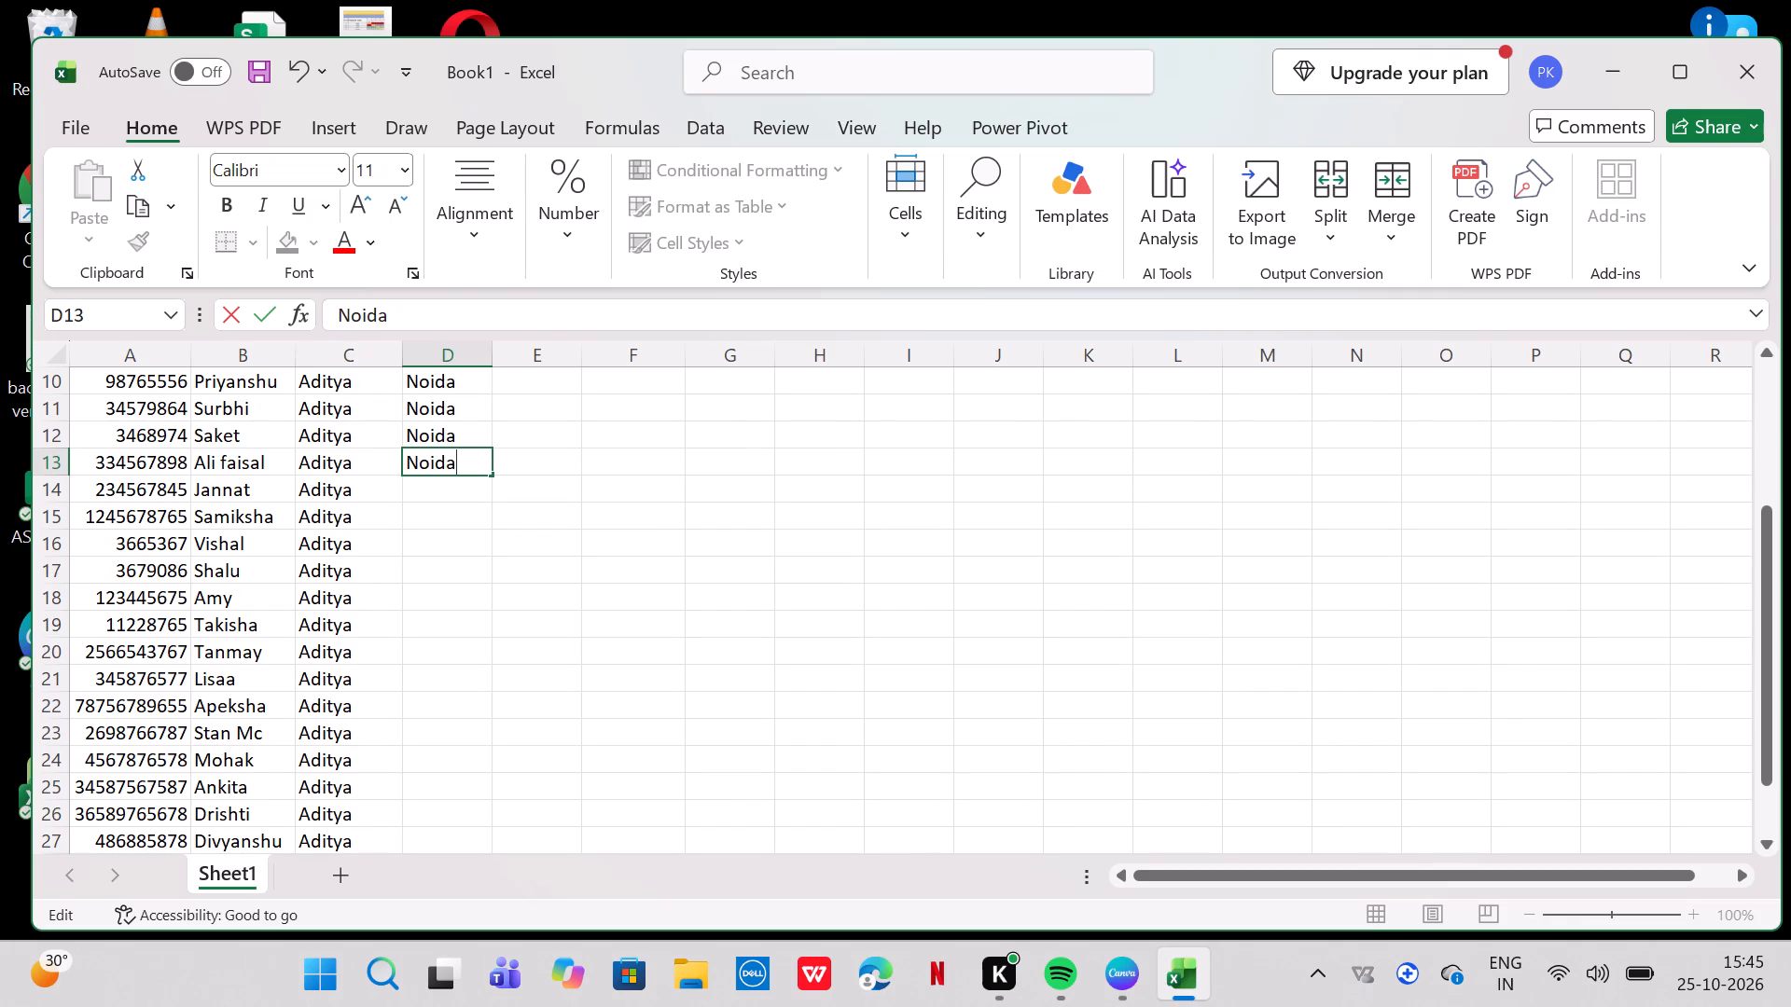
Copy the Noida entry from cell D13 and paste it down the LOCATION column through D30.
left_click(442, 506)
left_click(430, 464)
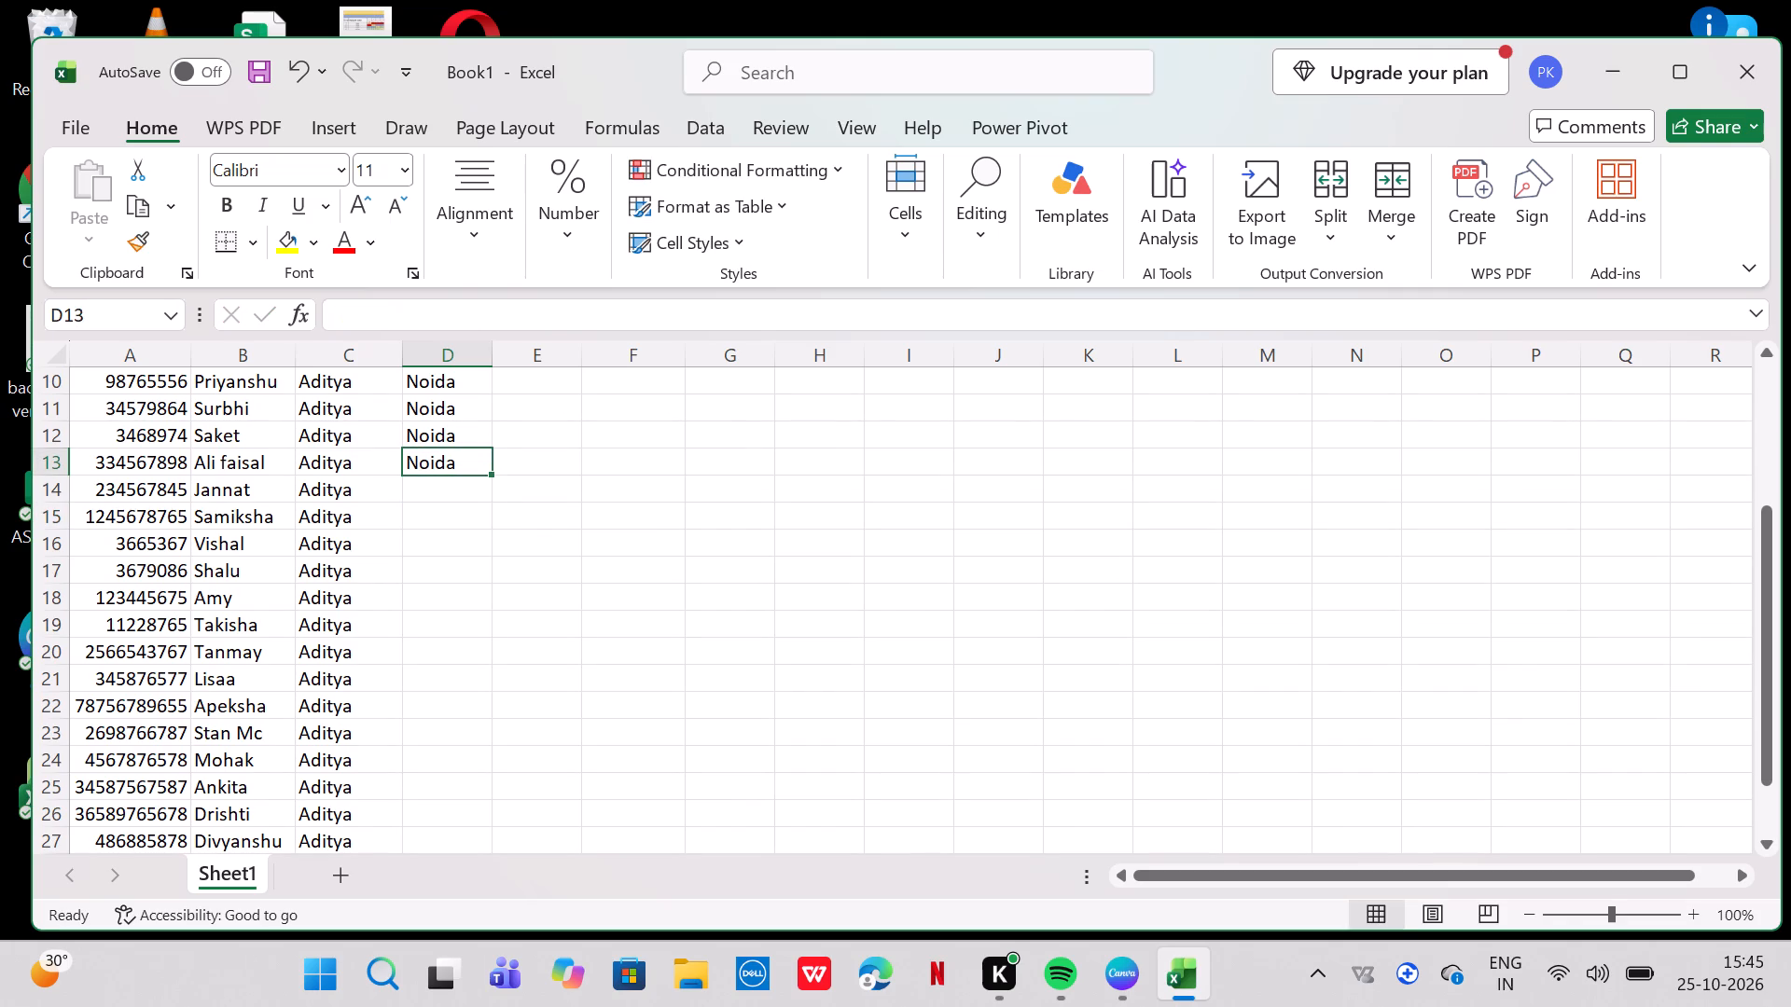
key("ctrl+c")
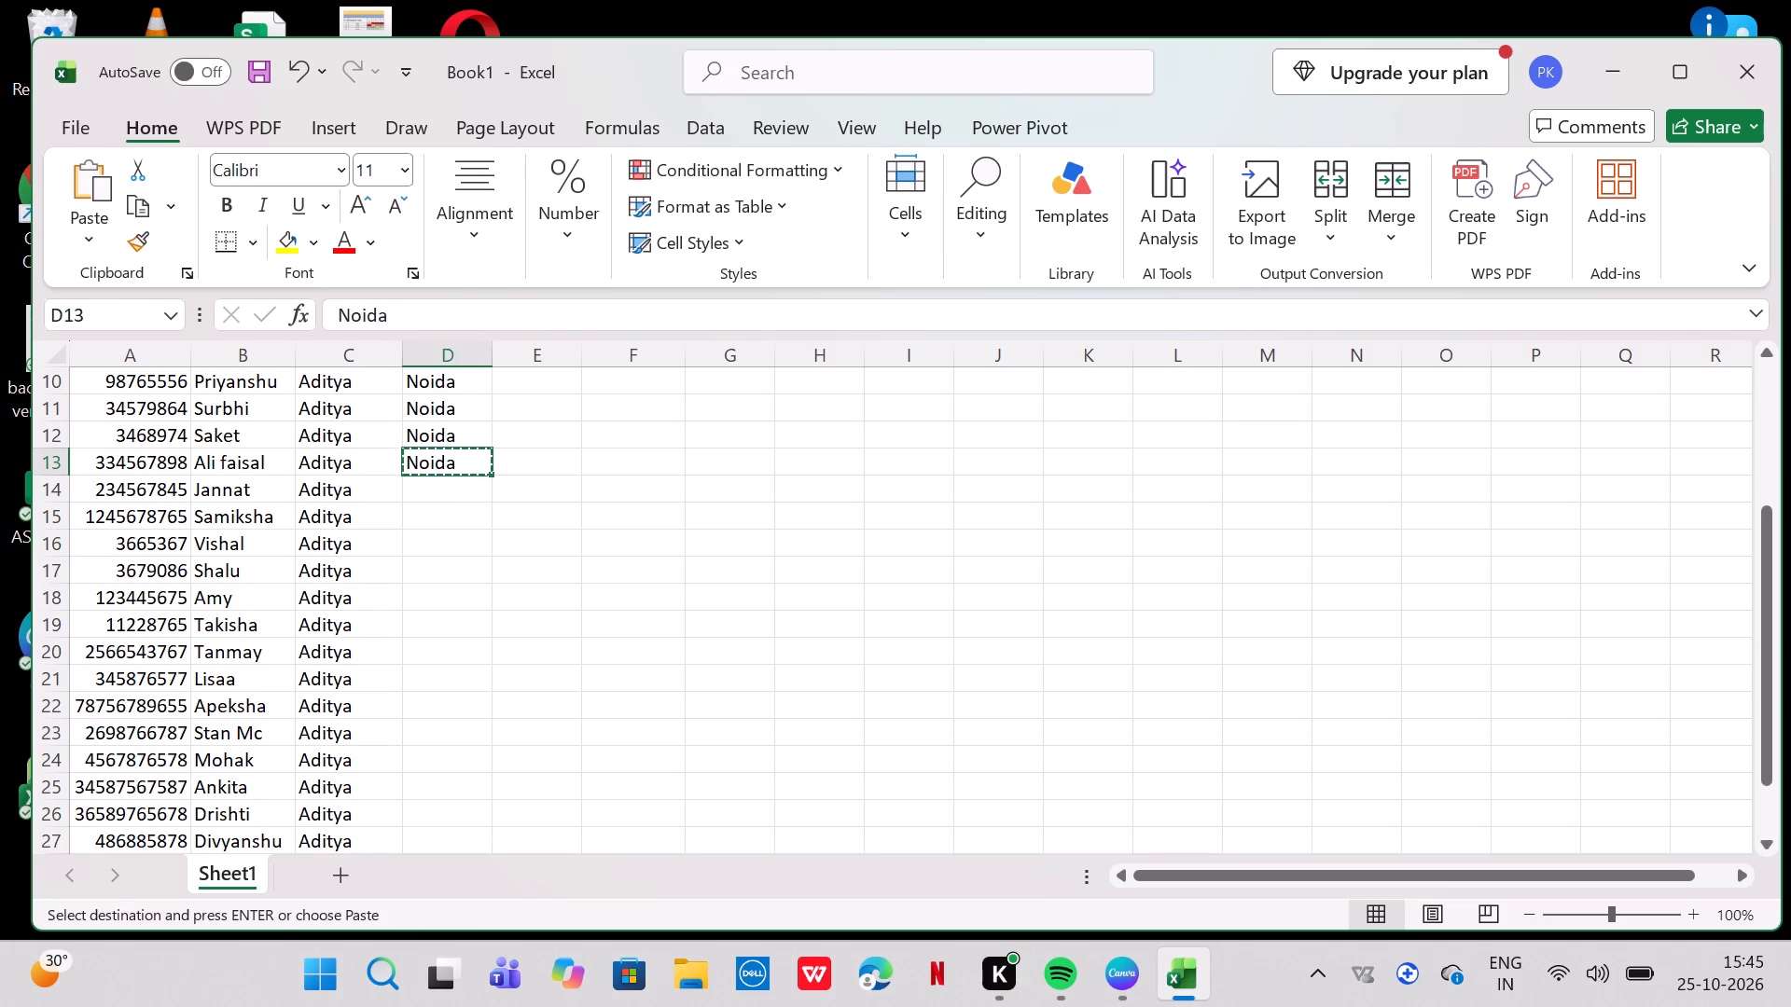
left_click_drag(427, 456, 428, 740)
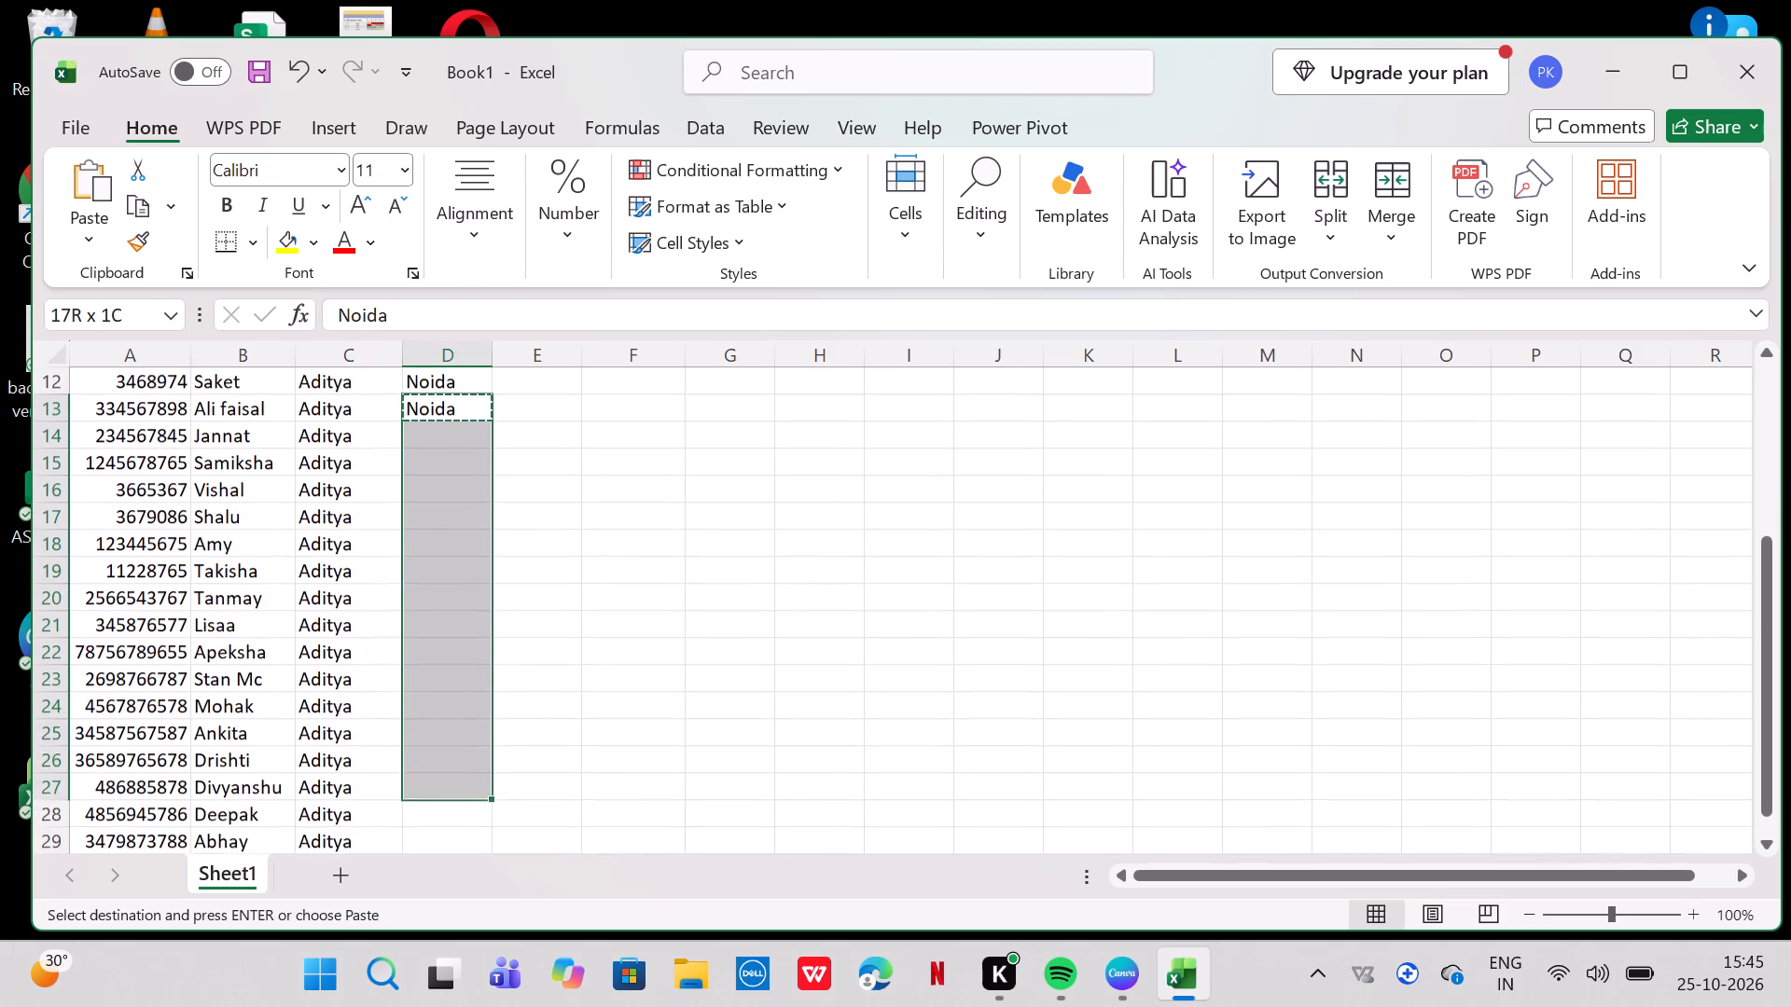
left_click_drag(428, 740, 426, 811)
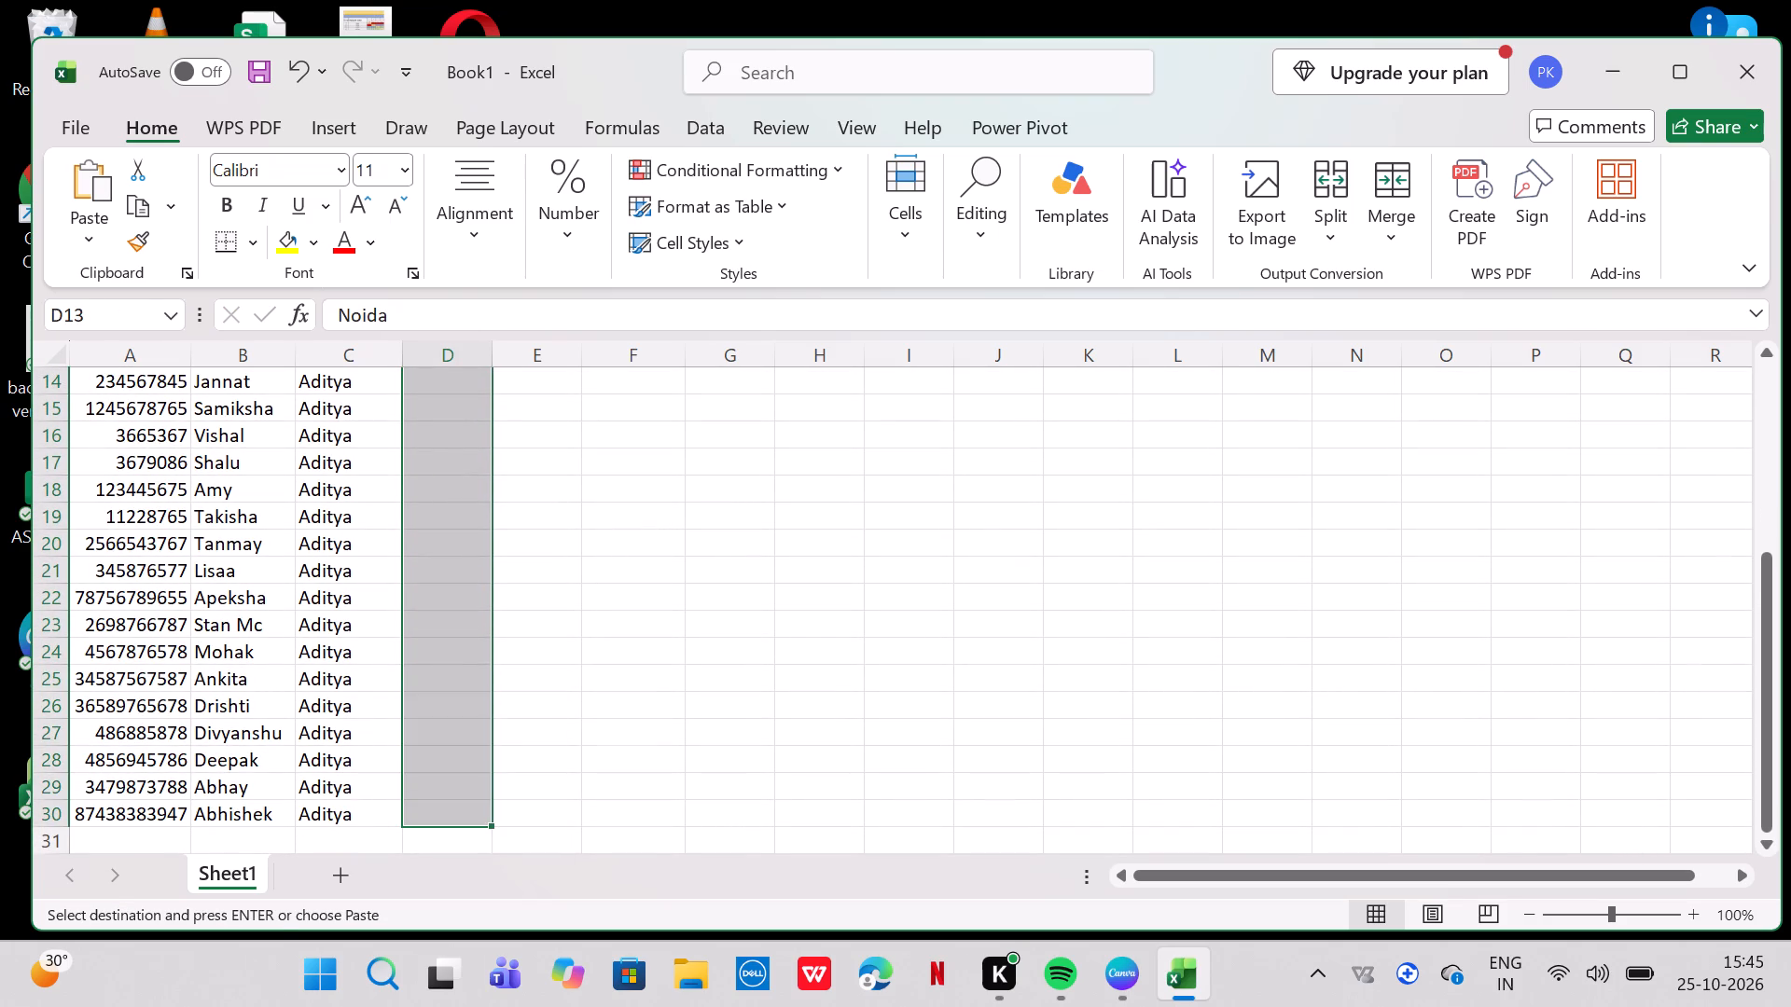
key("ctrl+v")
Auto-fit the width of column D so it holds the full LOCATION heading.
scroll(426, 811, "up", 1)
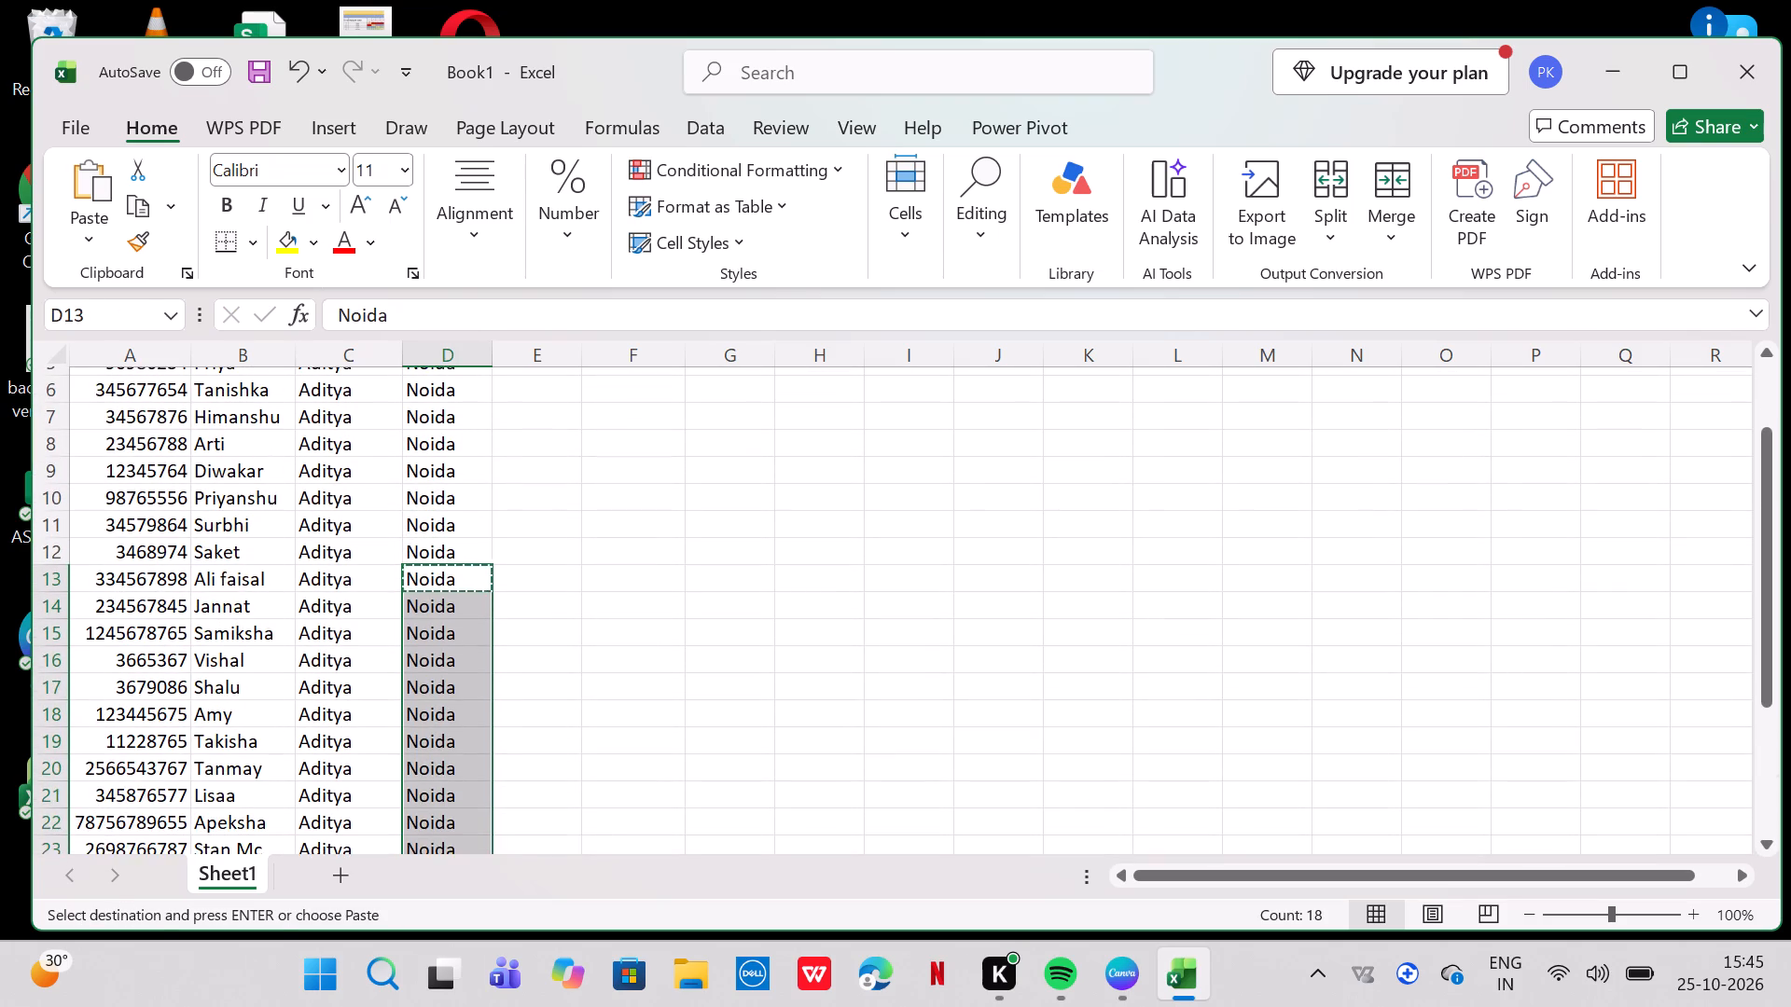
scroll(426, 811, "up", 9)
scroll(426, 811, "down", 2)
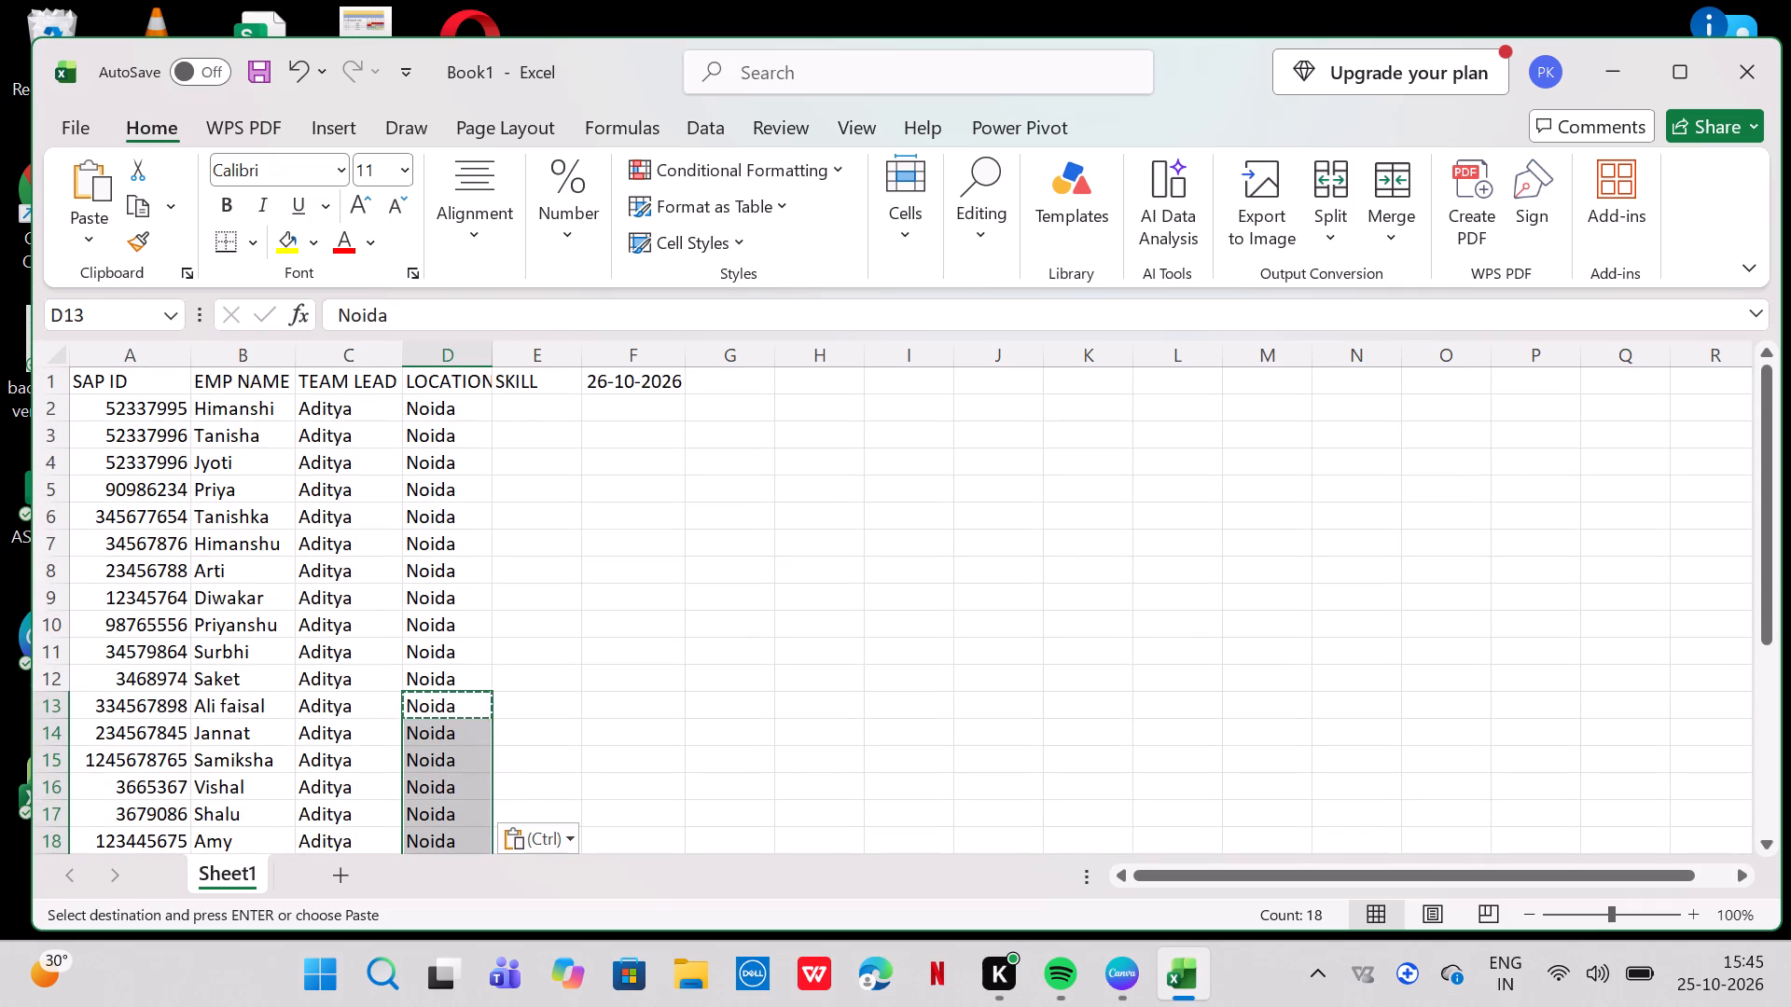
triple_click(552, 440)
left_click(545, 407)
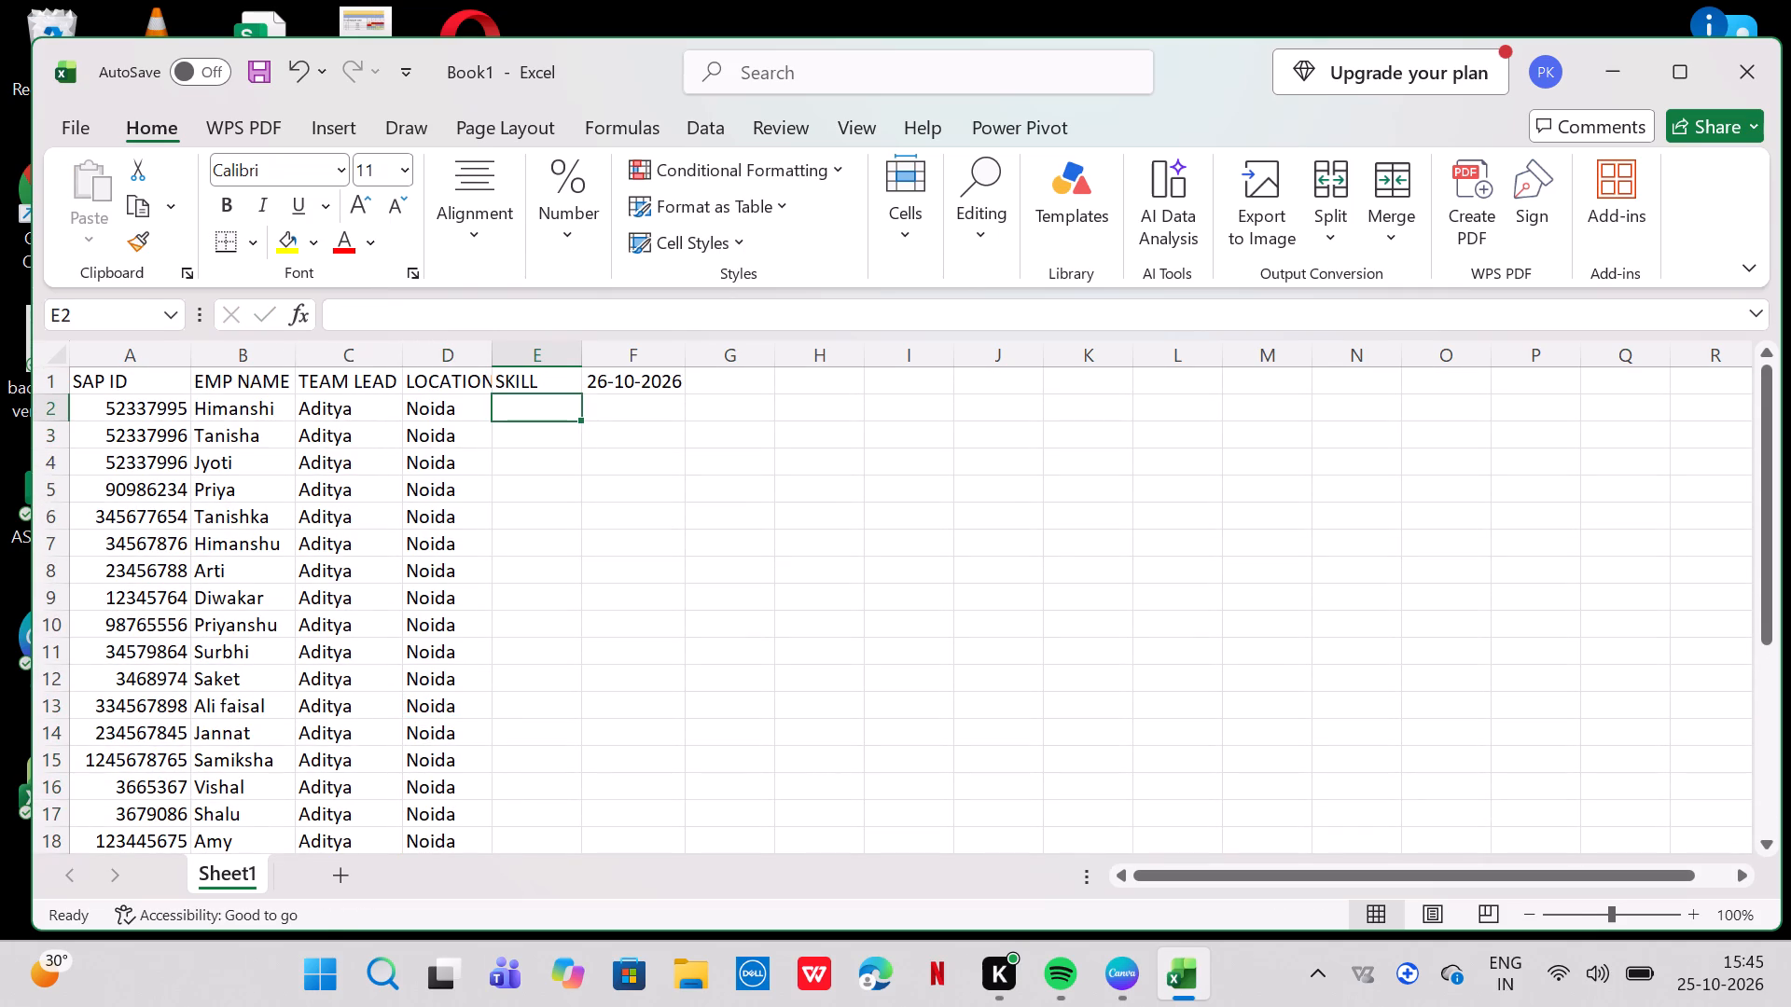
double_click(492, 352)
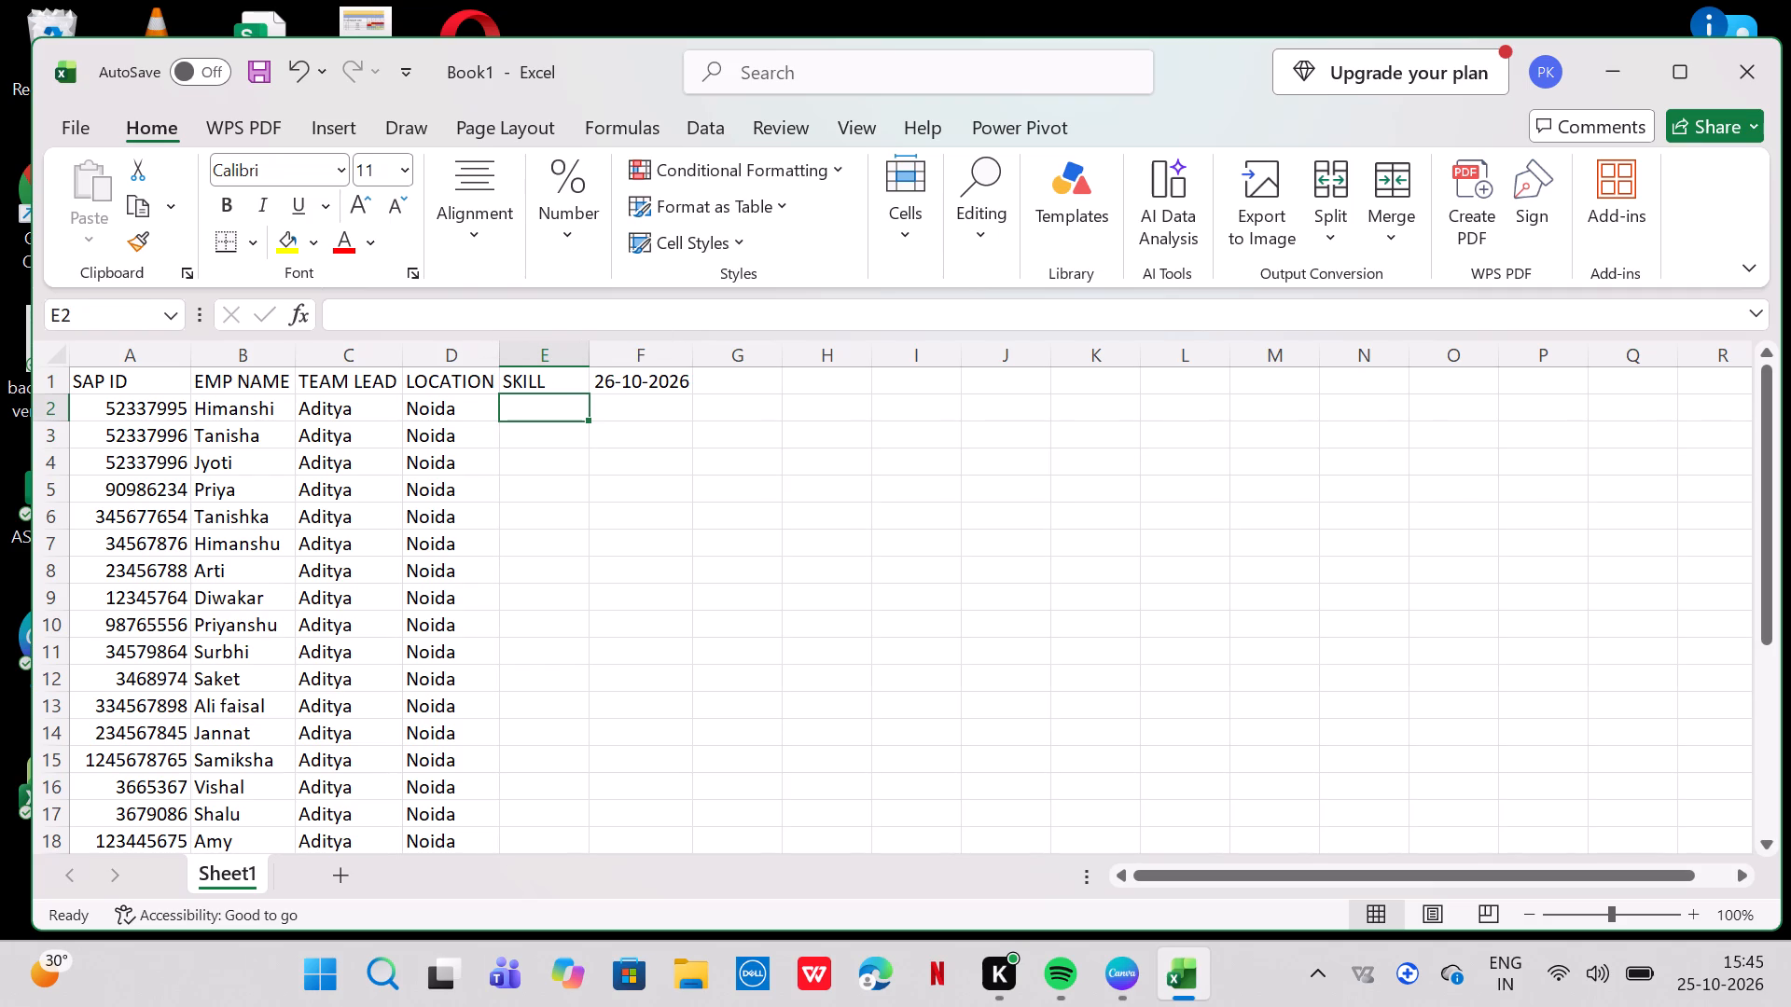
left_click(286, 430)
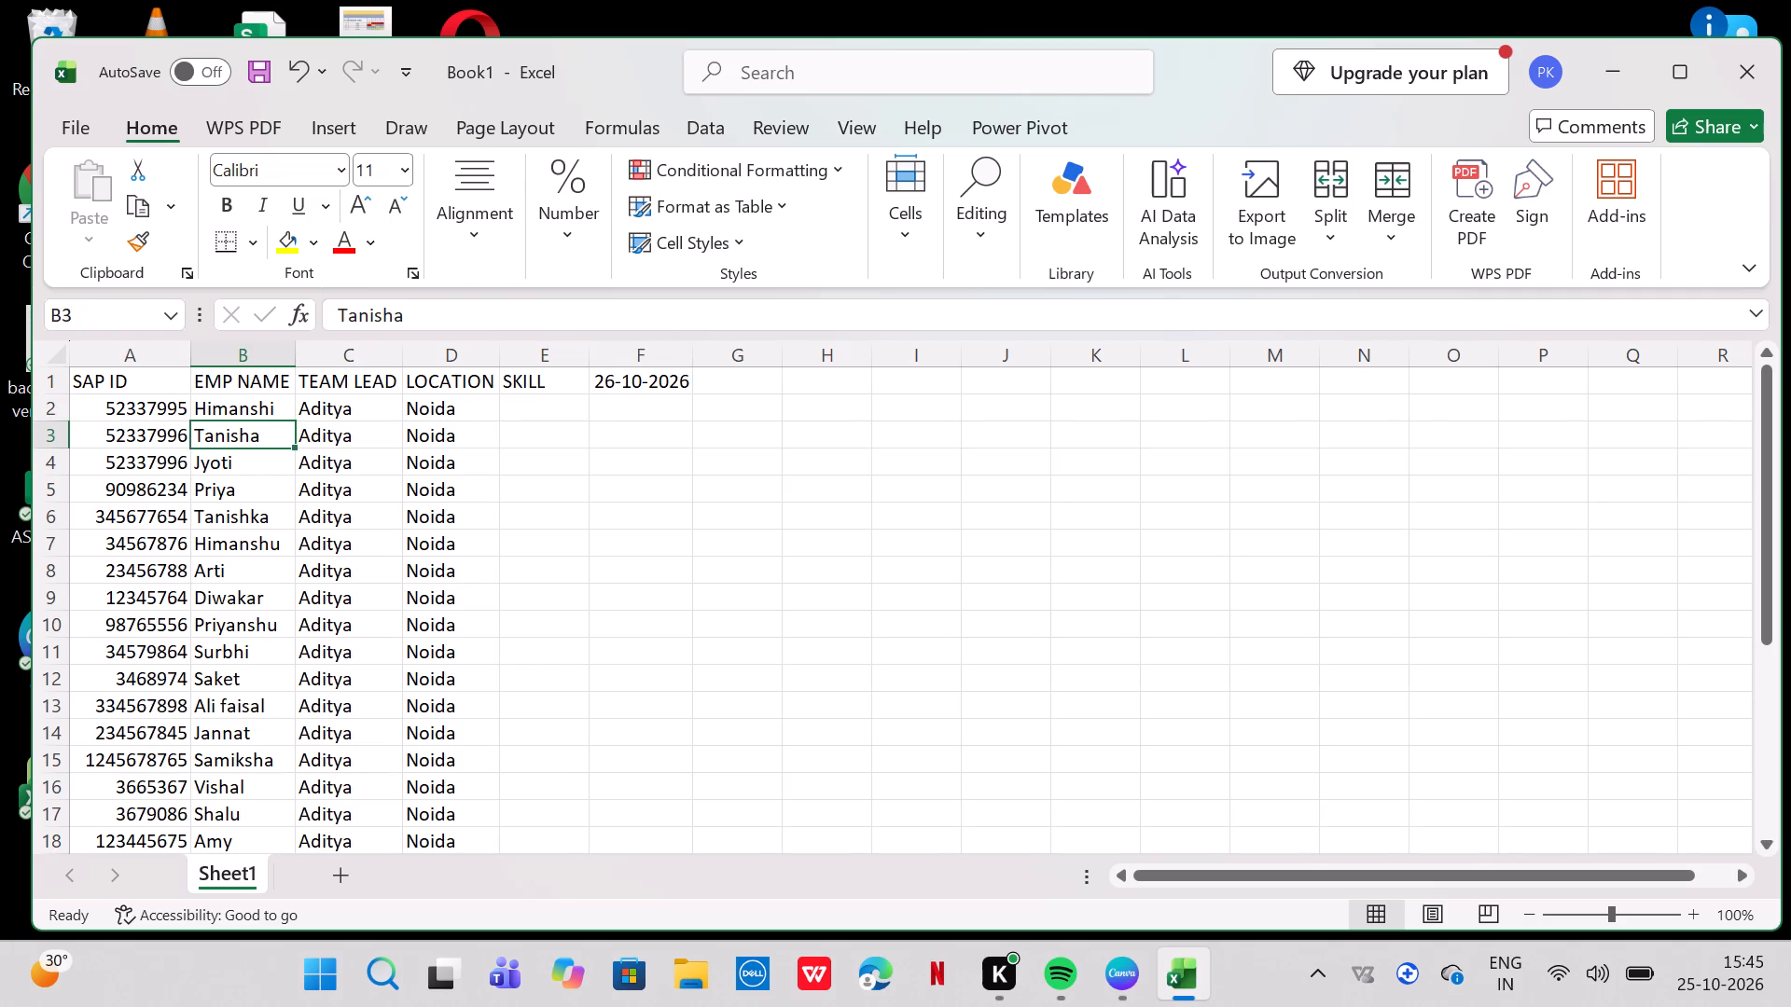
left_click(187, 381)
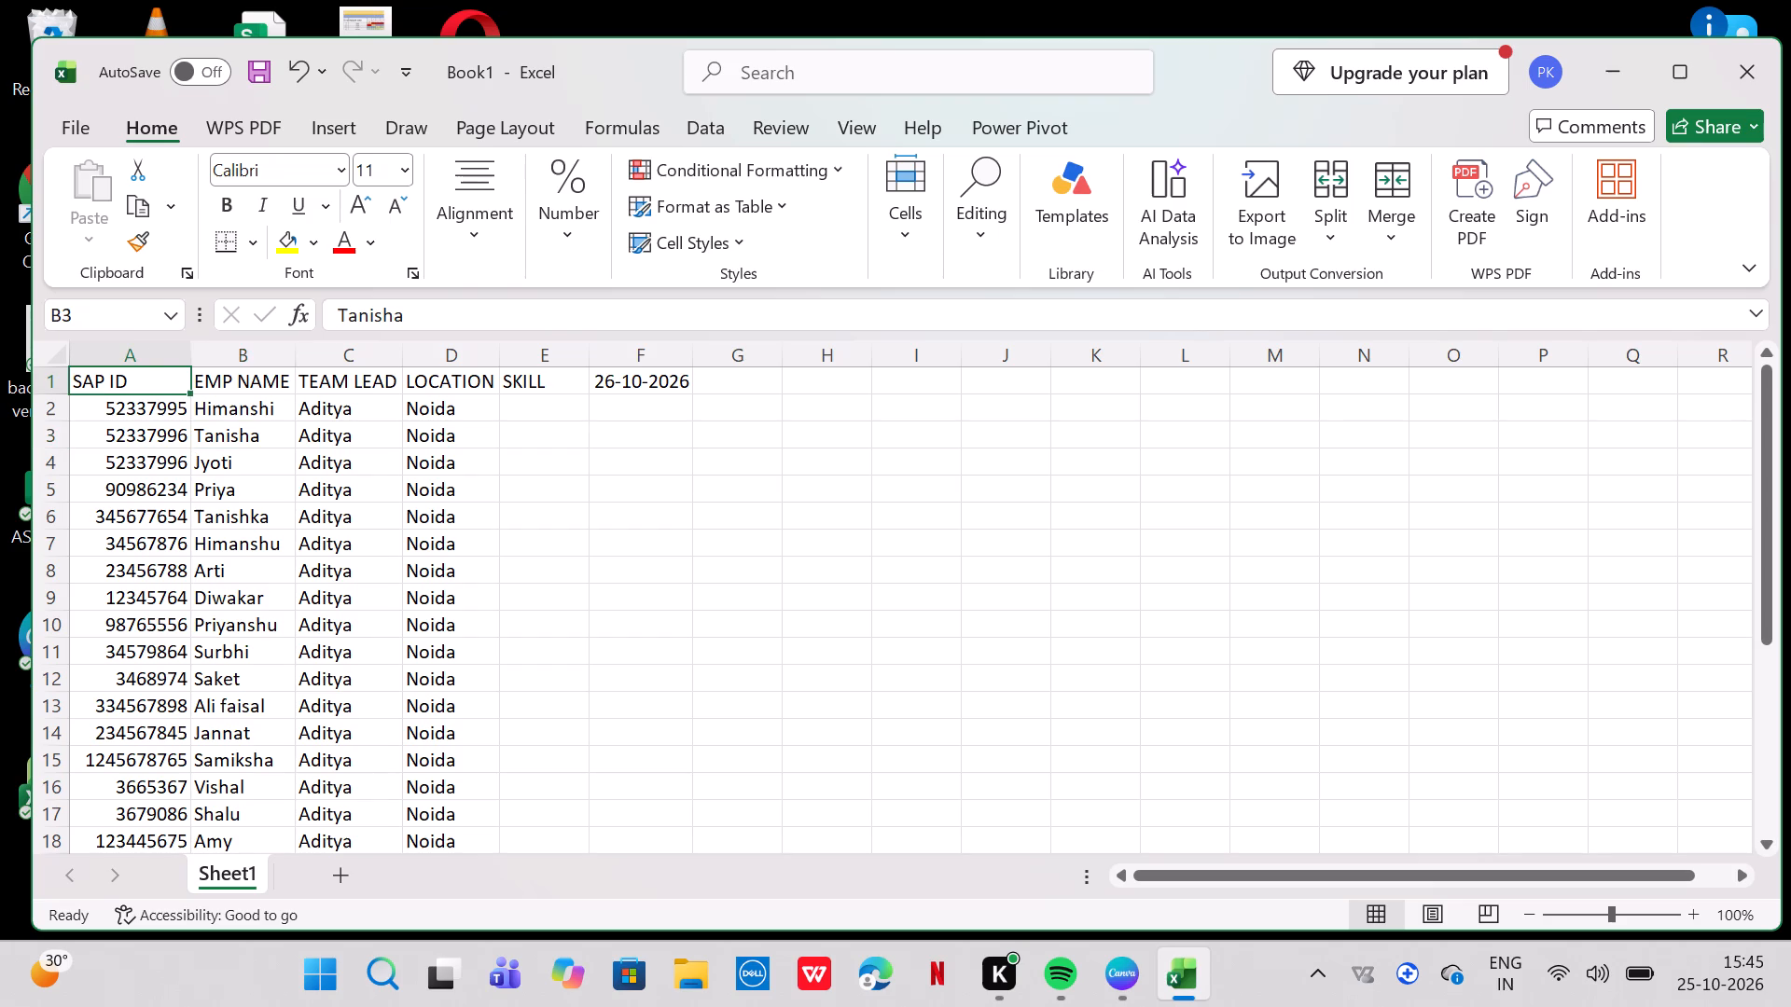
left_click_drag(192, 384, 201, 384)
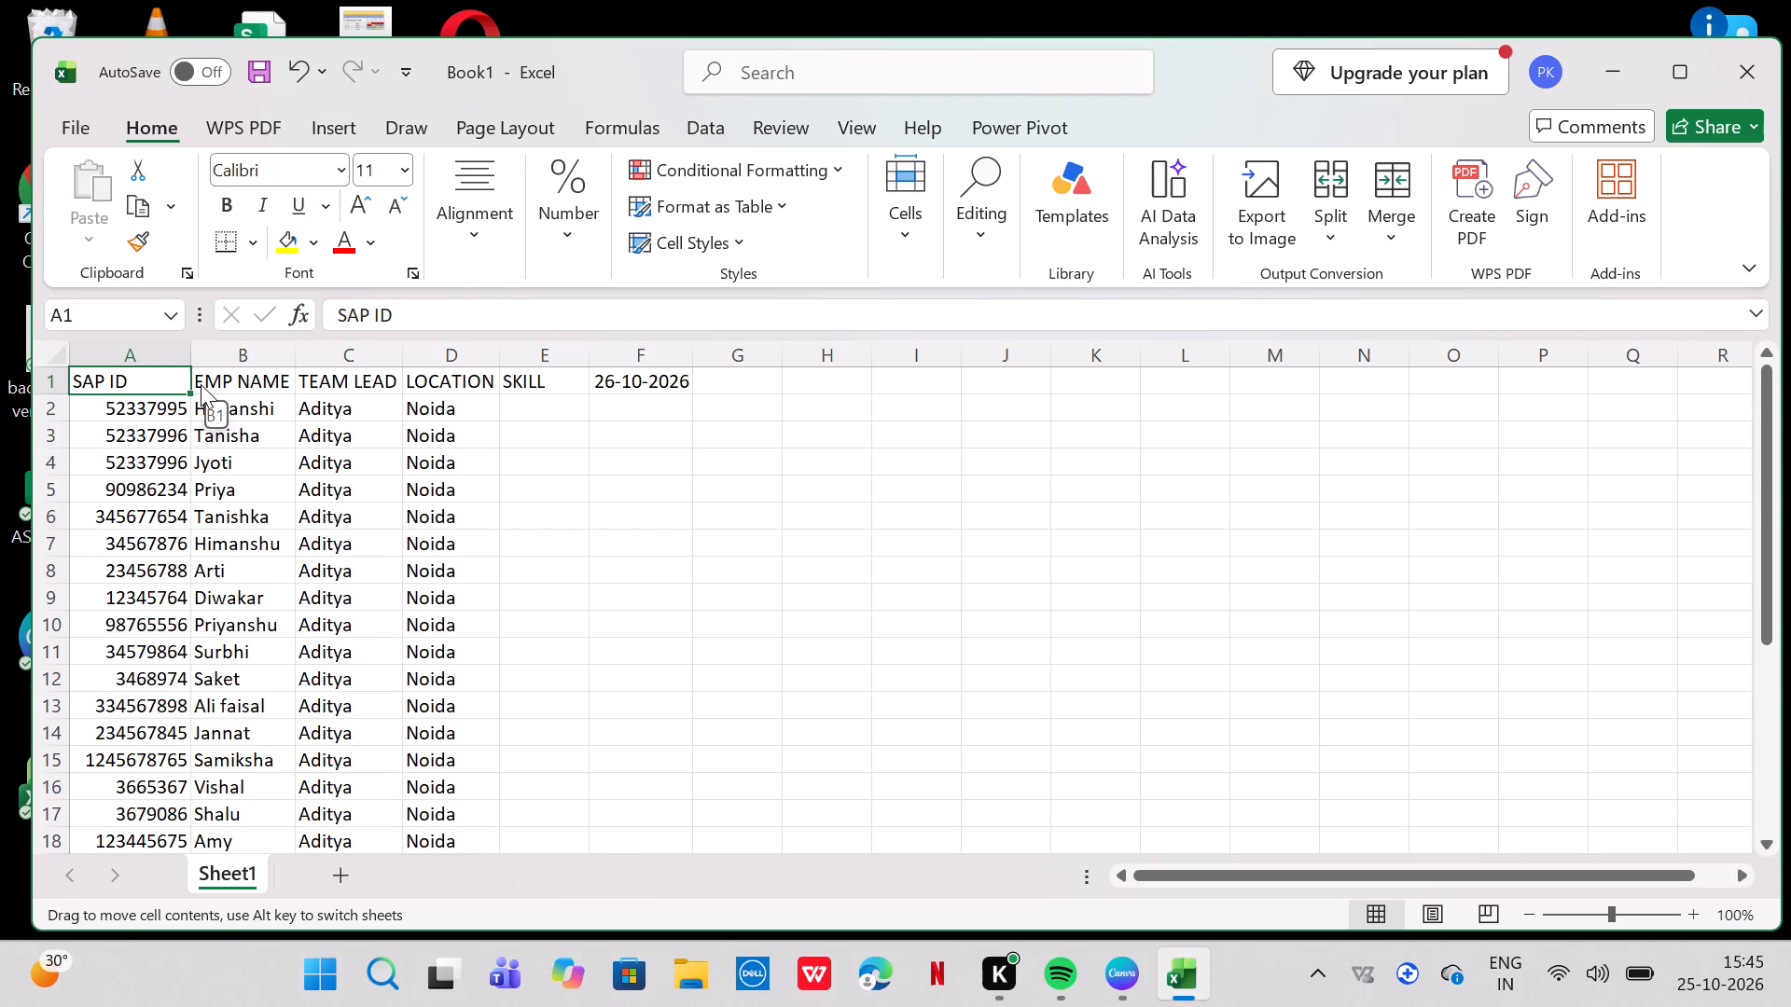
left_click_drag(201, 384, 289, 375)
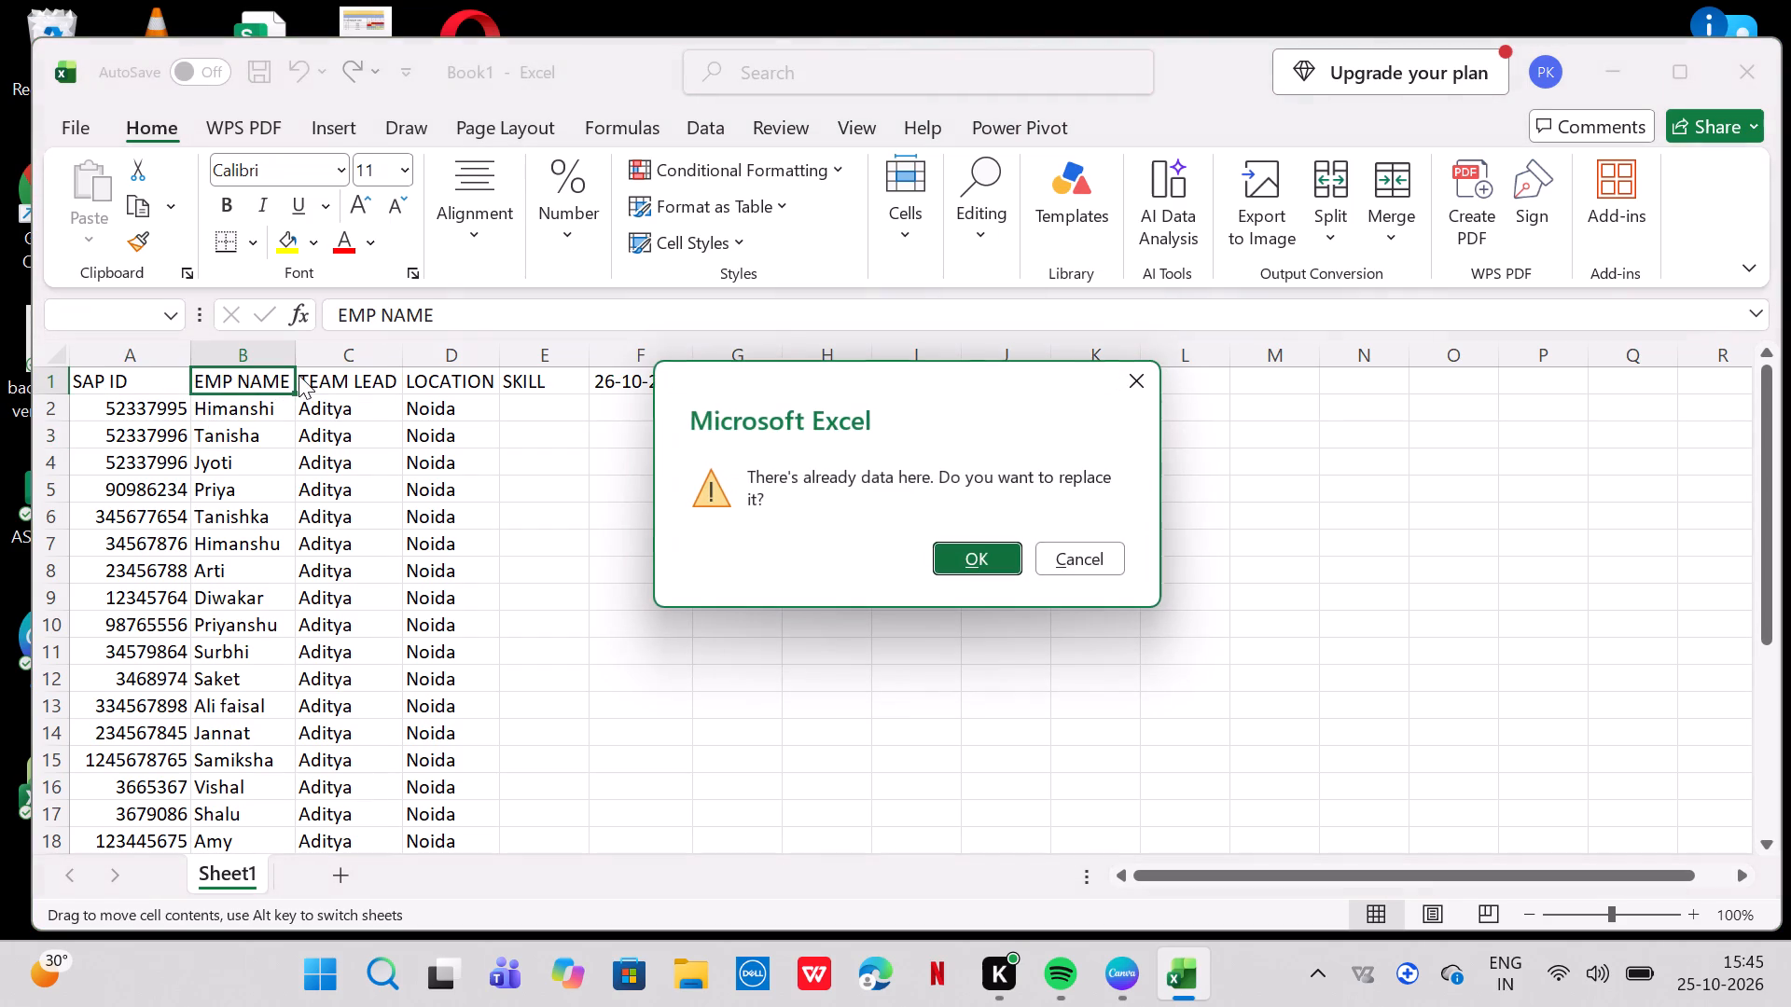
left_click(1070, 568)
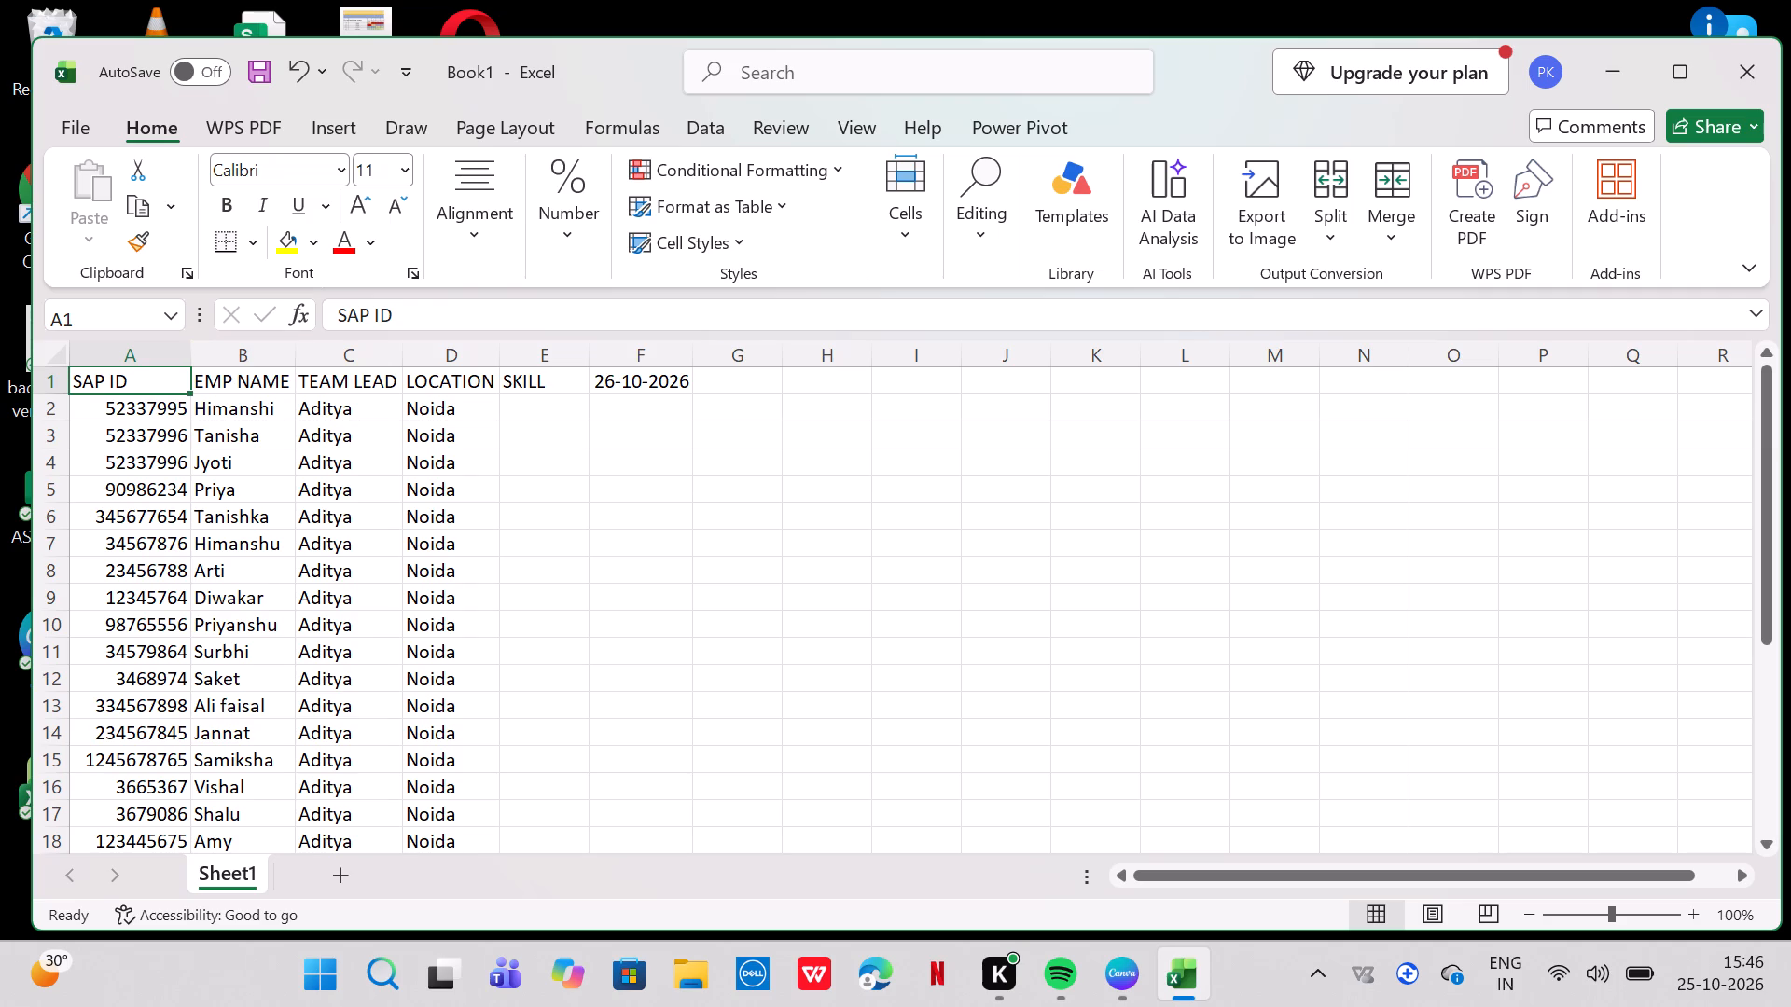
Widen the EMP NAME and TEAM LEAD columns, fit the LOCATION column to its heading, and widen the SKILL column to about 16.
left_click_drag(296, 357, 340, 356)
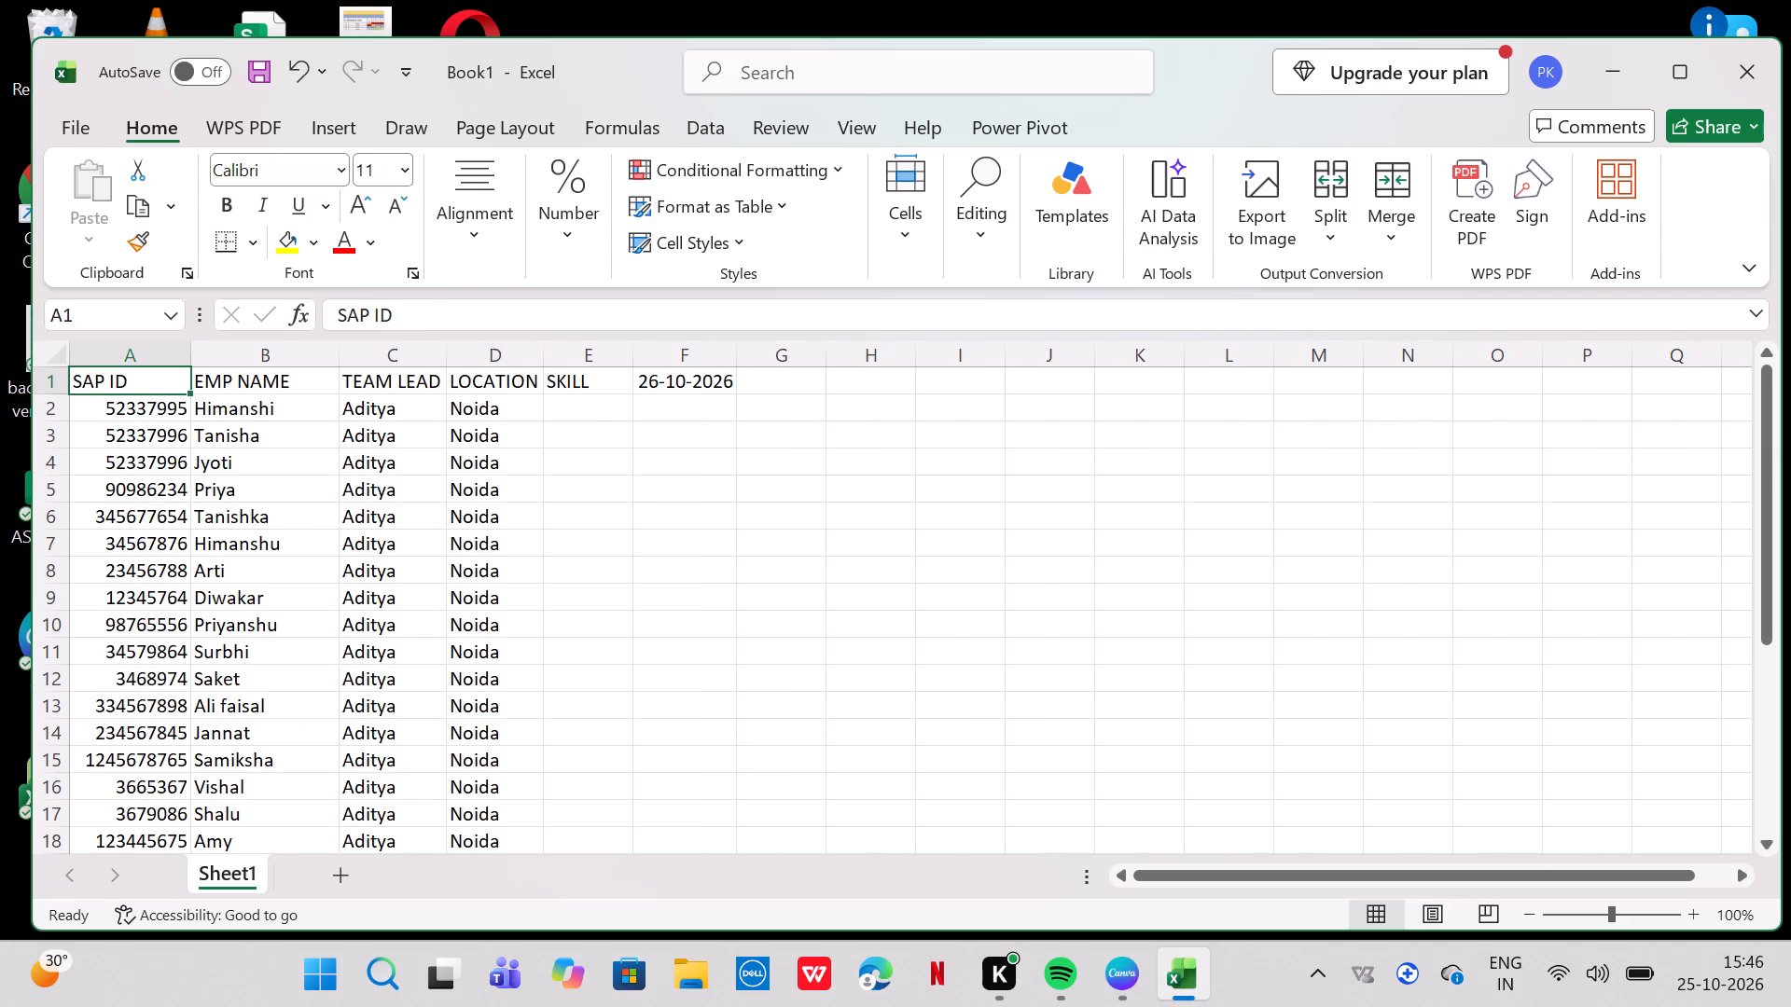
left_click_drag(448, 350, 483, 347)
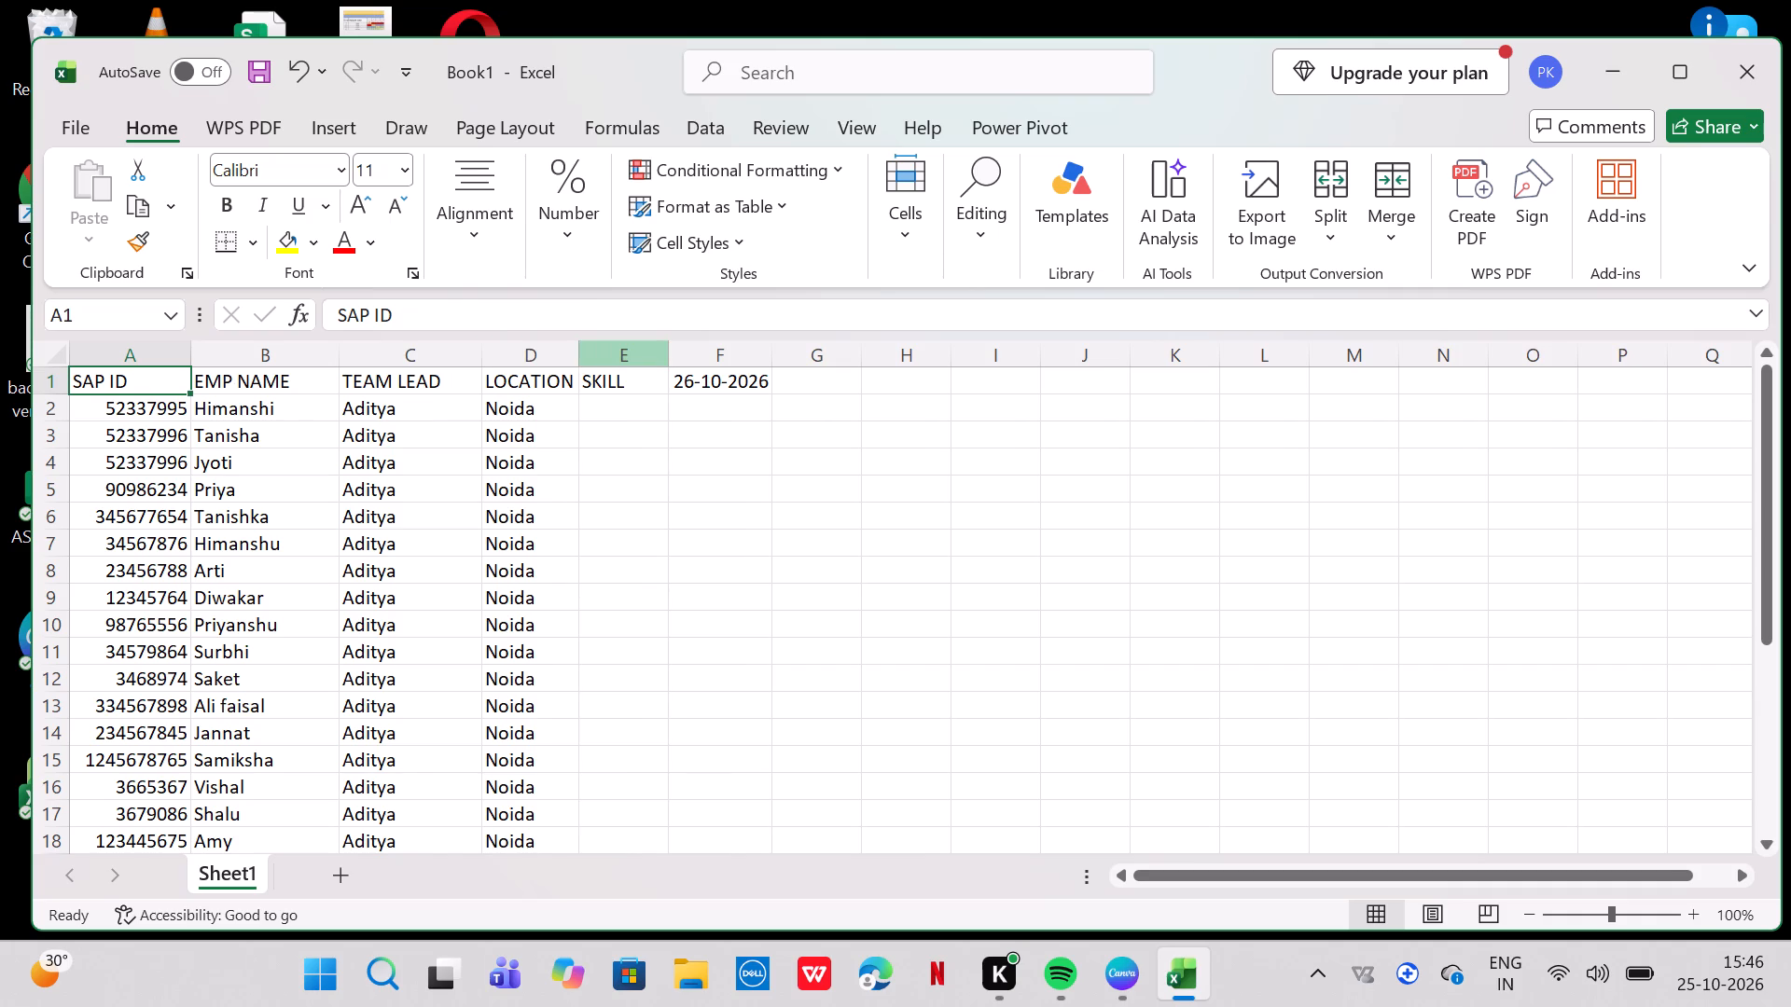
left_click_drag(583, 350, 606, 348)
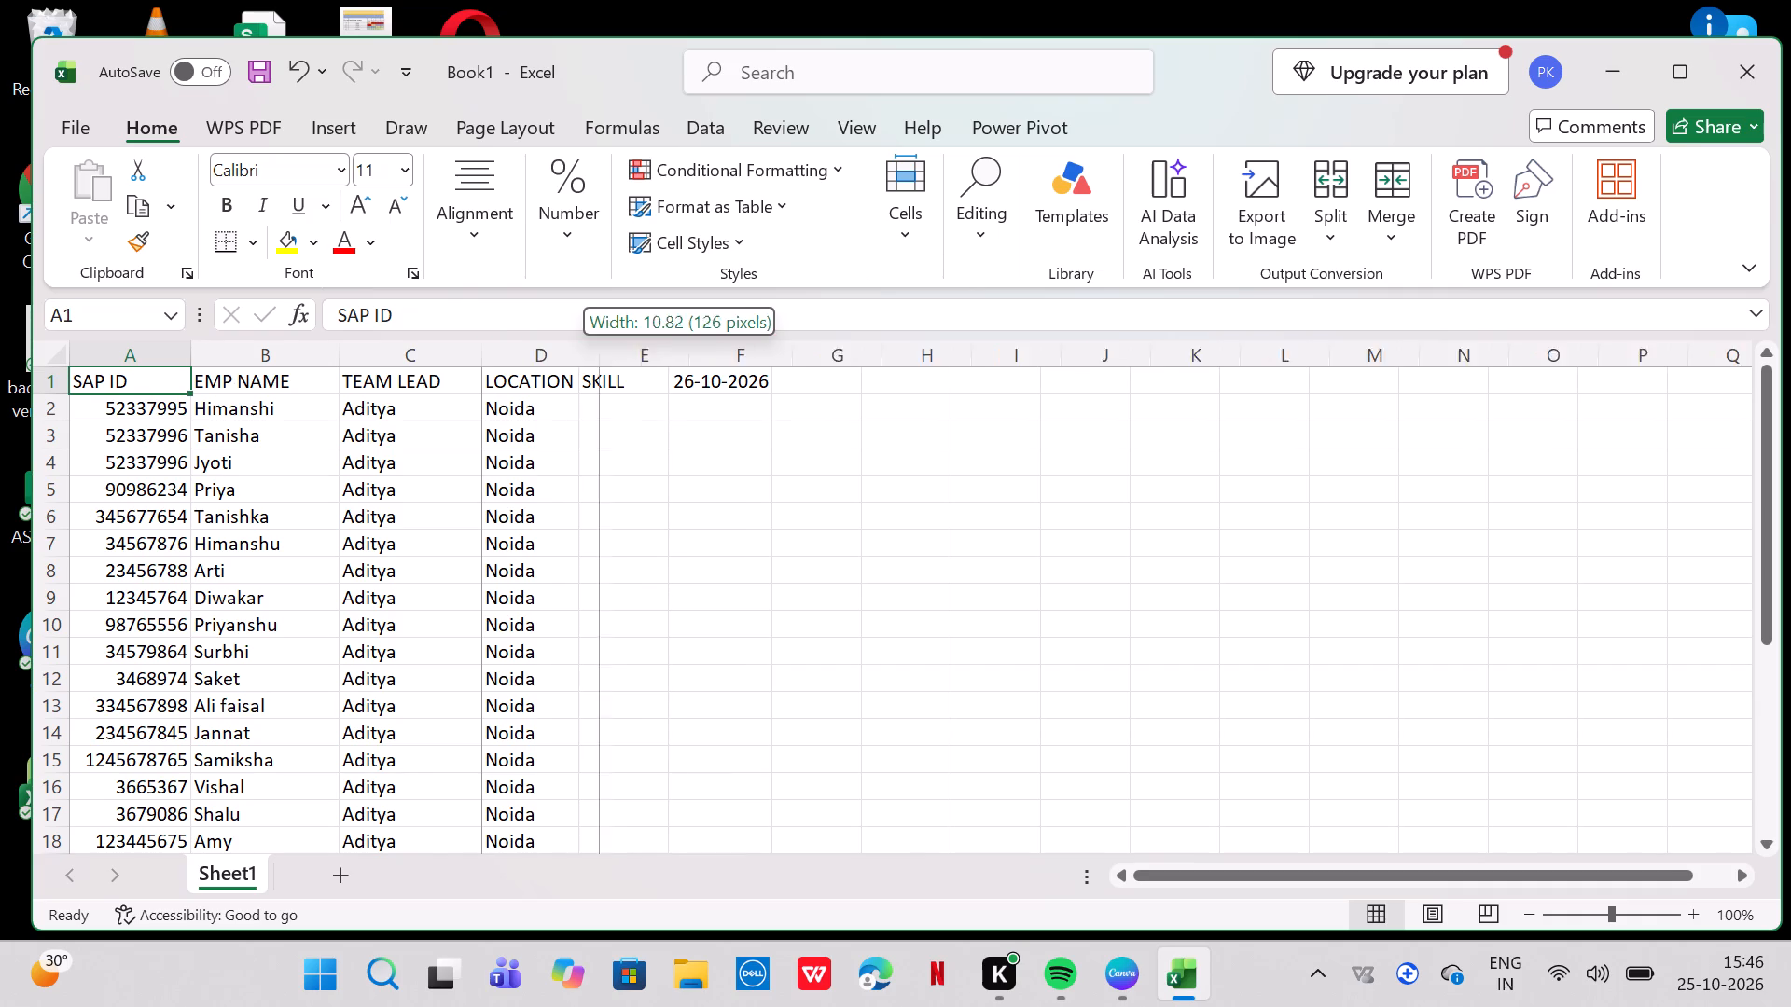
left_click_drag(606, 348, 638, 347)
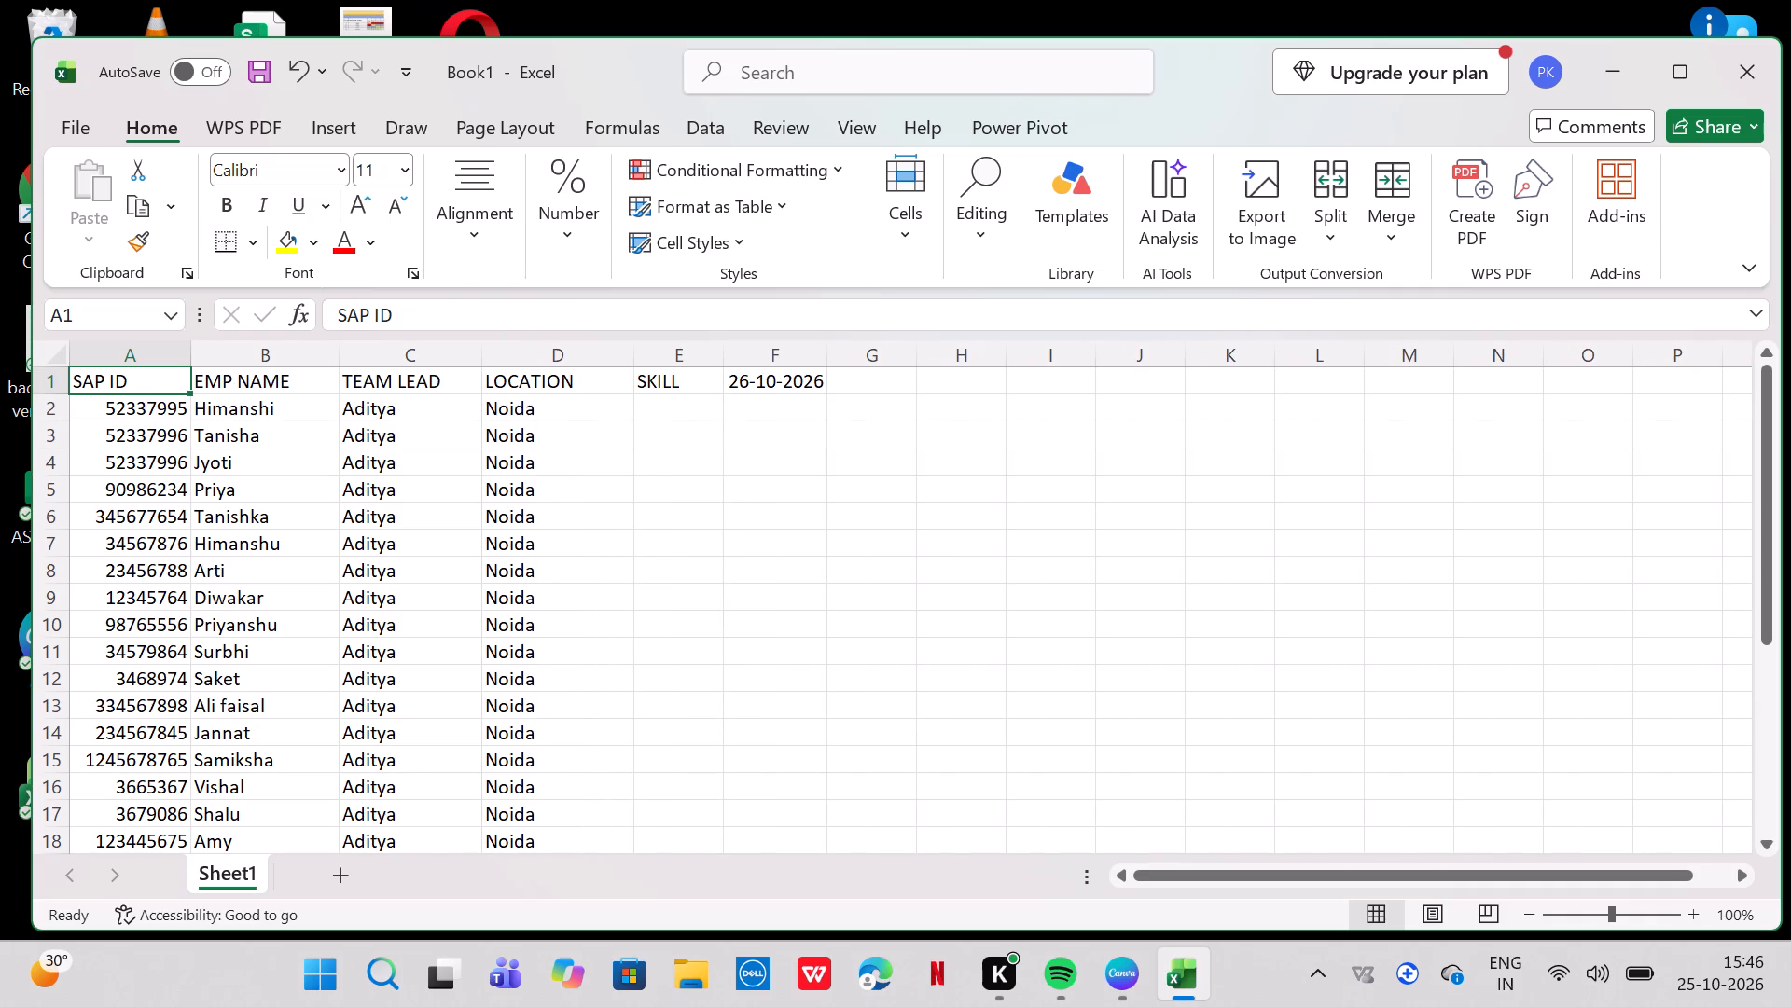
left_click_drag(632, 357, 573, 355)
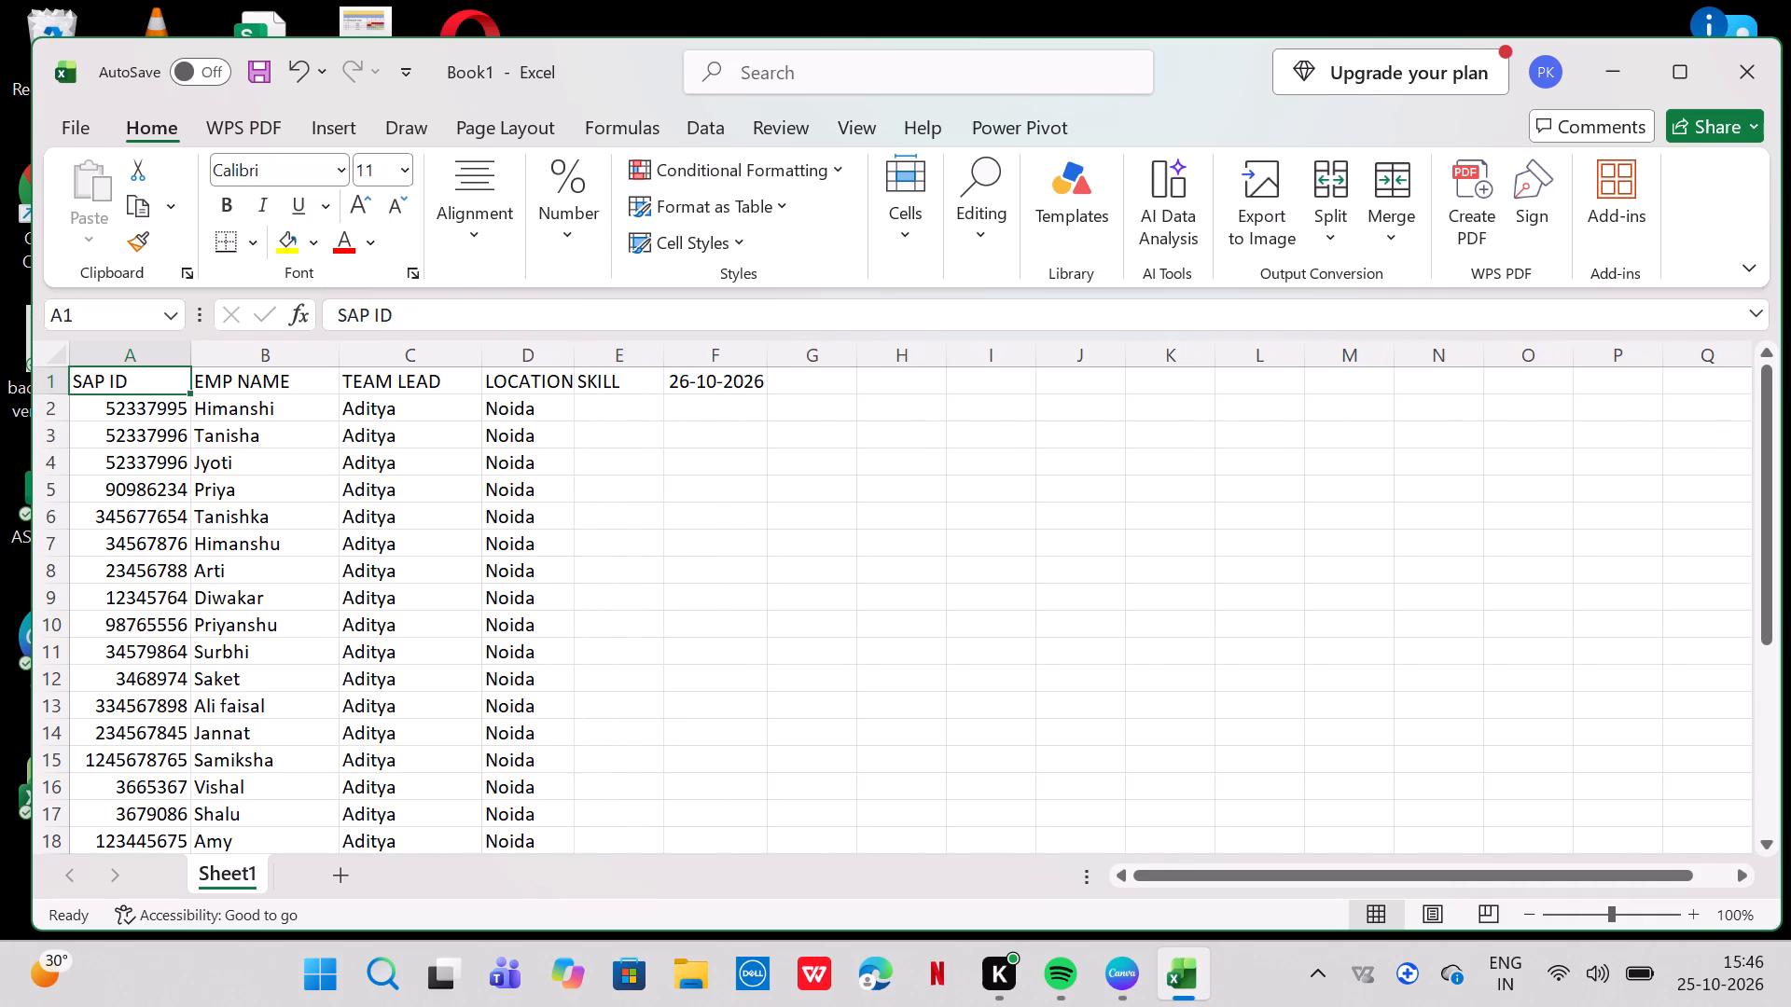
left_click_drag(659, 359, 743, 349)
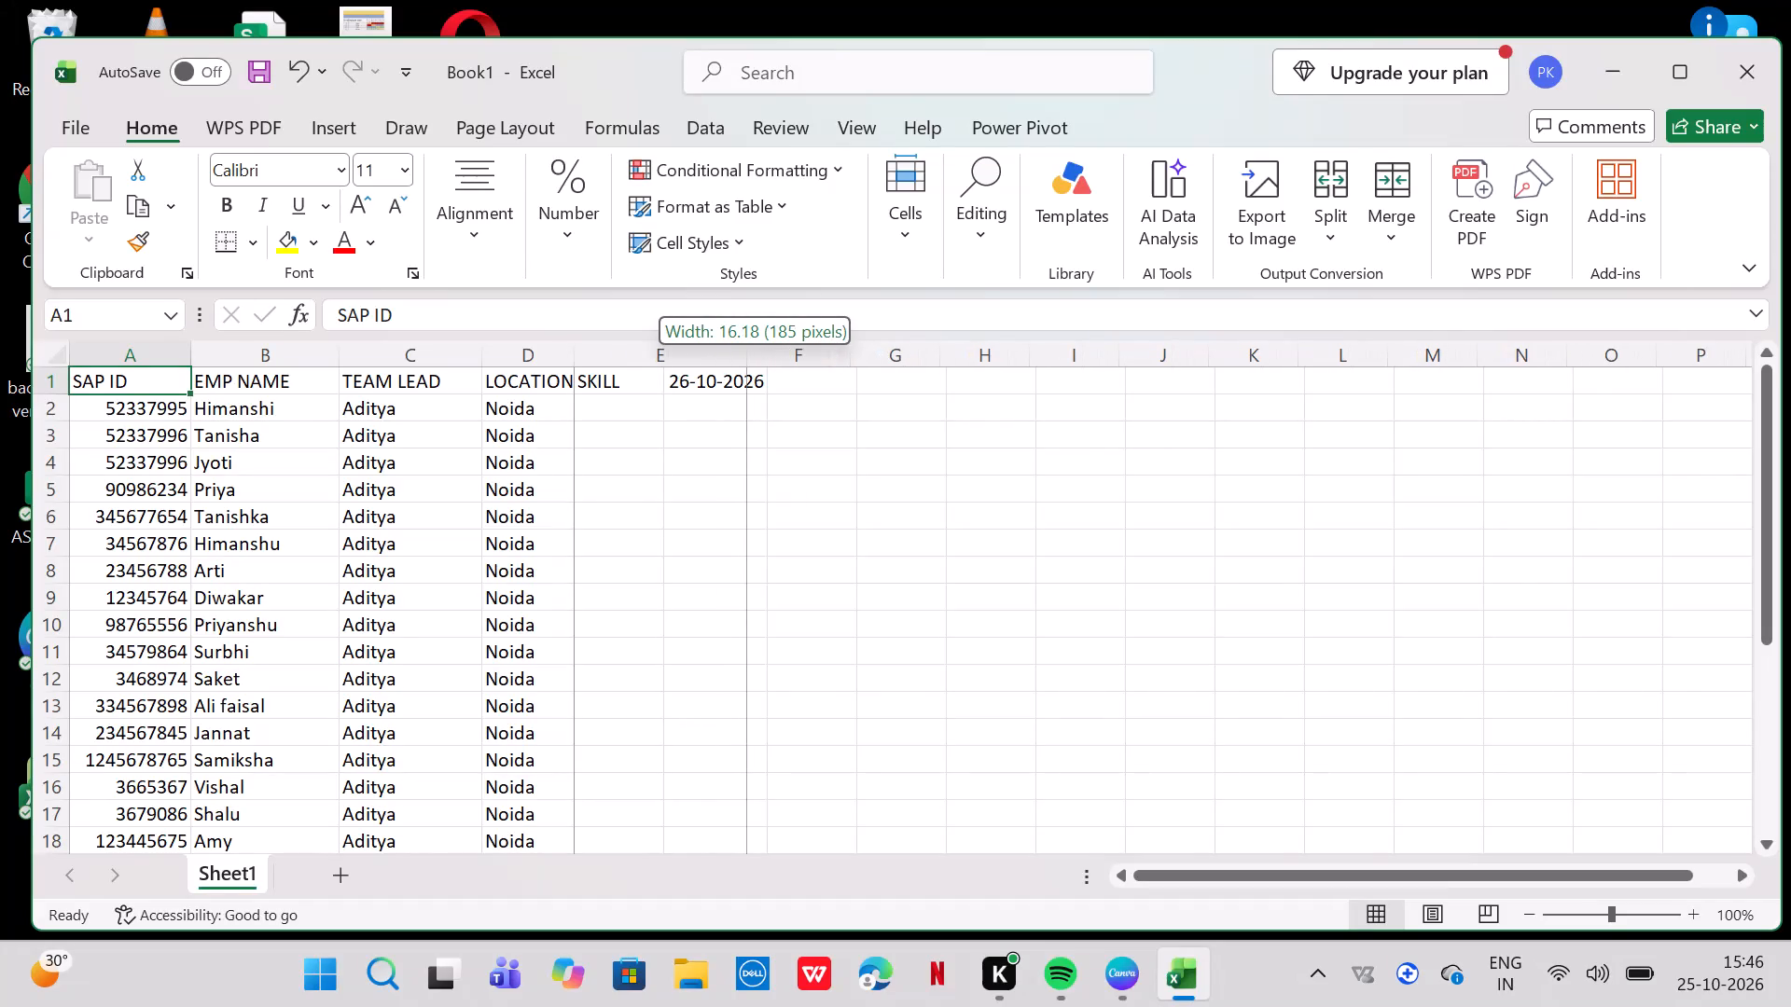
left_click_drag(743, 349, 741, 349)
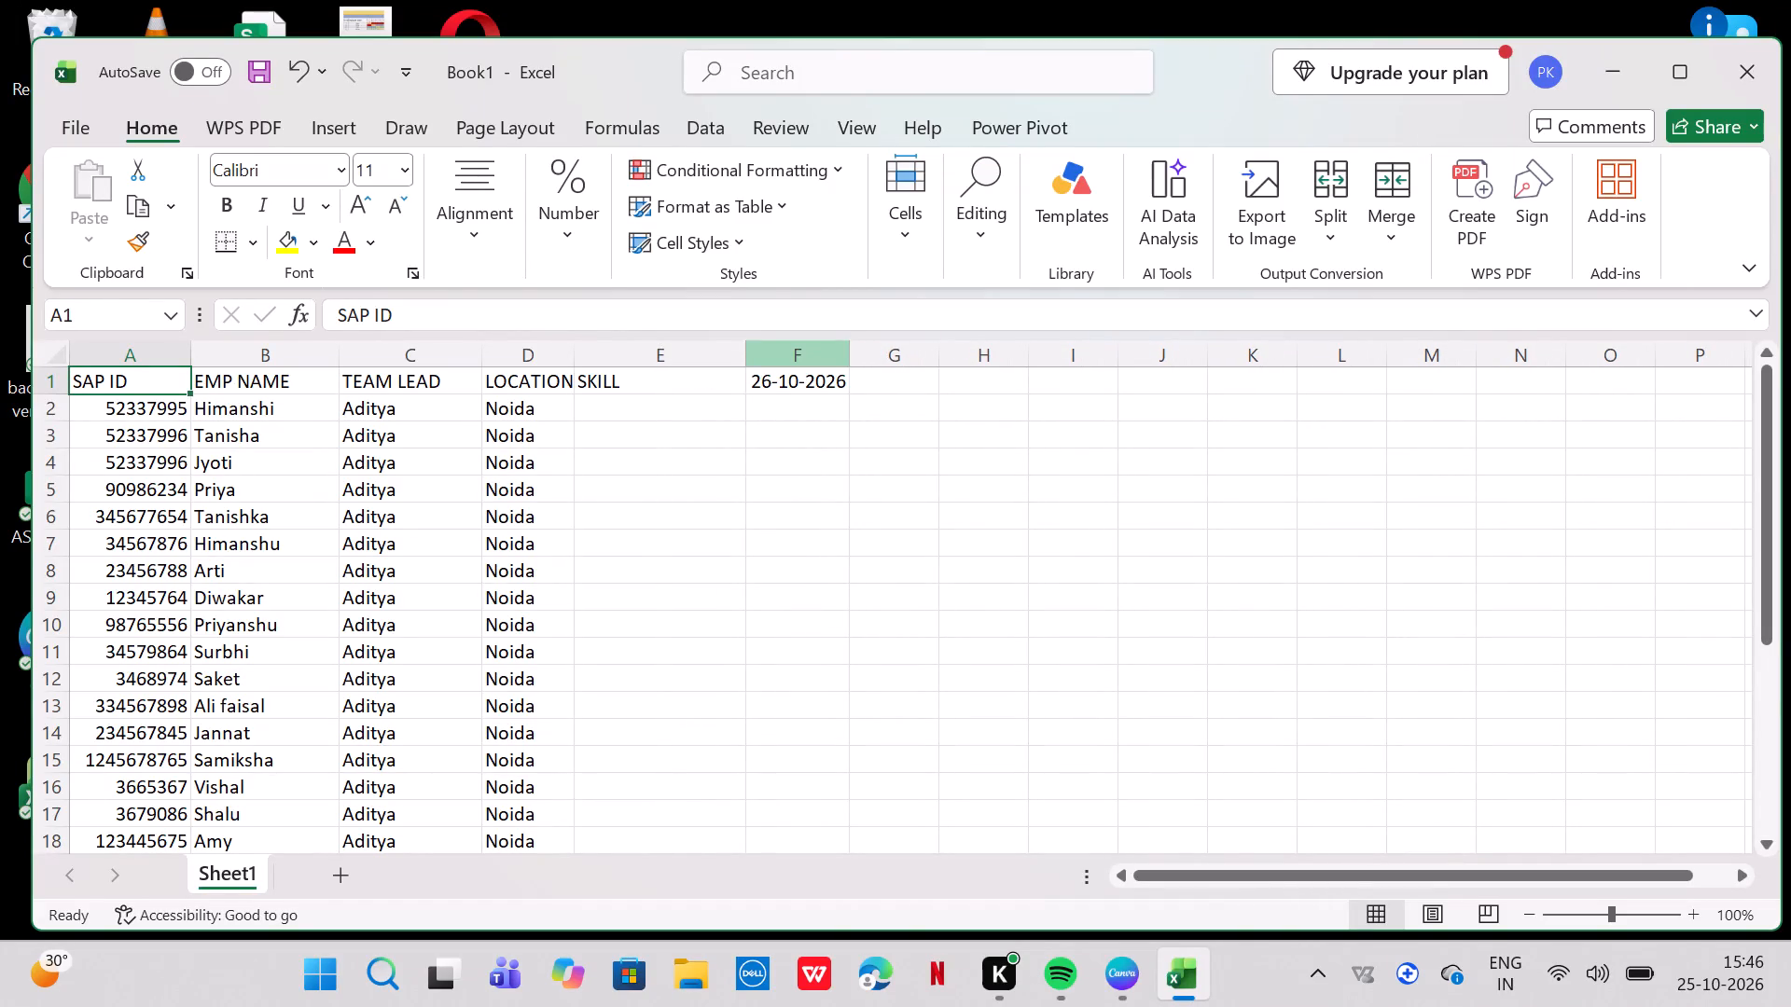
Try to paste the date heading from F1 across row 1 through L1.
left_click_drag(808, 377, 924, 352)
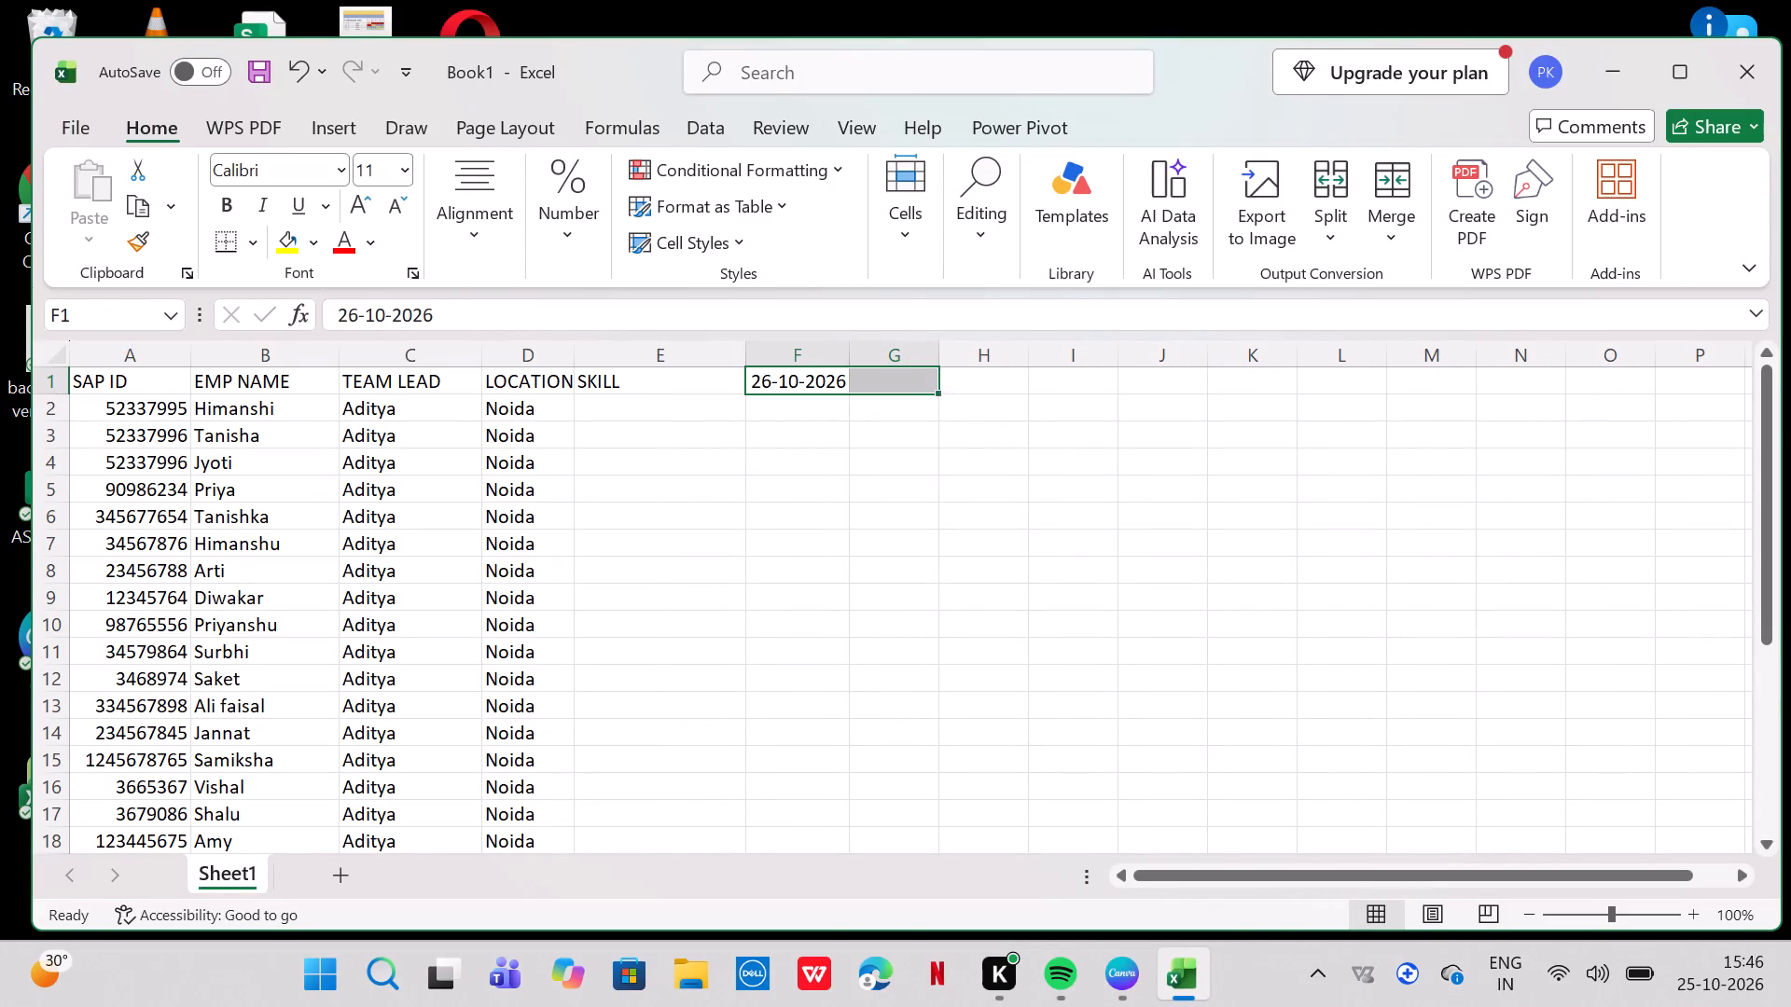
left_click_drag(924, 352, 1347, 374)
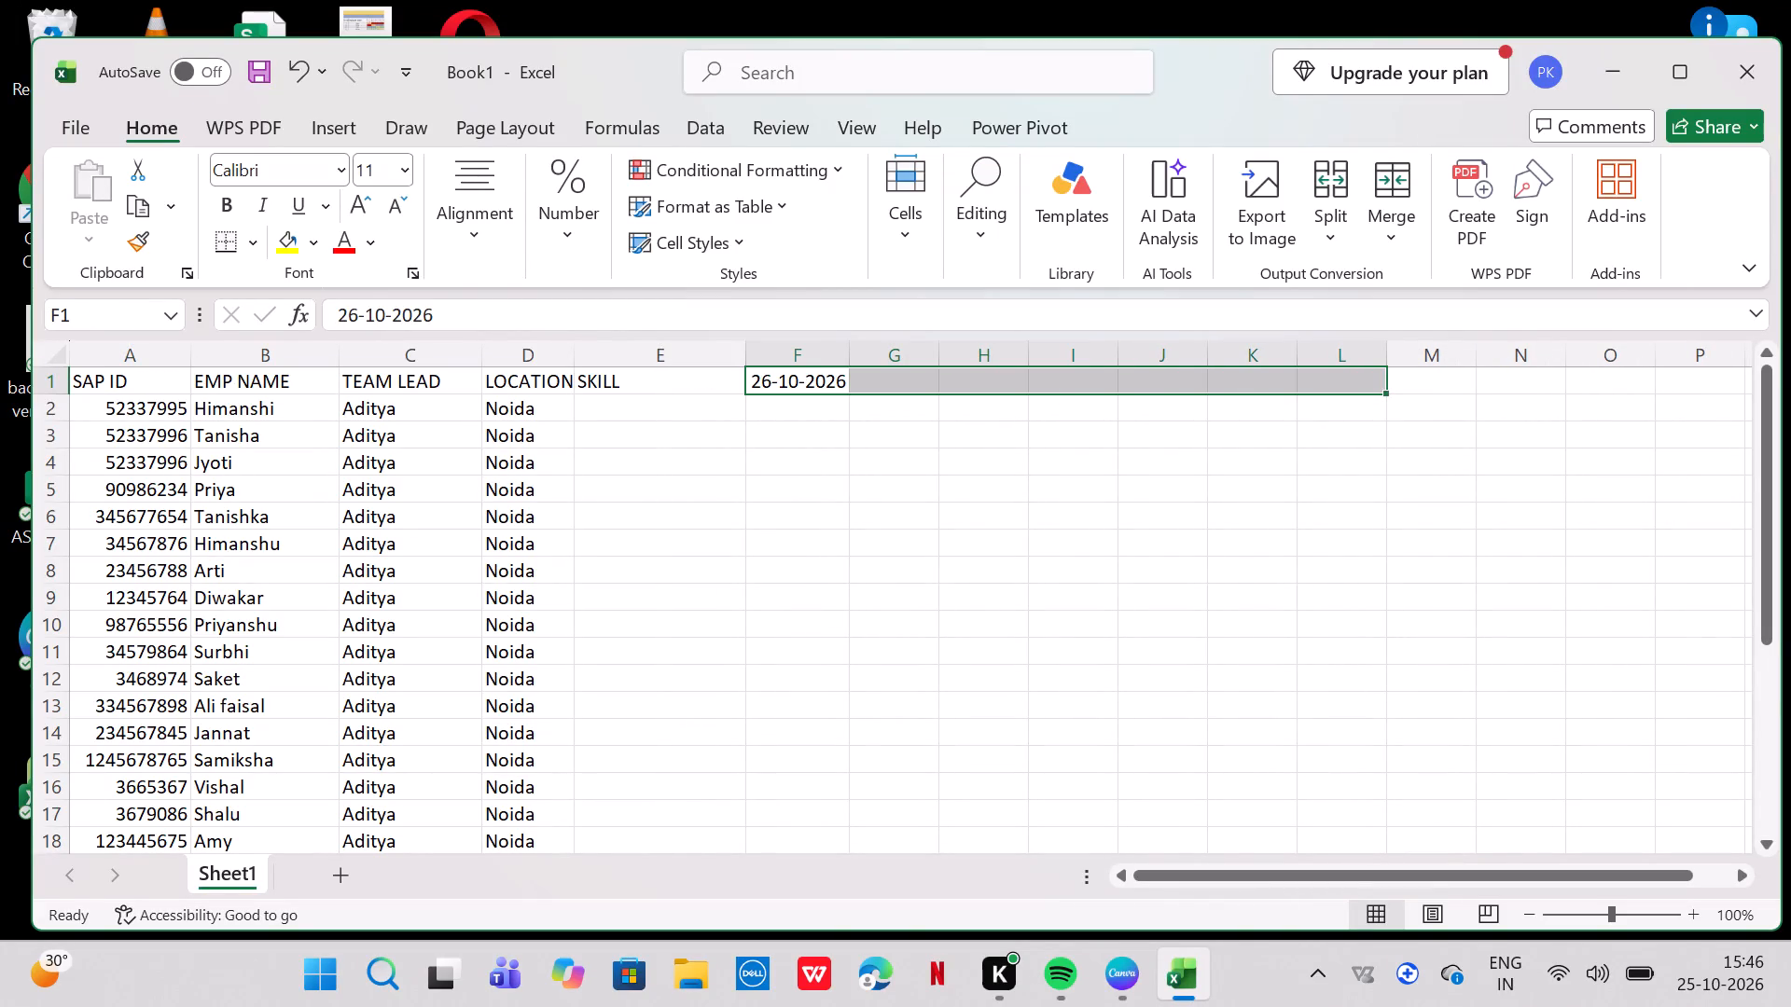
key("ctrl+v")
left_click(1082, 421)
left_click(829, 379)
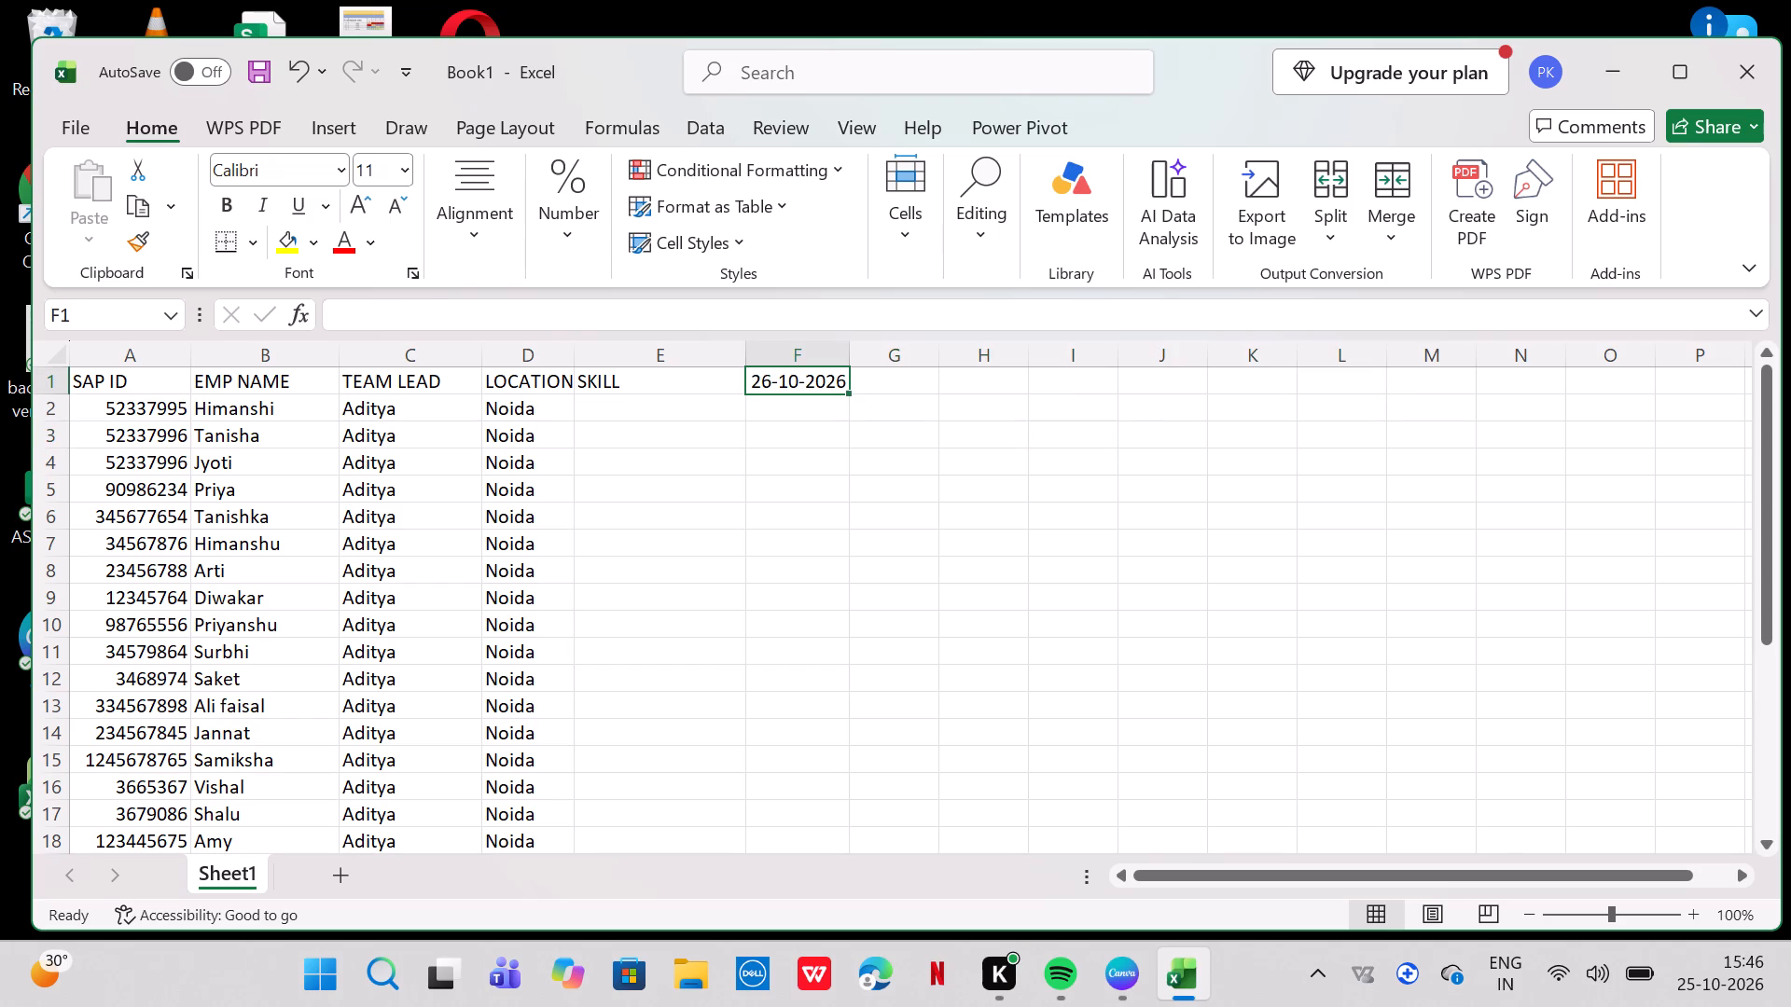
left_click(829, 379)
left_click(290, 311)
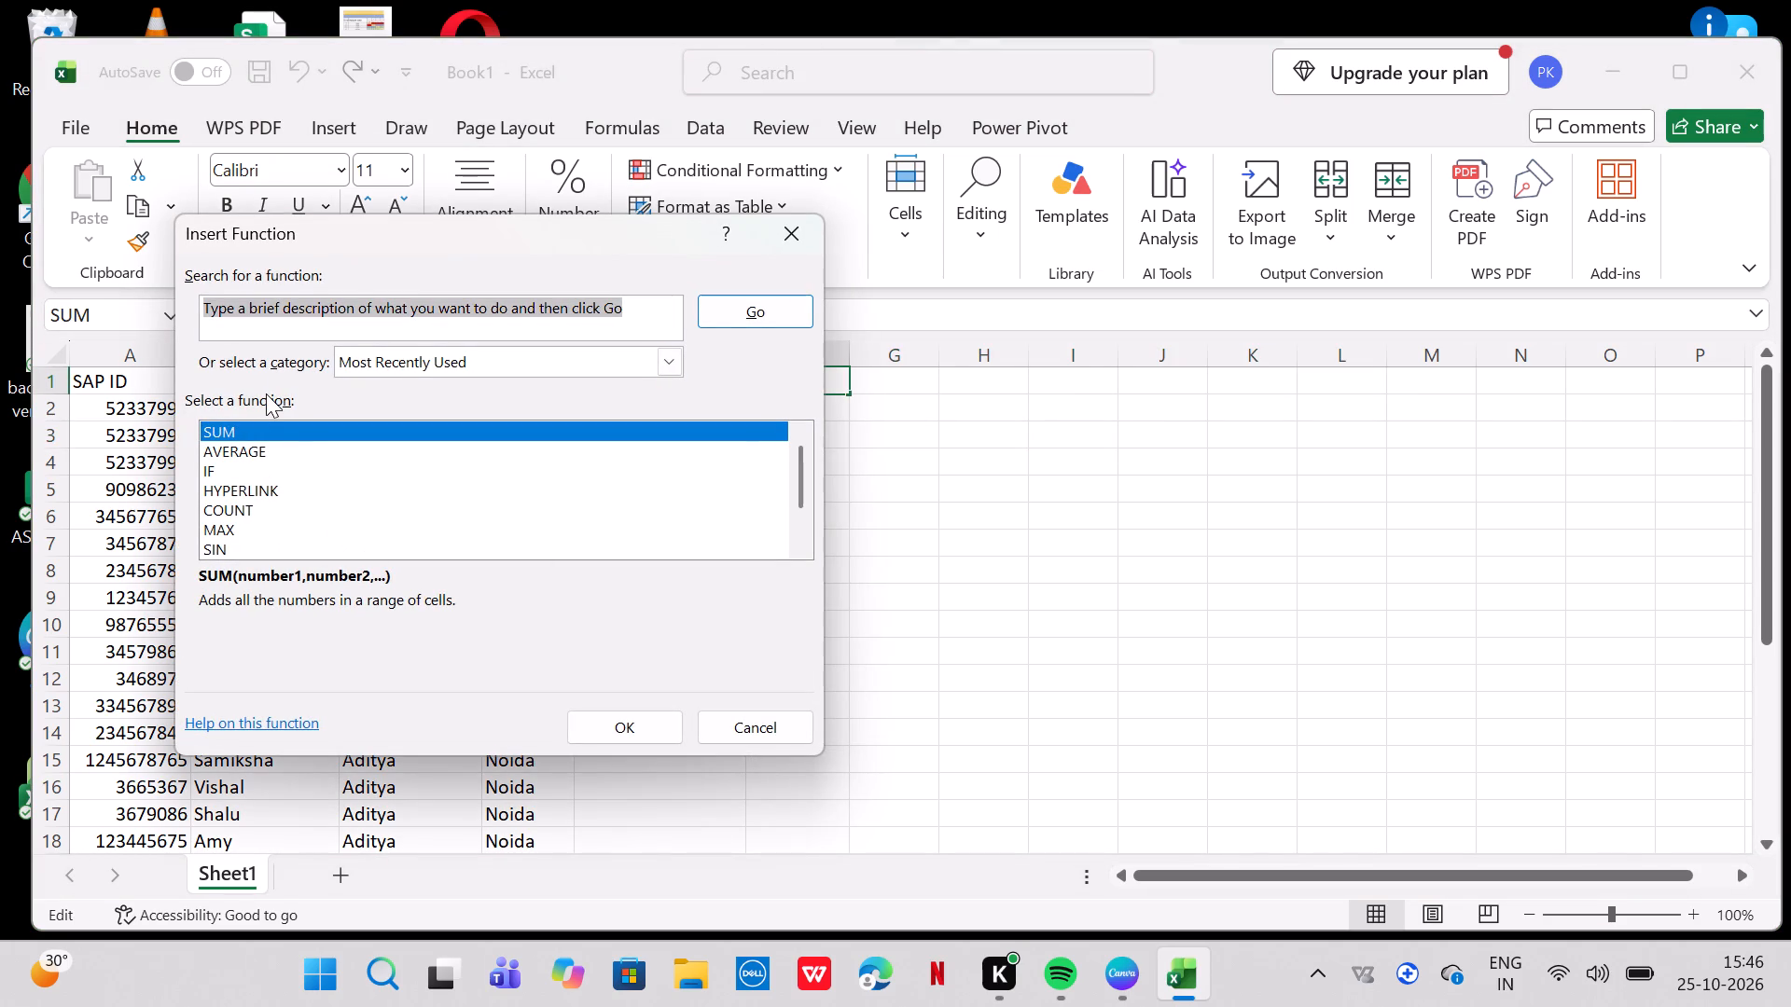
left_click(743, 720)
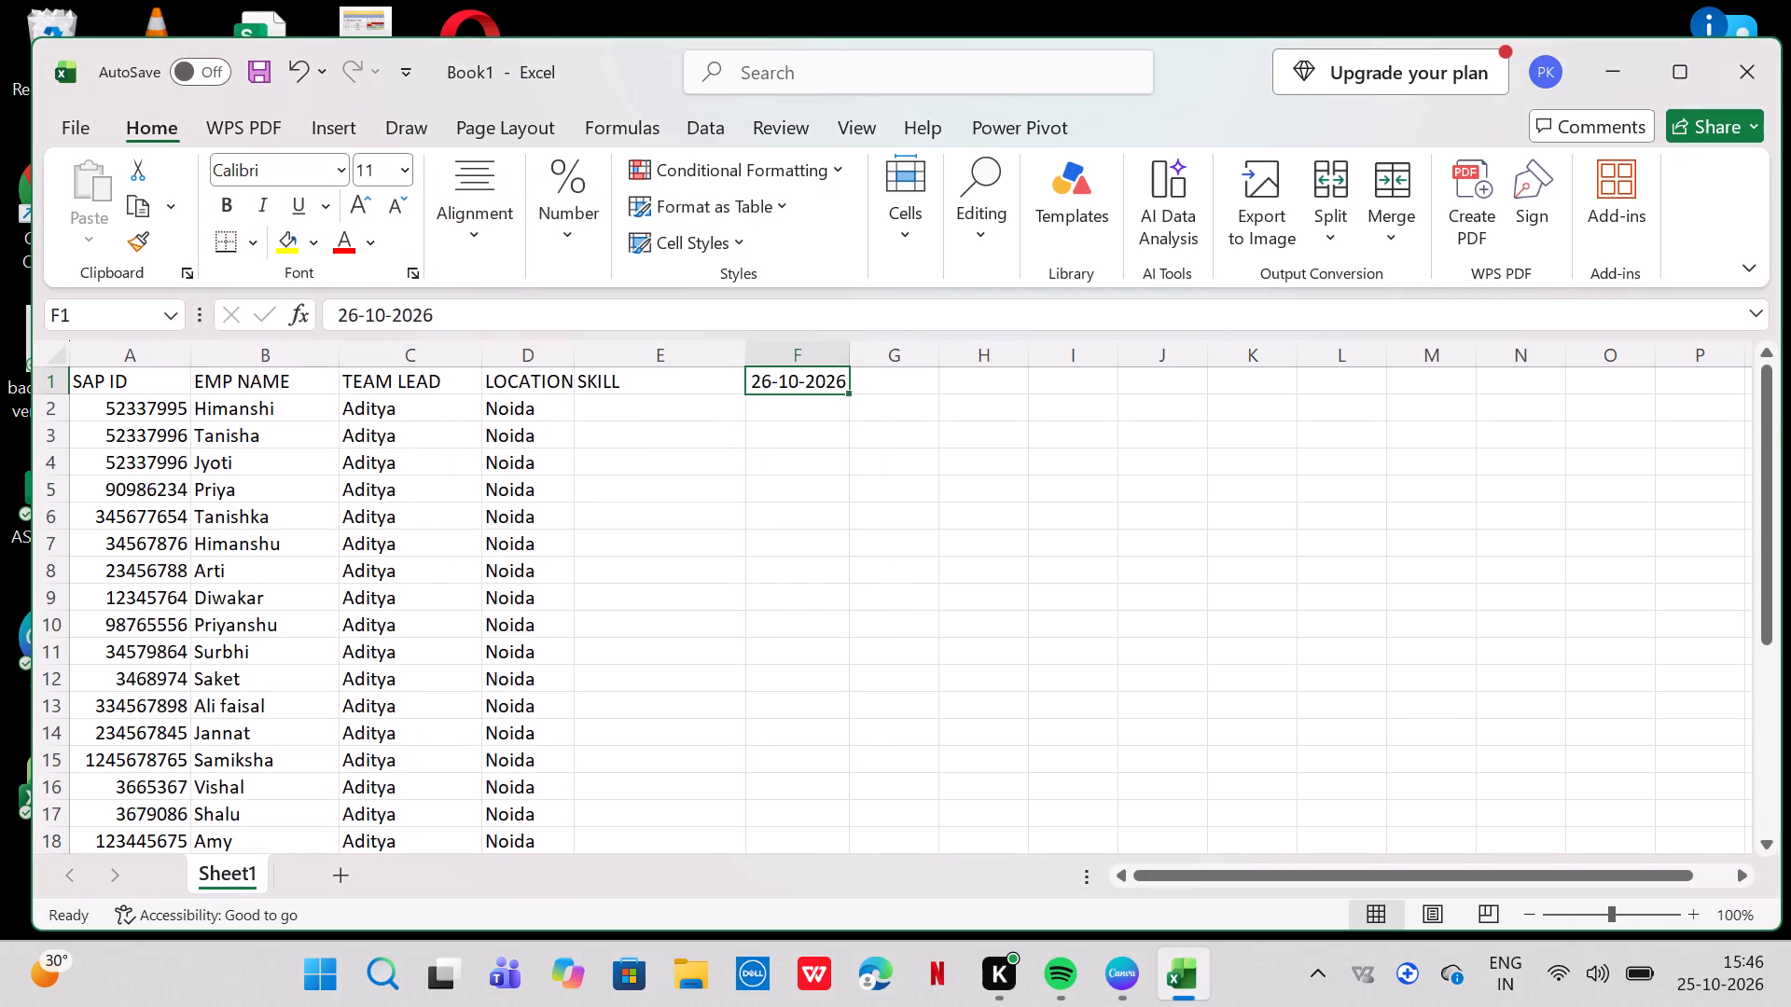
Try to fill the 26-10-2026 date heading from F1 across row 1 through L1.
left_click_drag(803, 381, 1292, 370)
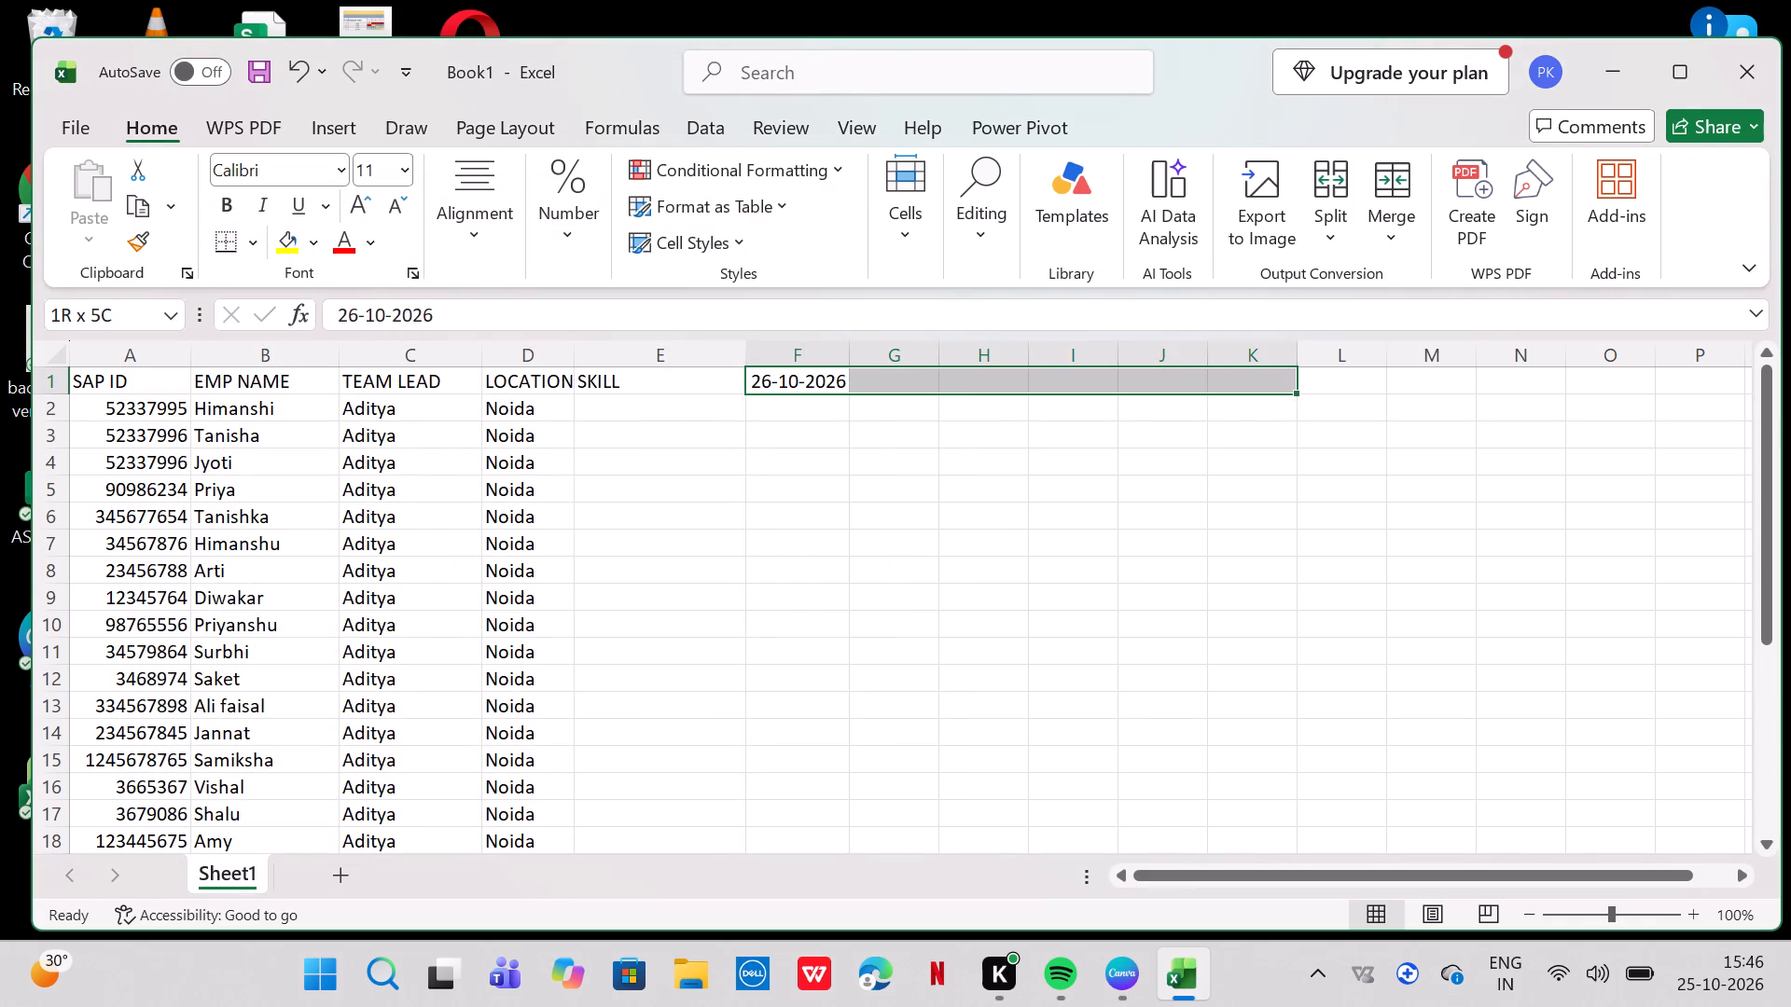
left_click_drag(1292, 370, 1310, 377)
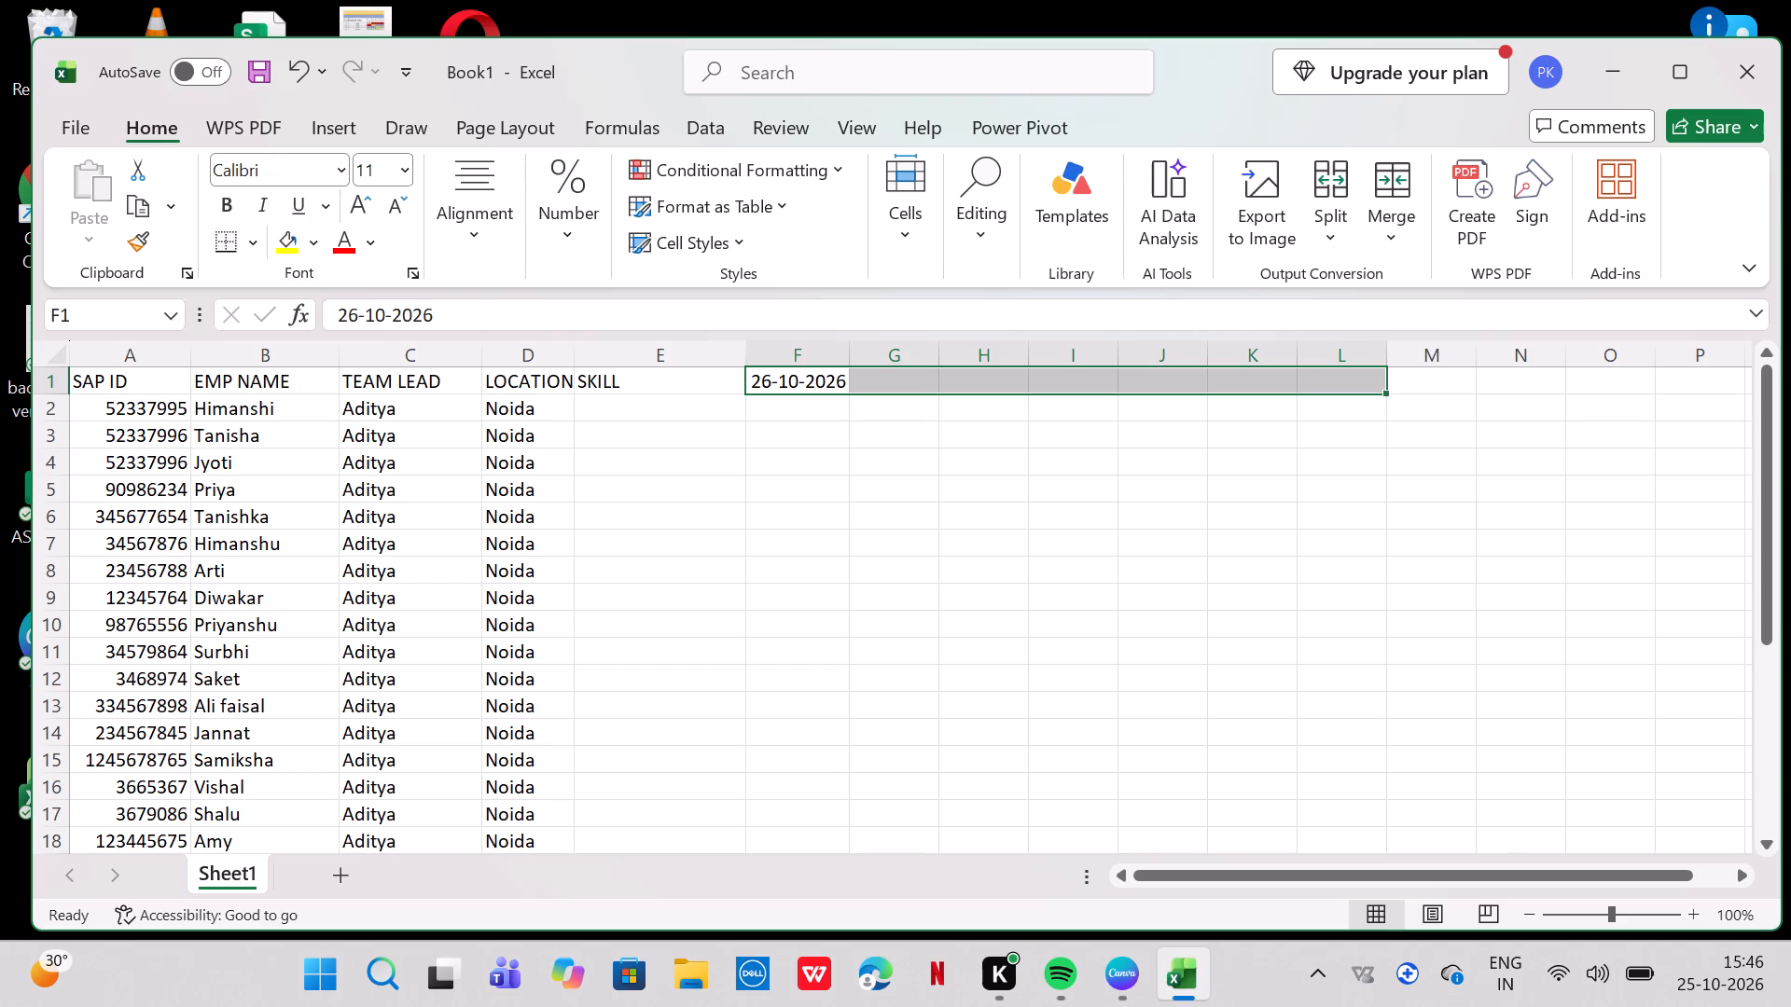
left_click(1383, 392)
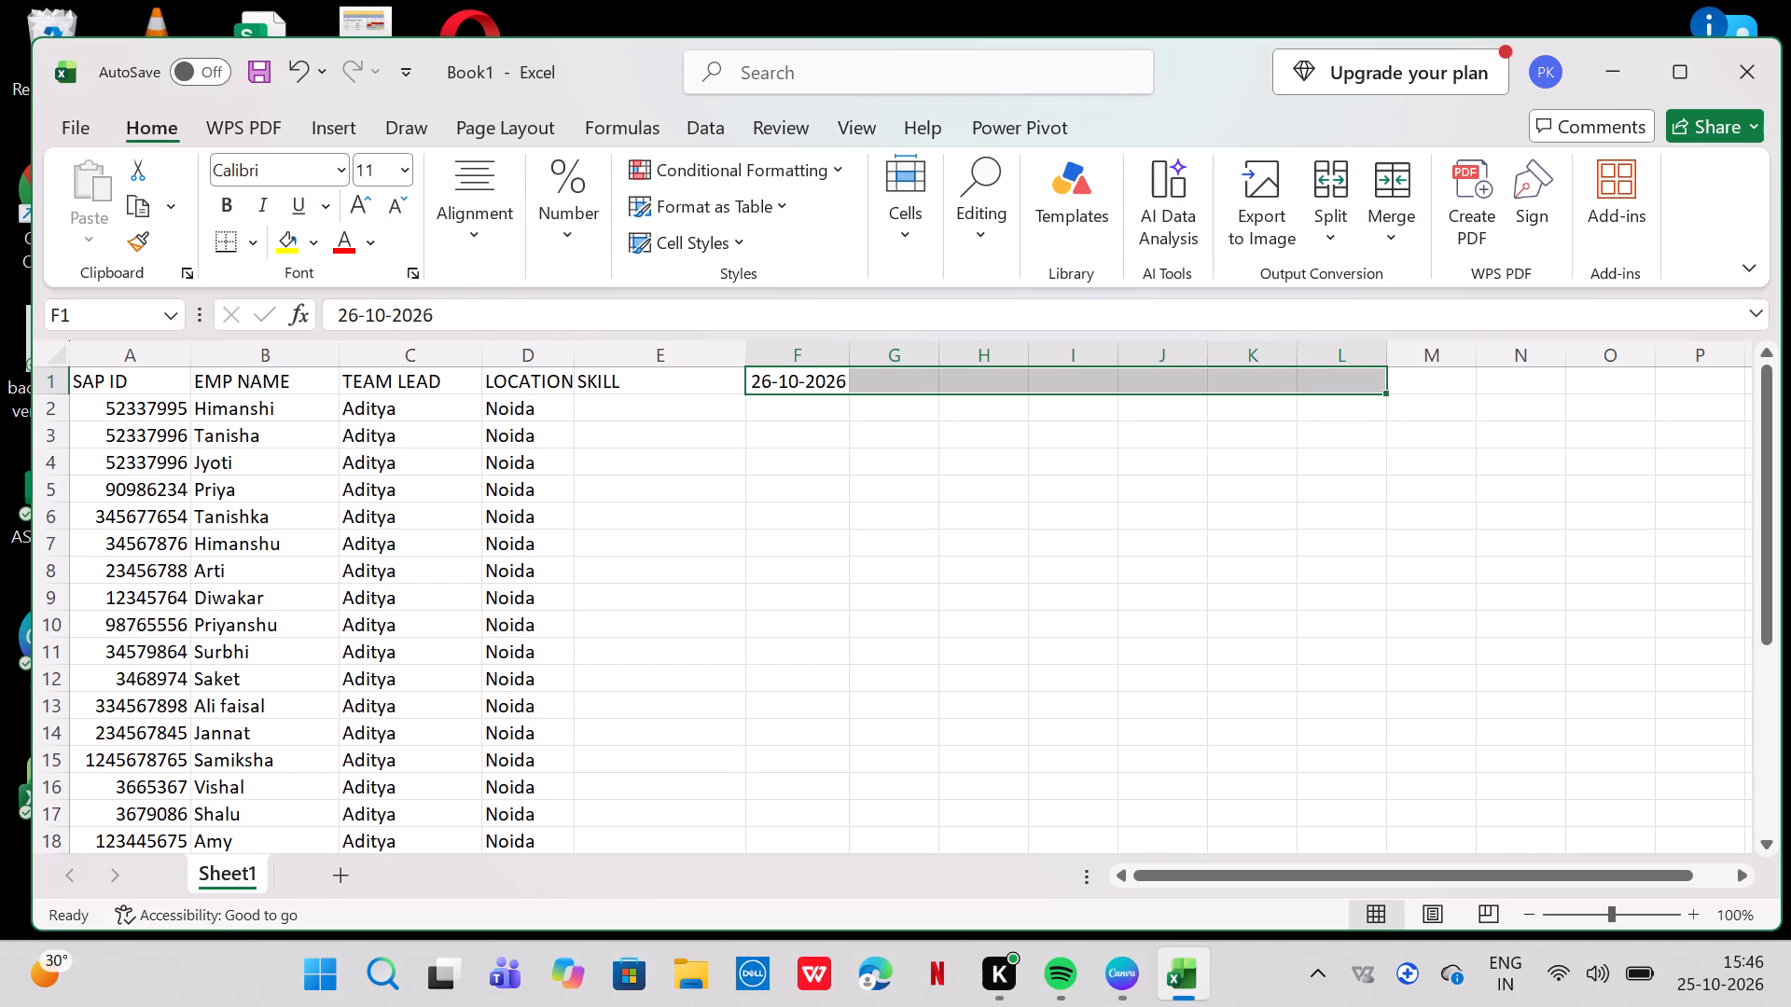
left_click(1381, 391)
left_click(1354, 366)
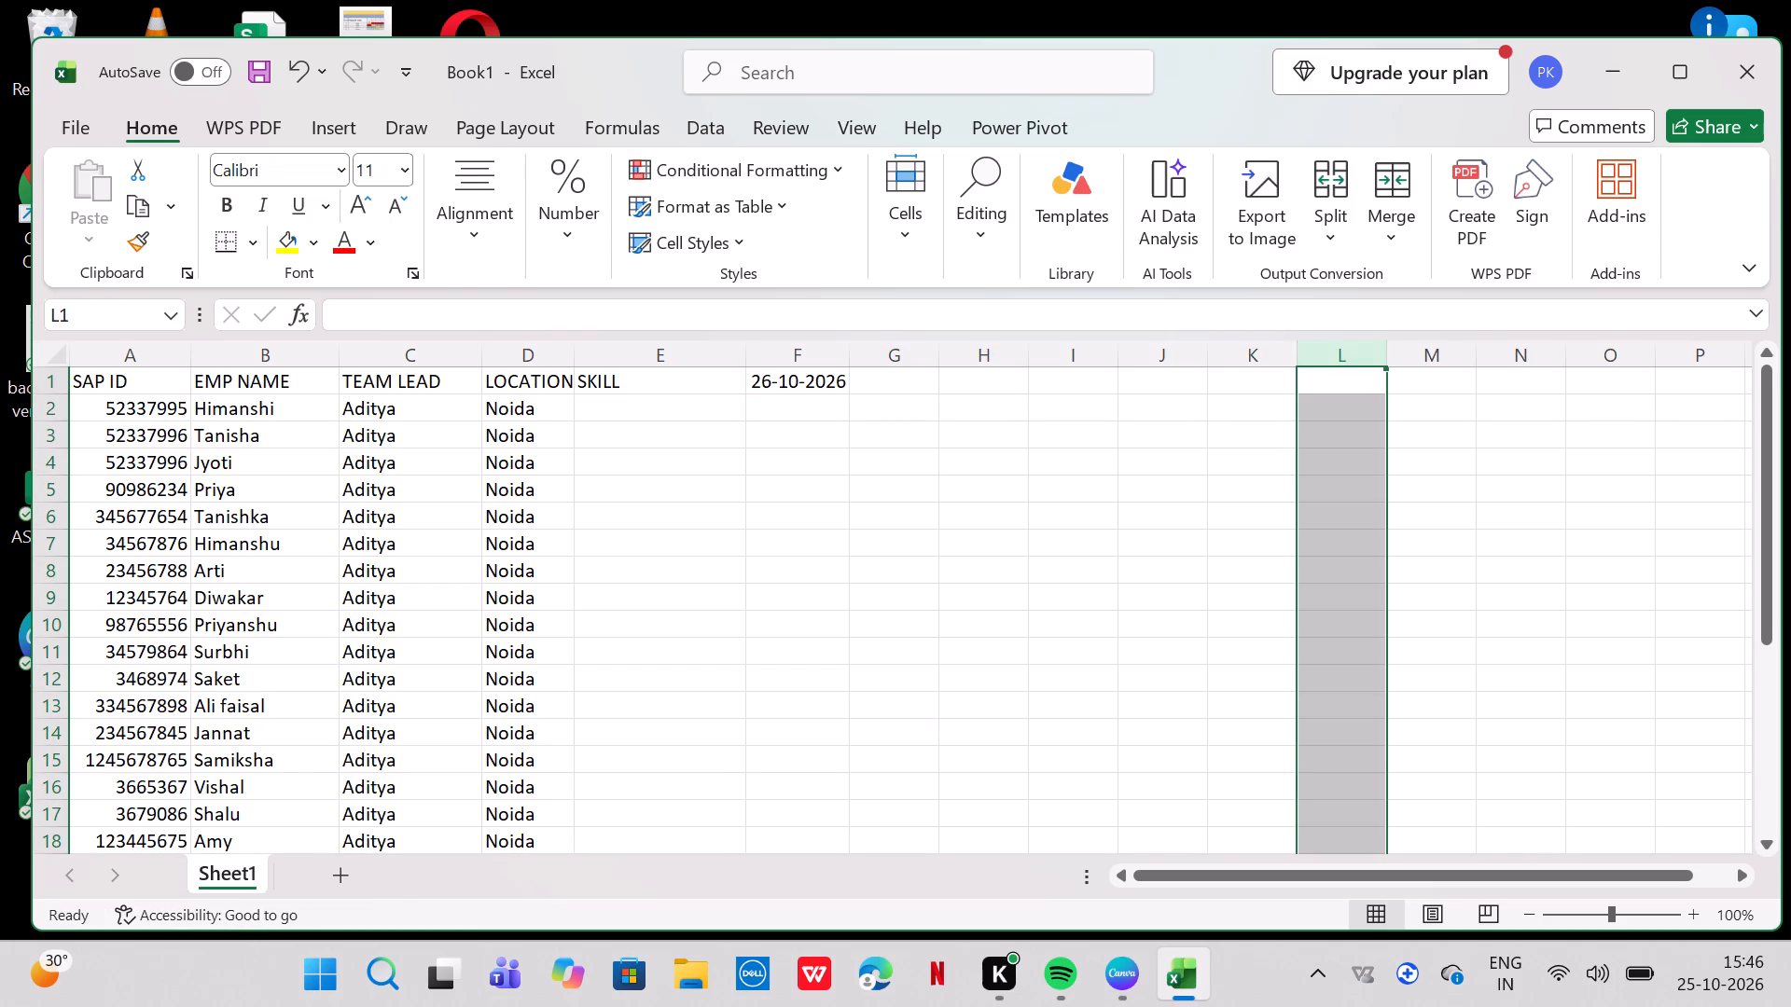
Format header cells F1 to L1 as dates using the *14-03-2012 type with the English (India) locale.
left_click(845, 386)
left_click_drag(845, 386, 1401, 380)
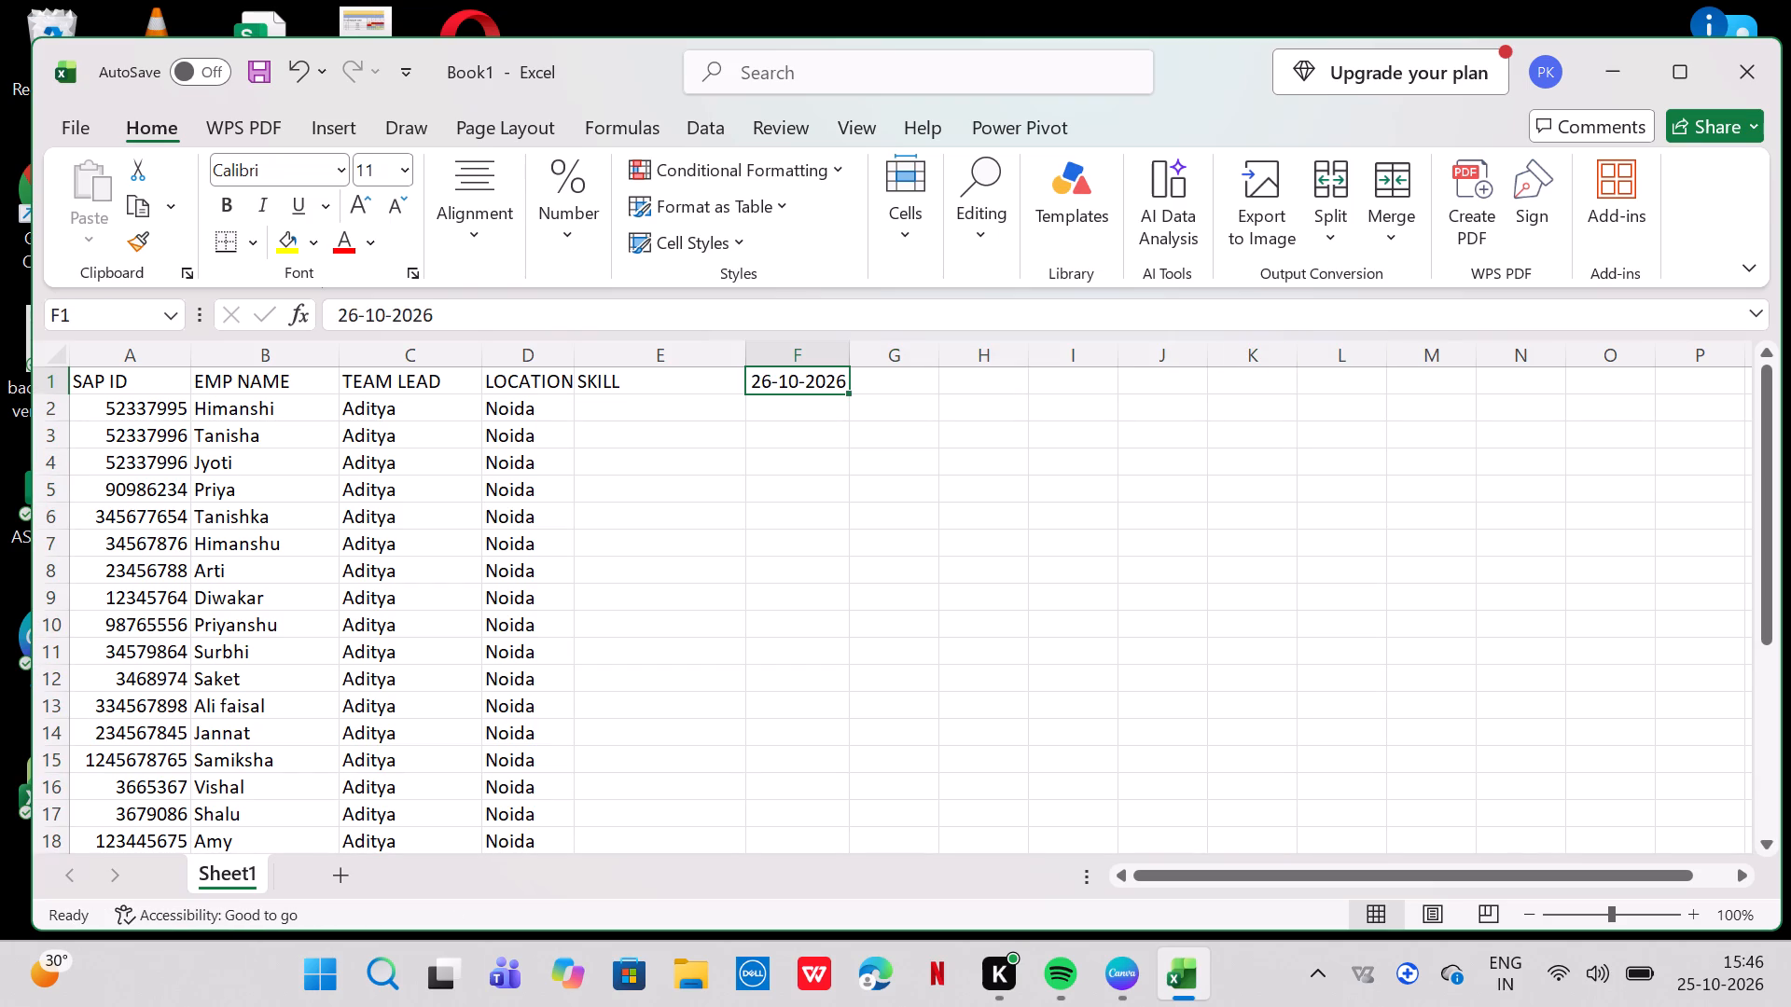
left_click_drag(1401, 380, 793, 378)
left_click_drag(793, 378, 1291, 377)
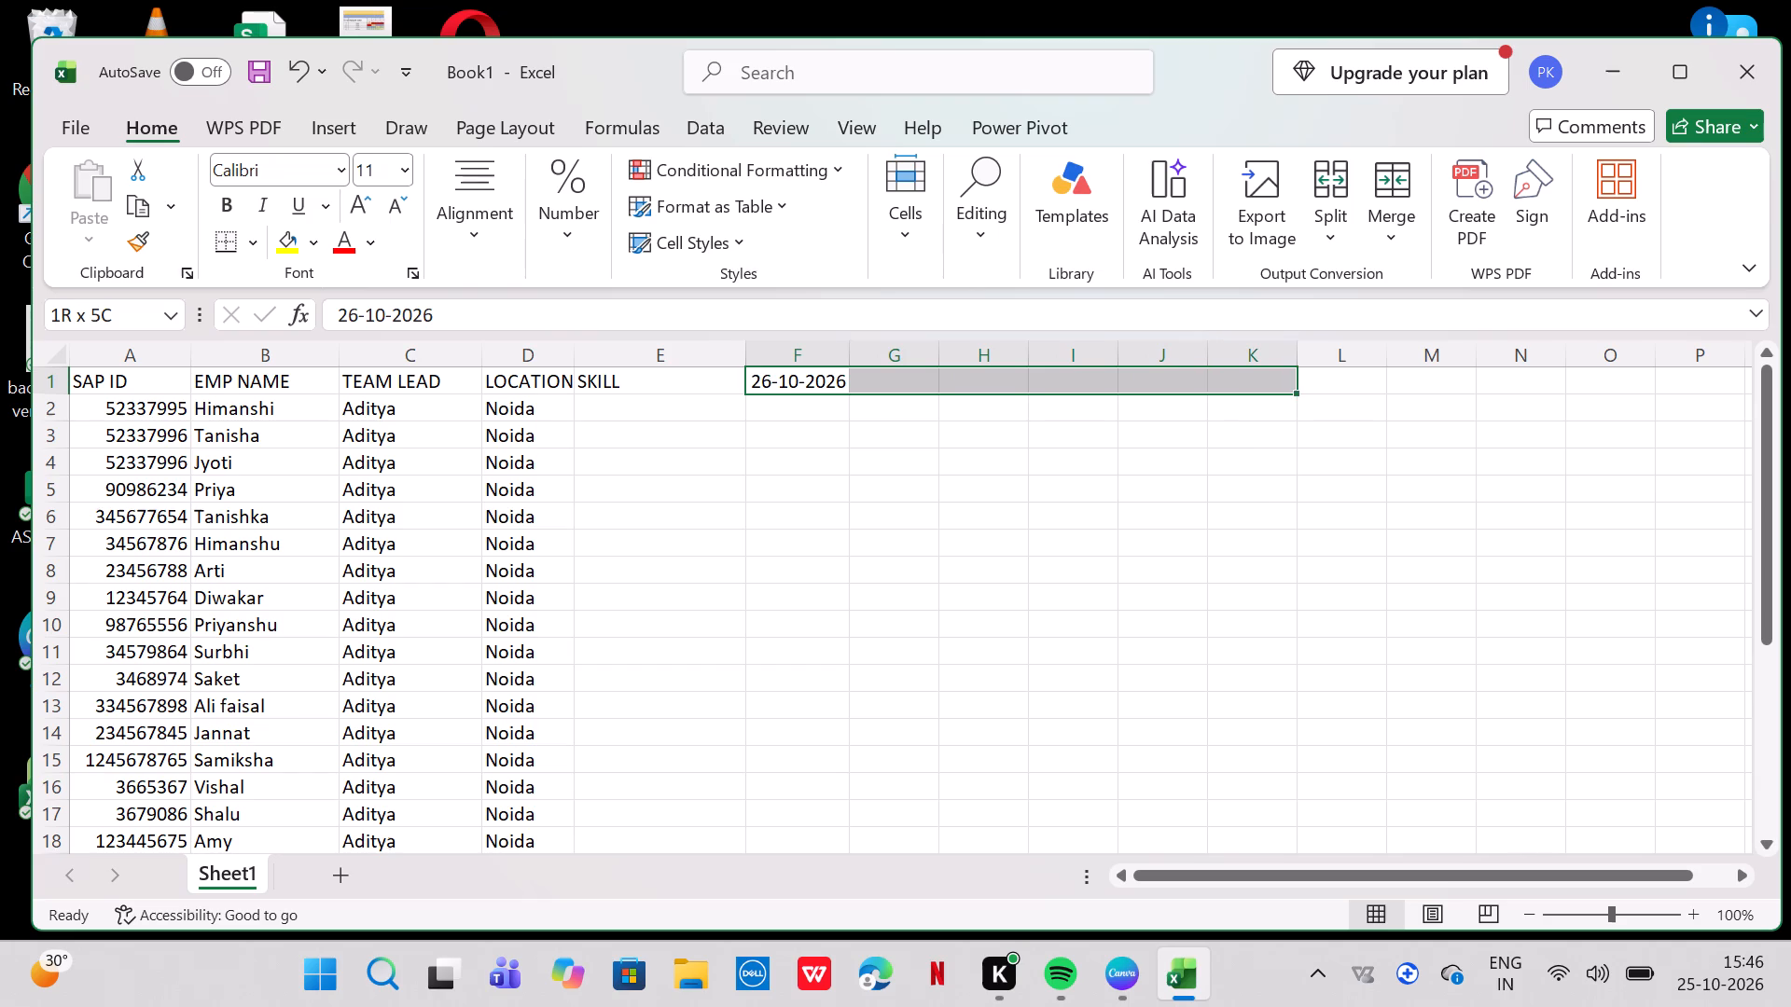
left_click_drag(1291, 377, 1301, 379)
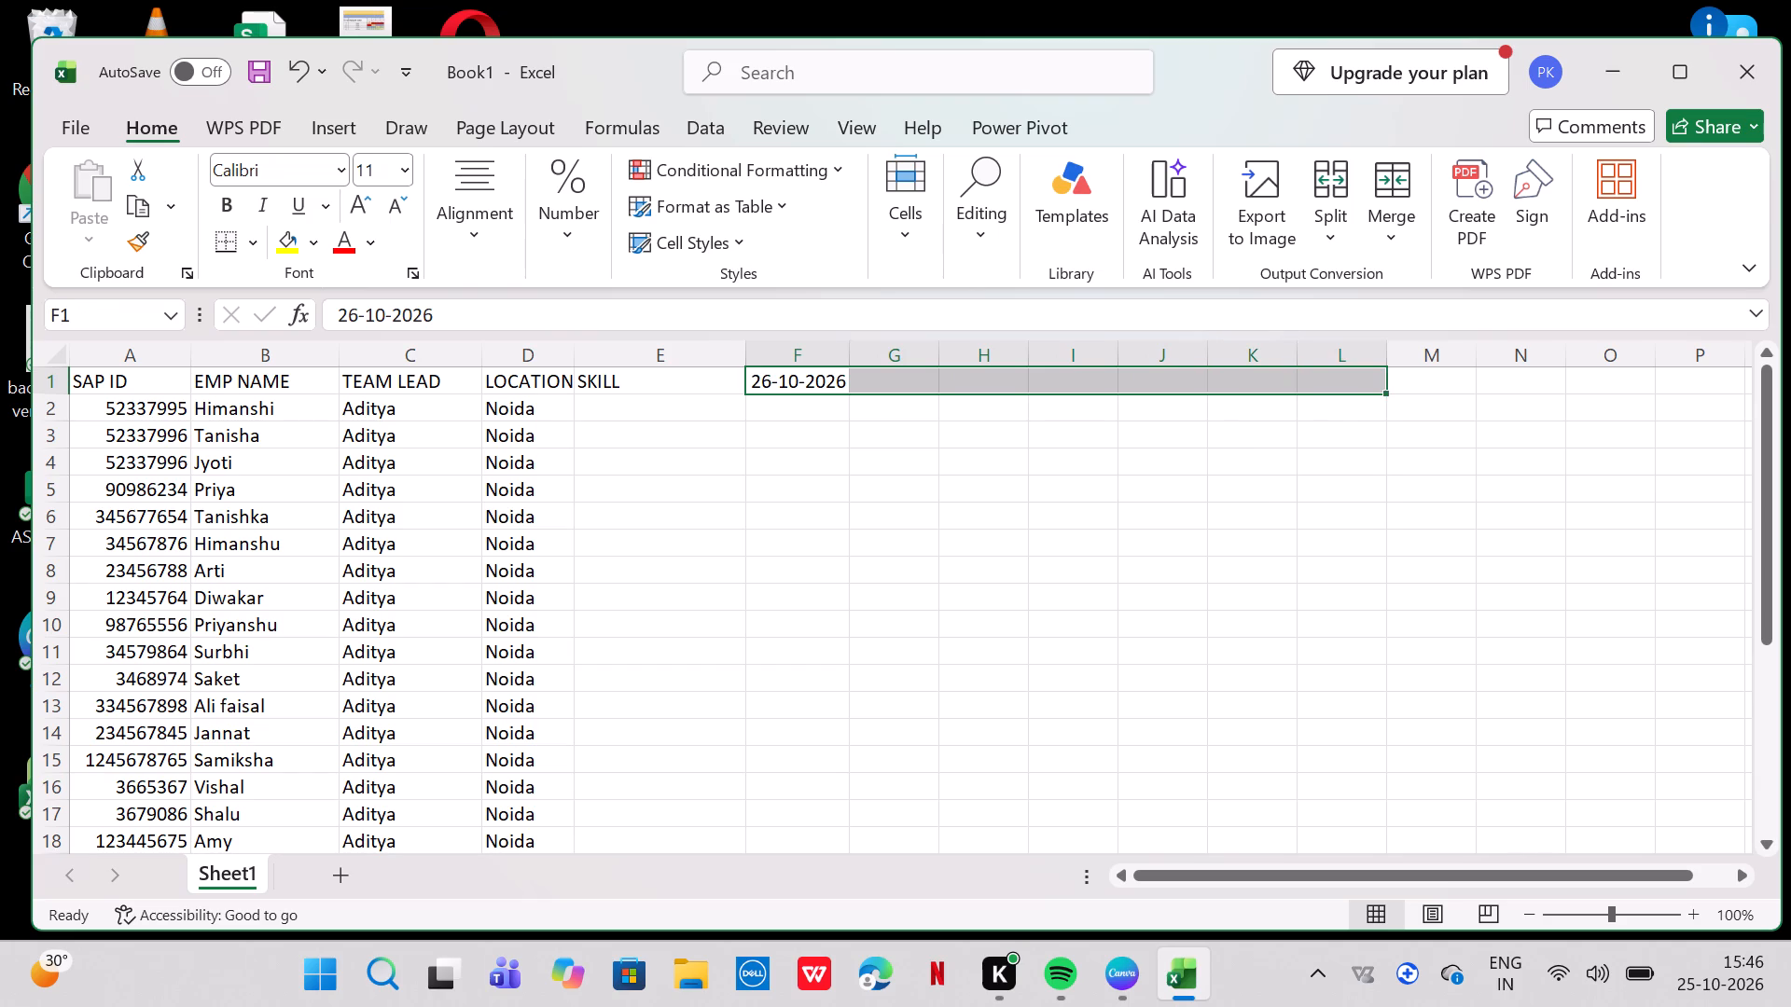
right_click(1362, 383)
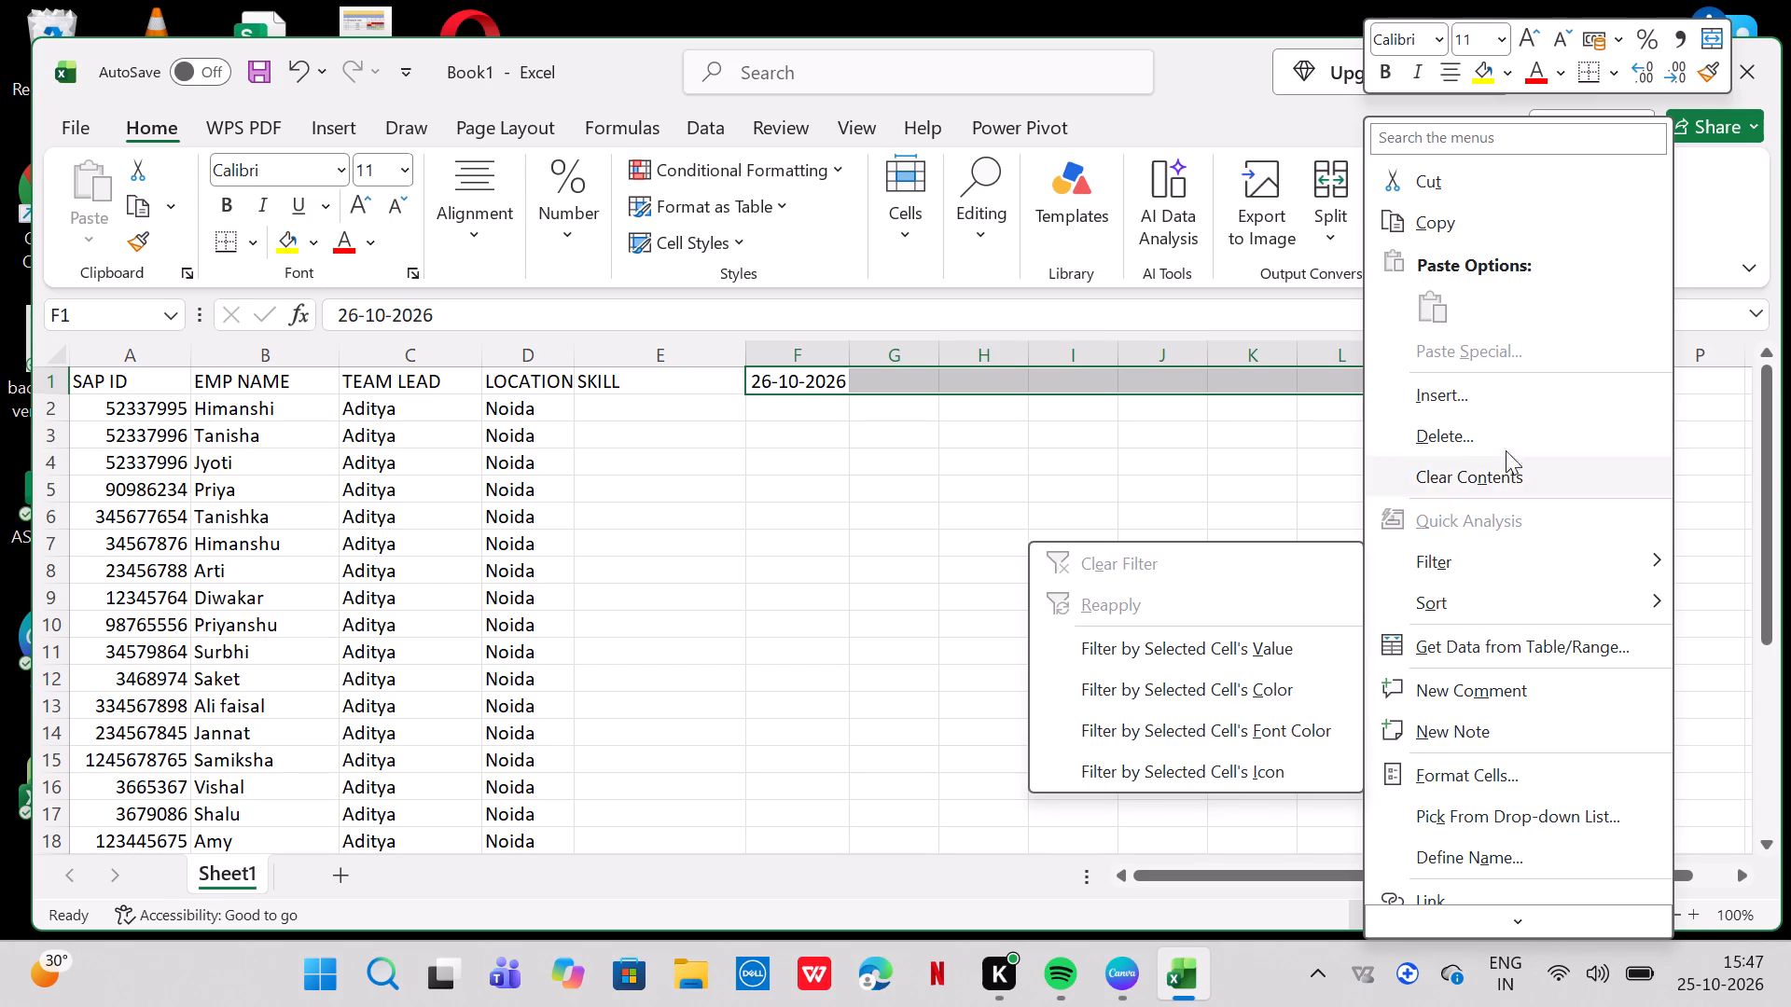
scroll(1419, 817, "down", 2)
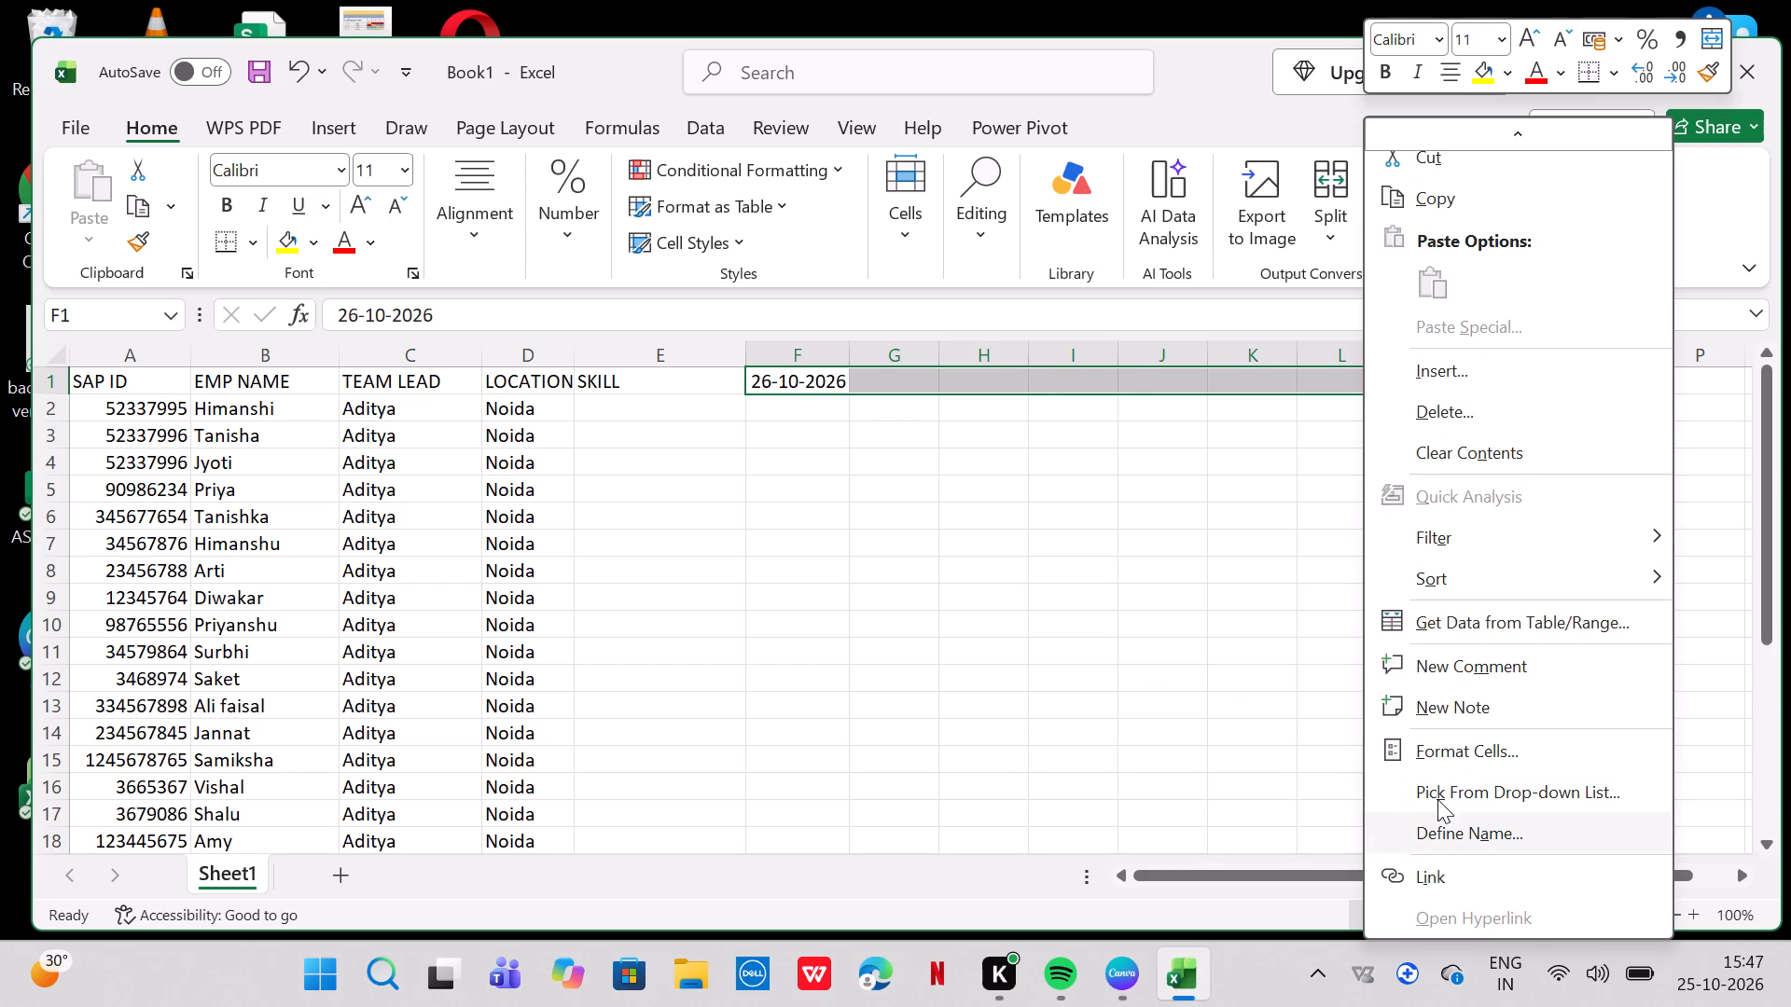
left_click(1479, 734)
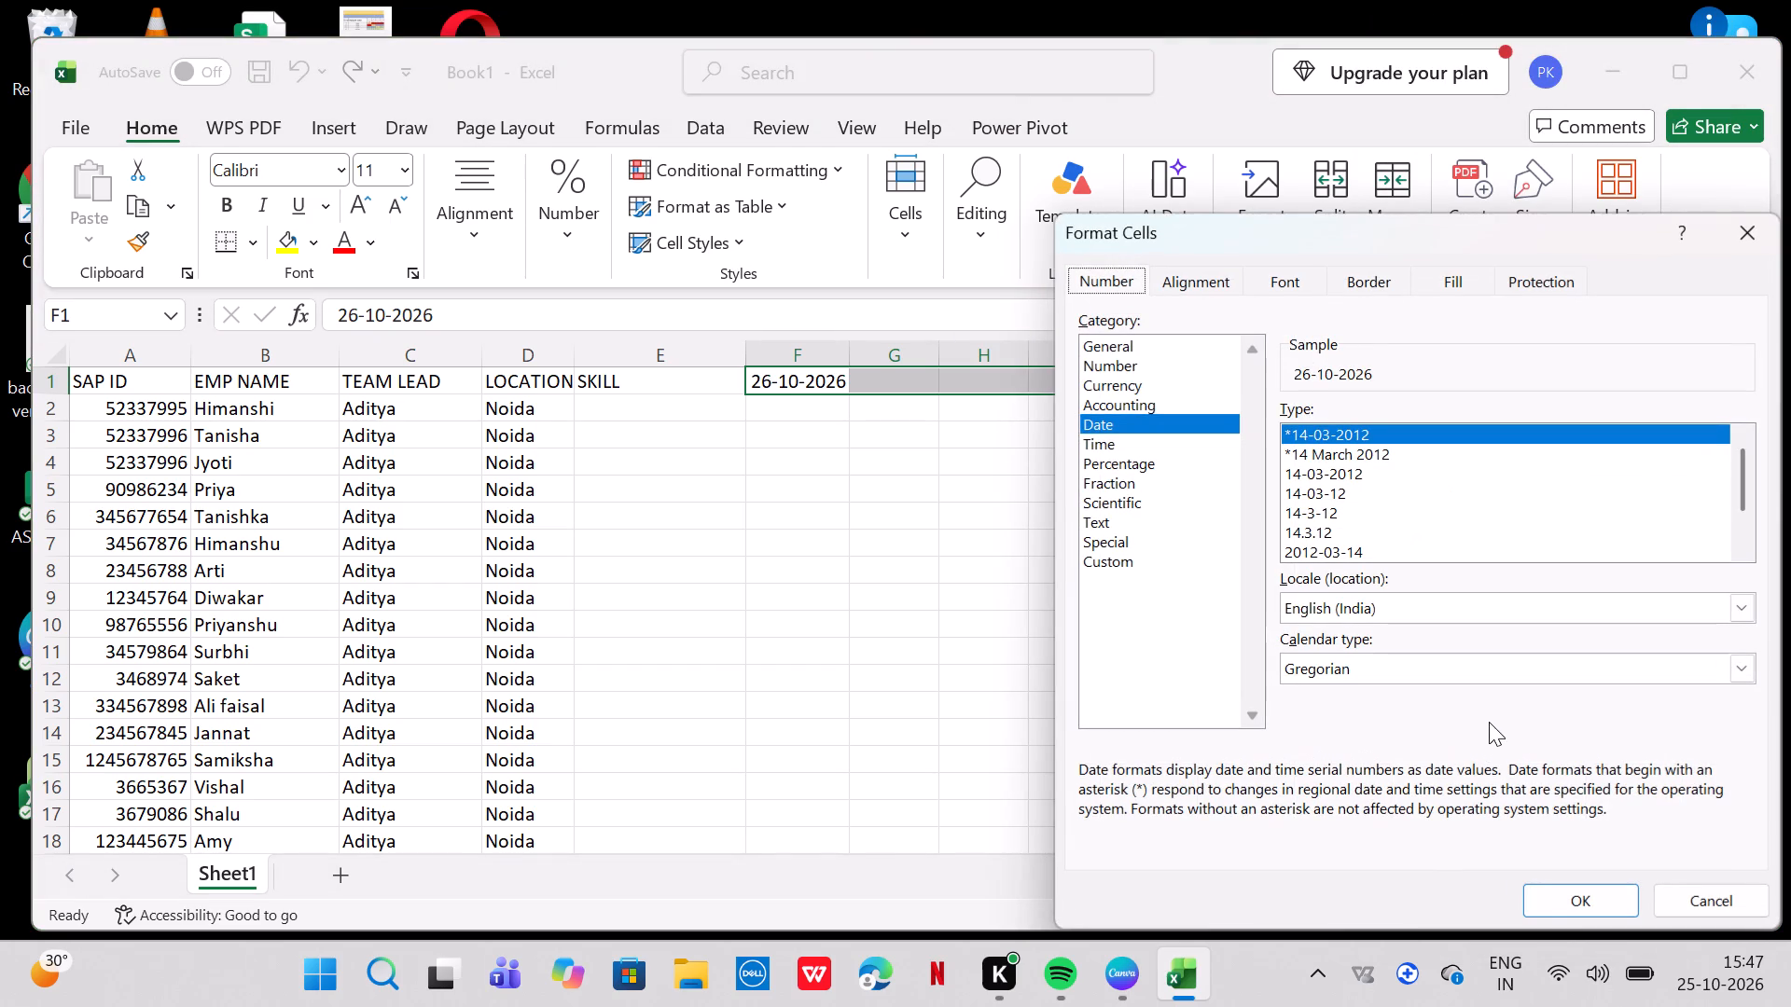
left_click(1475, 352)
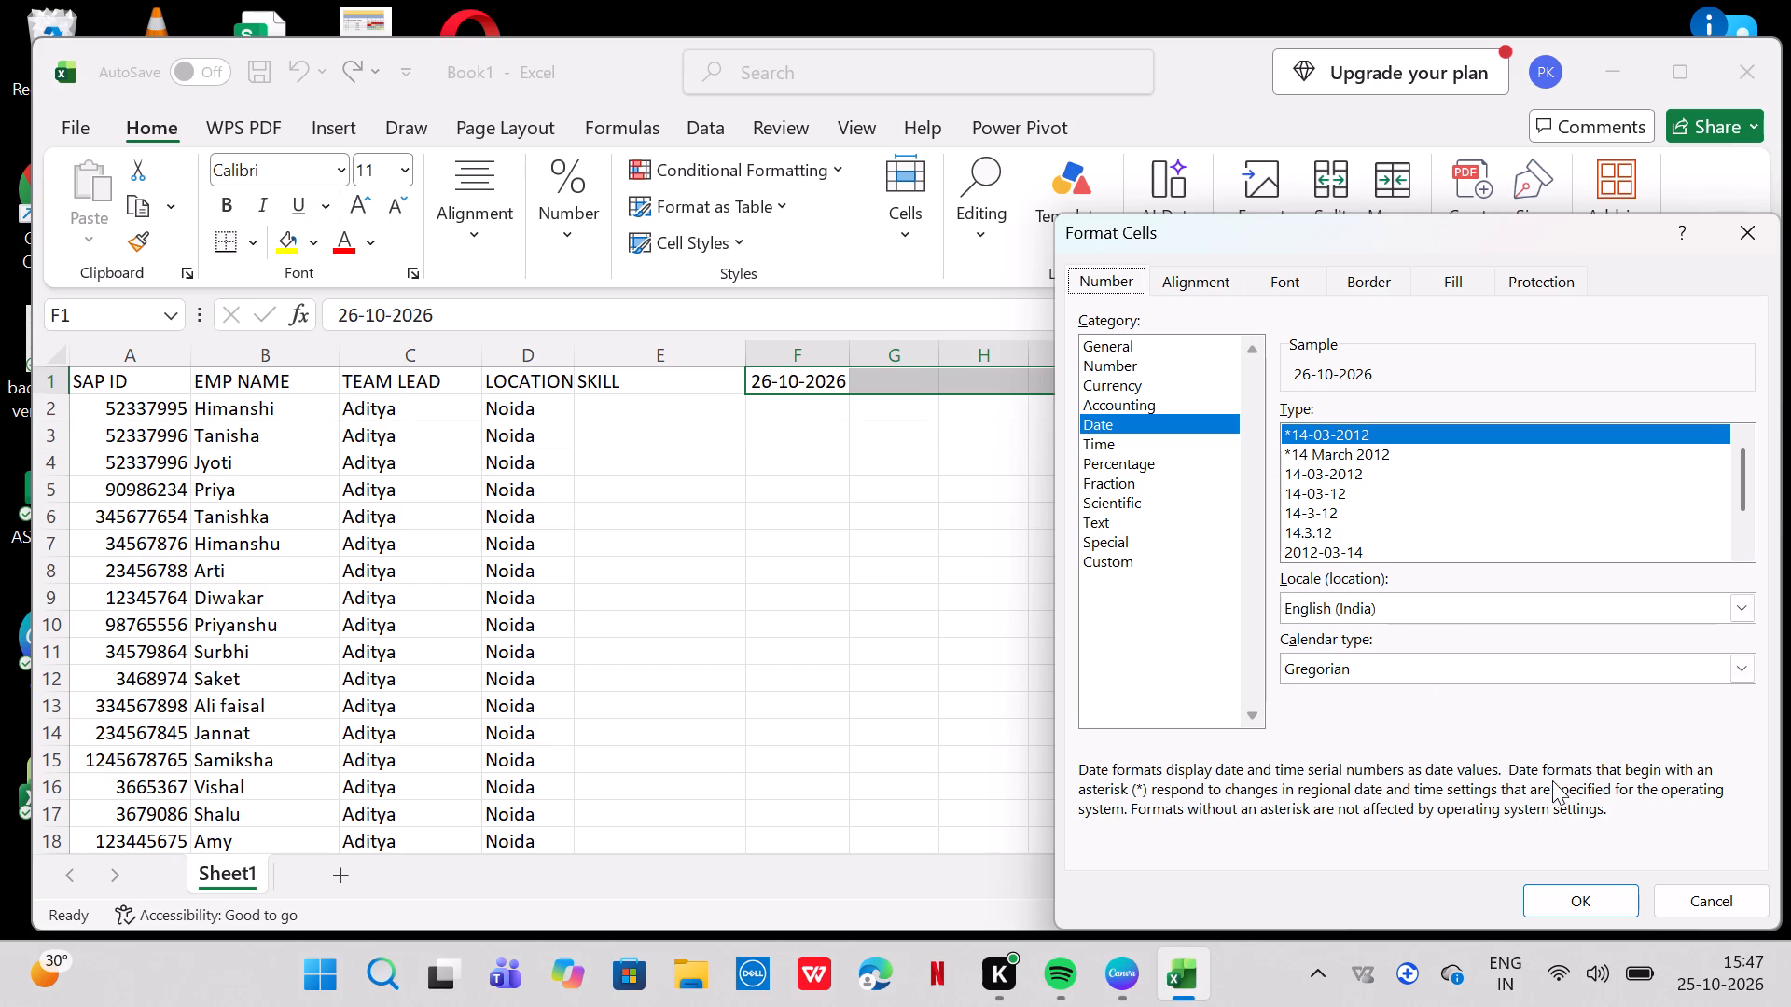
left_click(1579, 913)
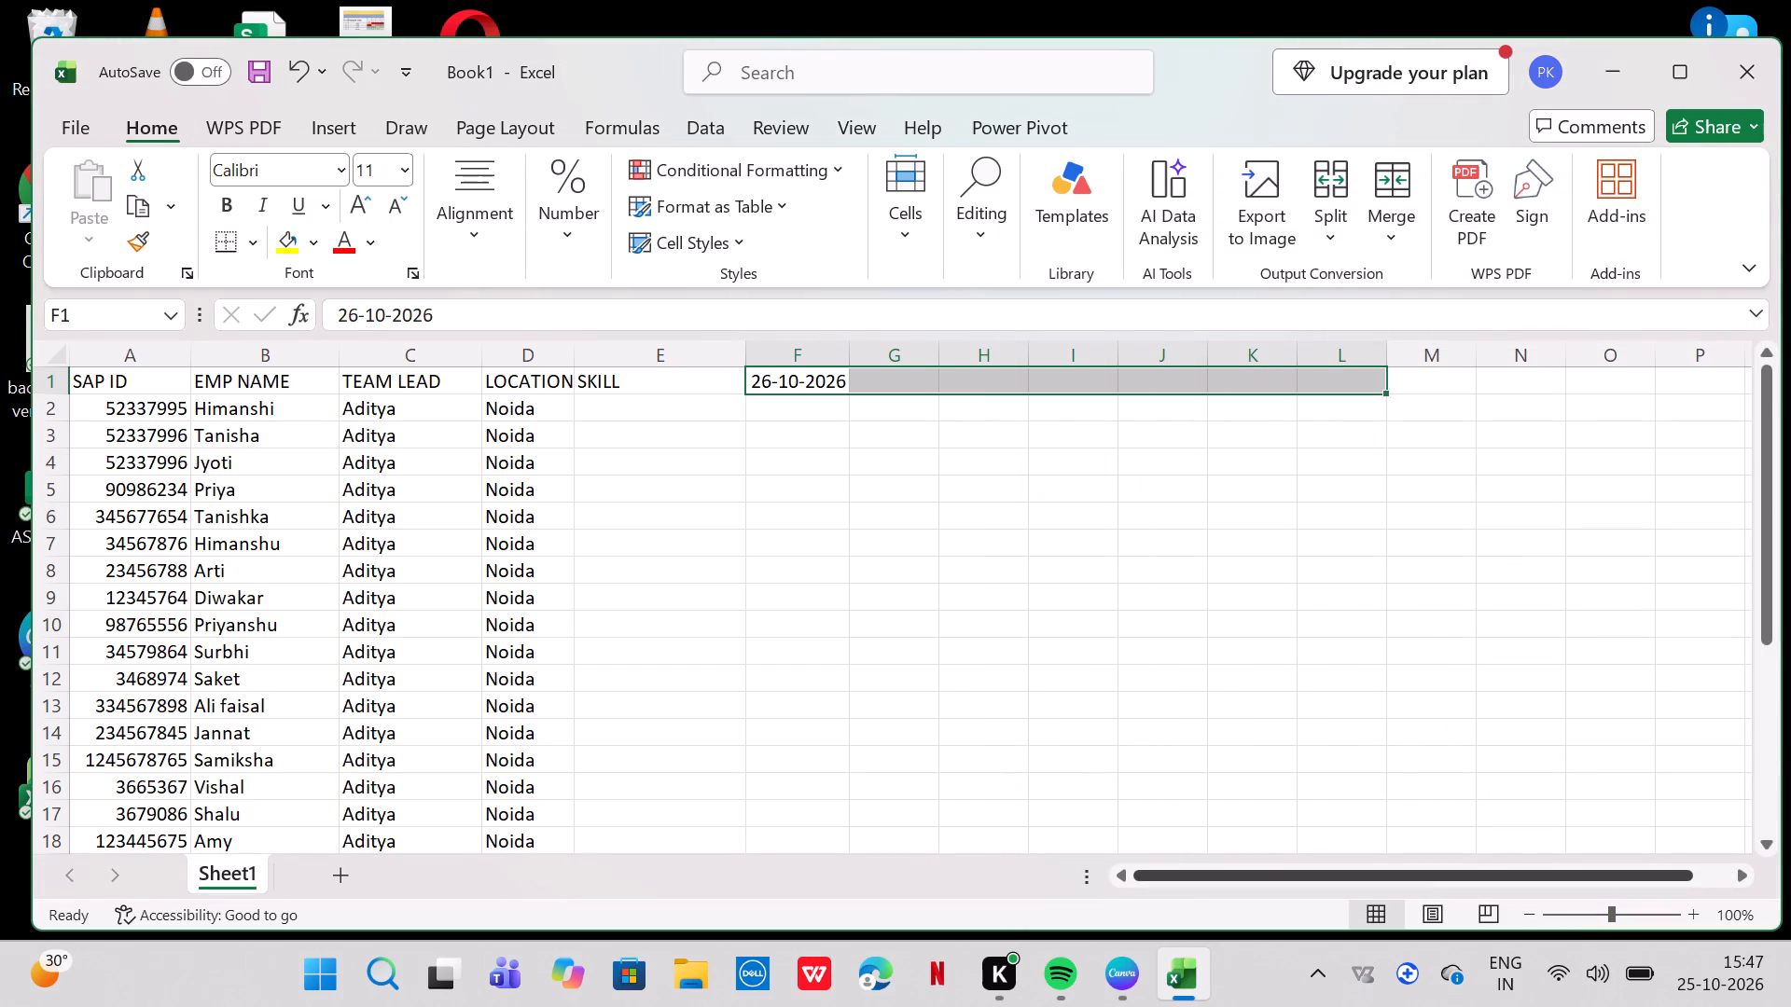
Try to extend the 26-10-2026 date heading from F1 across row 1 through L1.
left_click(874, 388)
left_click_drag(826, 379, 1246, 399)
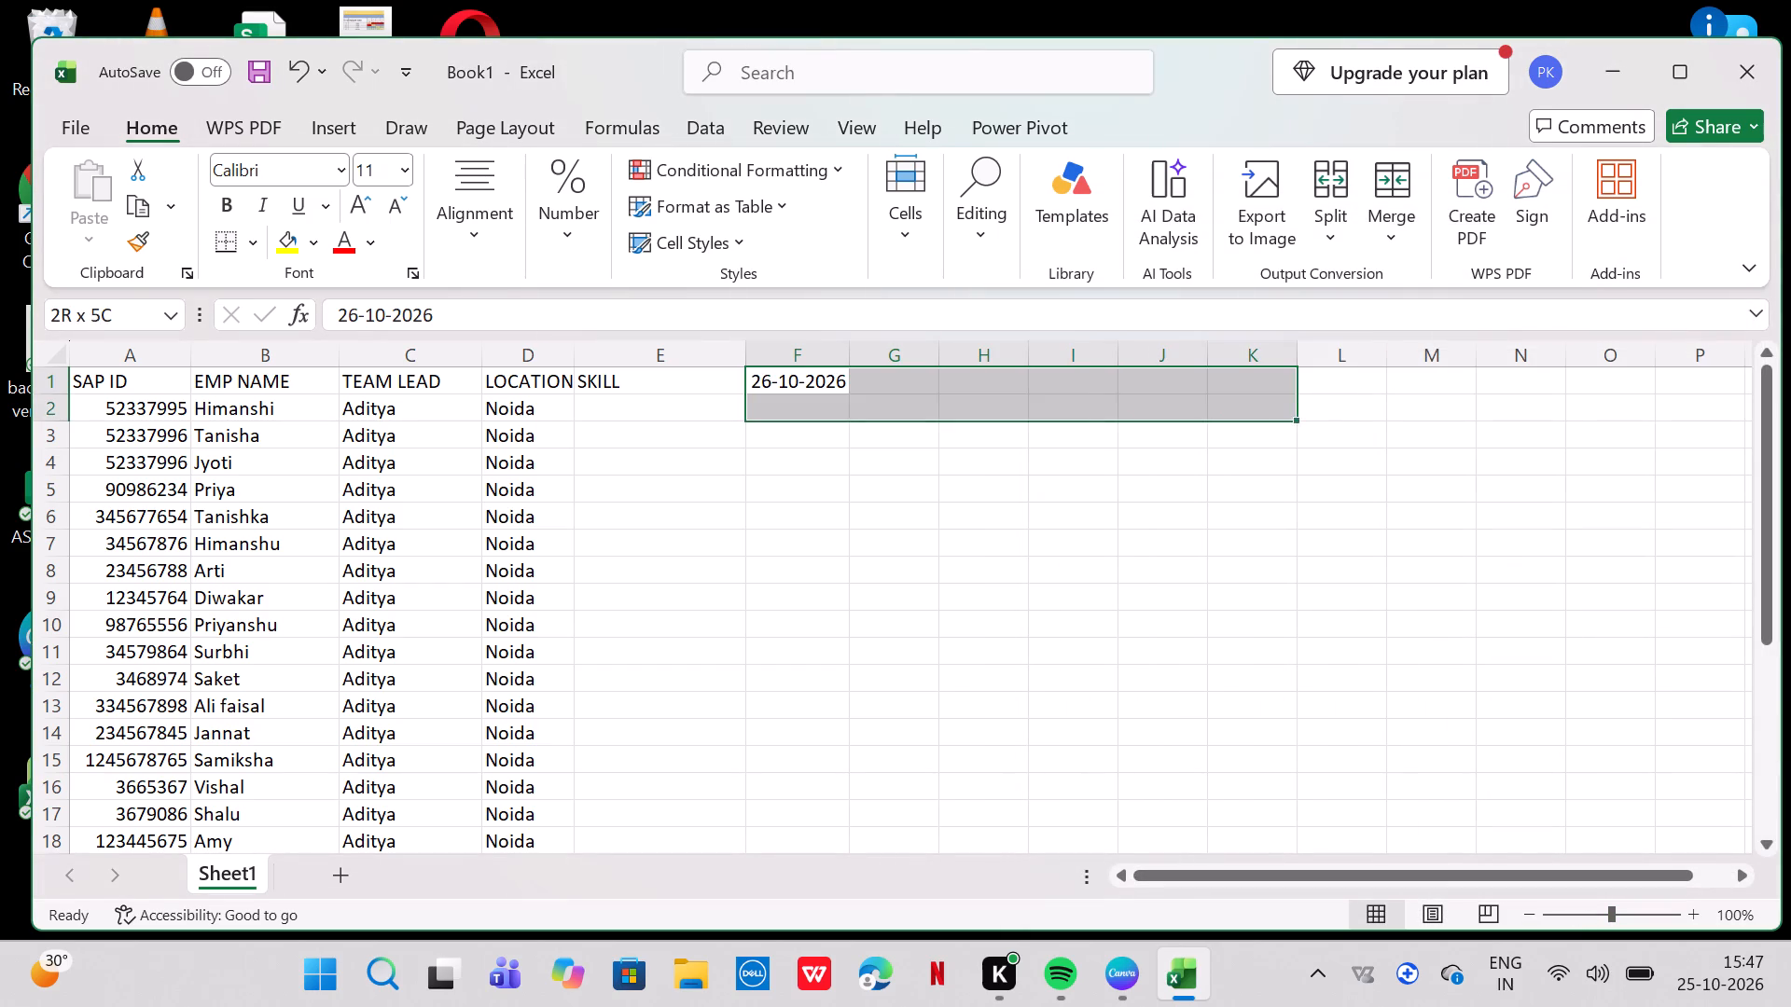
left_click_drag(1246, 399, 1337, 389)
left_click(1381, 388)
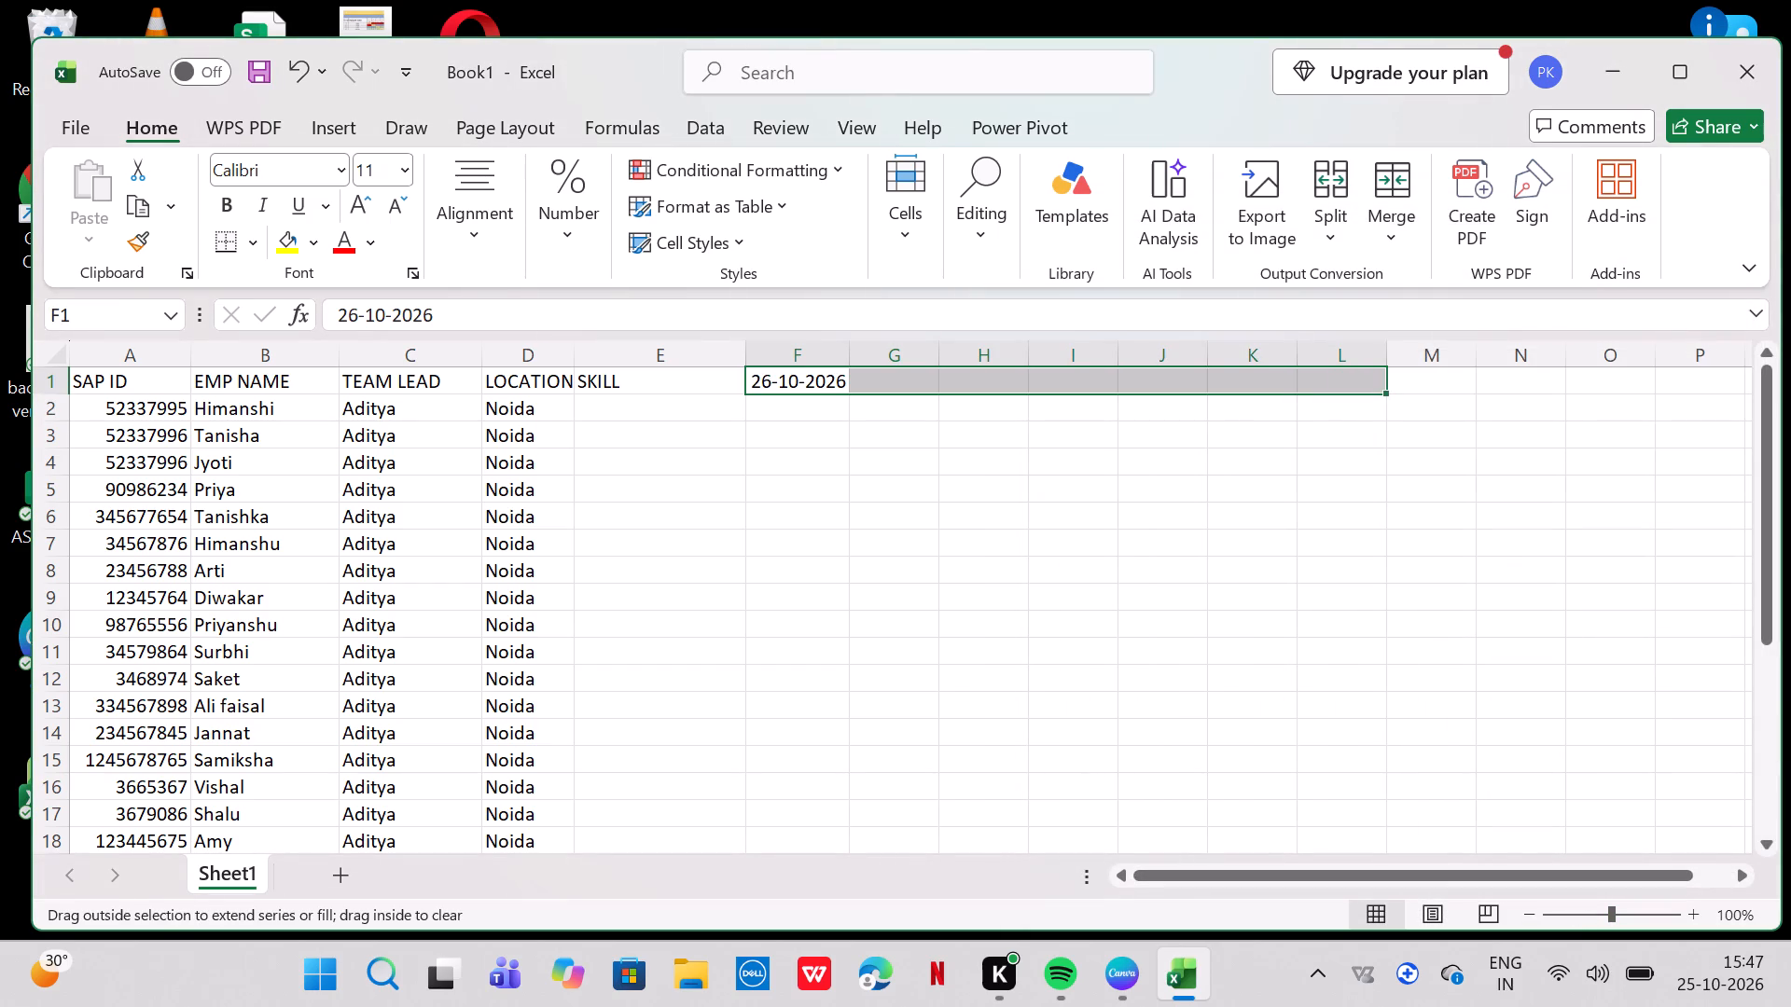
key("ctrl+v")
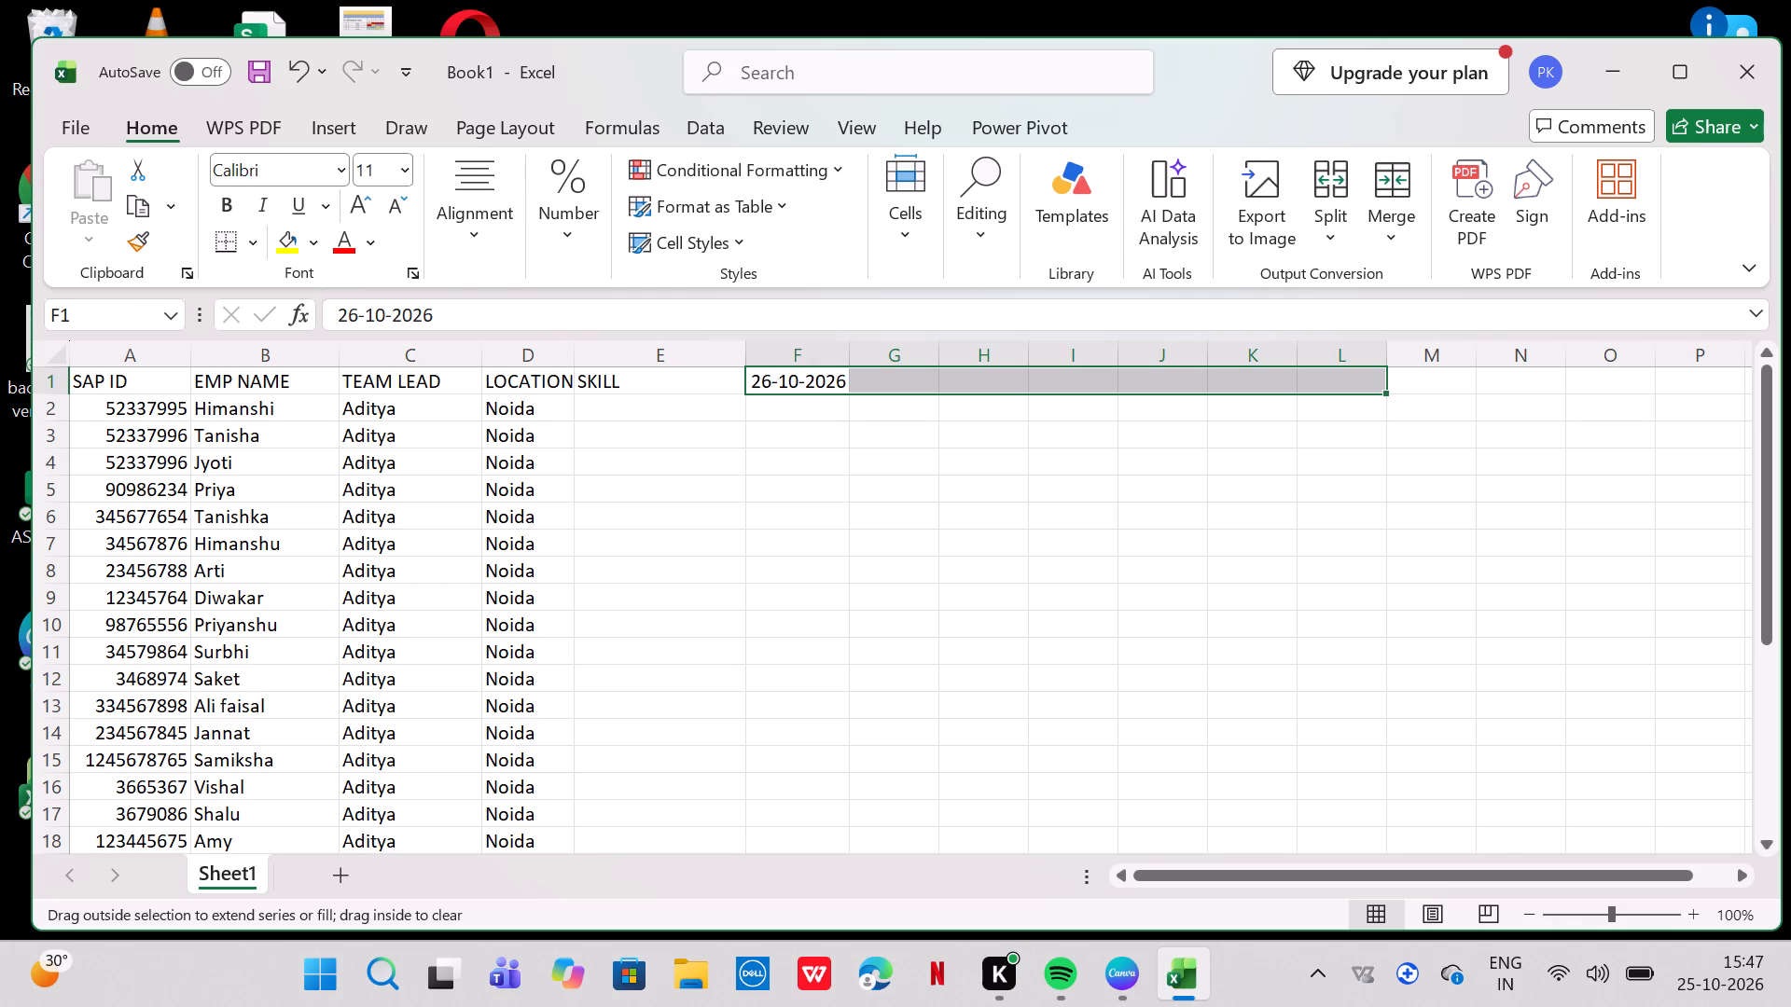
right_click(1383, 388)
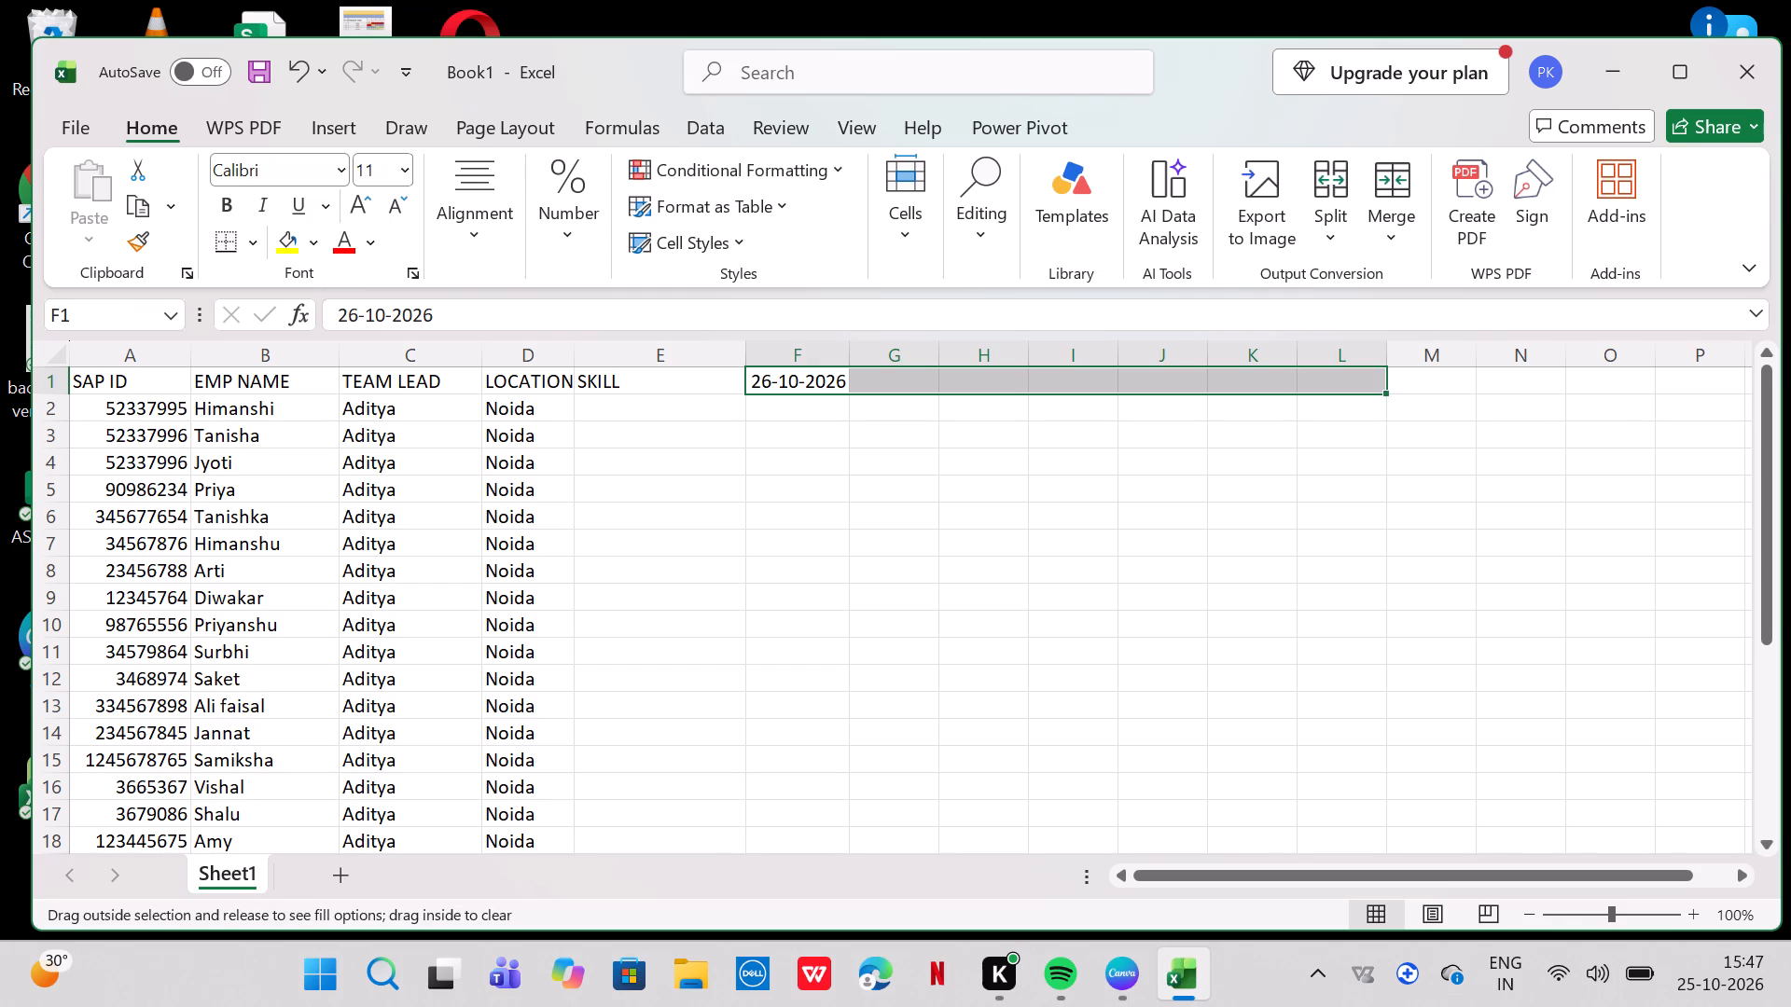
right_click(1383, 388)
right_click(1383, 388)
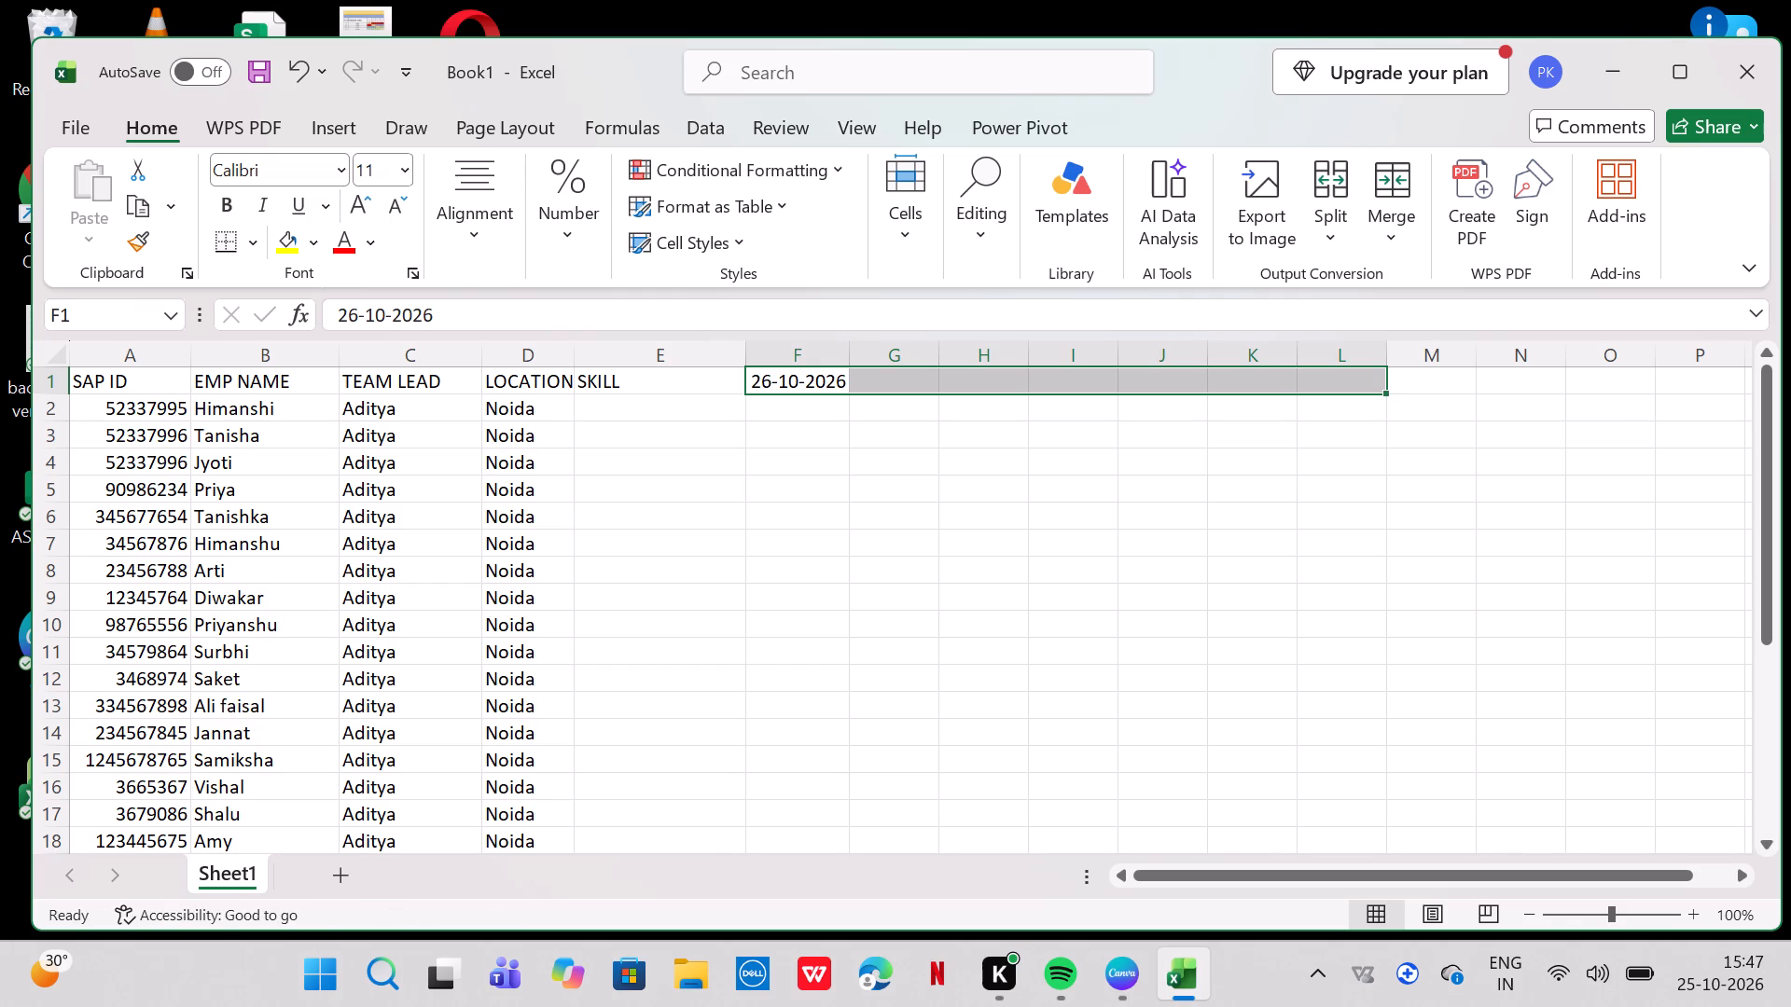
Reapply the *14-03-2012 date format with the English (India) locale to header cells F1 through L1.
right_click(1317, 379)
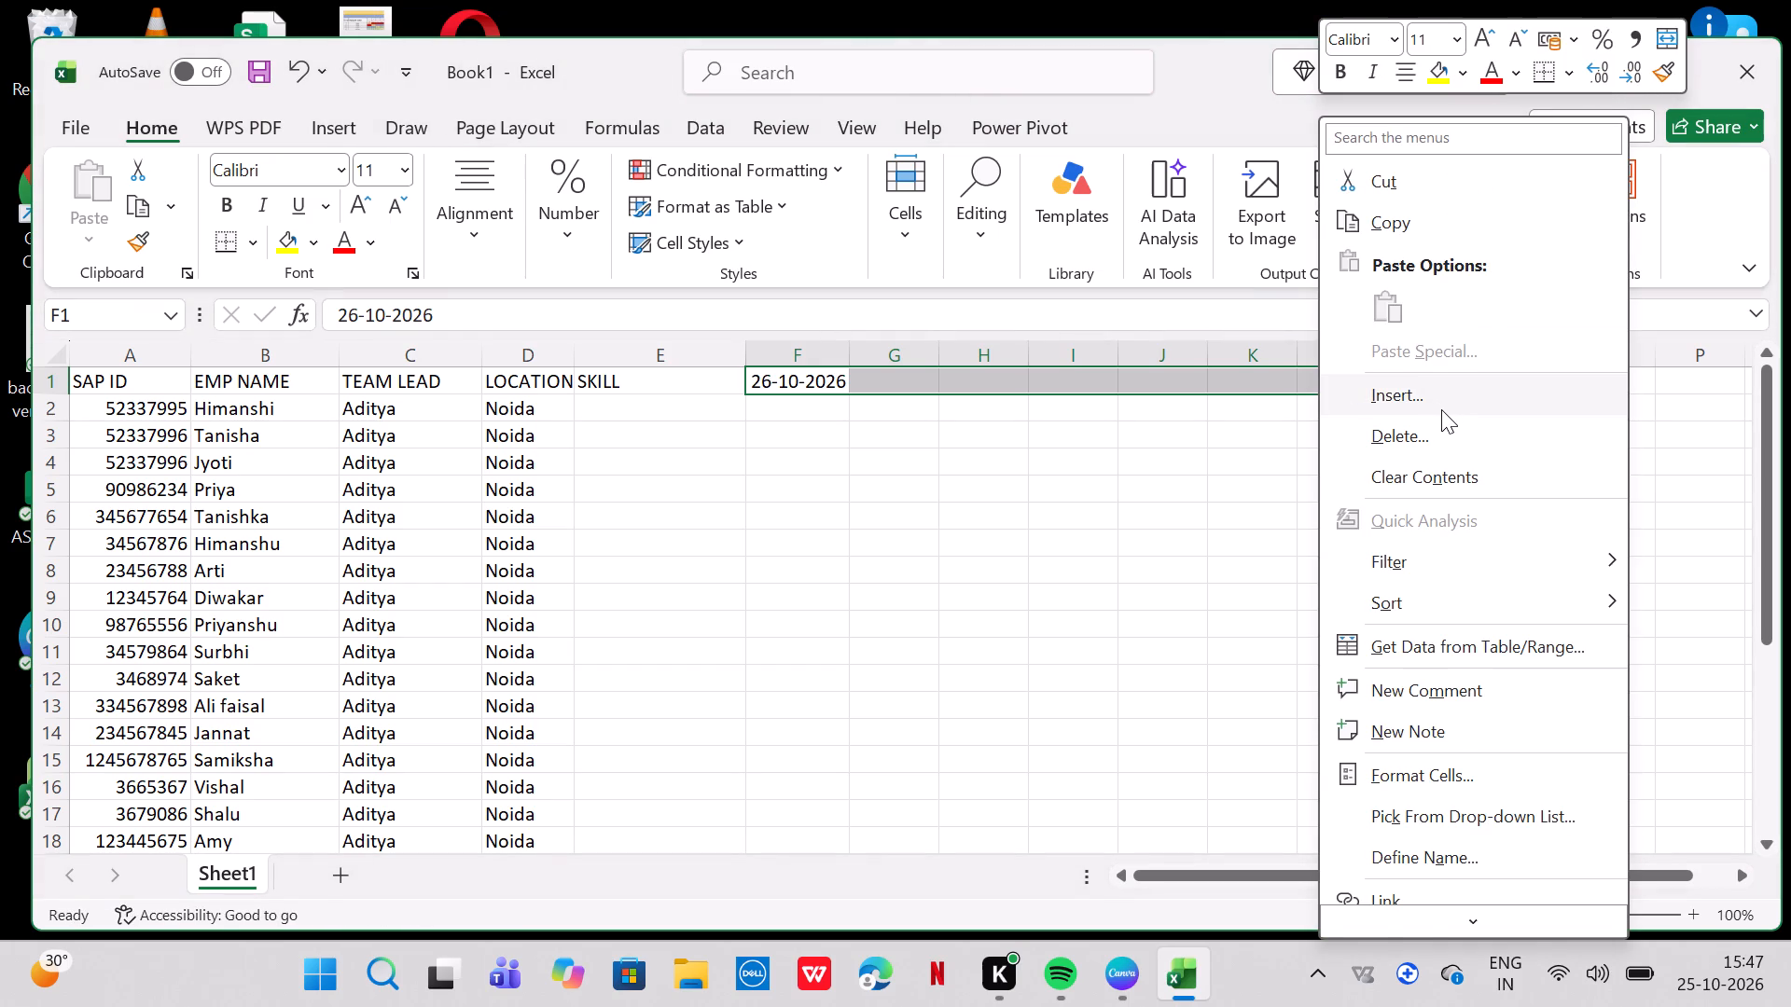
scroll(1441, 409, "down", 2)
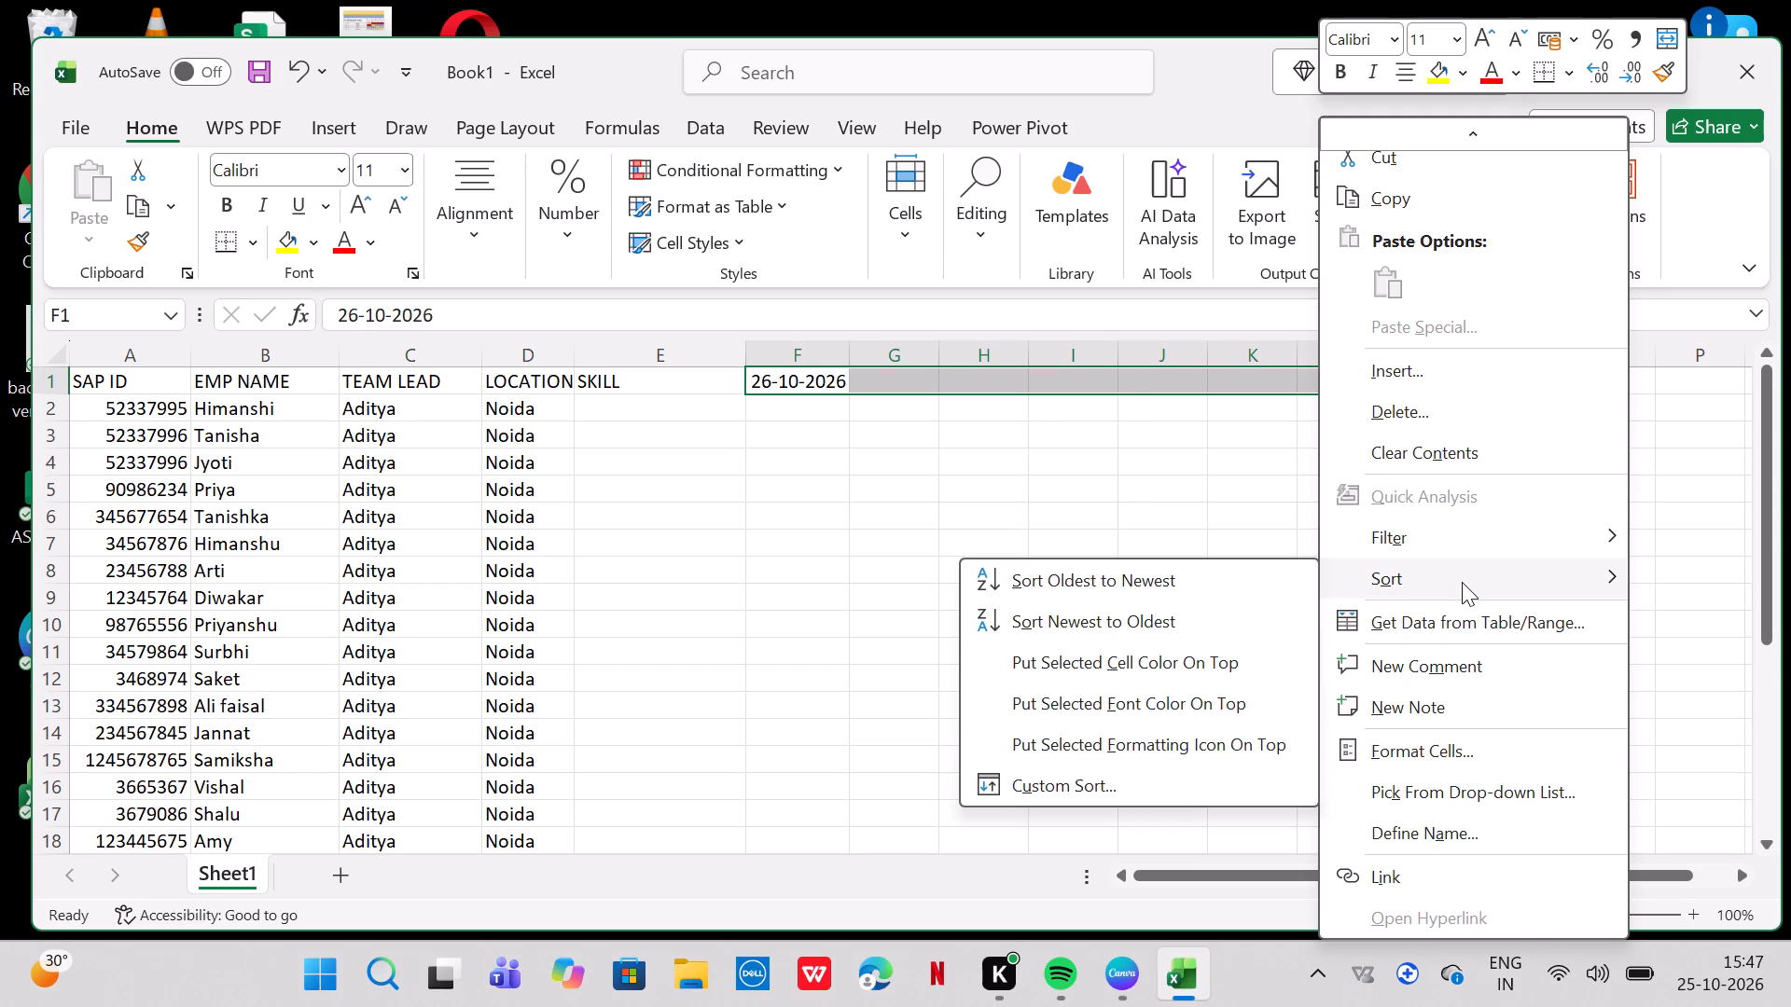
left_click(1467, 752)
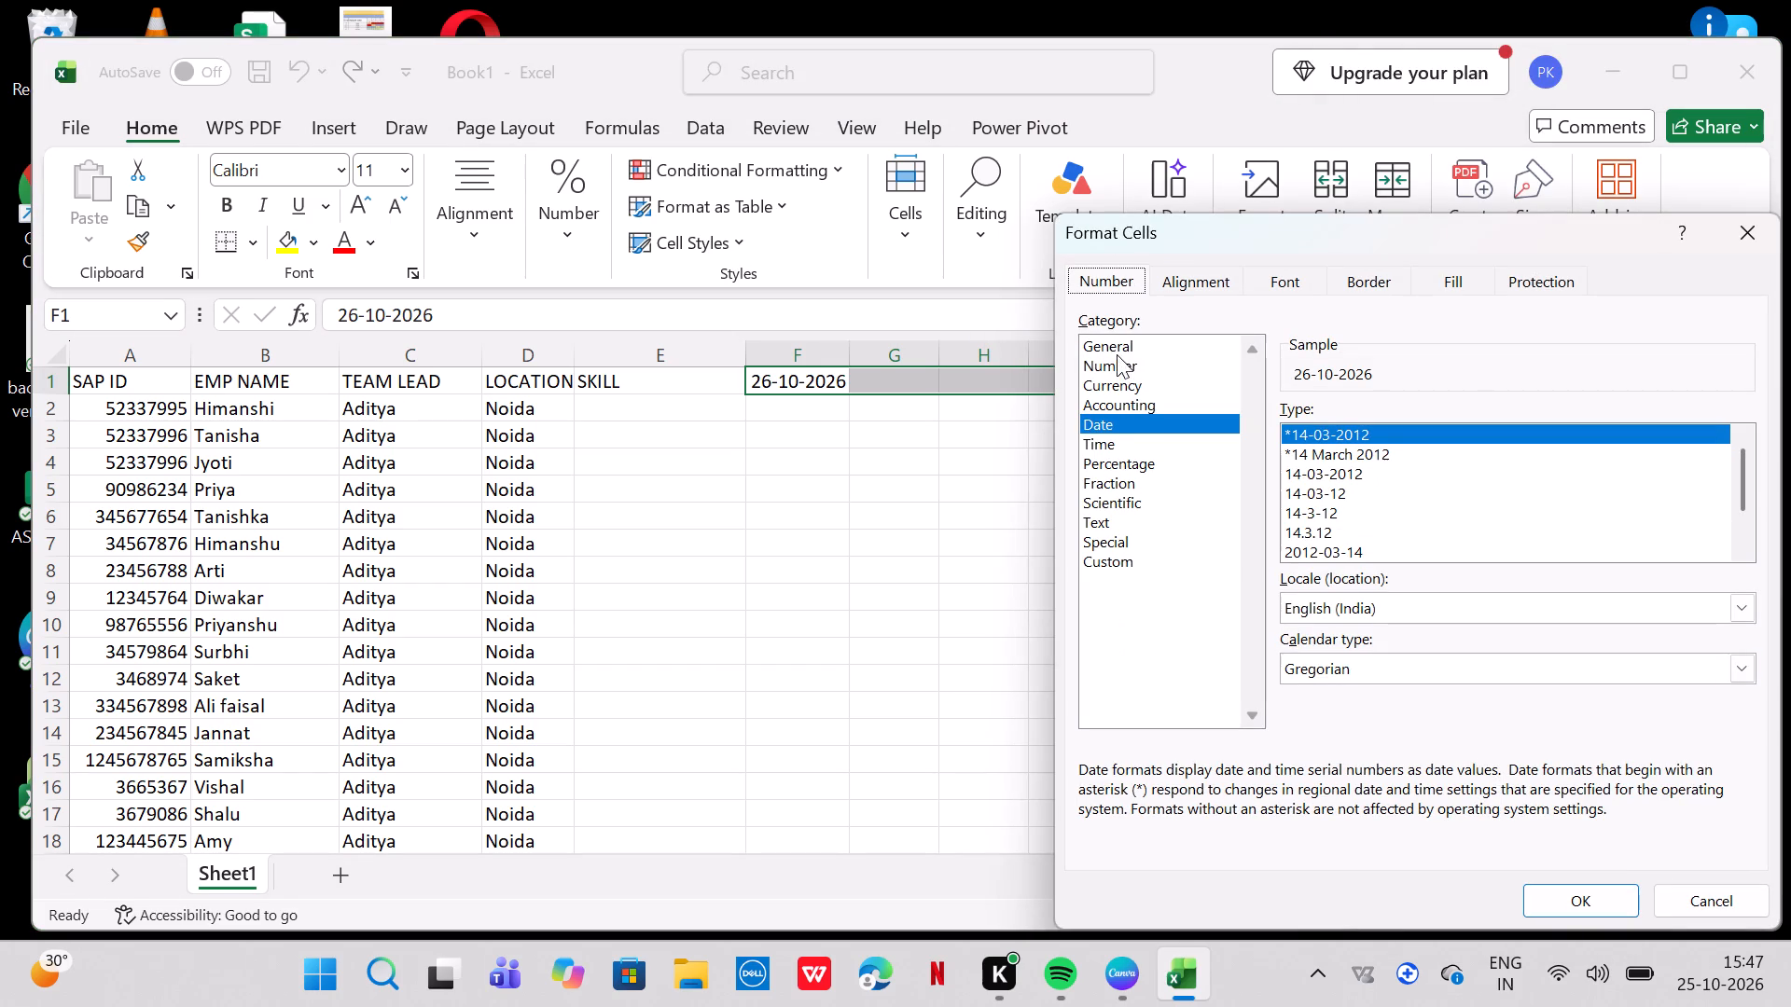
left_click(1117, 362)
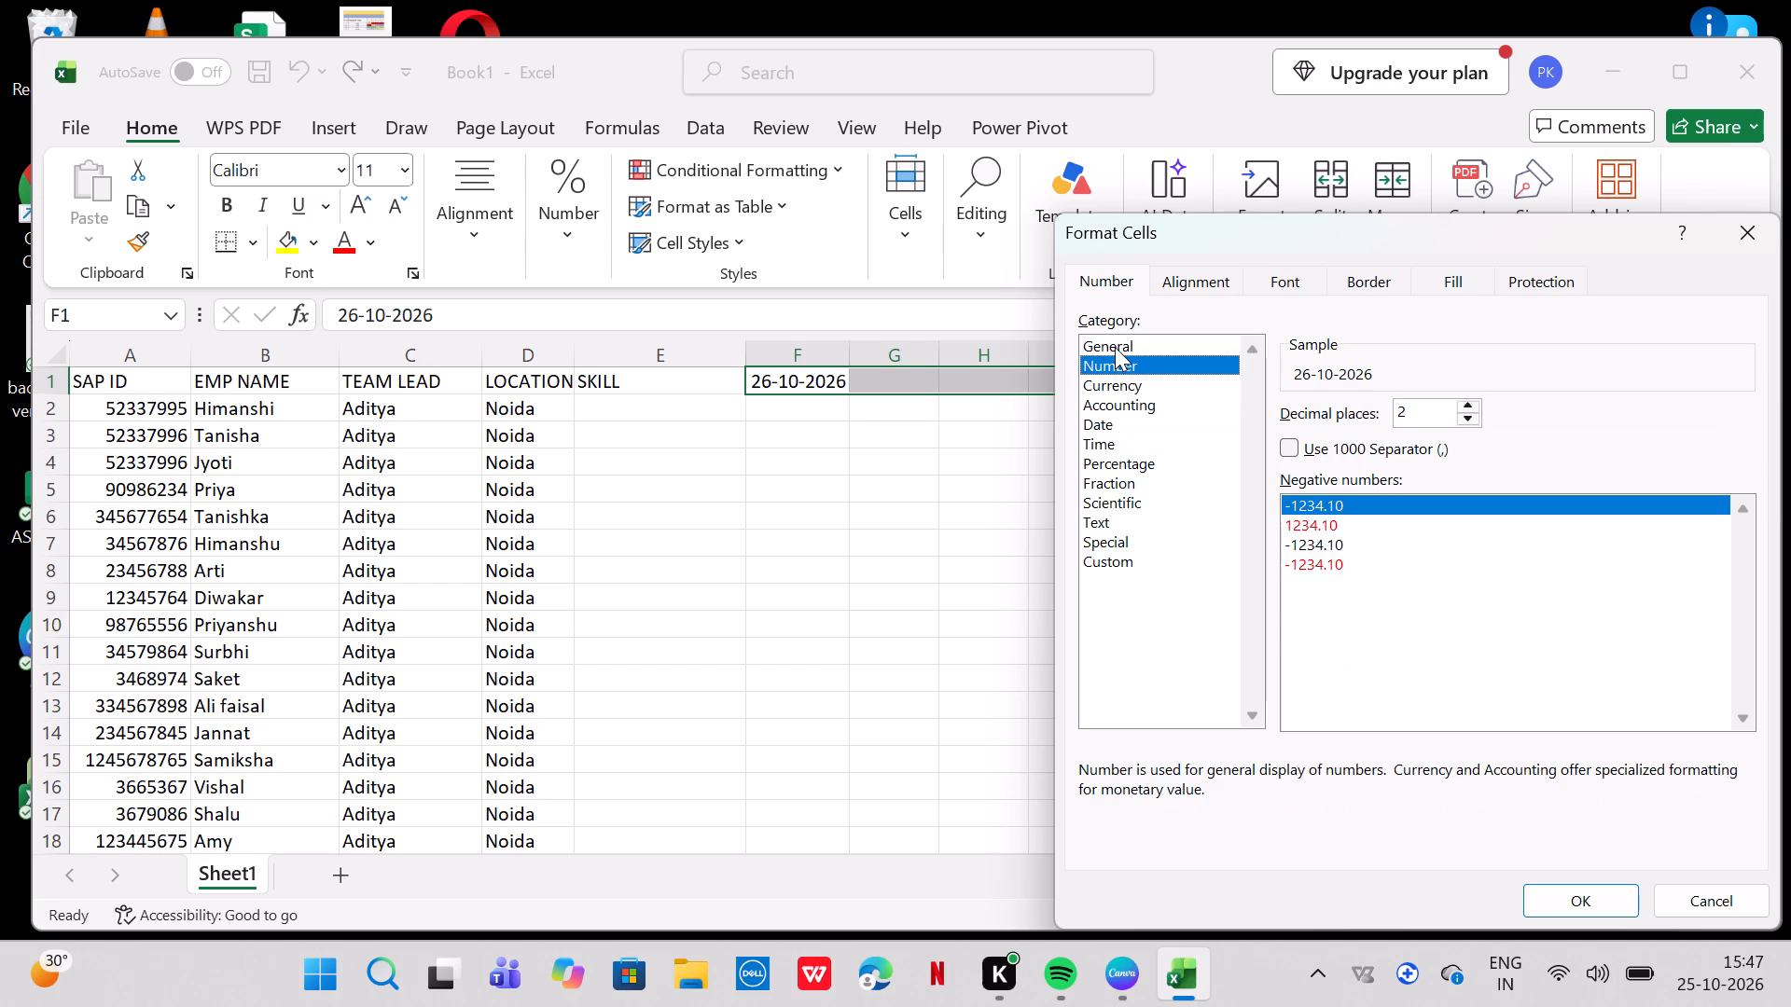
left_click(1114, 347)
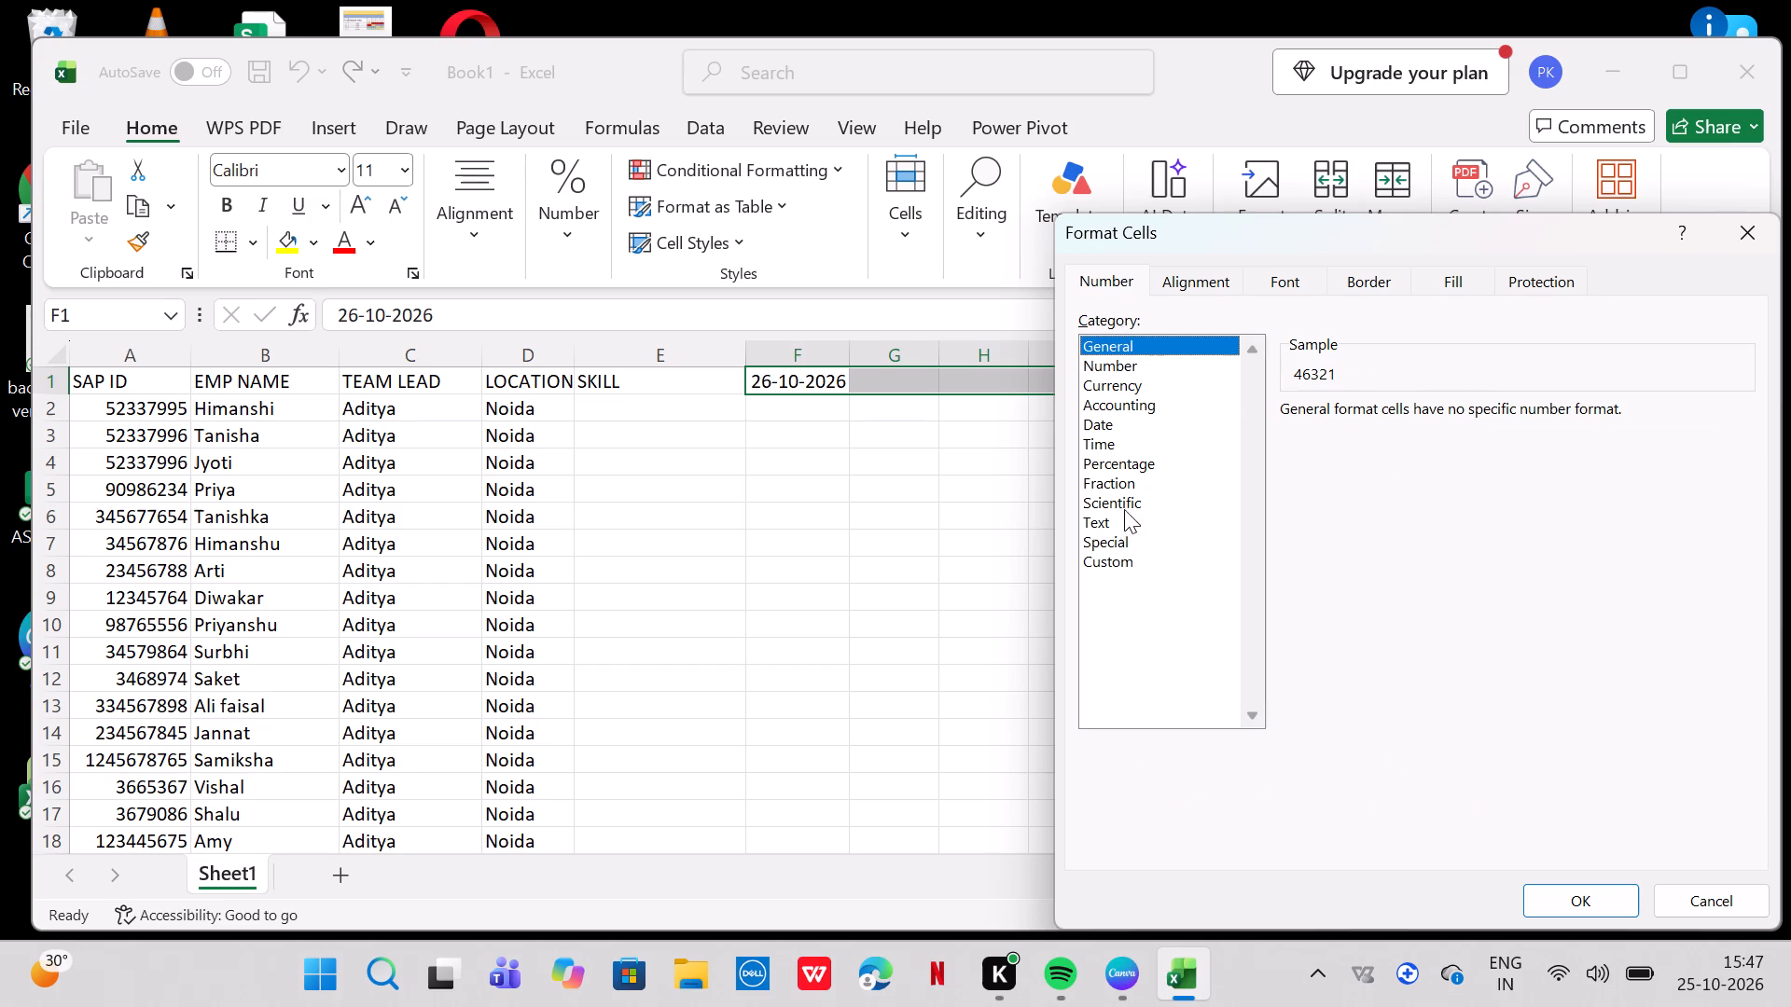
left_click(1111, 527)
left_click(1154, 479)
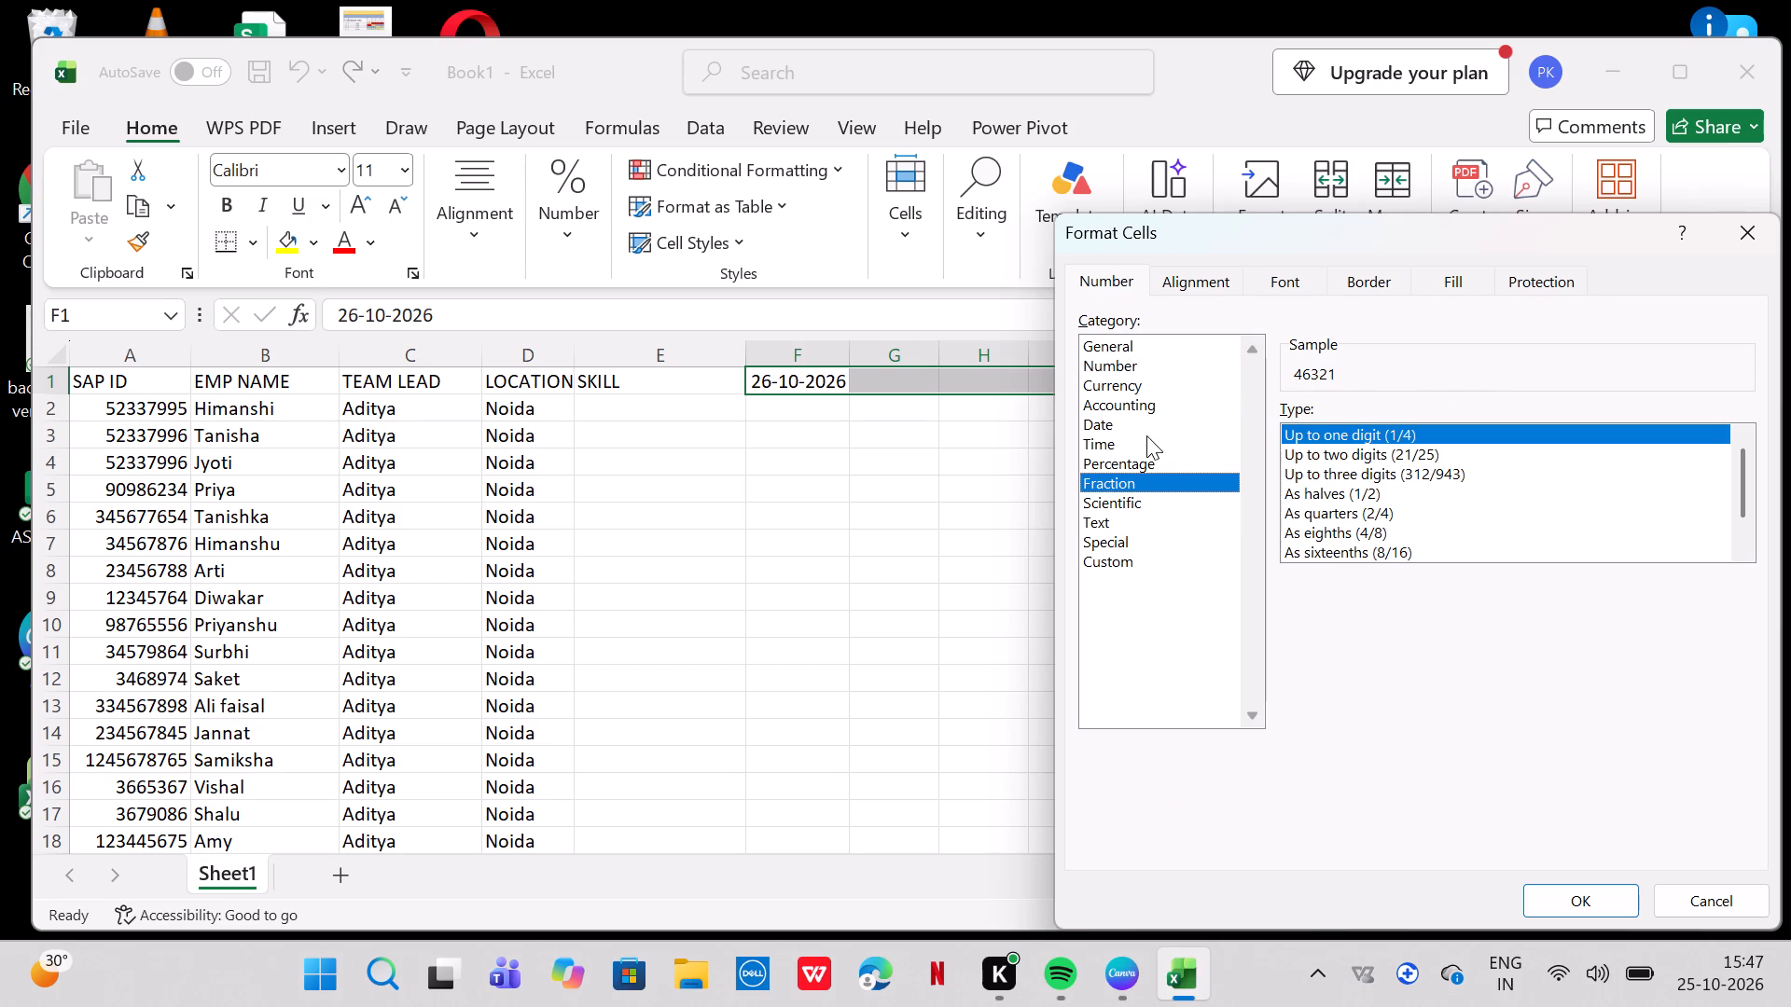
left_click(1146, 435)
left_click(1153, 429)
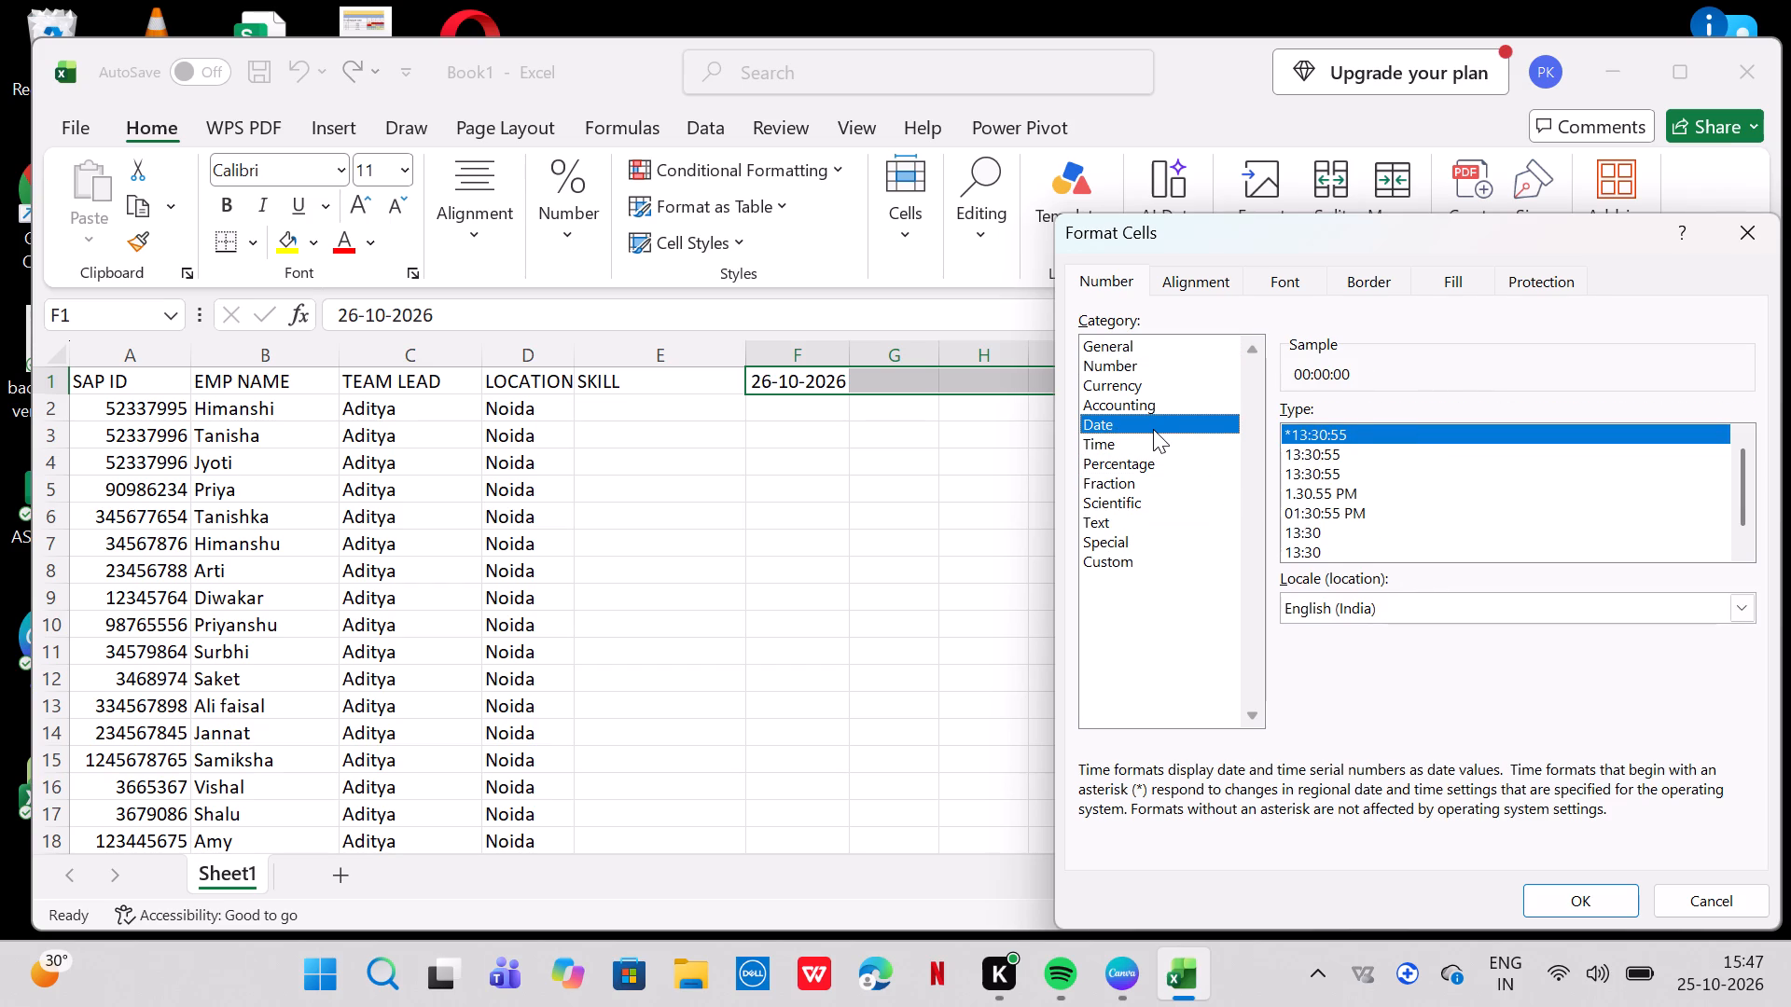
left_click(1397, 619)
left_click(1419, 726)
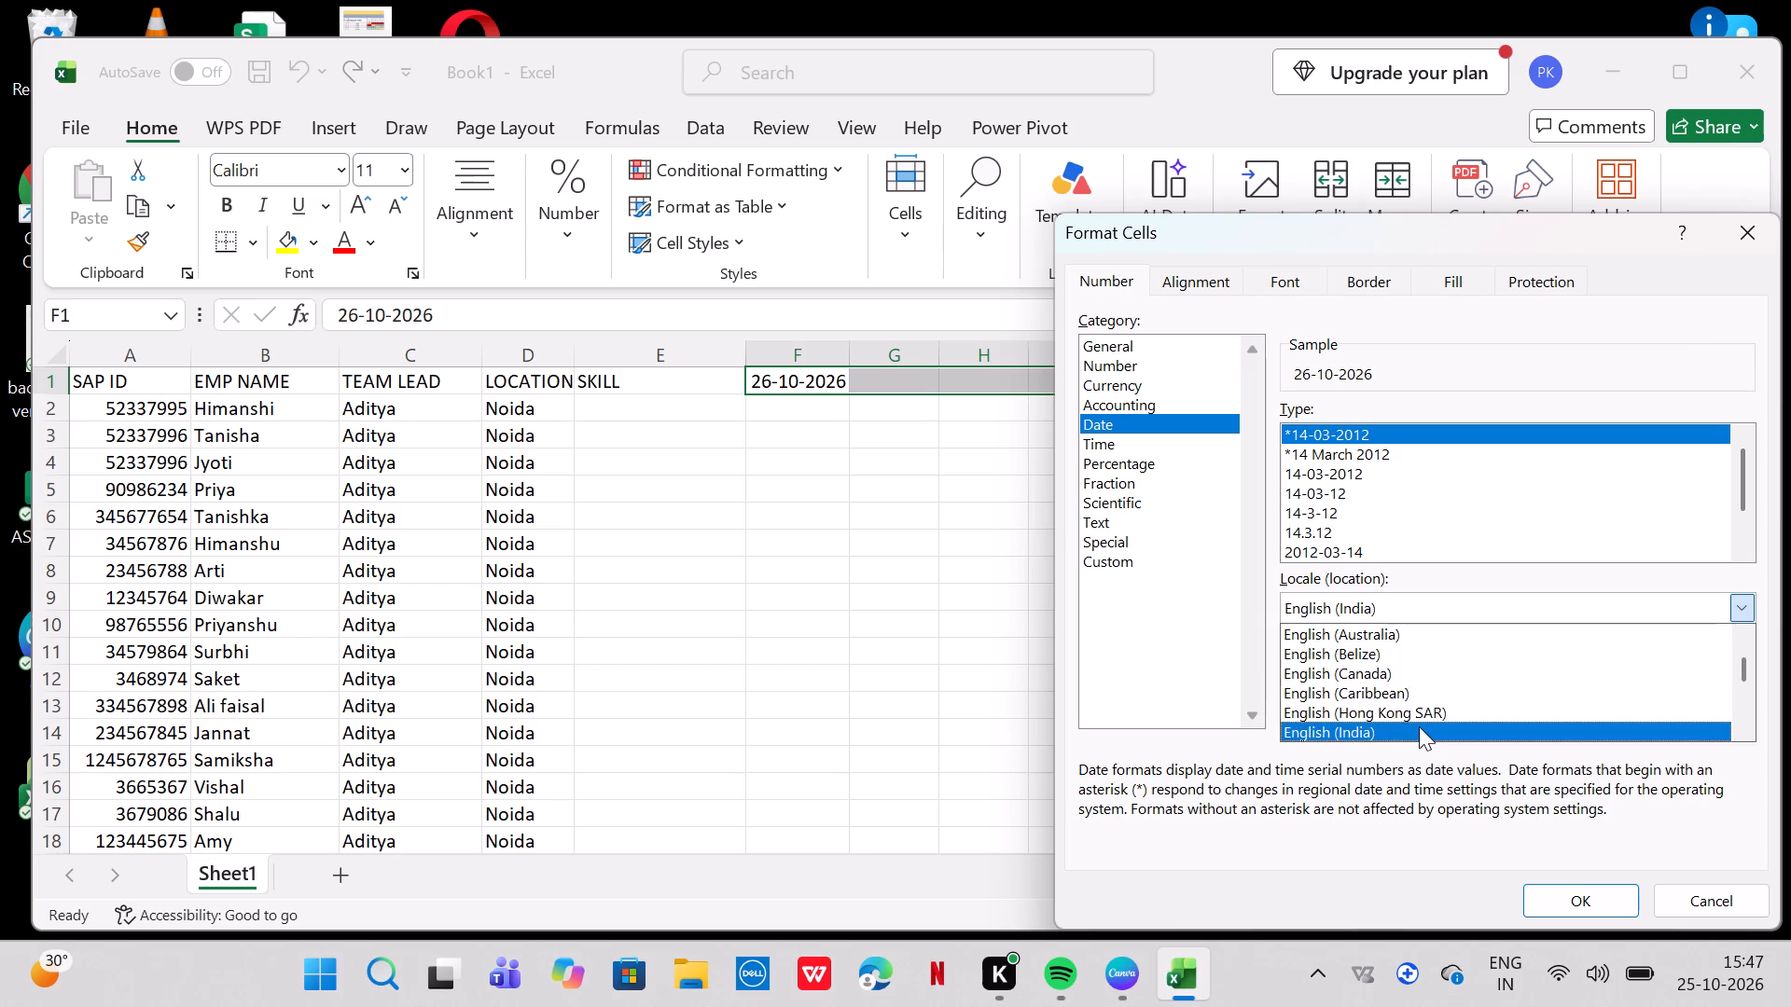
left_click(1592, 888)
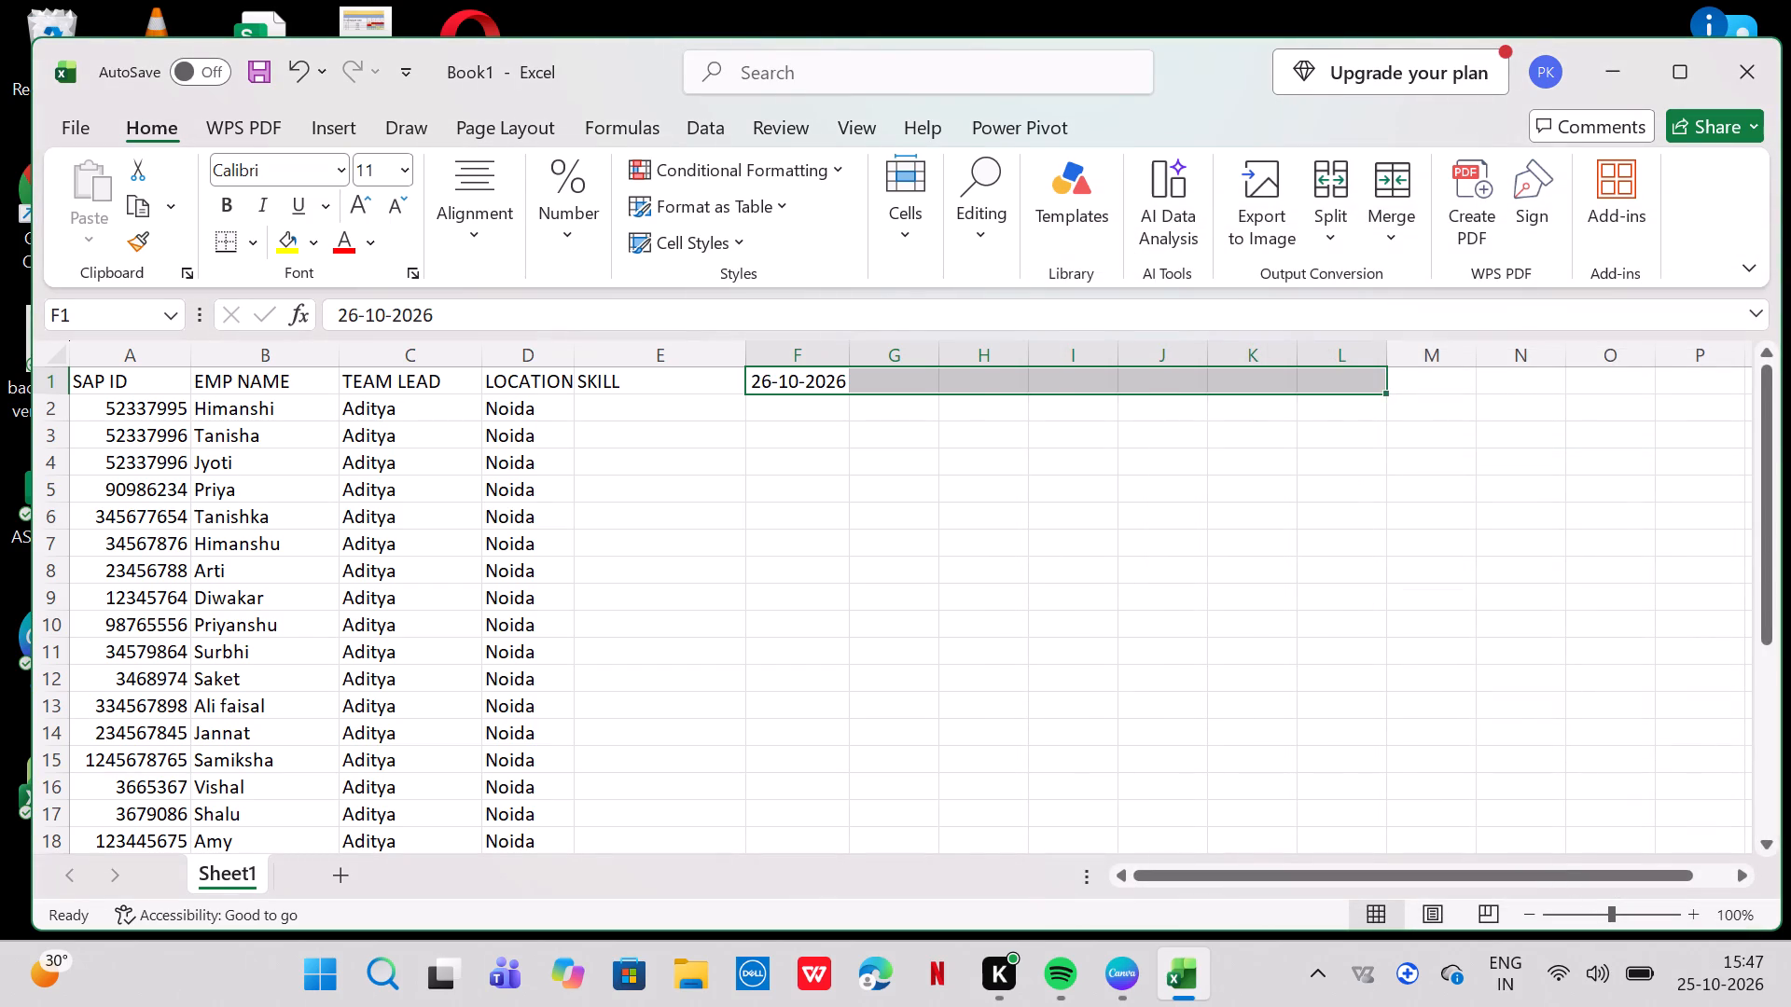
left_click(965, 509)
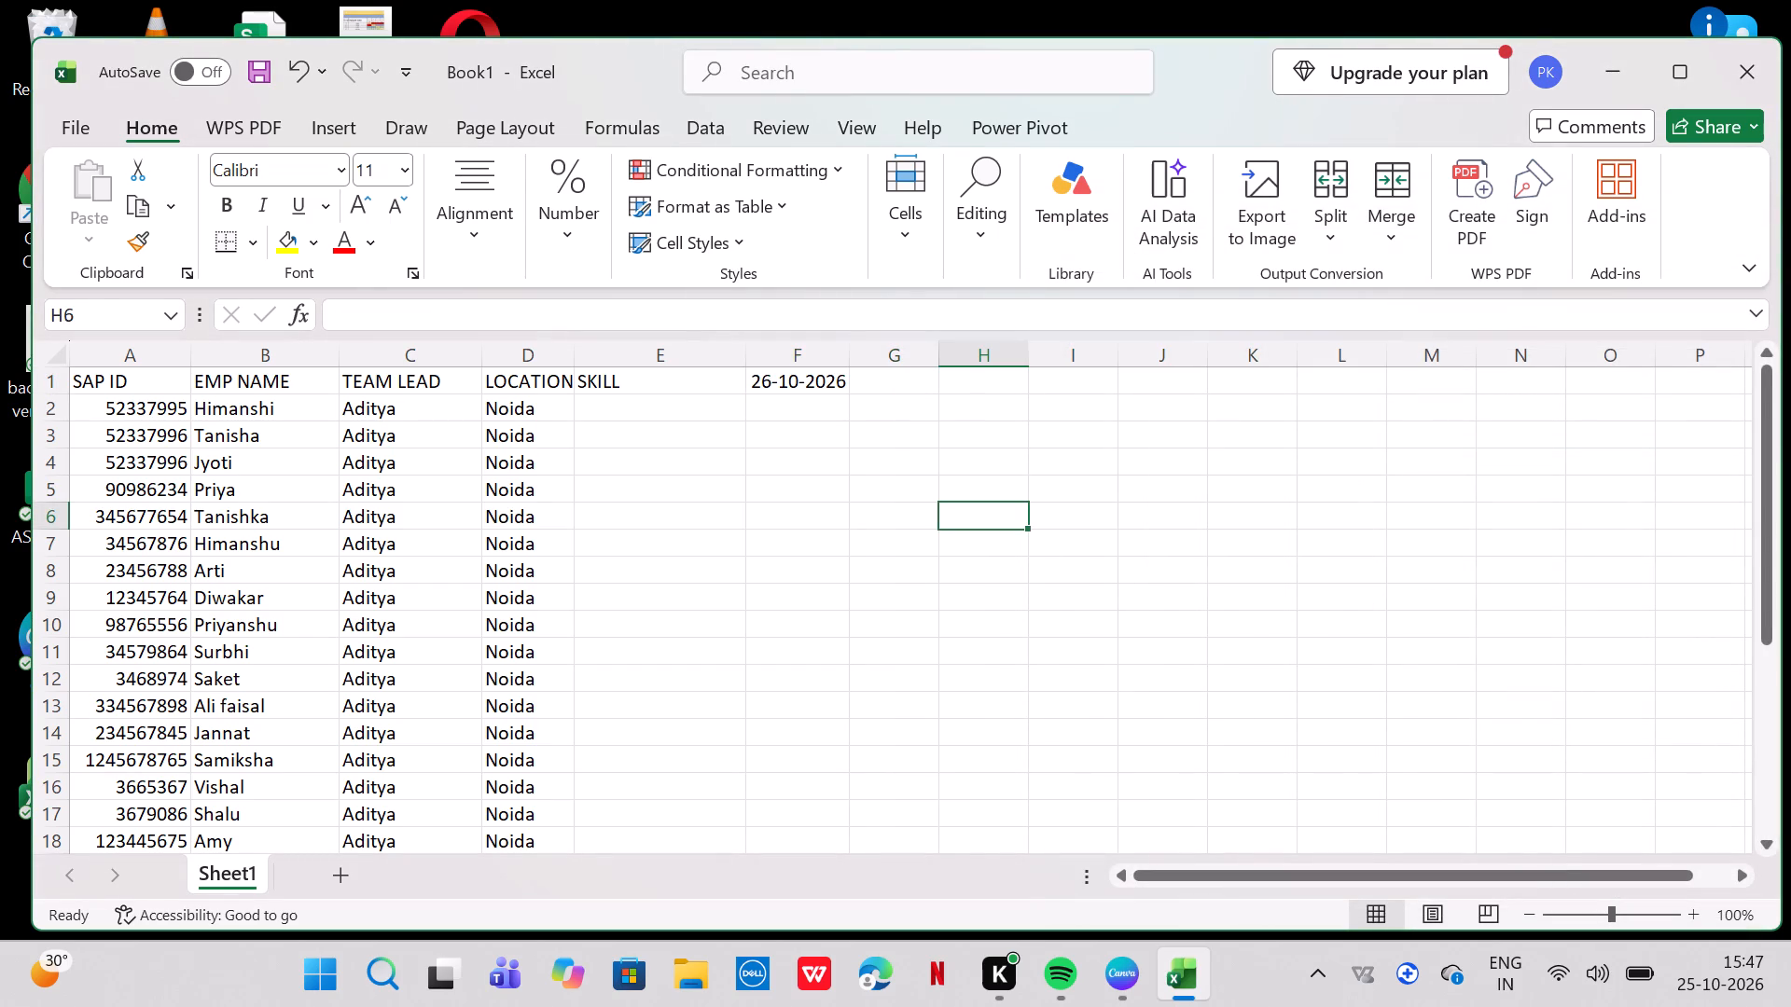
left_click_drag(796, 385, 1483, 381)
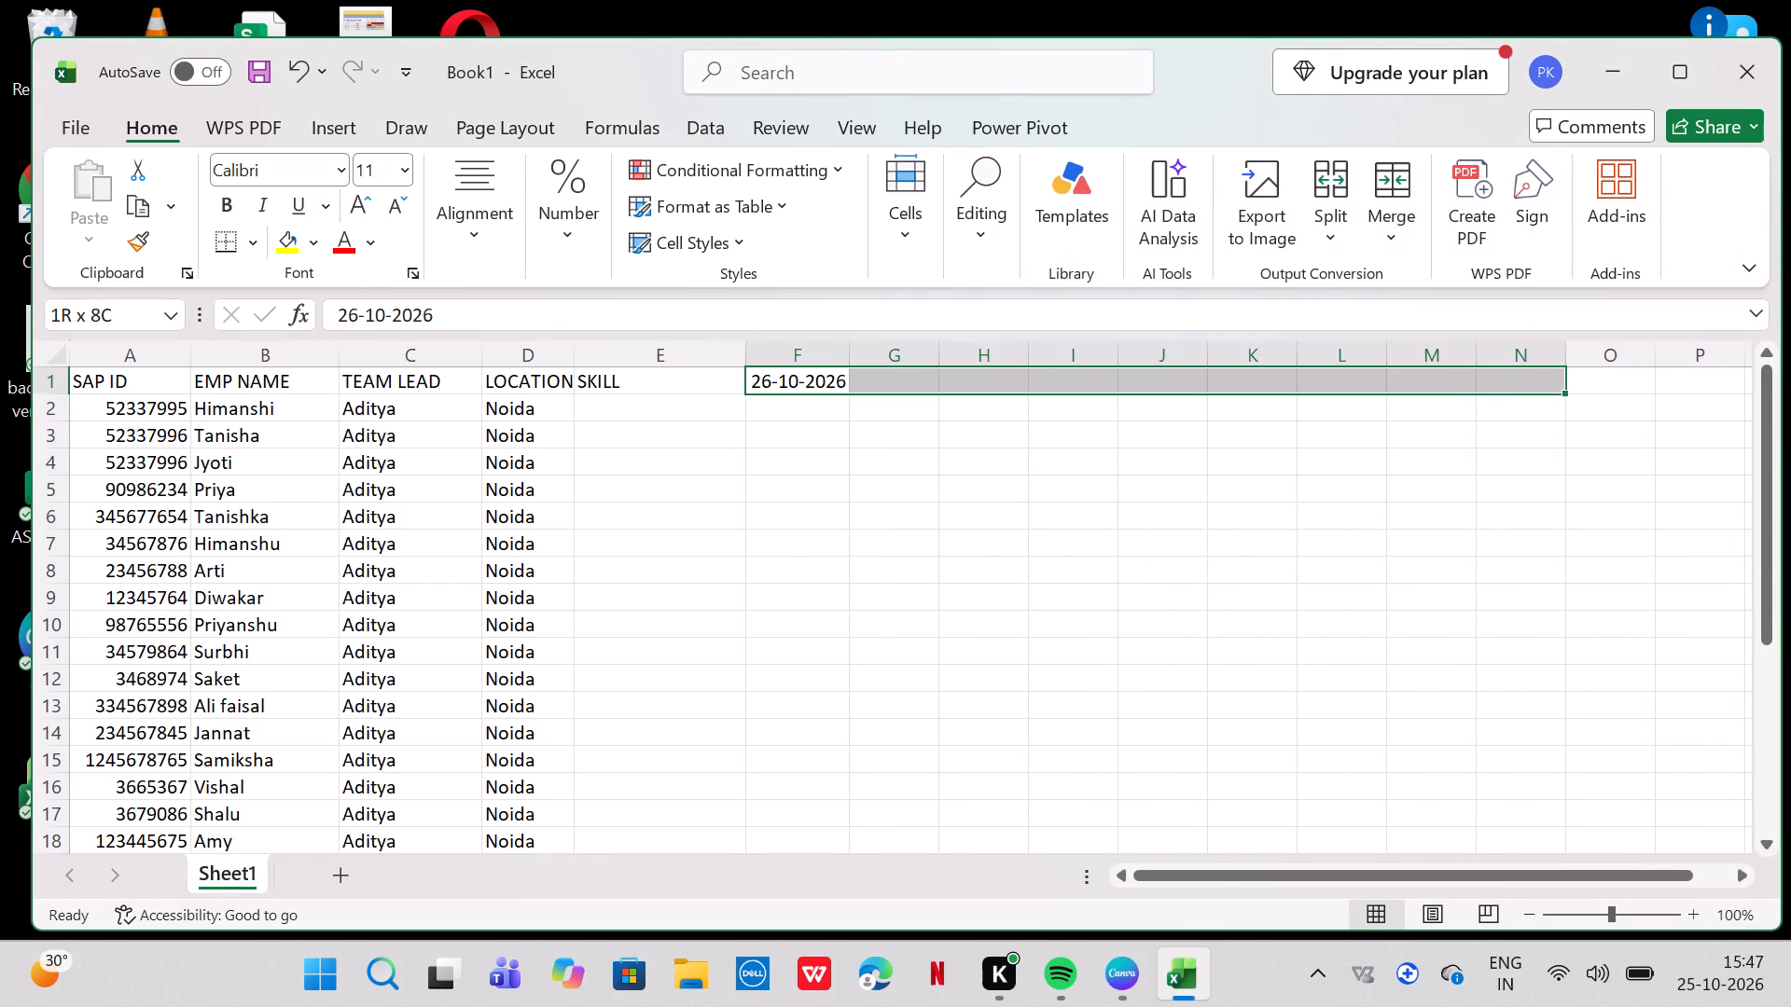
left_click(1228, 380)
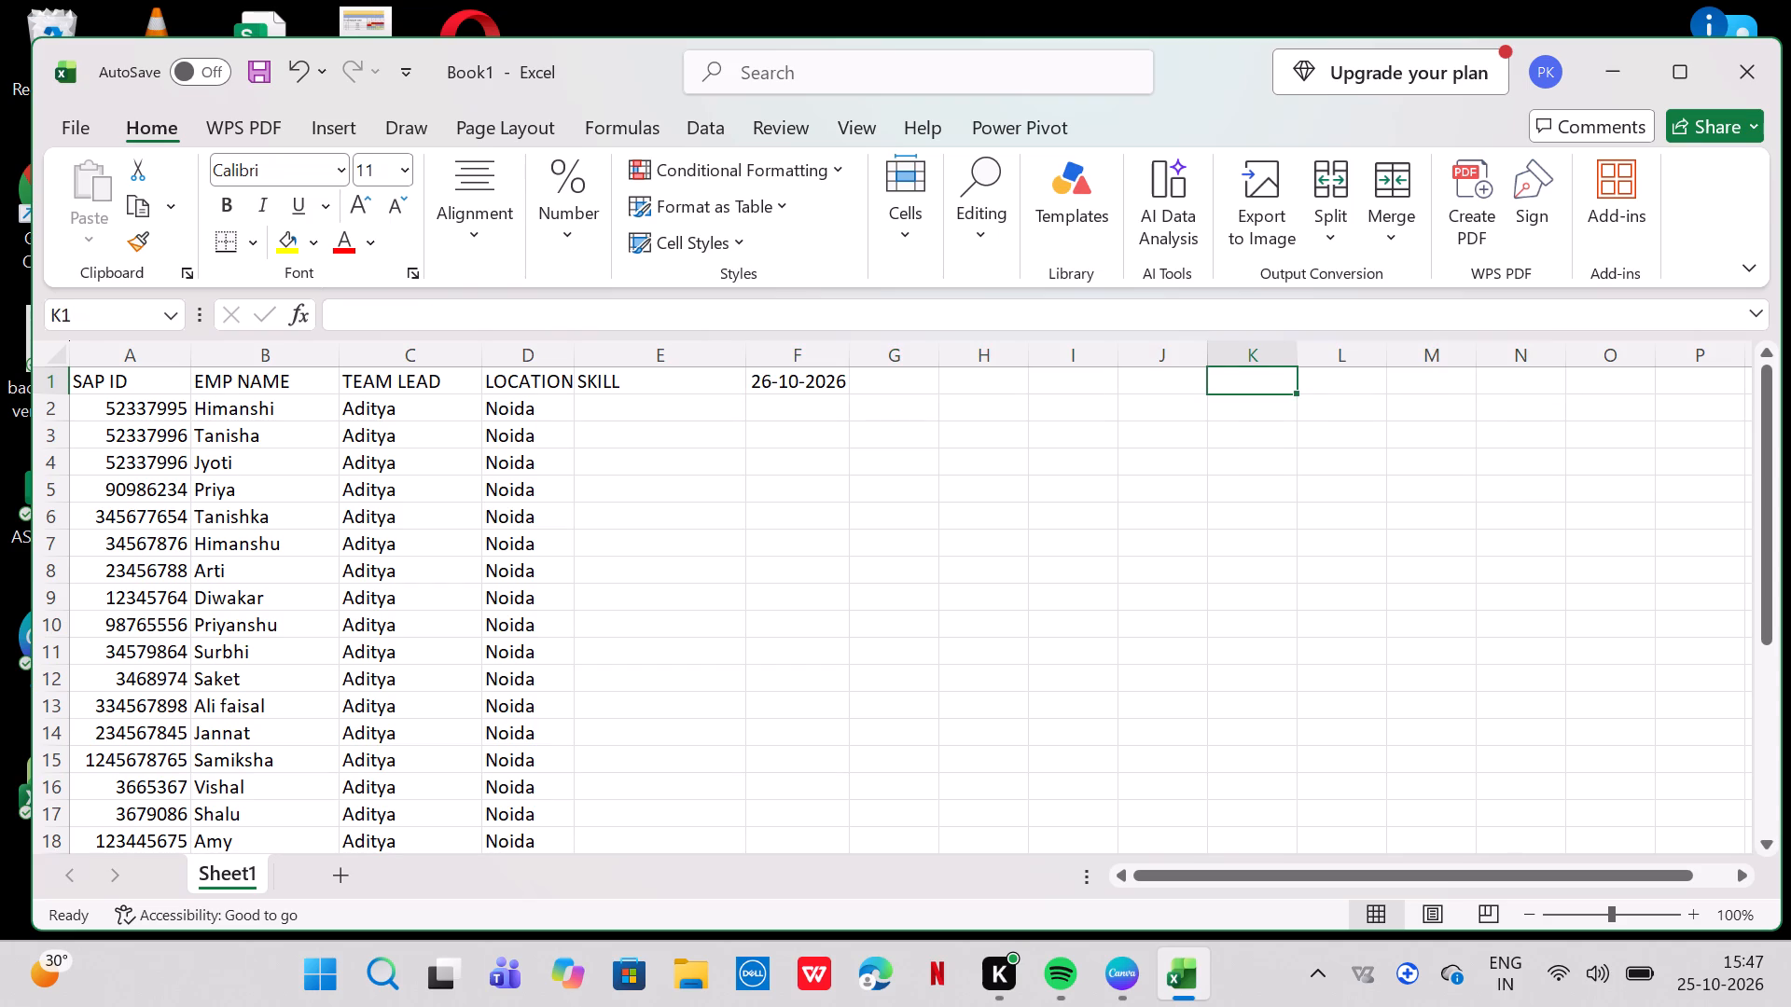
Enter the date headings 27-10-2026 in G1, 28-10-2026 in H1 and 29-10-2026 in I1.
left_click(897, 386)
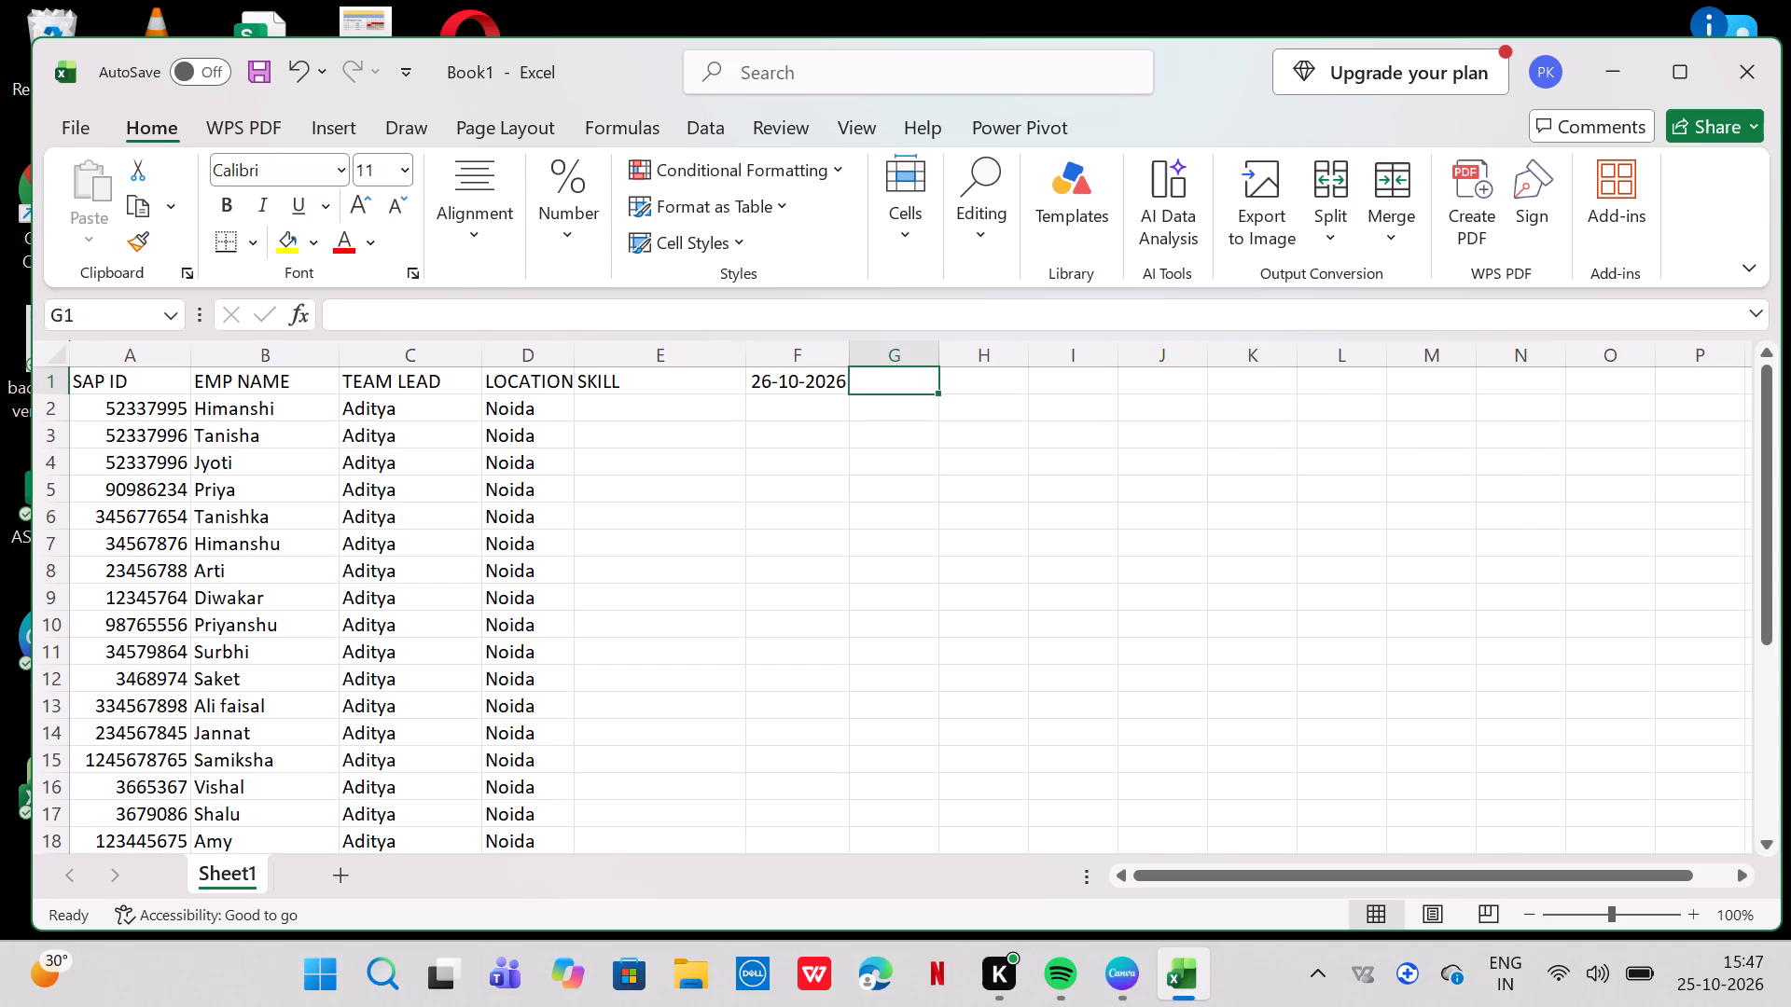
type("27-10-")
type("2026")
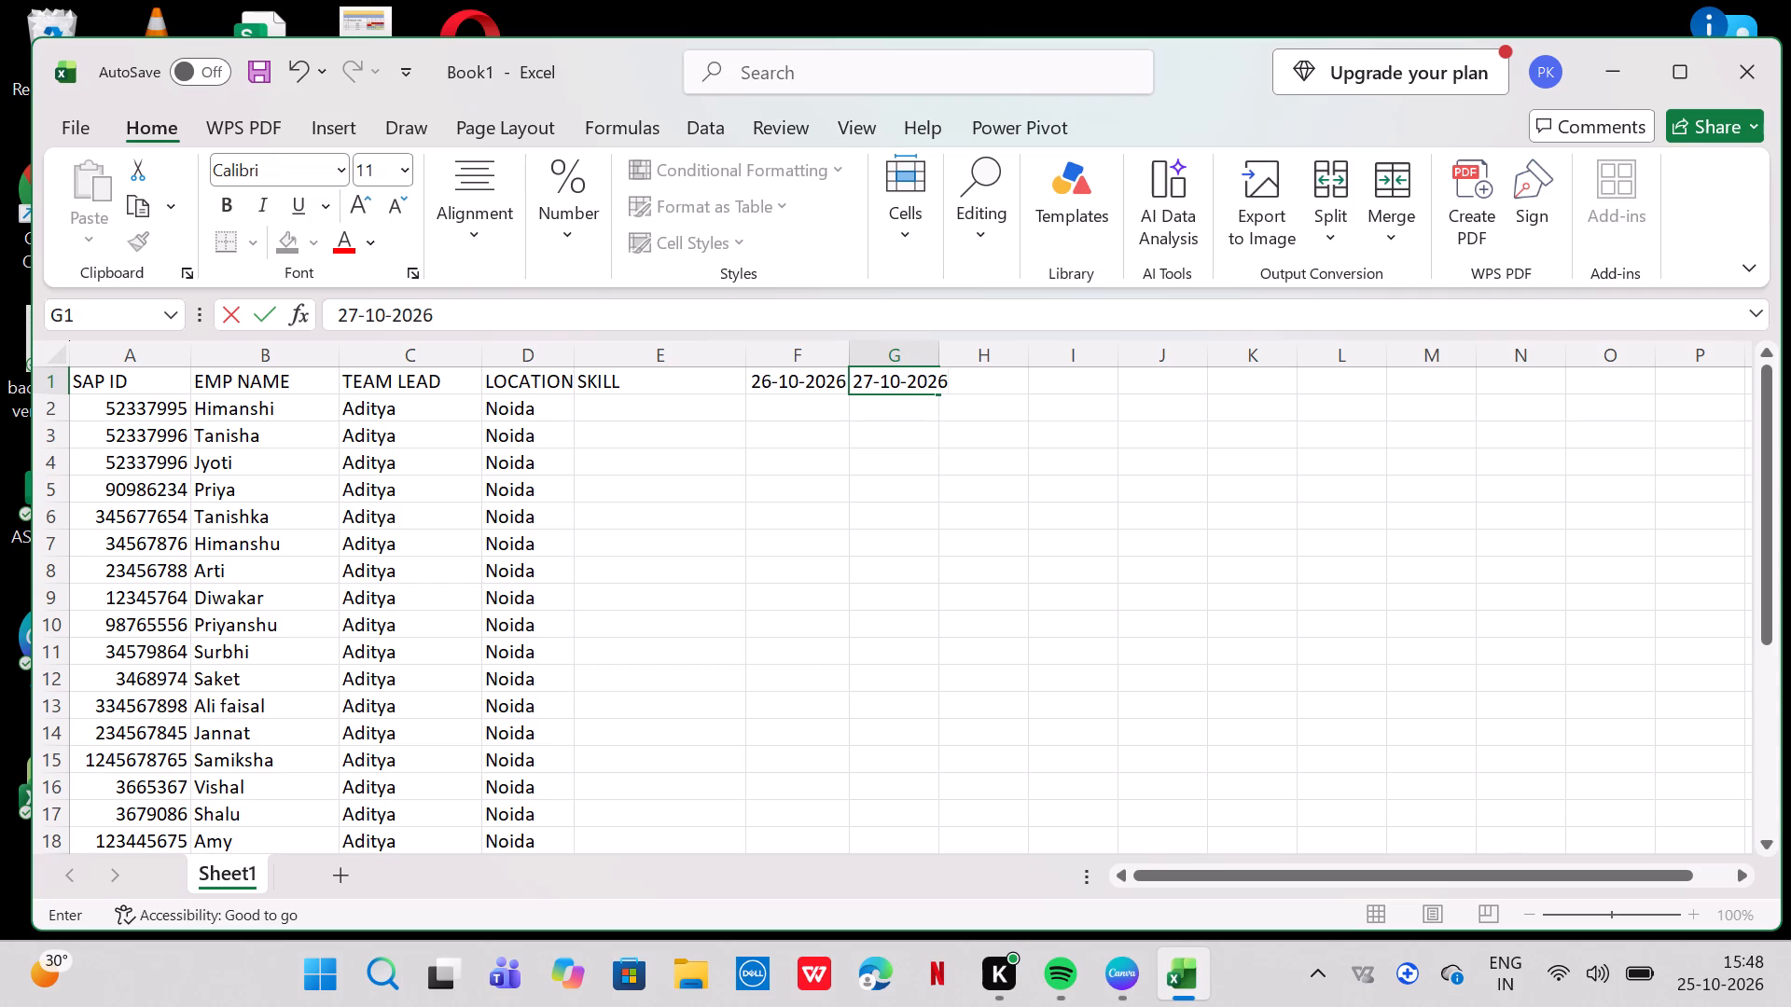
left_click(979, 381)
left_click(979, 381)
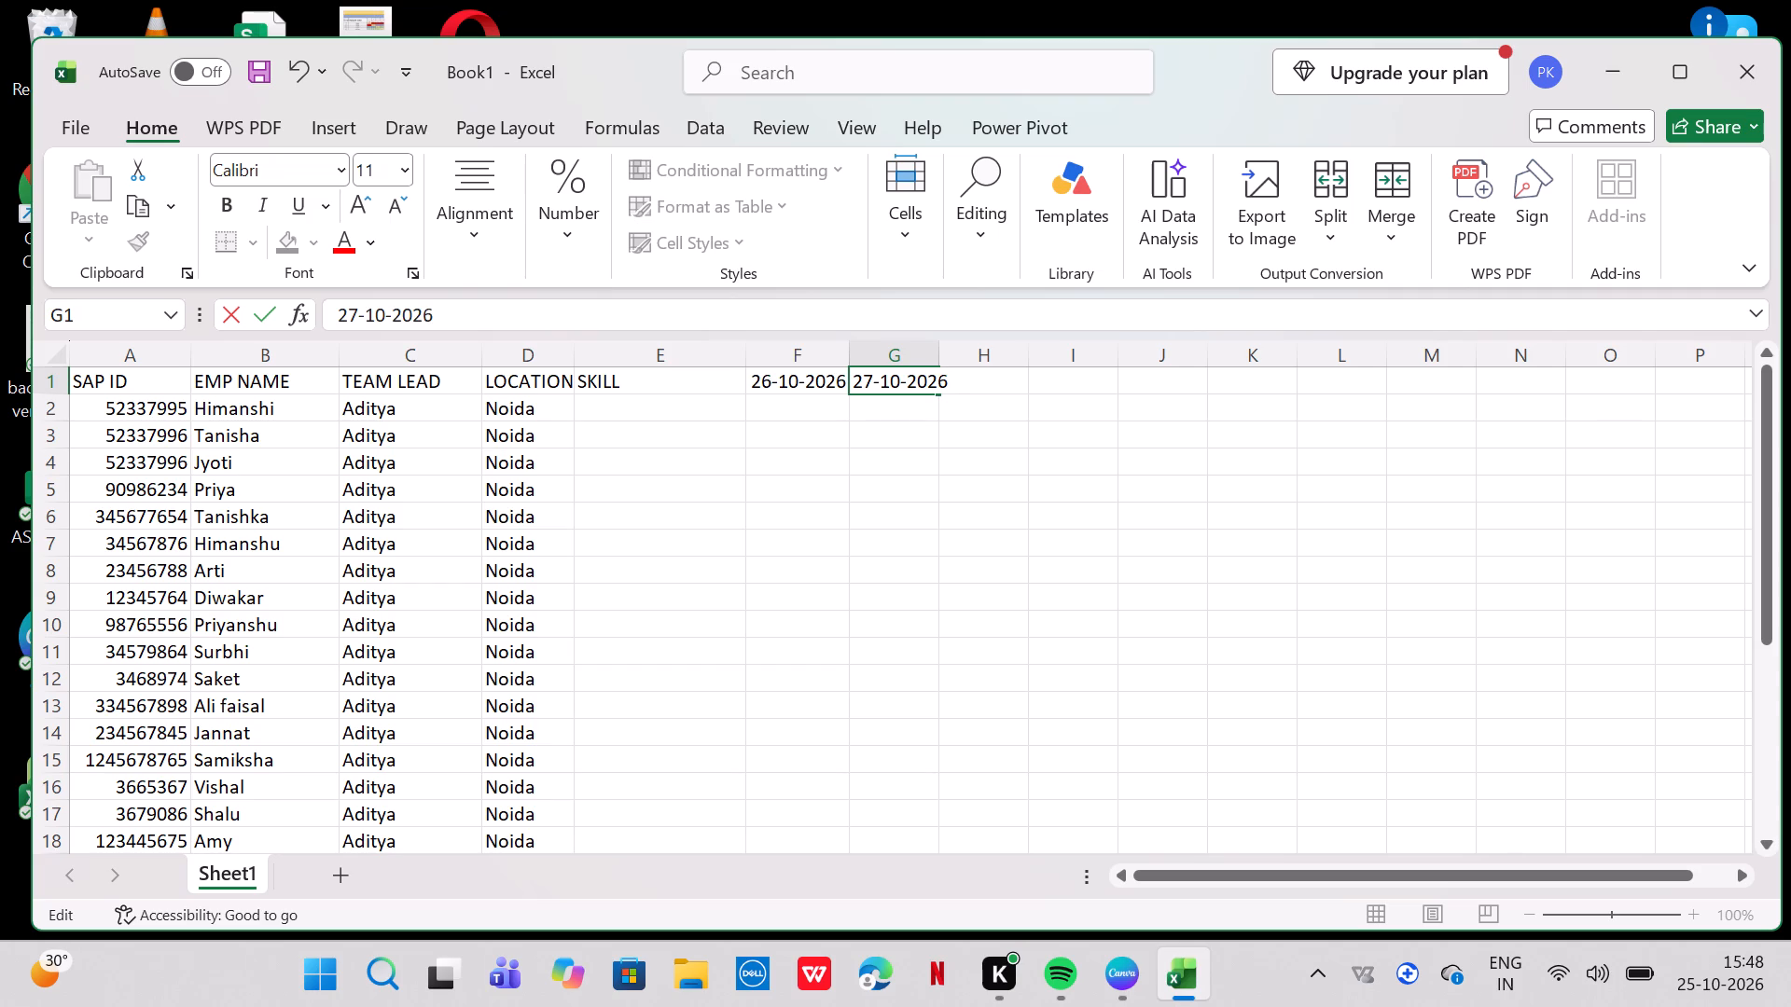
left_click(932, 417)
left_click(973, 387)
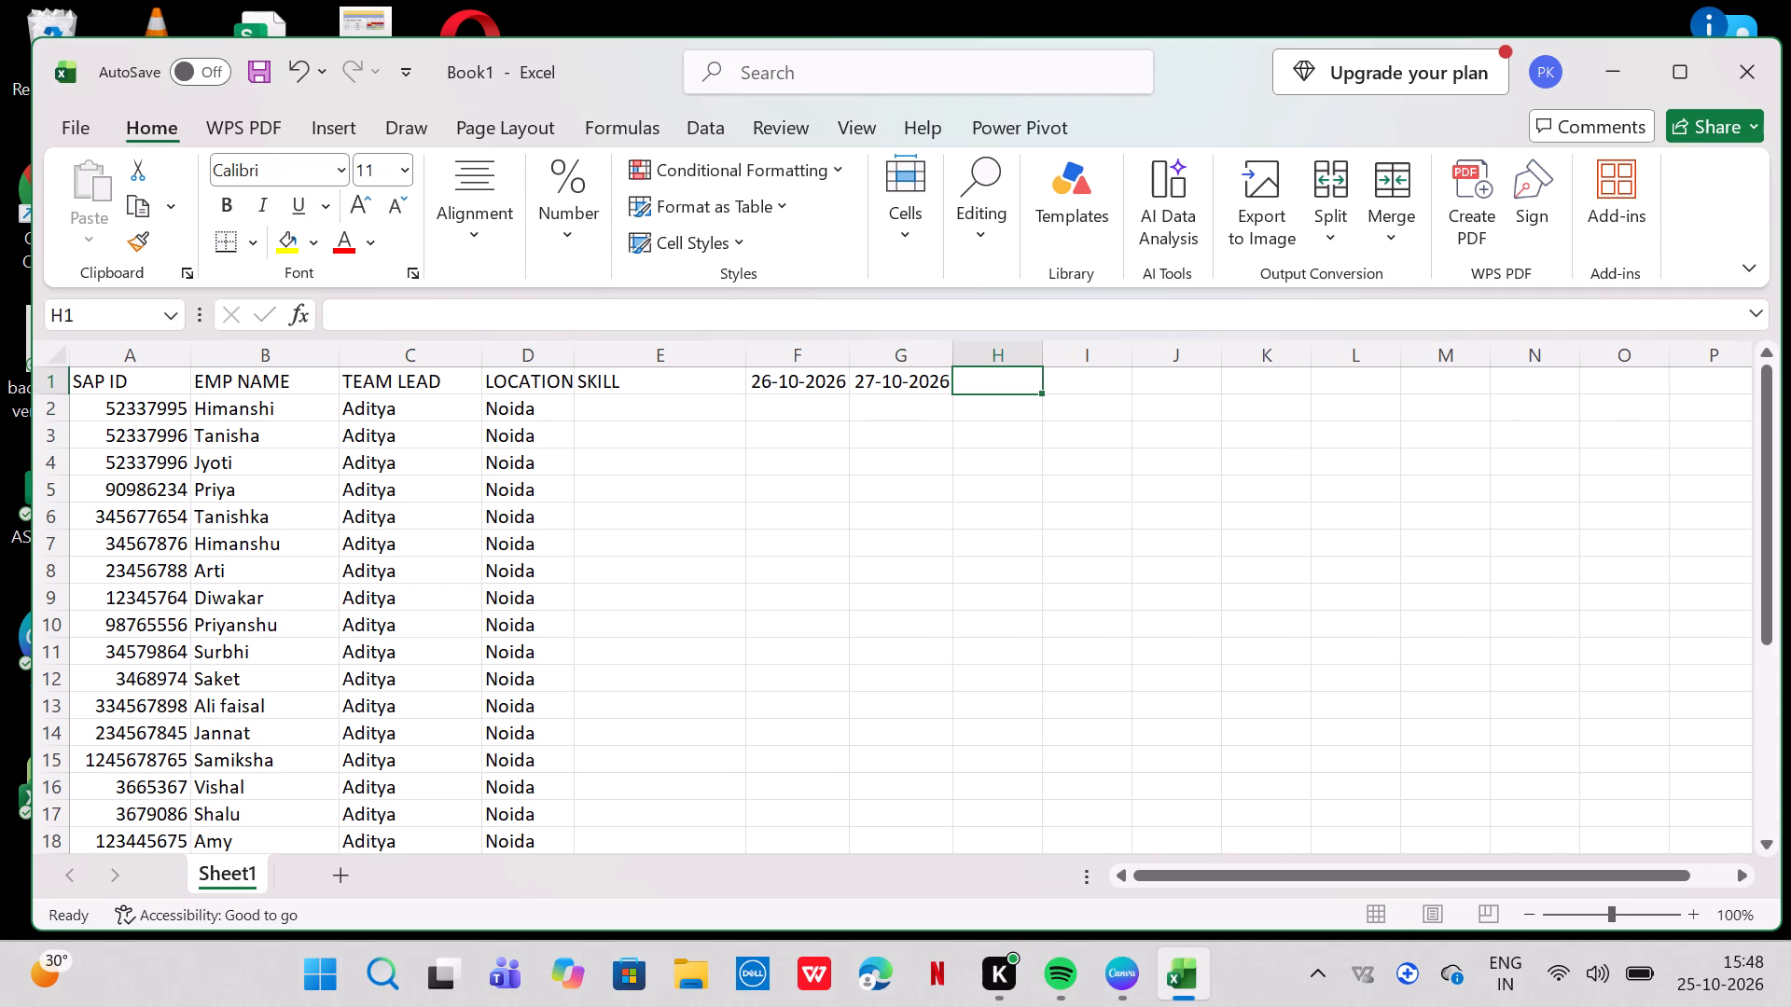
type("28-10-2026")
left_click(1041, 426)
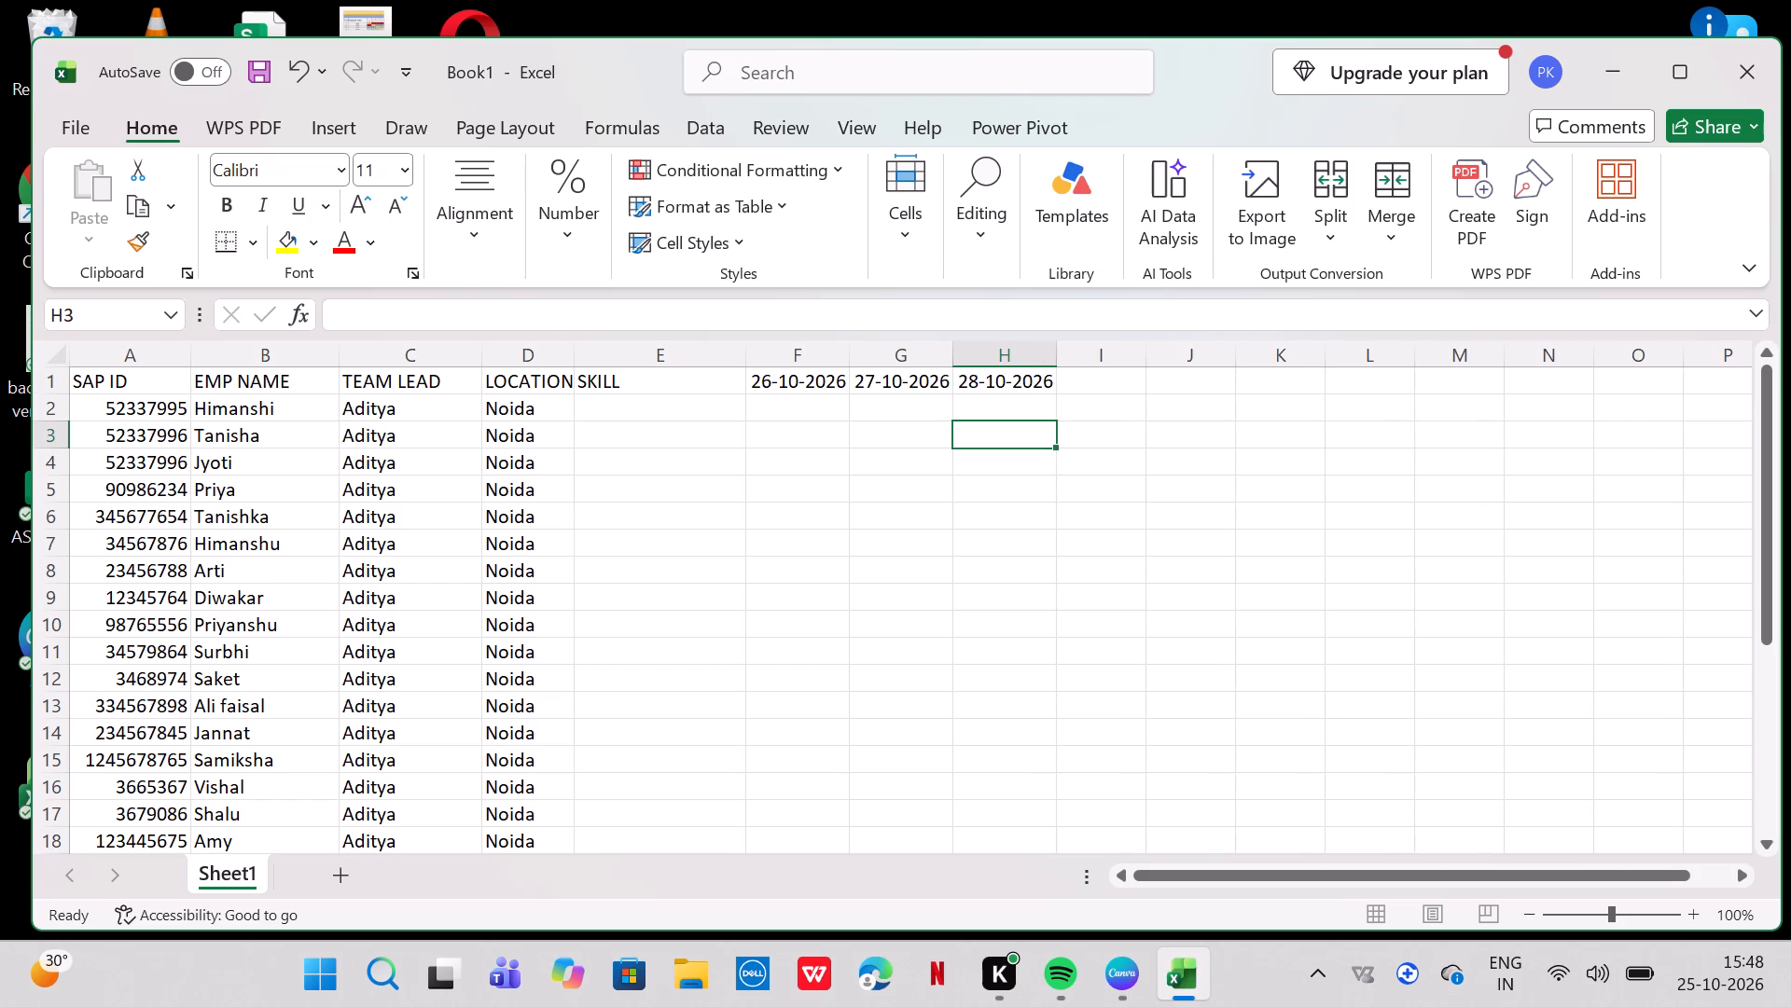
left_click(1071, 386)
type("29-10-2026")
left_click(1155, 412)
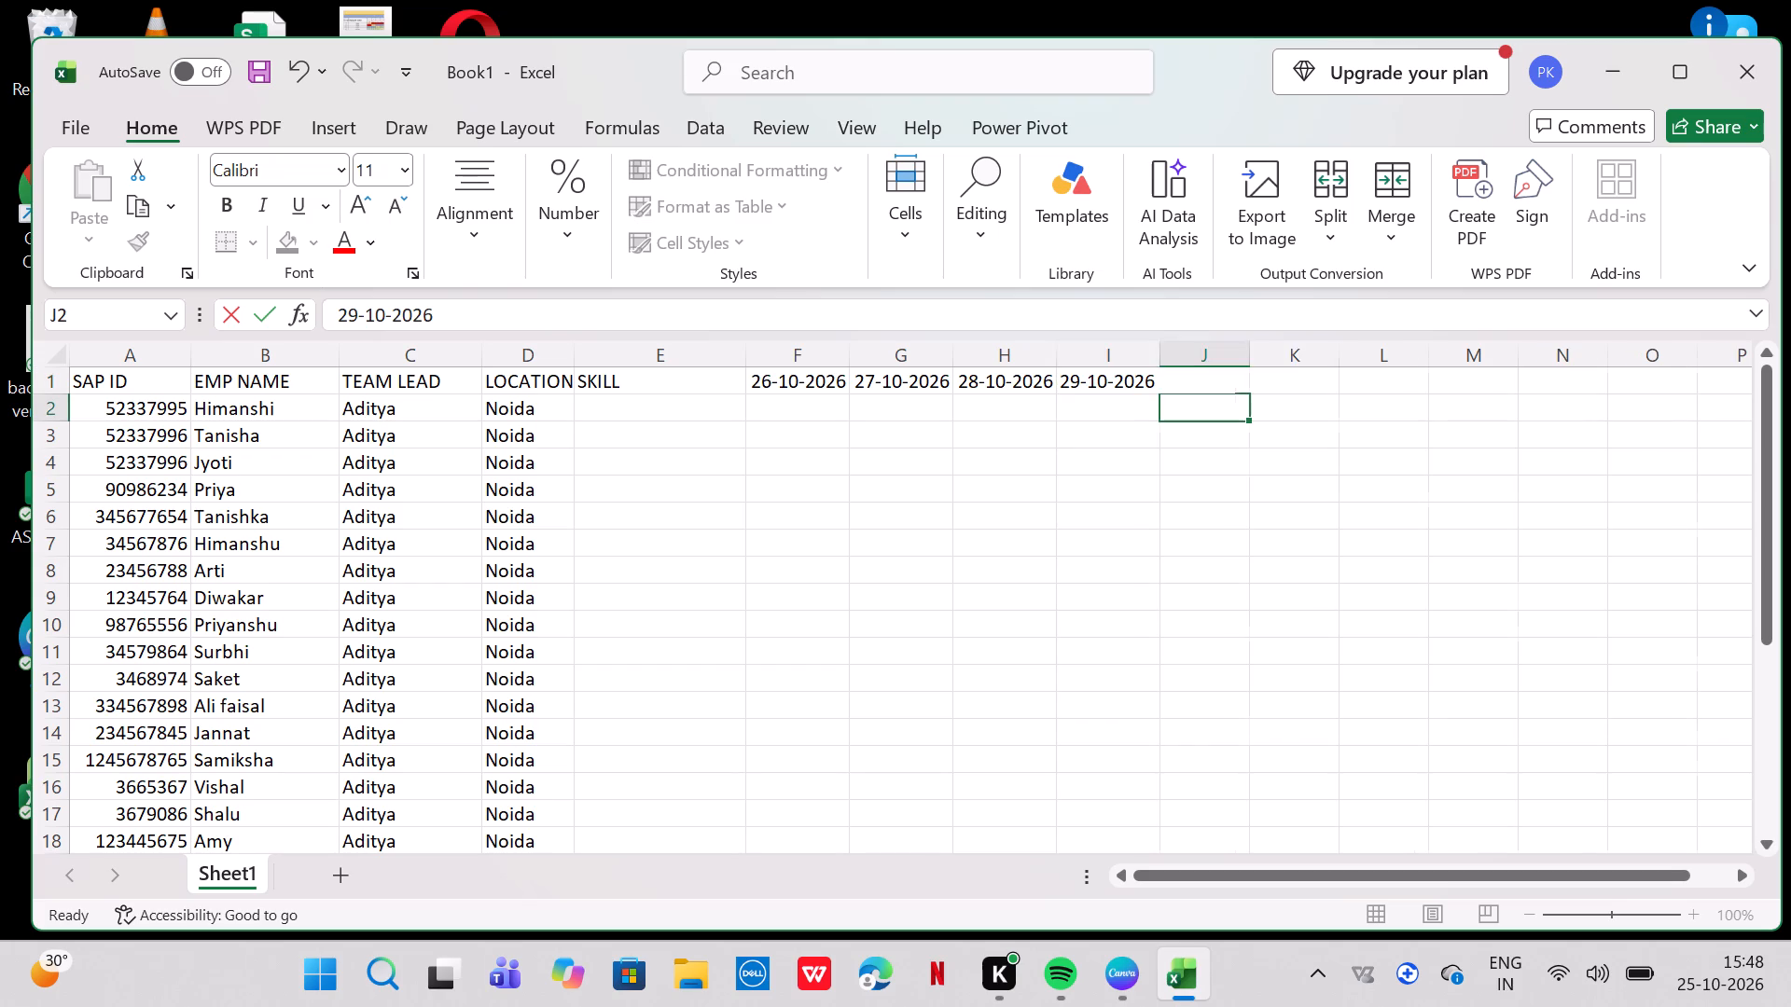
Enter the date headings 30-10-2026 in J1 and 31-10-2026 in K1.
left_click(1219, 377)
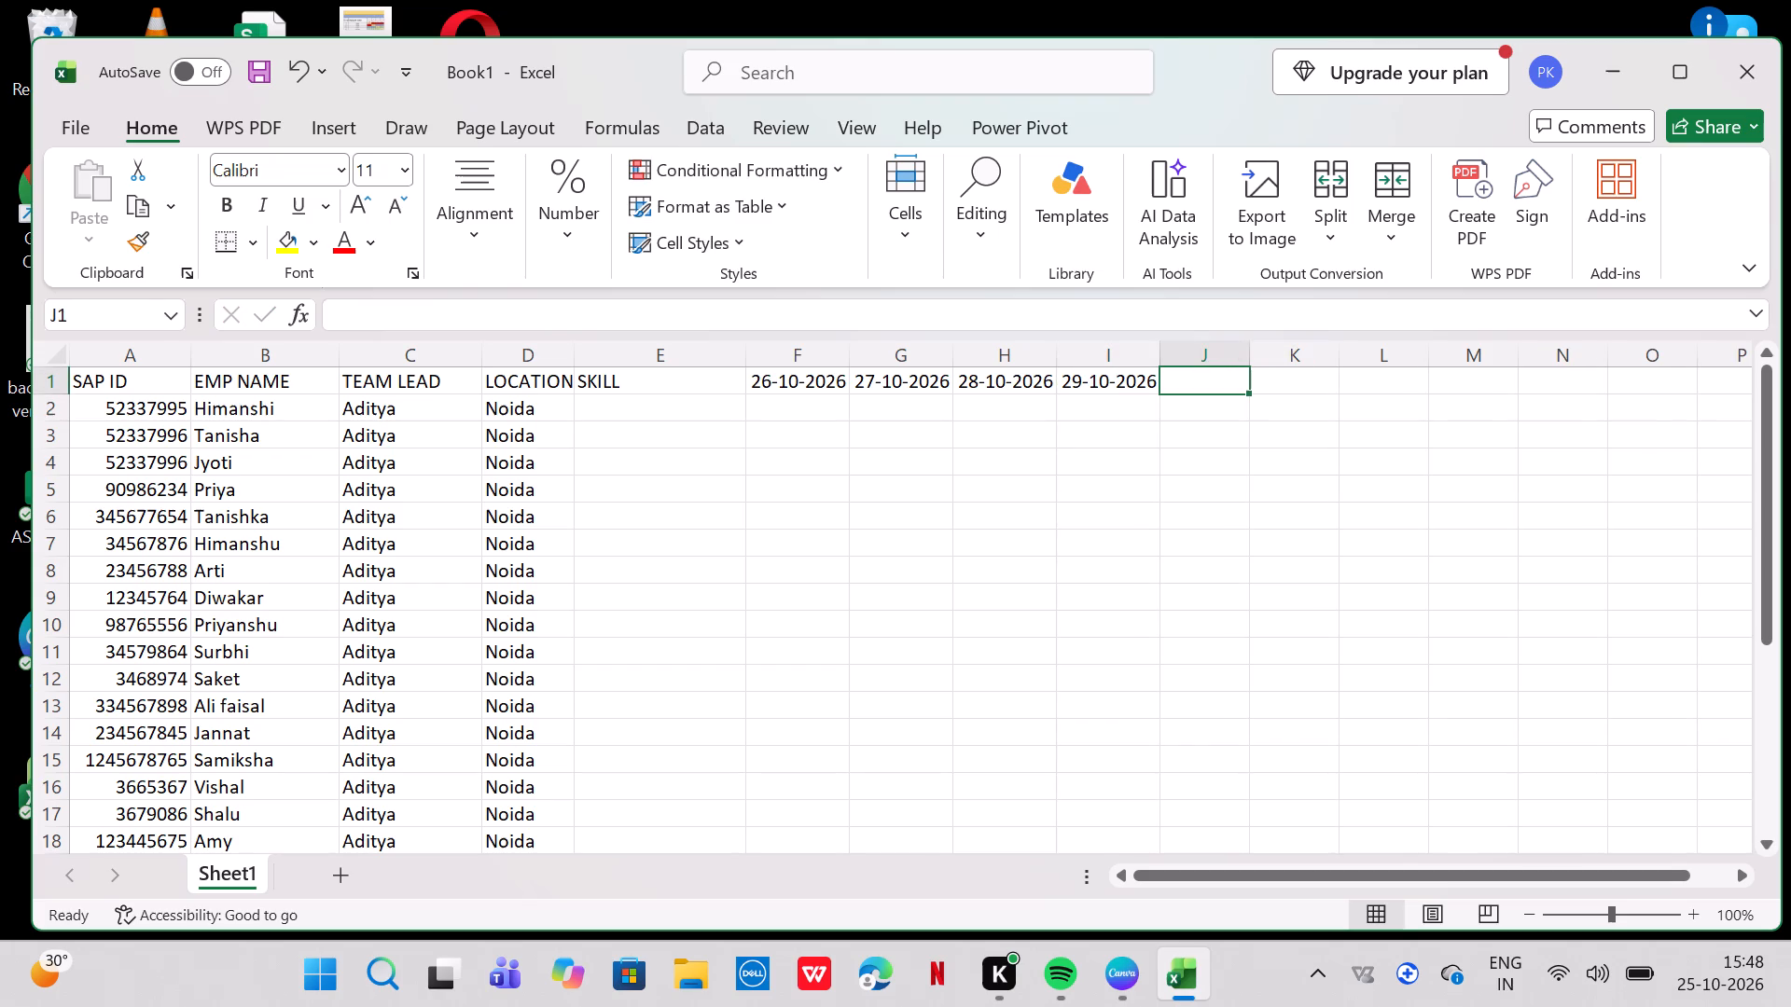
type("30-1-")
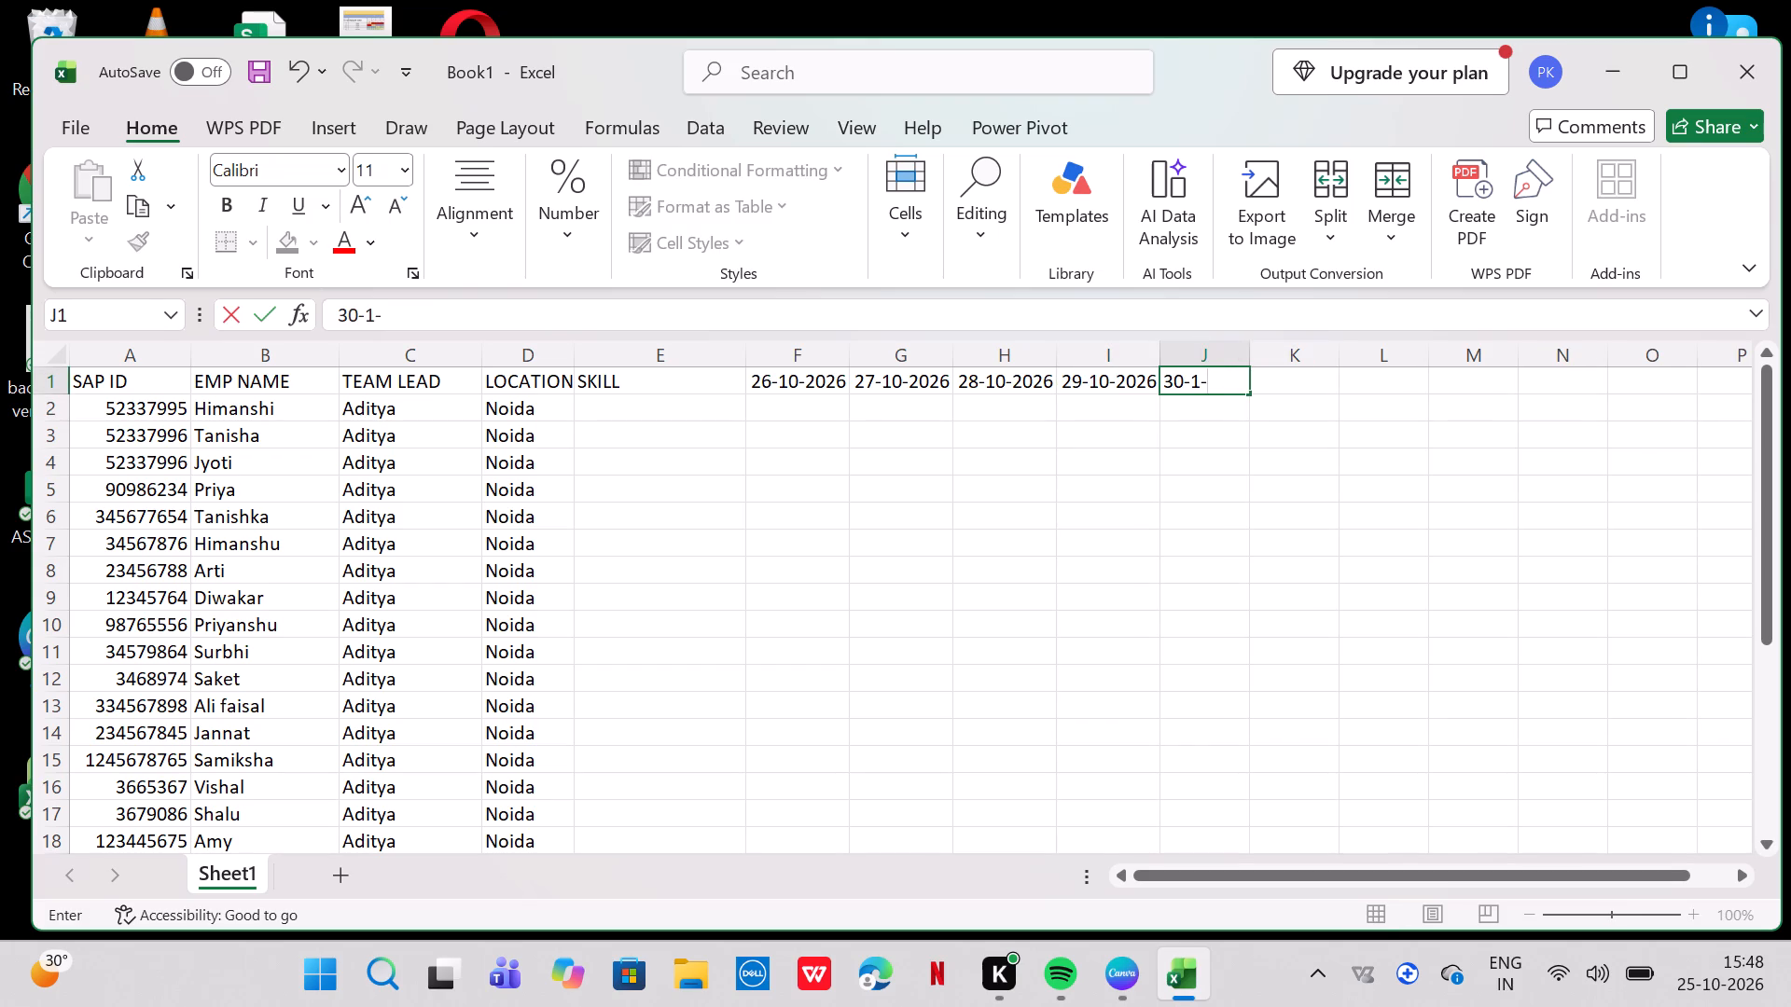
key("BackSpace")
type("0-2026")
left_click(1308, 375)
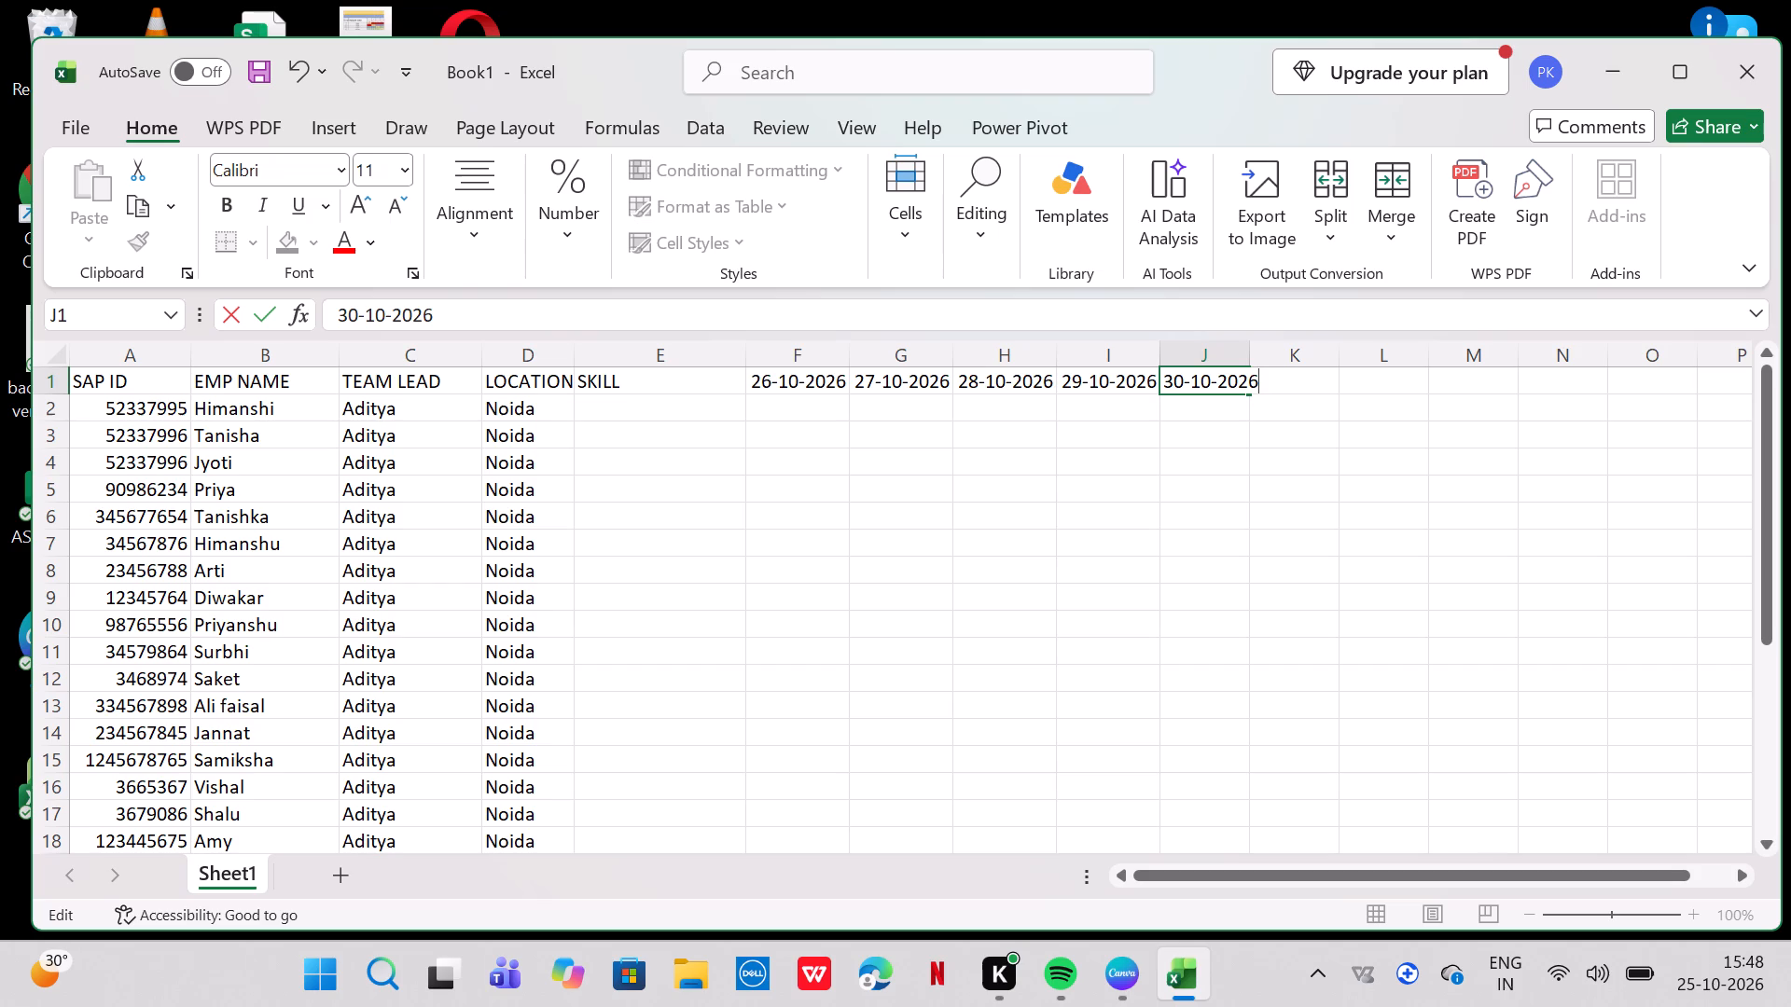
left_click(1282, 397)
left_click(1288, 380)
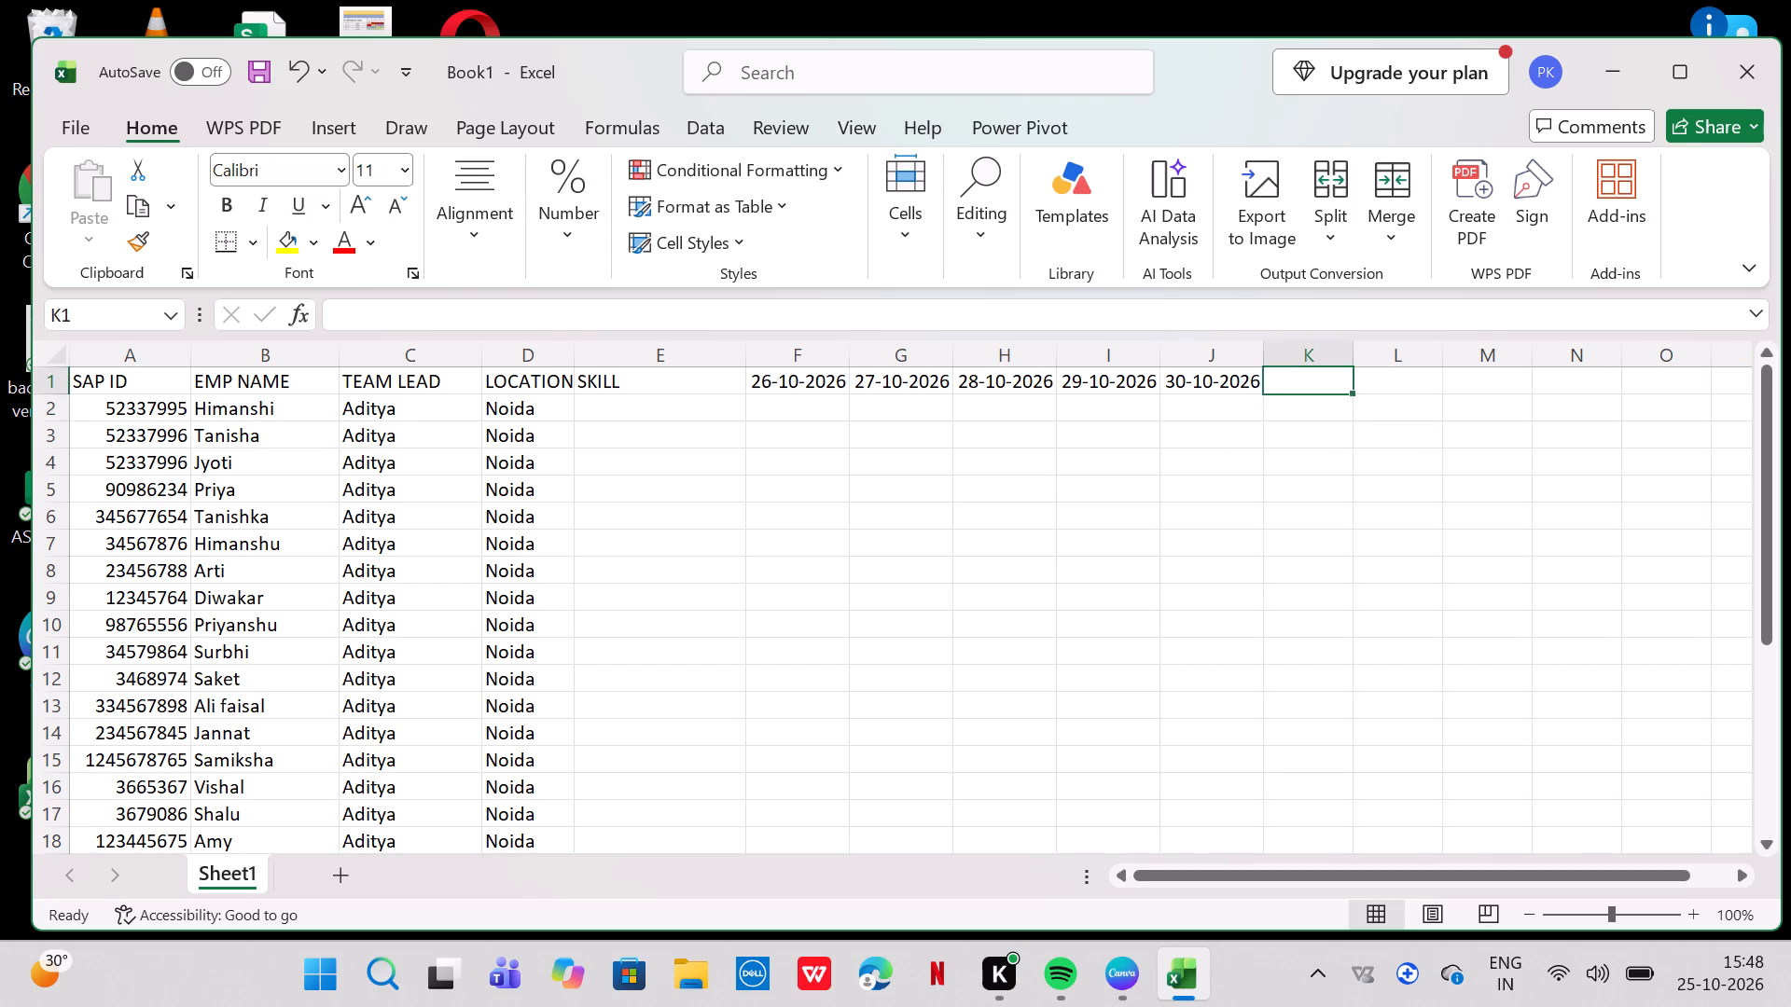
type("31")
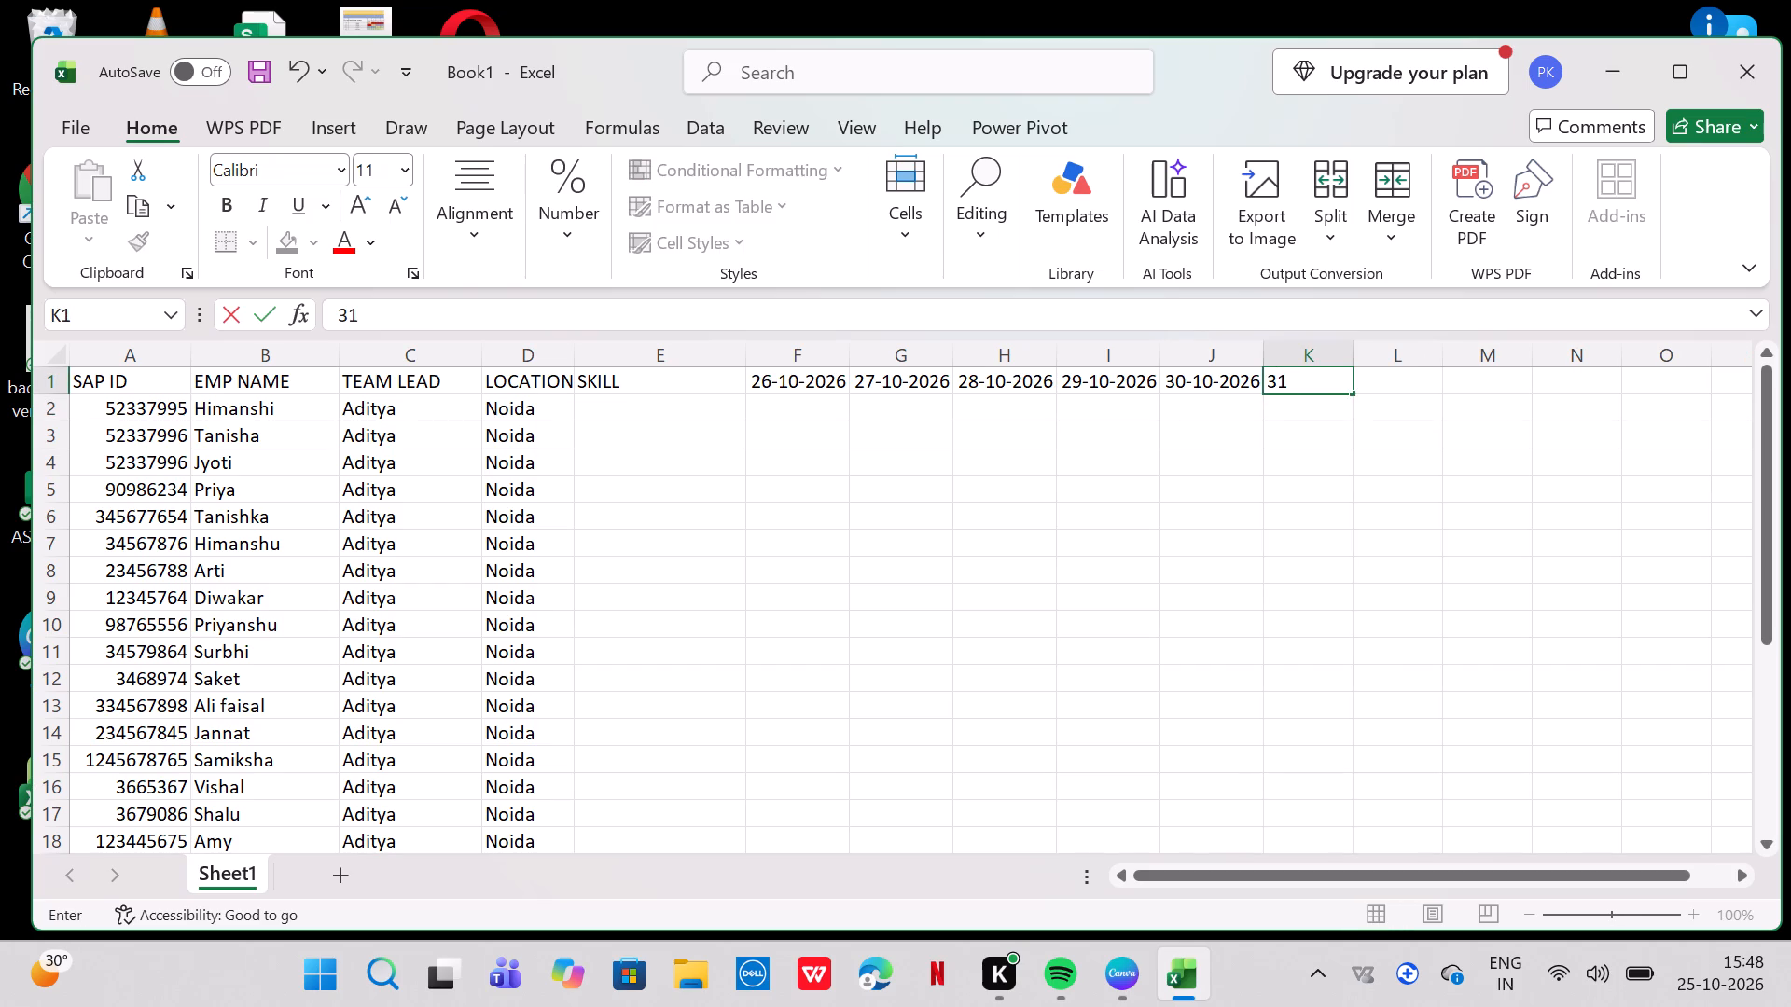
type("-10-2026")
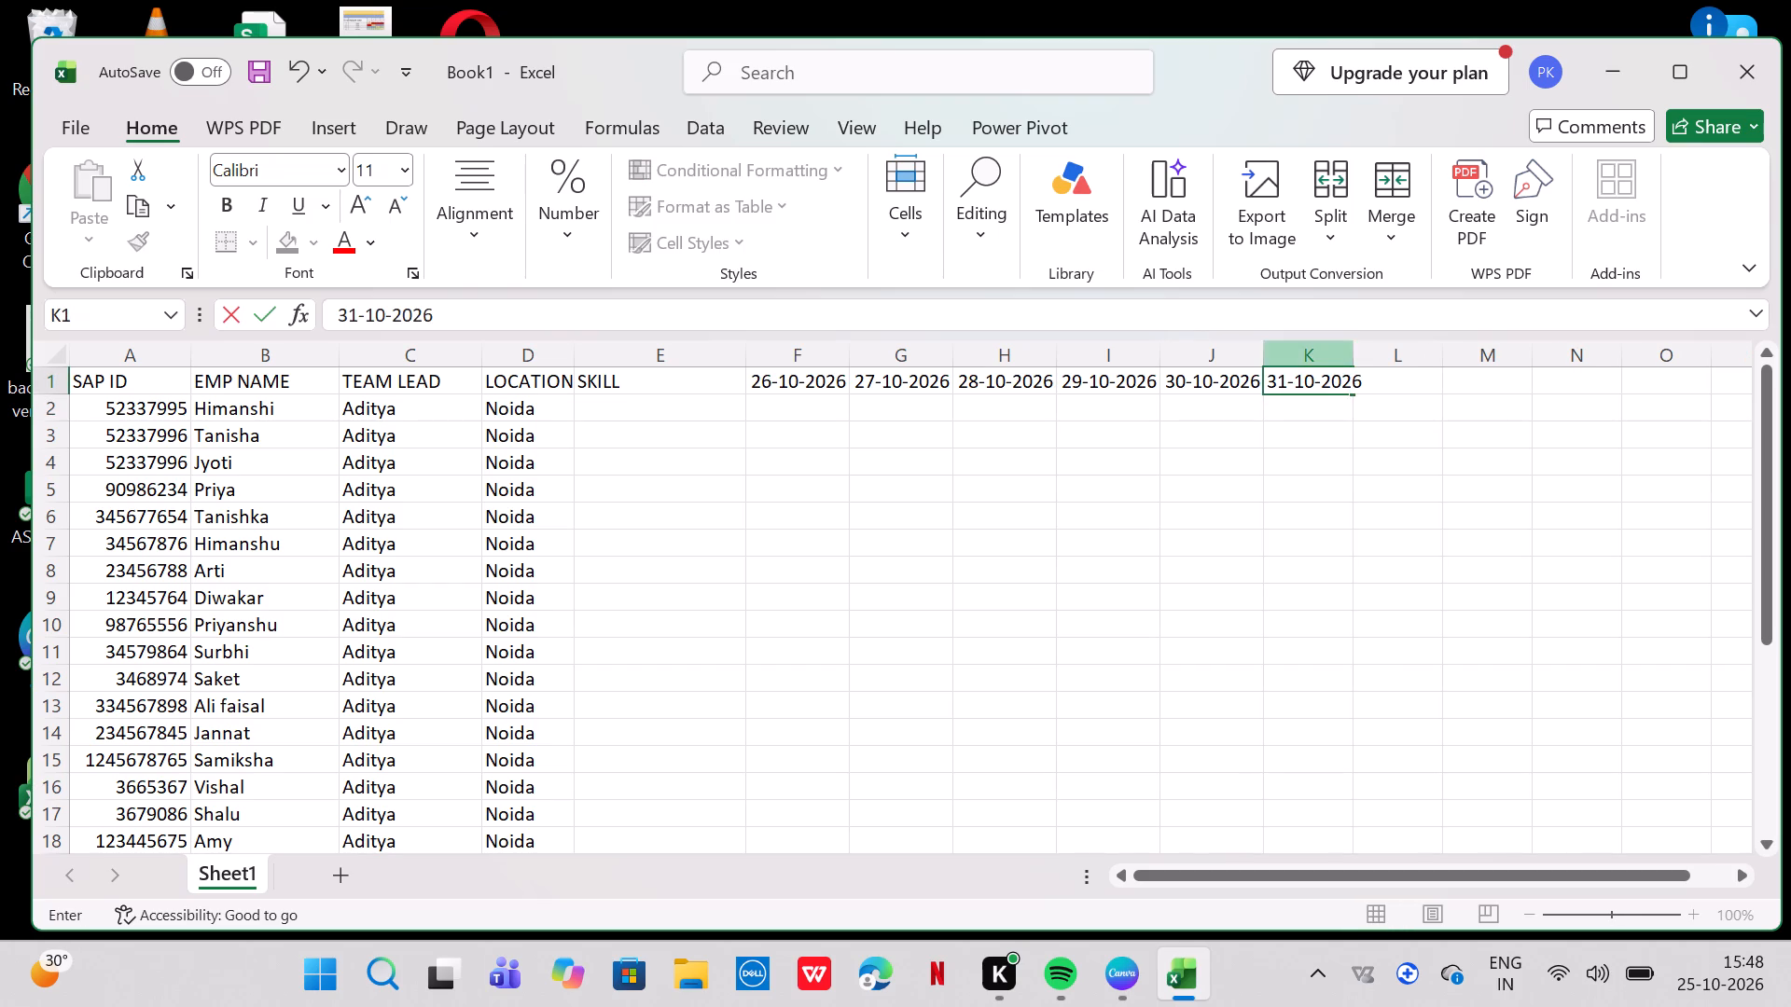
left_click(1390, 398)
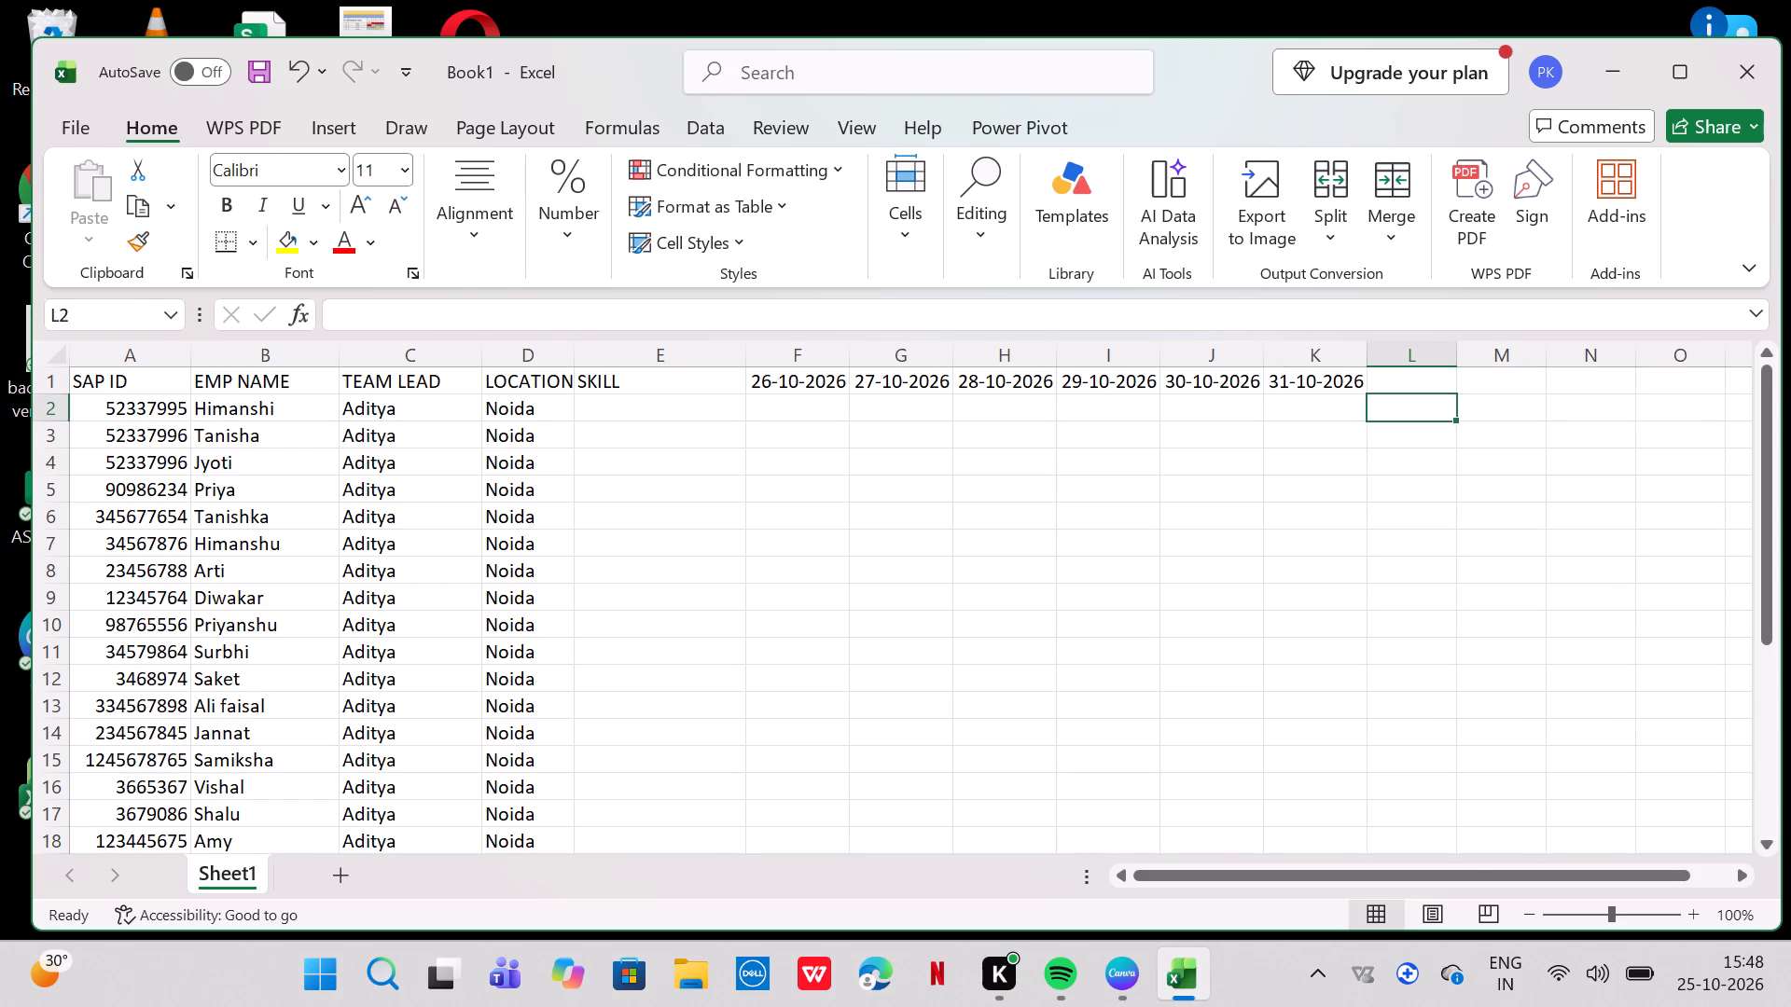
Enter the date heading 1-11-2026 in cell L1.
left_click(1395, 382)
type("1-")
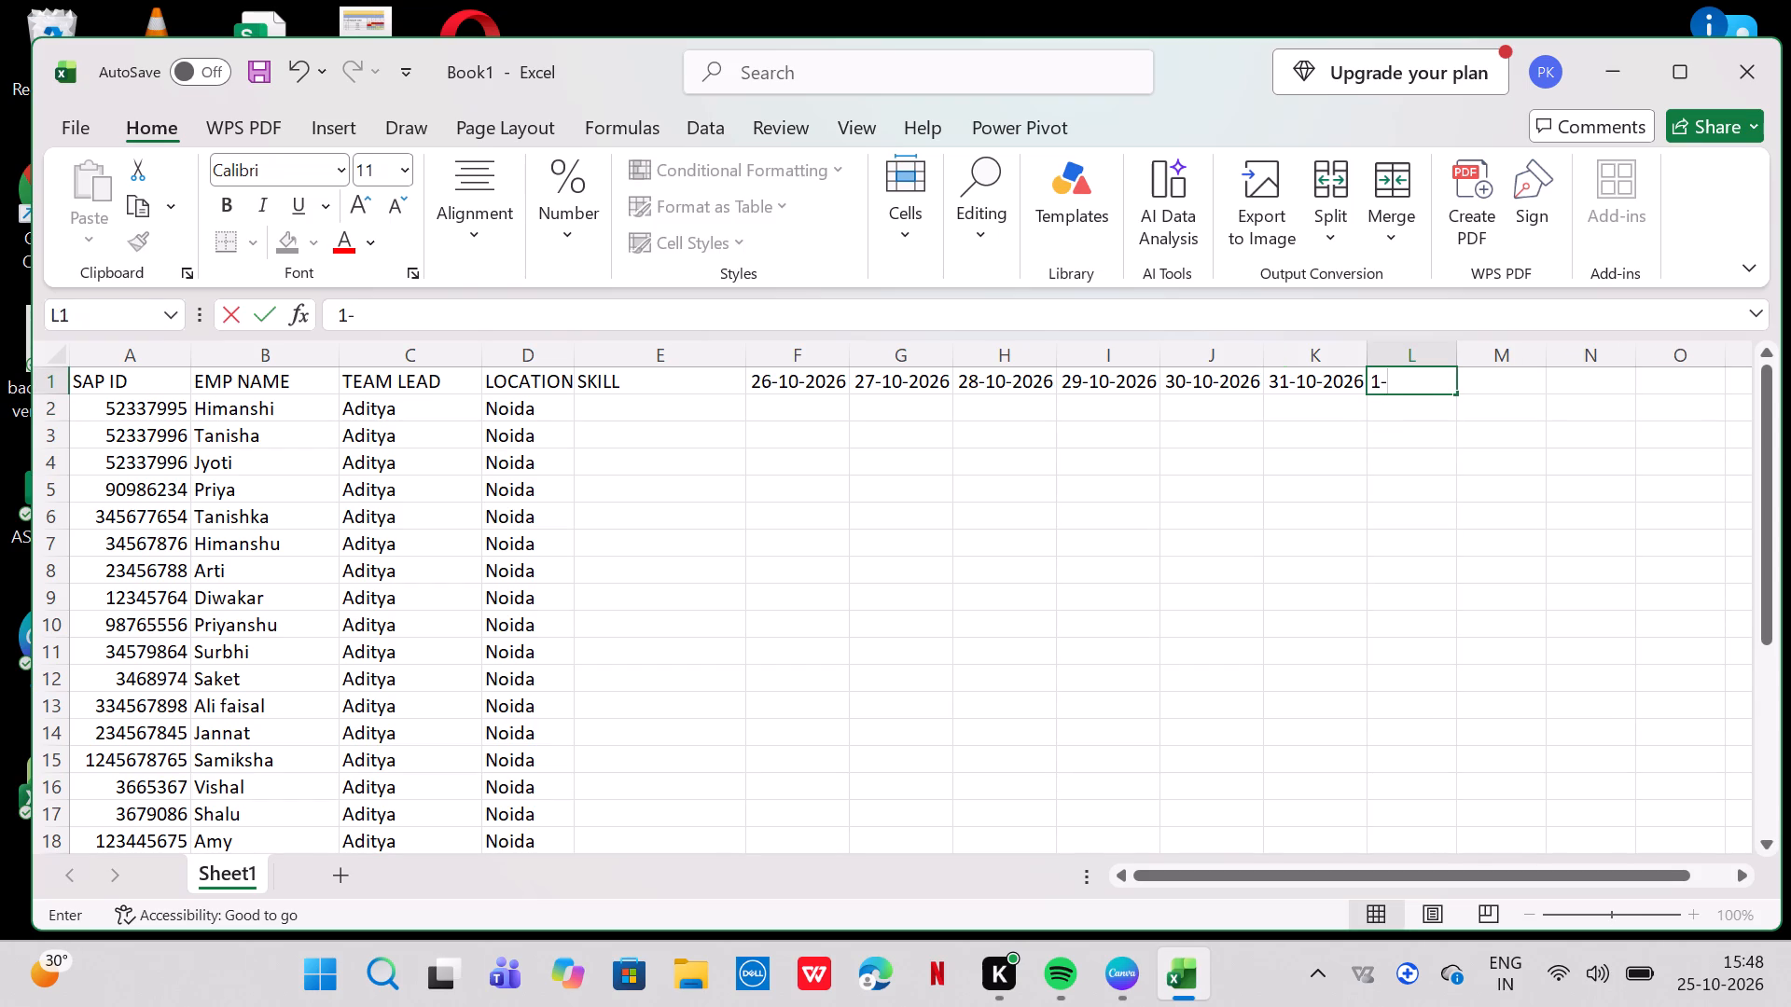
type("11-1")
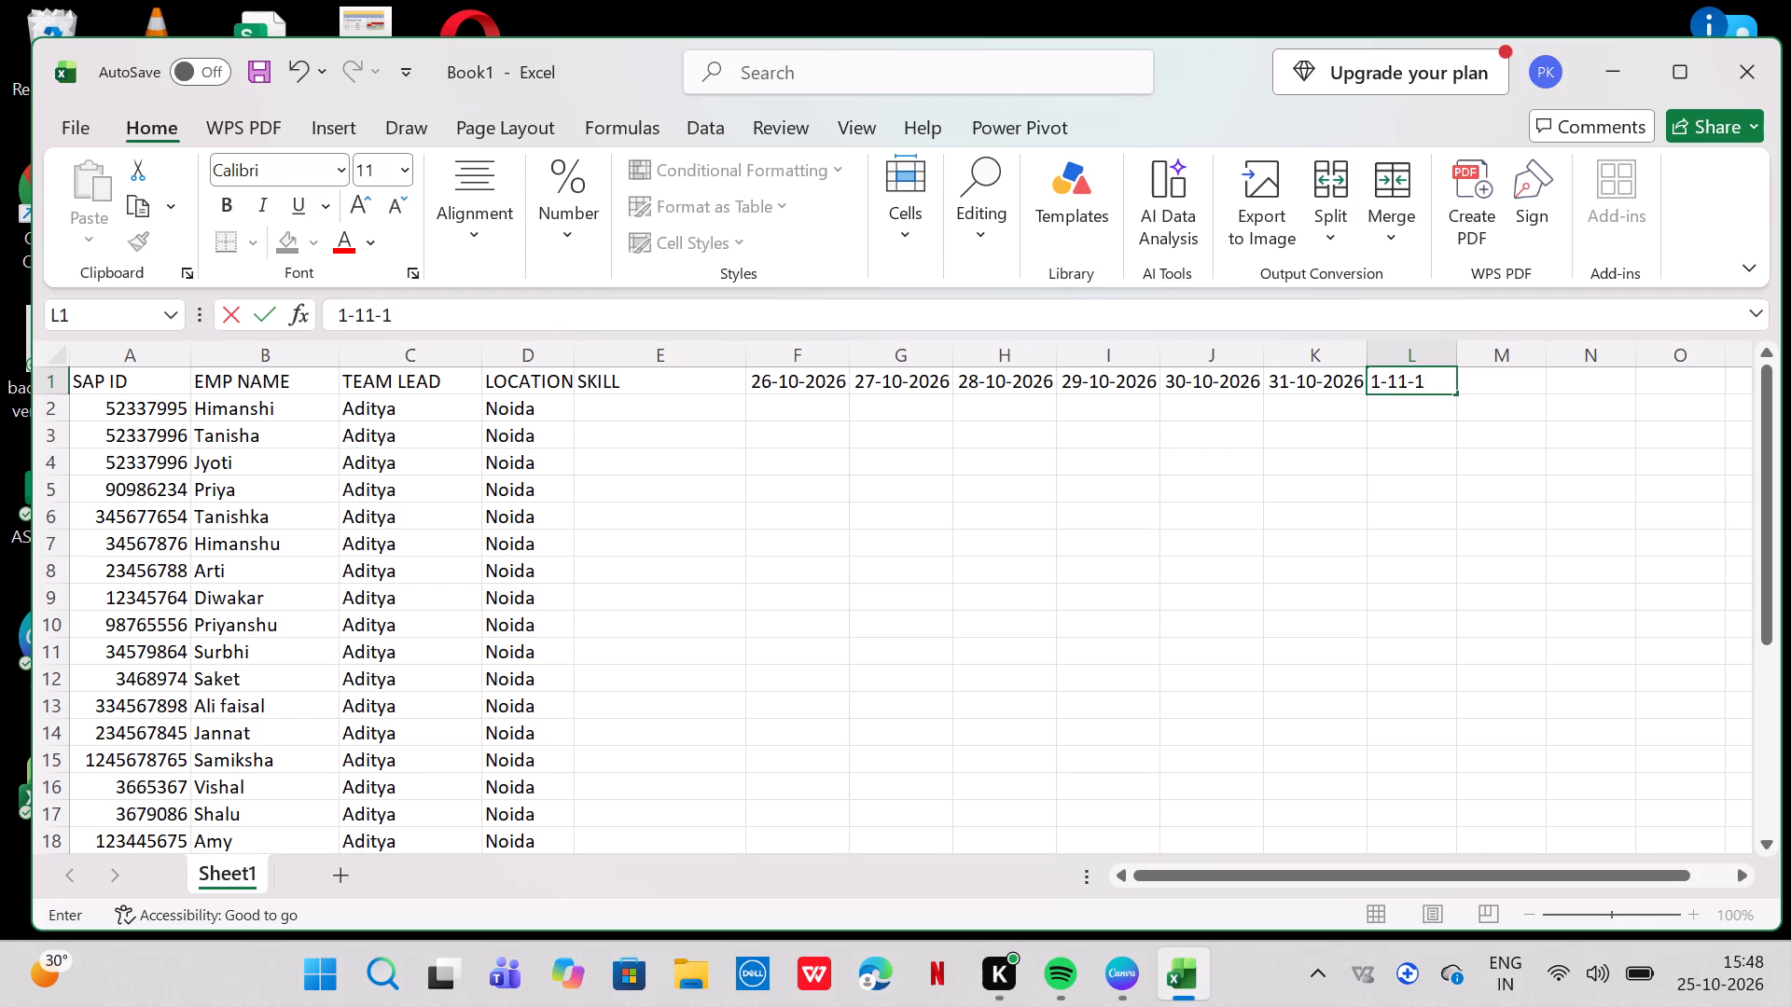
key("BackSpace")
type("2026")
scroll(646, 445, "right", 1)
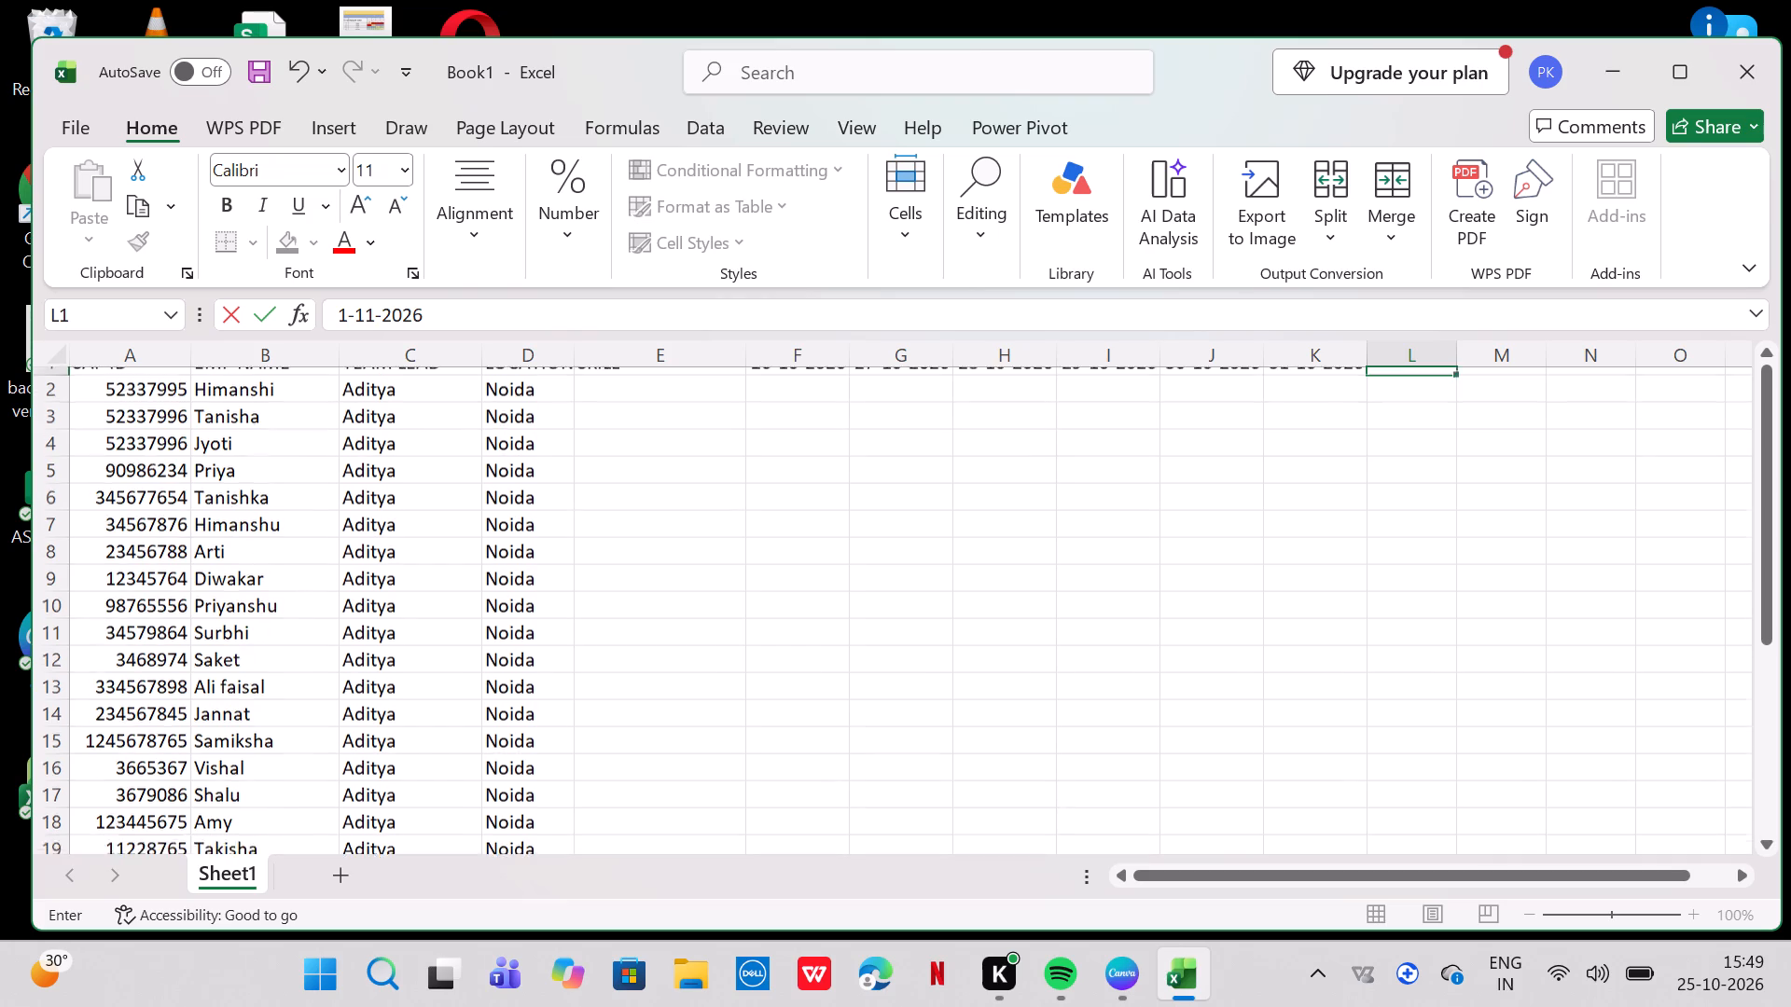
scroll(646, 445, "right", 1)
scroll(685, 496, "up", 1)
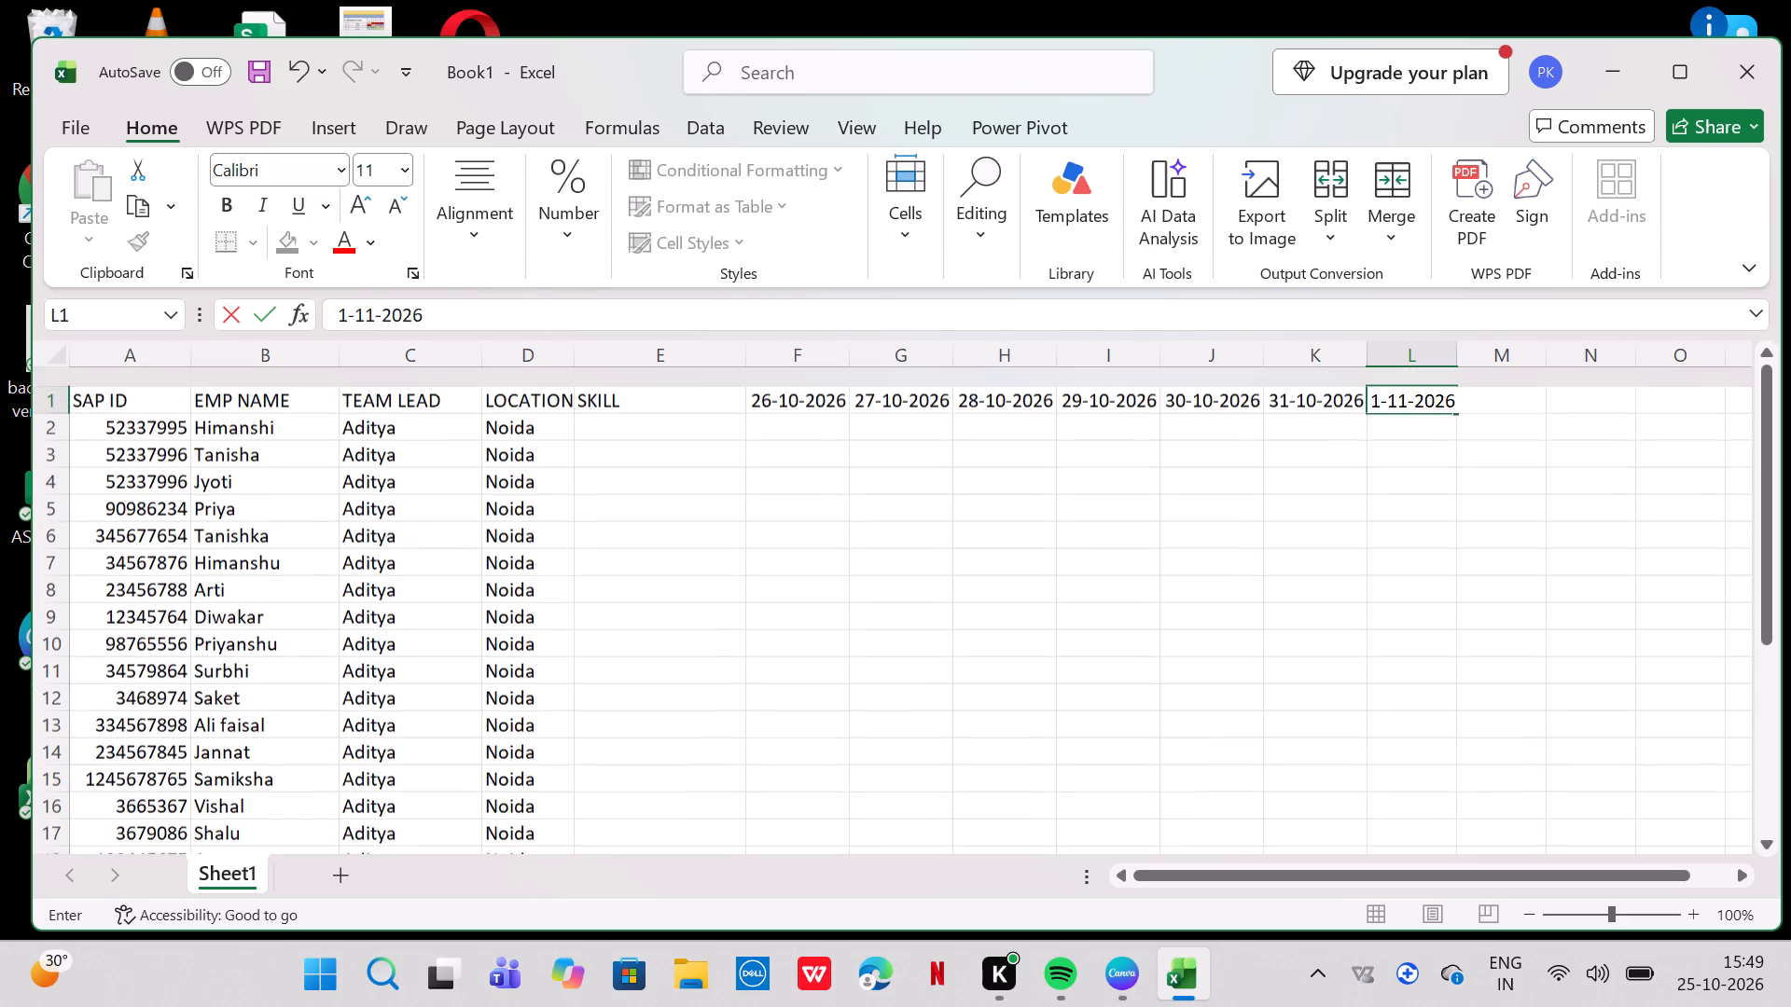
scroll(685, 496, "up", 1)
Fill in the SKILL column with Greeter in E2 and E3 and Proctor in E4.
left_click(615, 420)
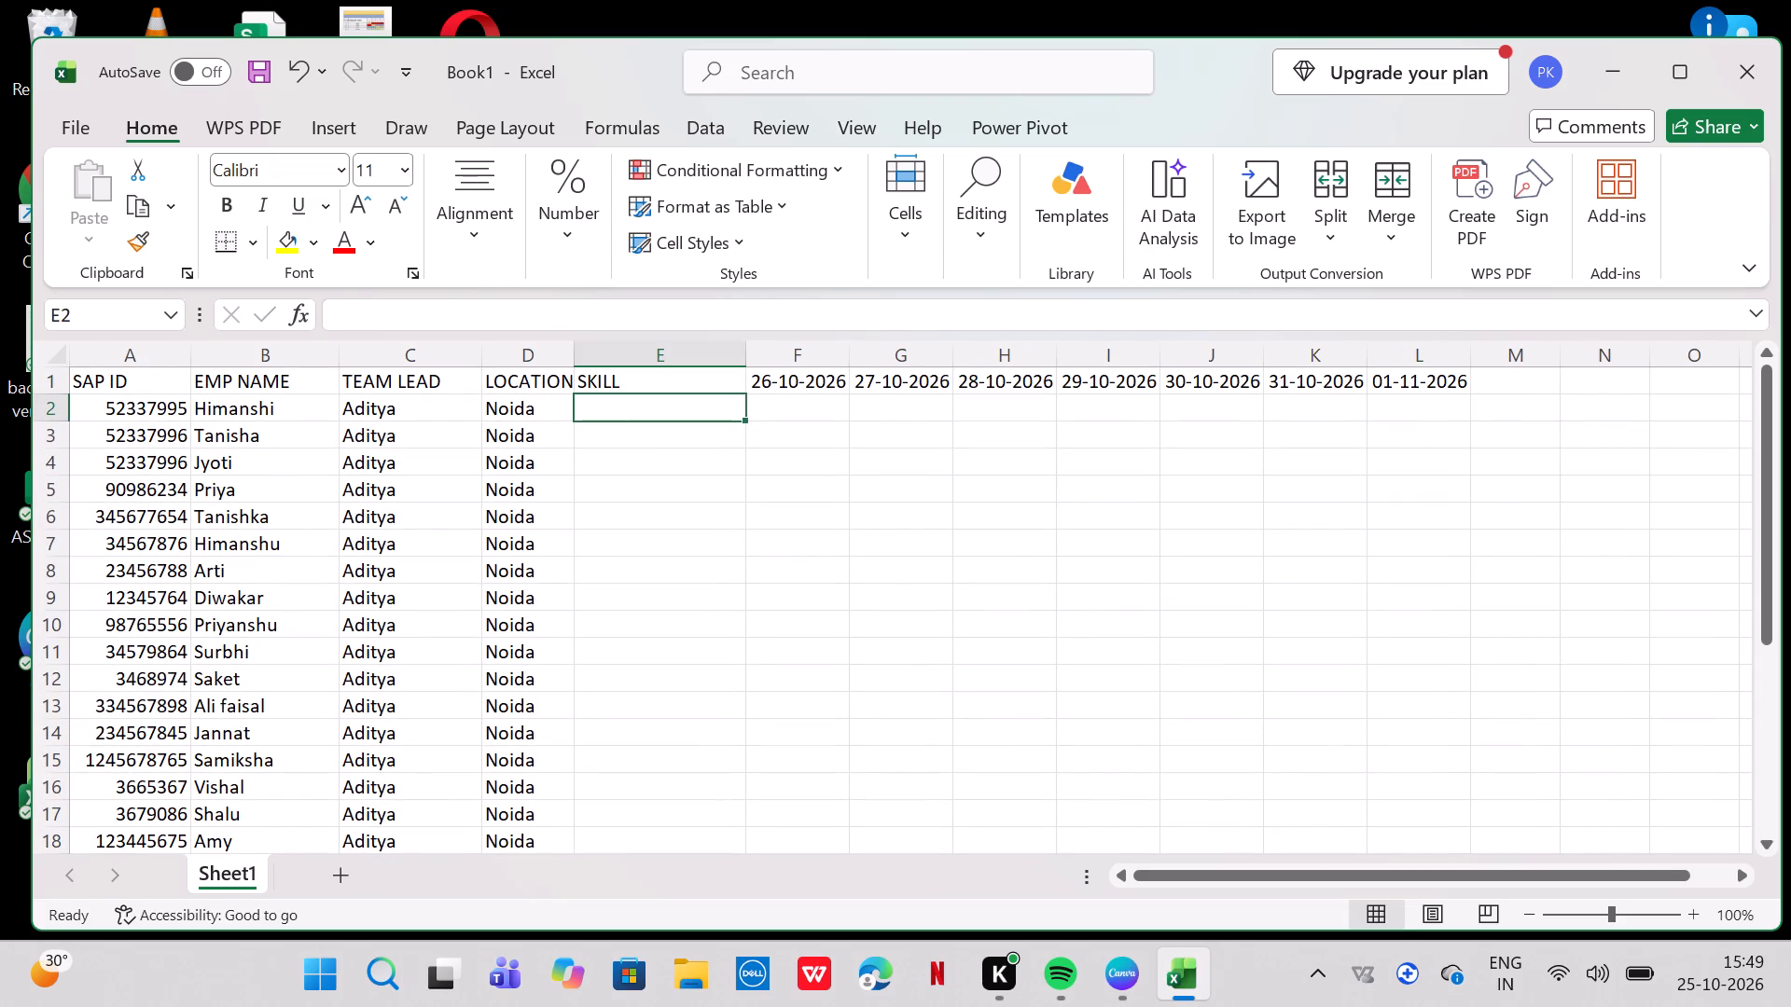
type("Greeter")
left_click(592, 436)
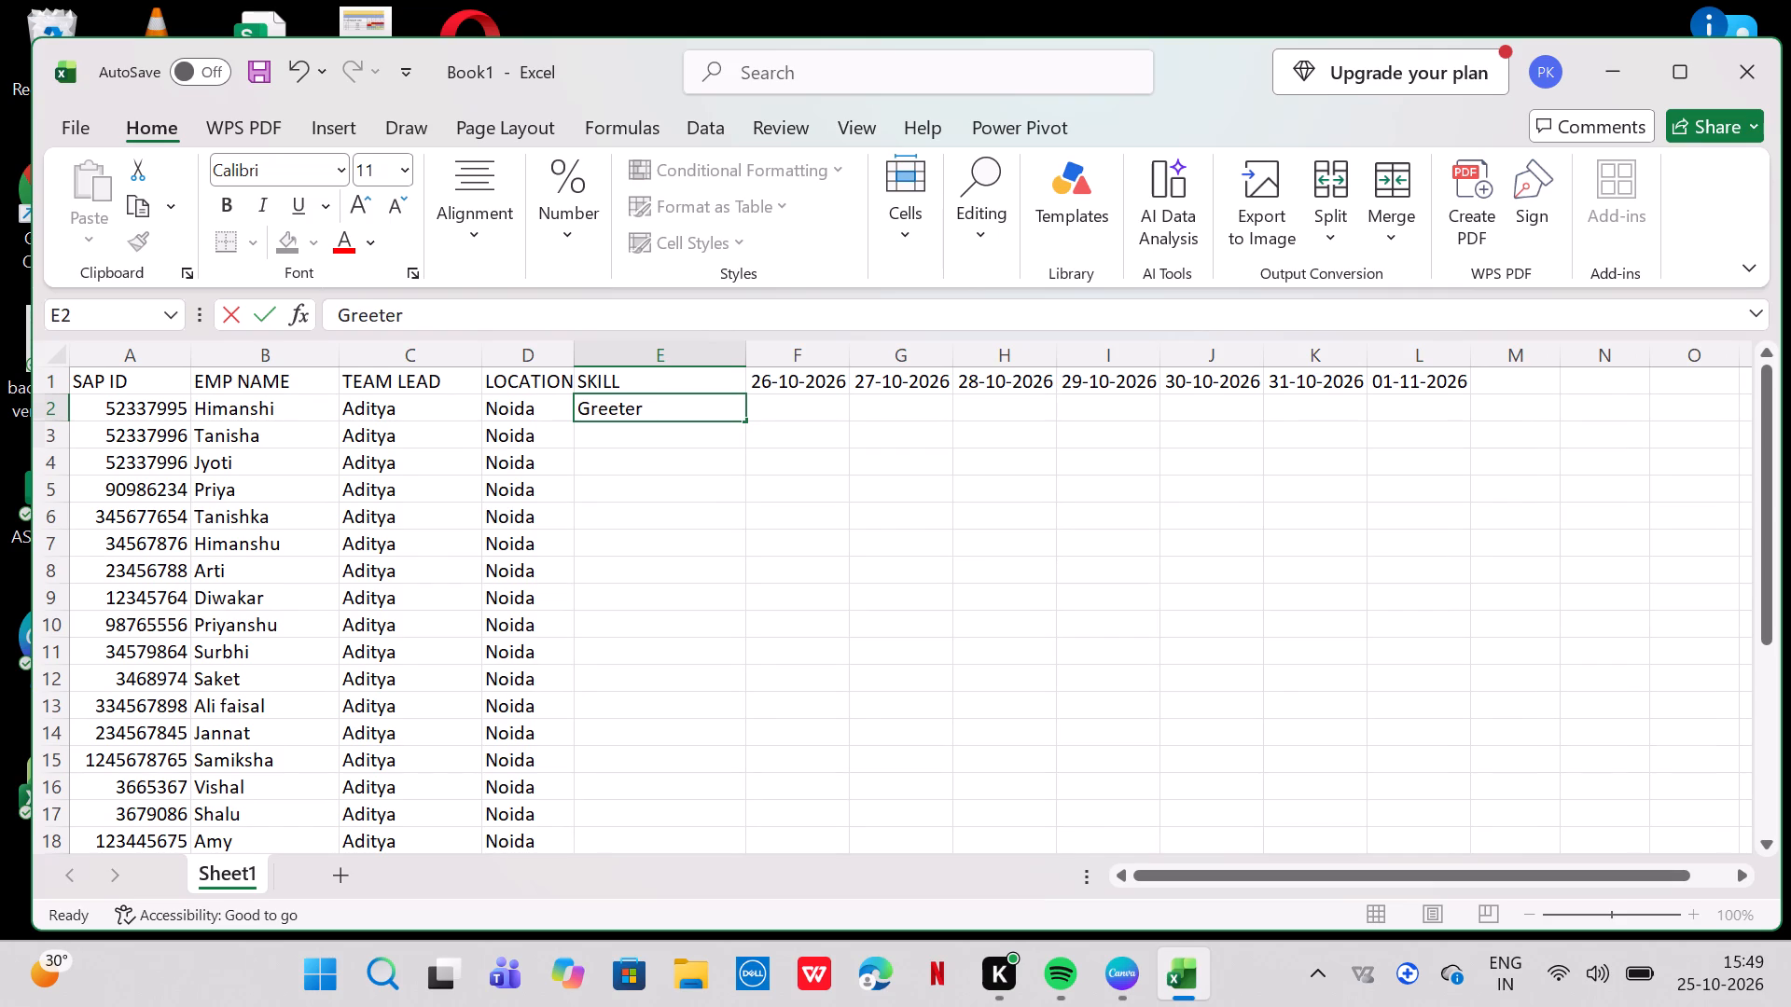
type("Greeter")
left_click(630, 460)
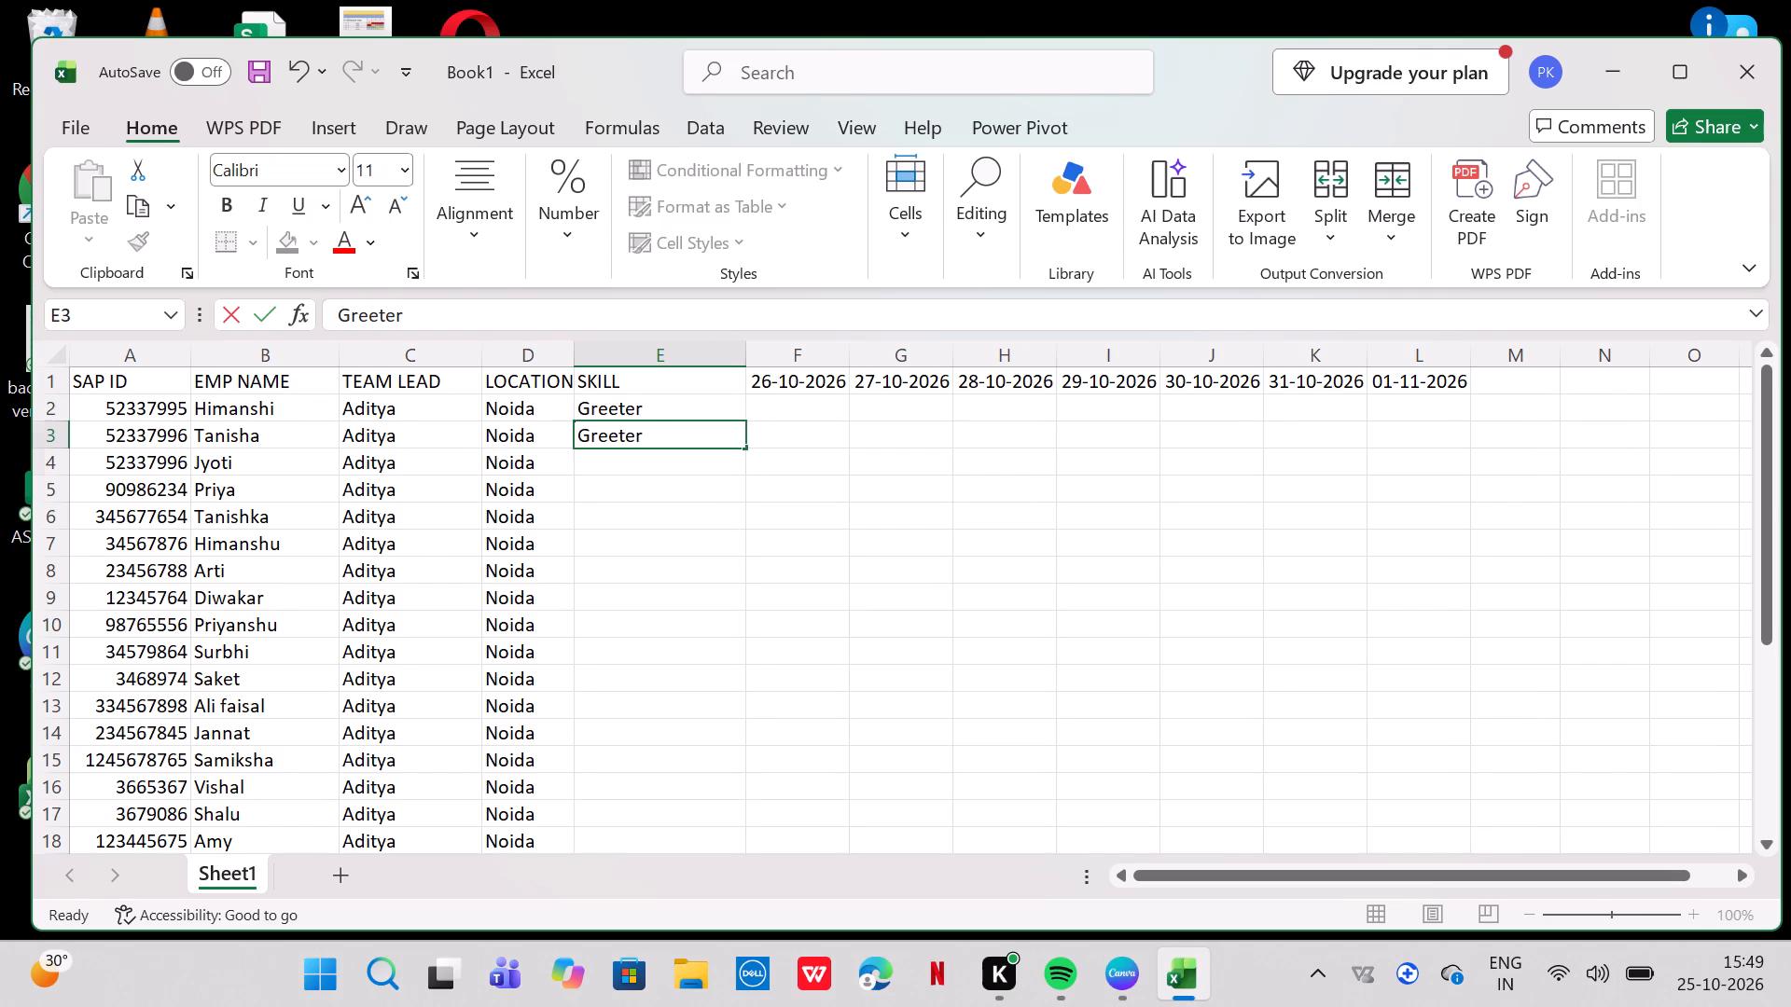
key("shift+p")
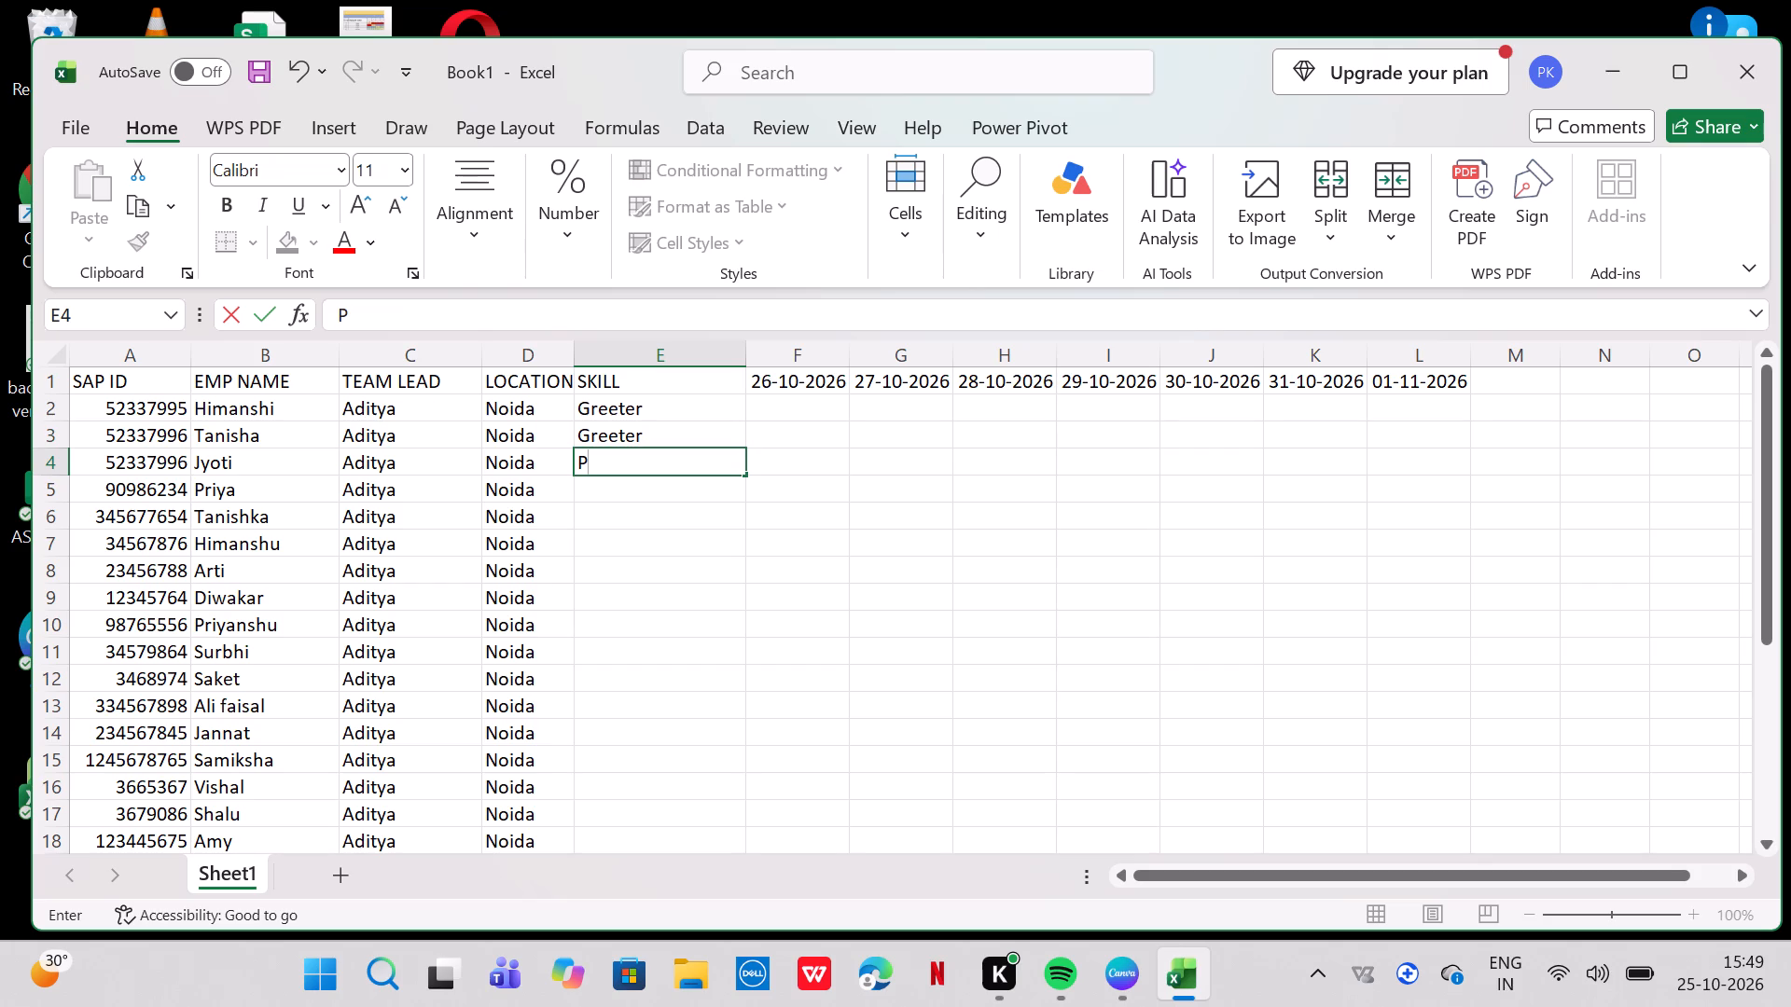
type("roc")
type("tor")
Enter the skill L1 in cell E5 and Proctor in cell E6.
left_click(647, 490)
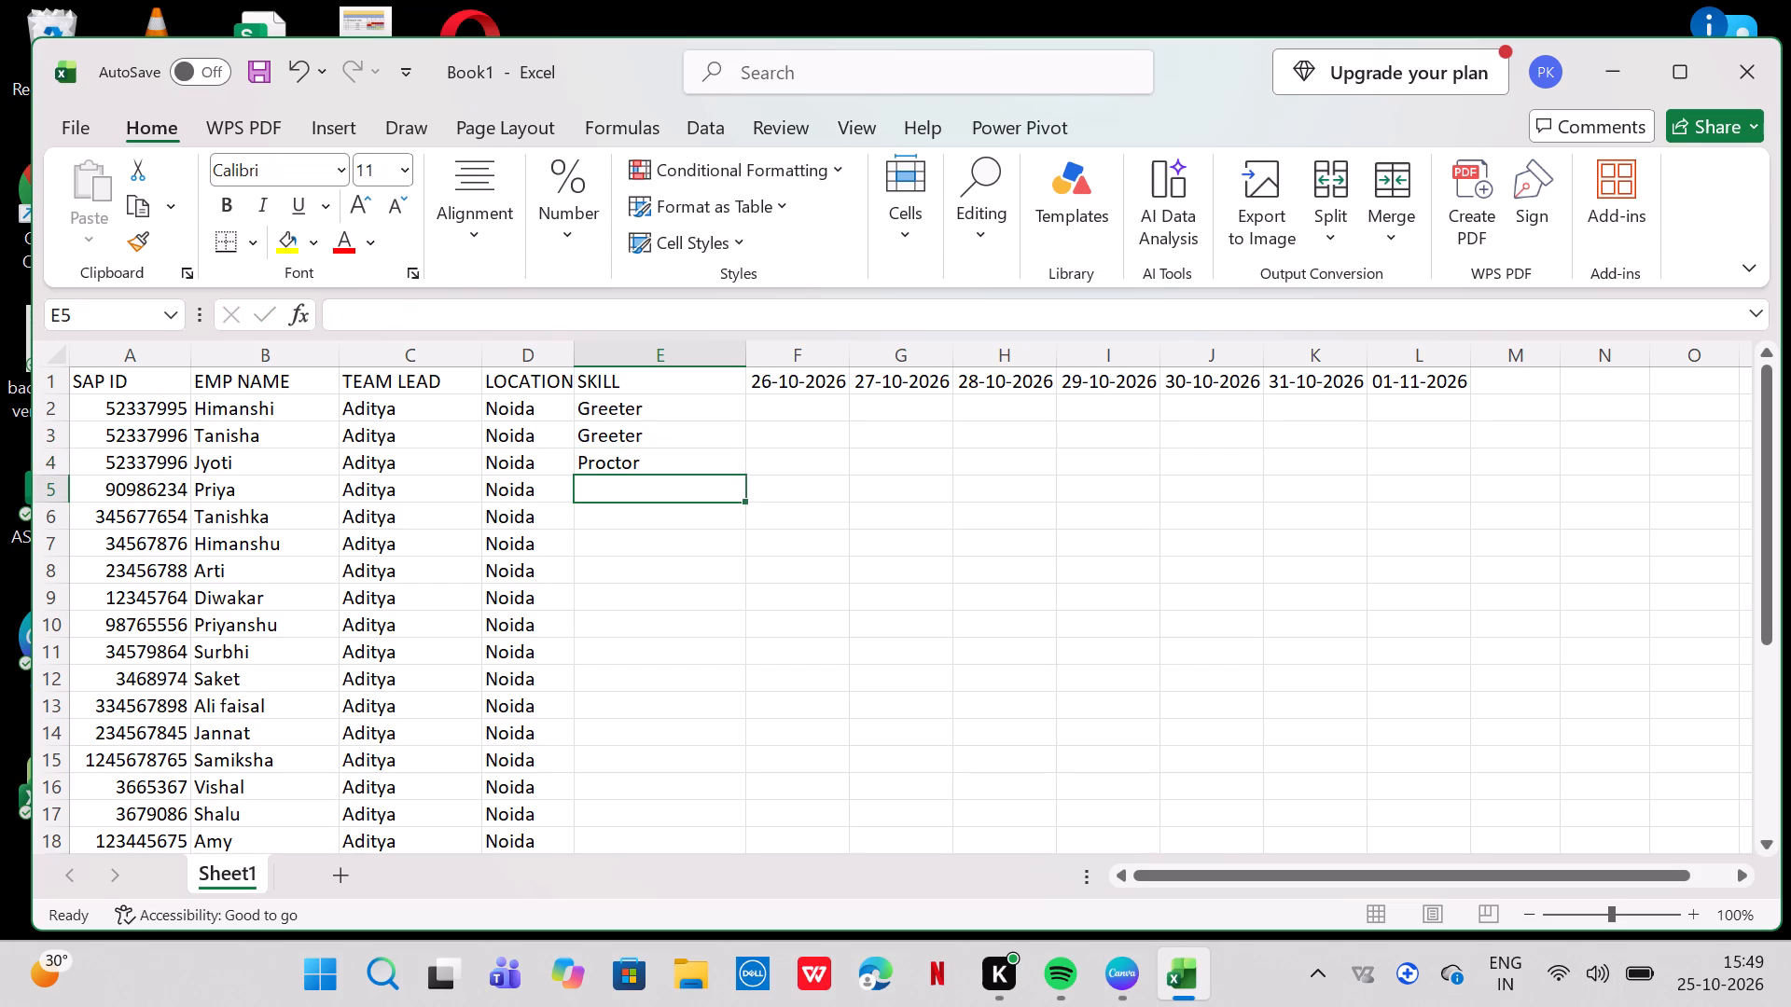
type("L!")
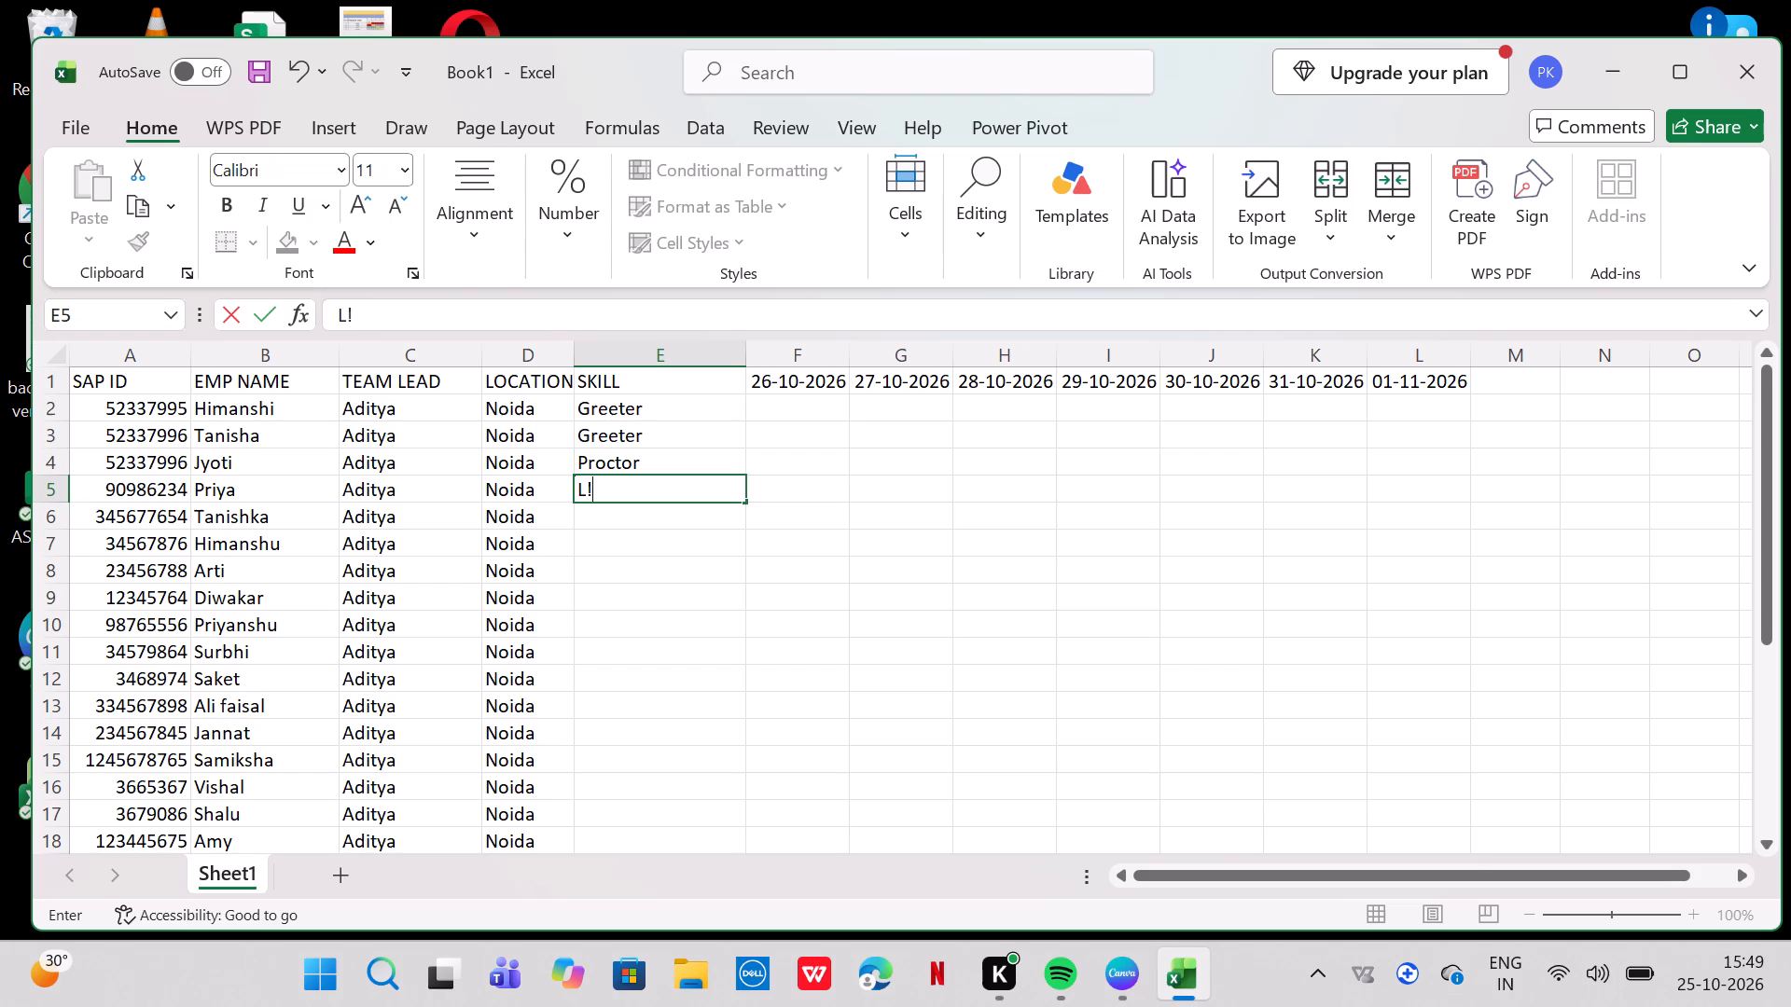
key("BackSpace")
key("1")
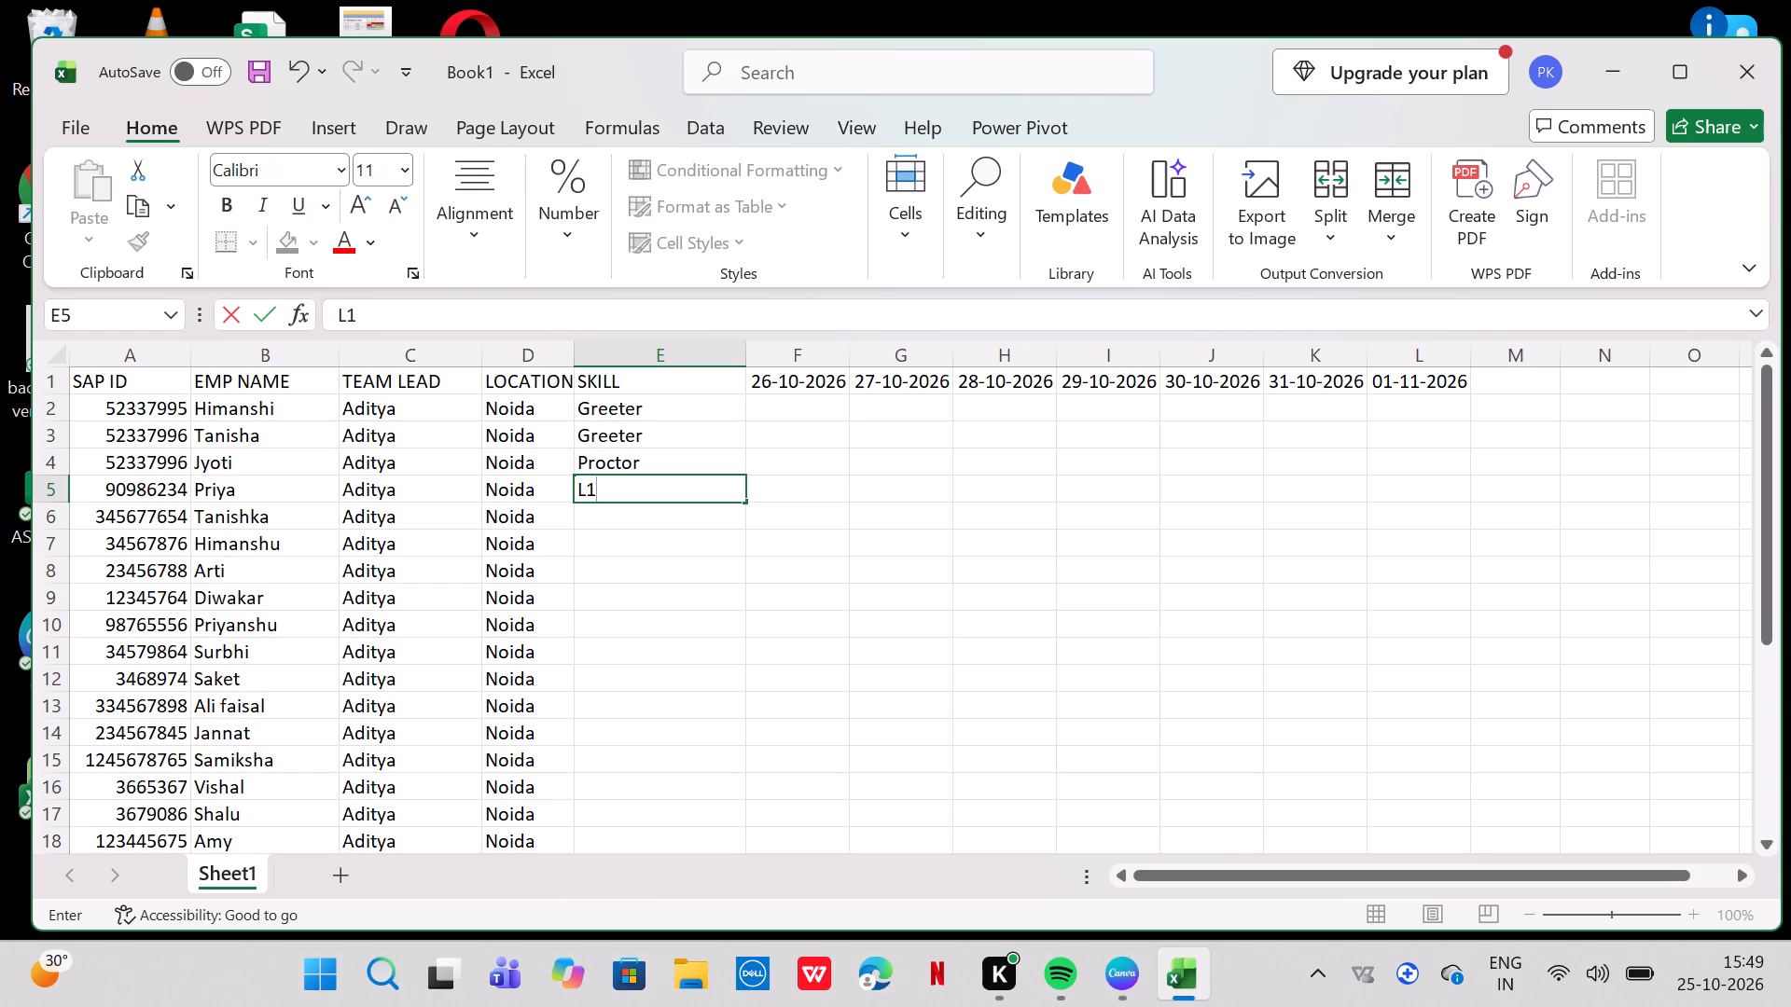
left_click(637, 509)
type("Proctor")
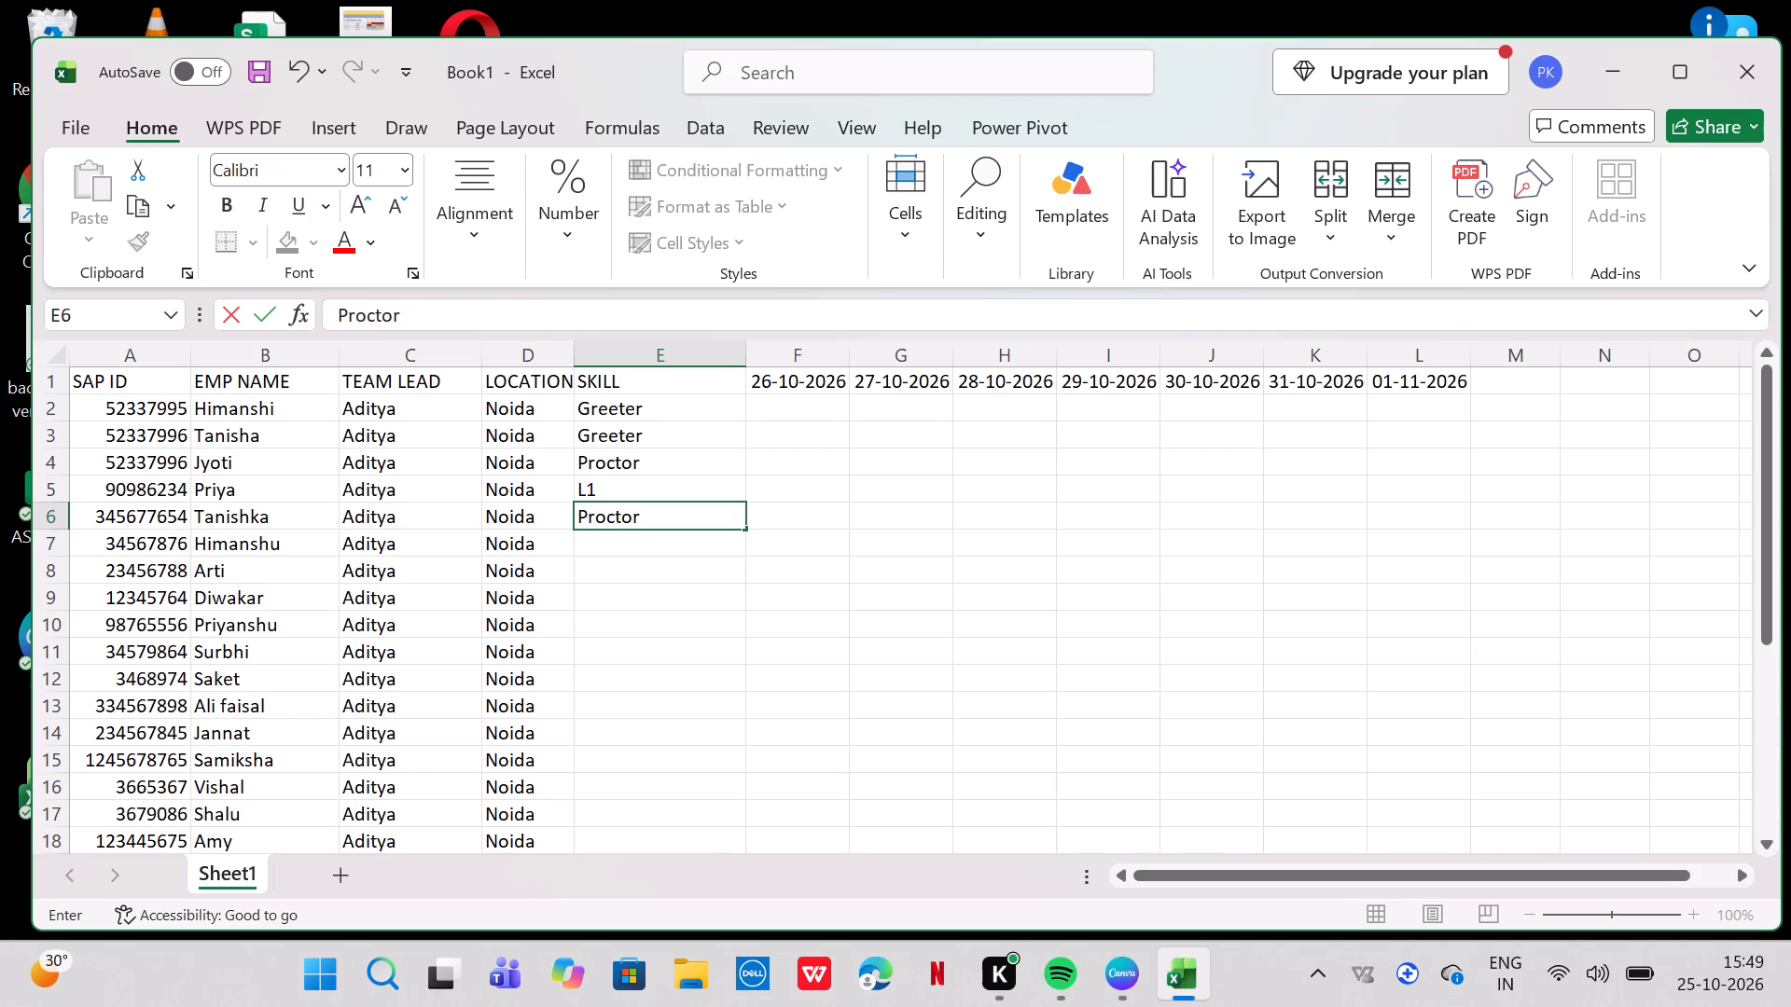
left_click(619, 531)
left_click(619, 532)
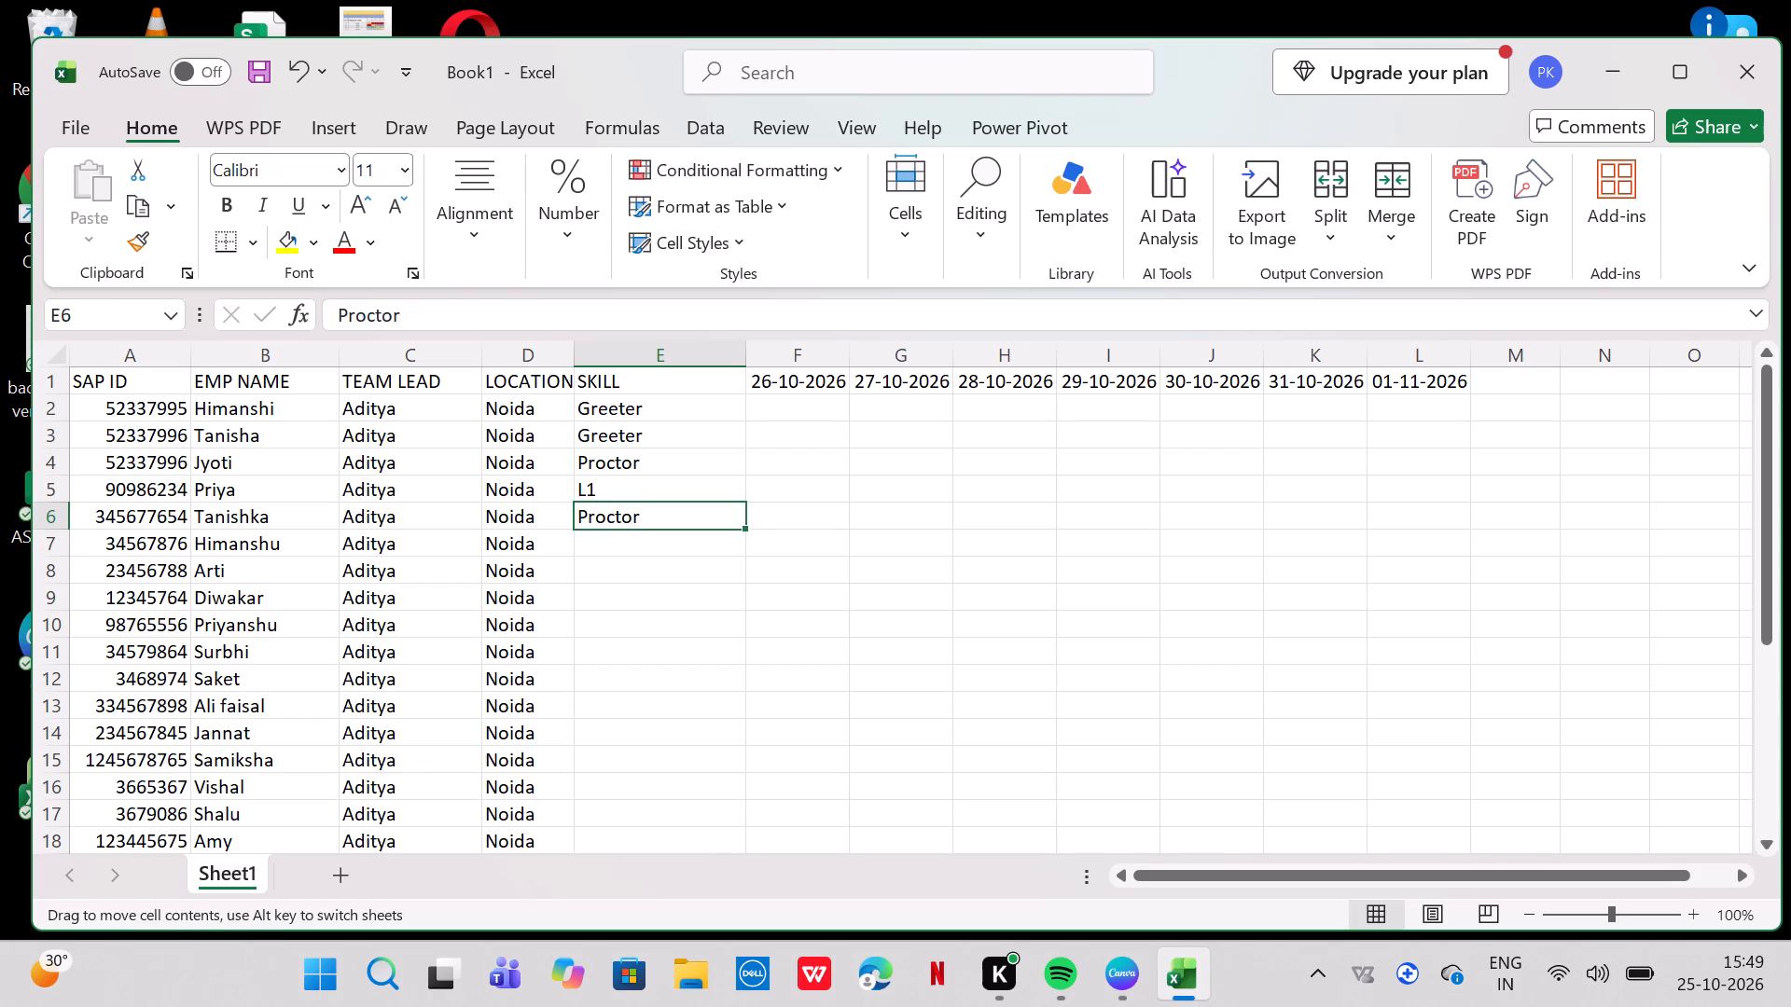
Enter the skills Greeter in E7 and E8, Proctor in E9 and Greeter in E10.
left_click(623, 543)
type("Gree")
left_click(613, 572)
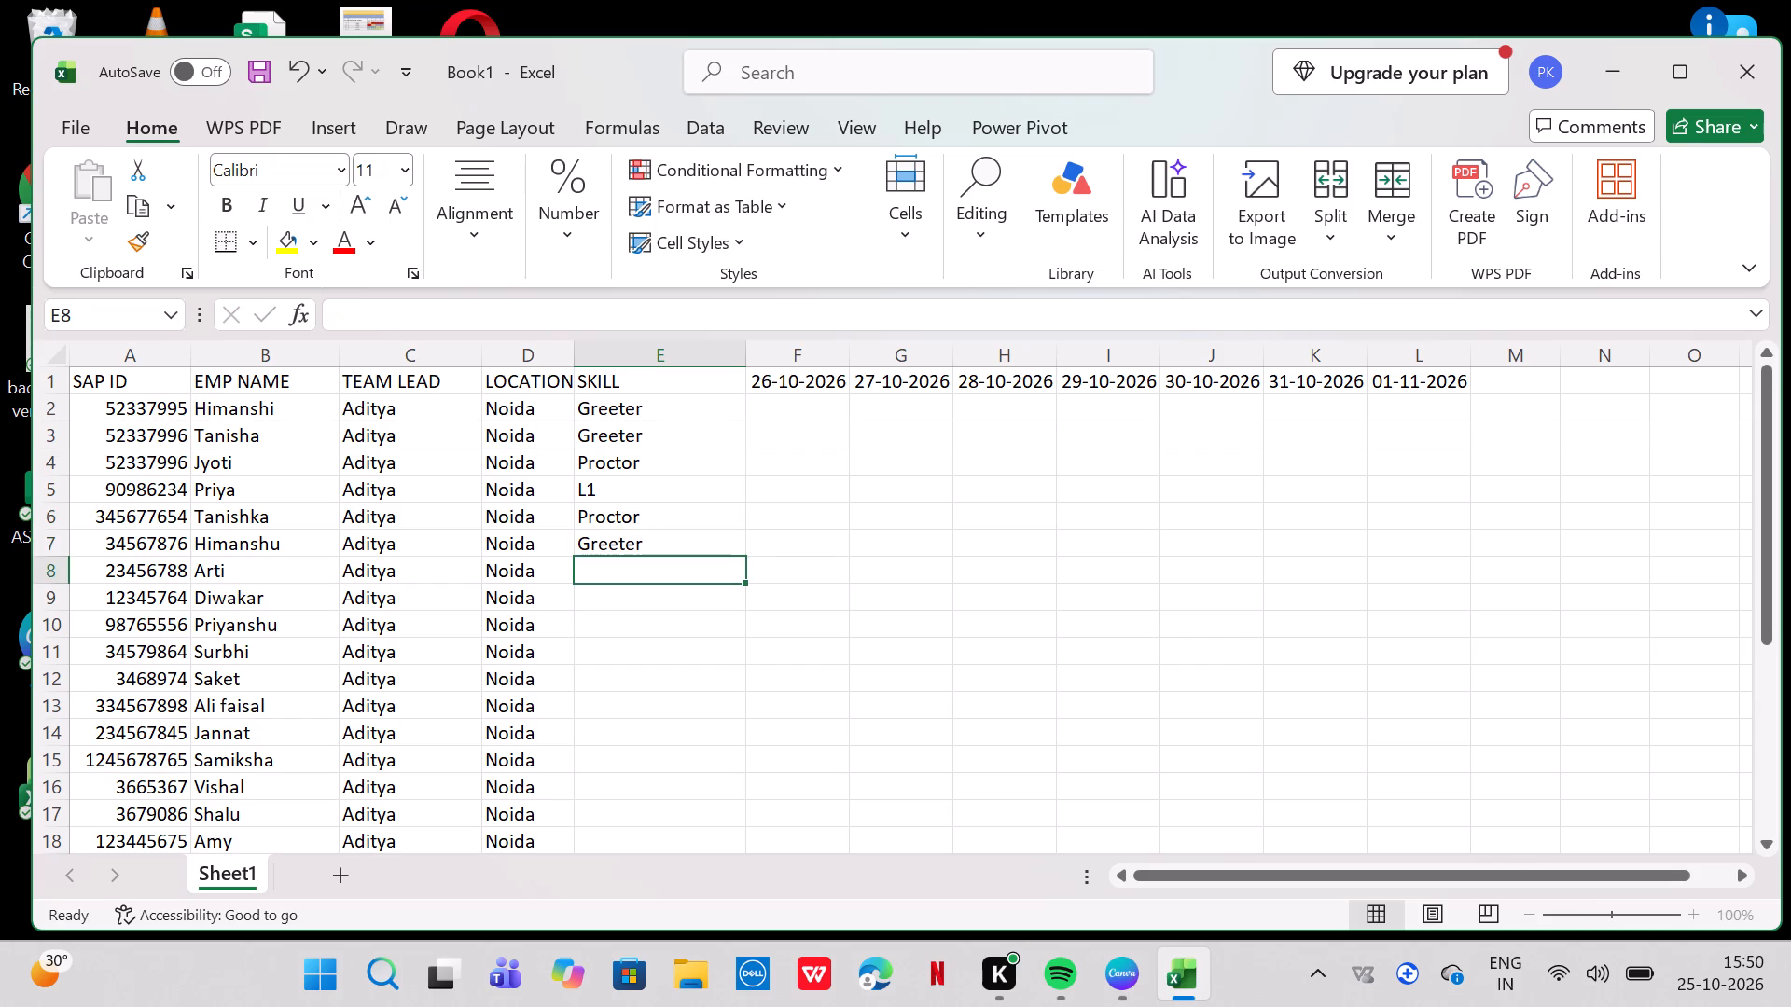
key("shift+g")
scroll(623, 565, "down", 1)
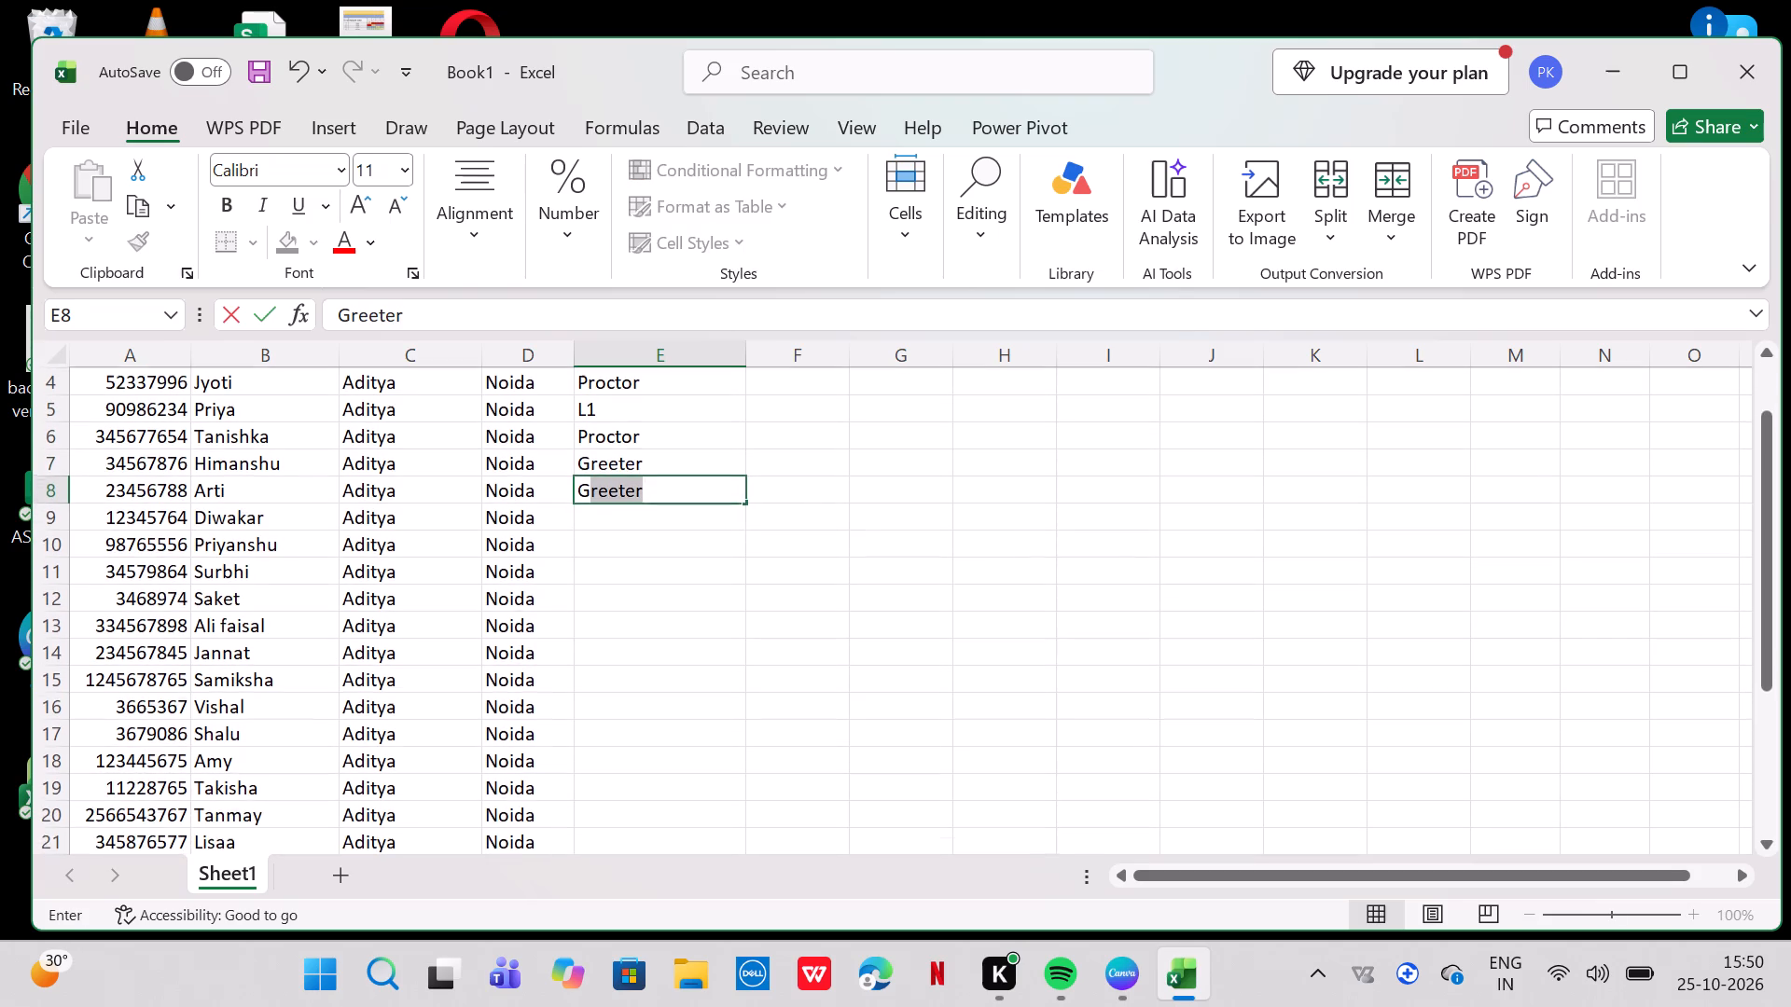
left_click(642, 526)
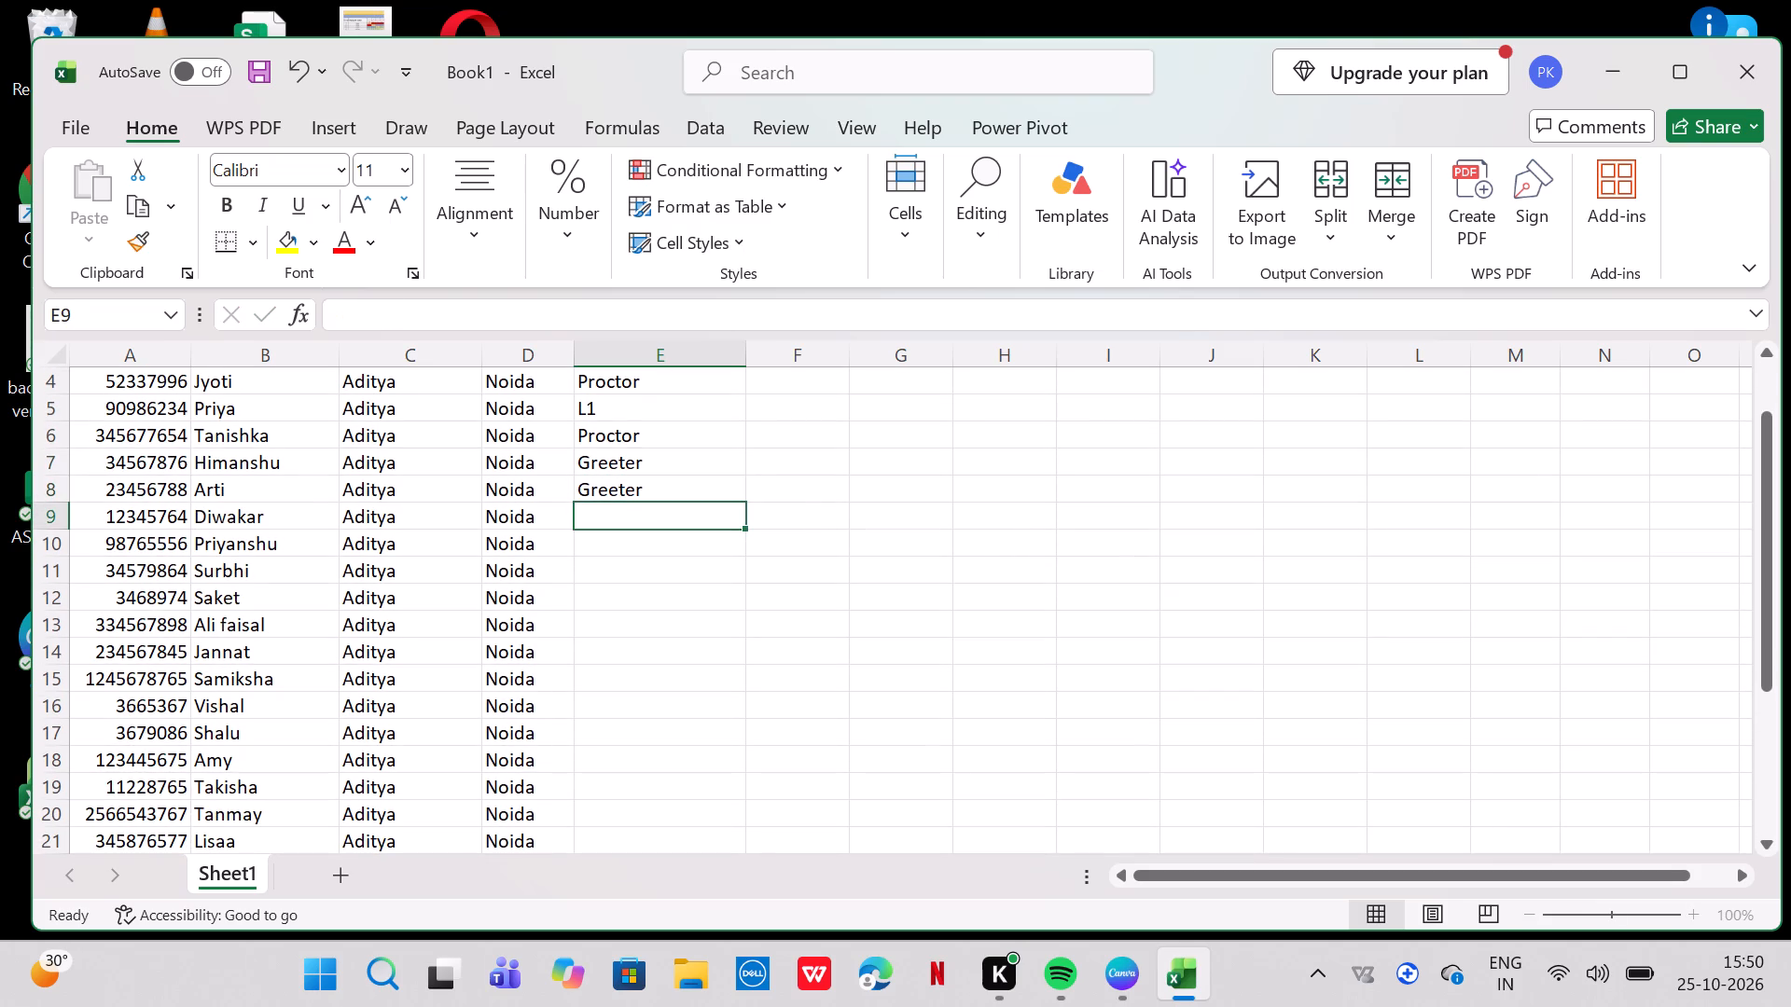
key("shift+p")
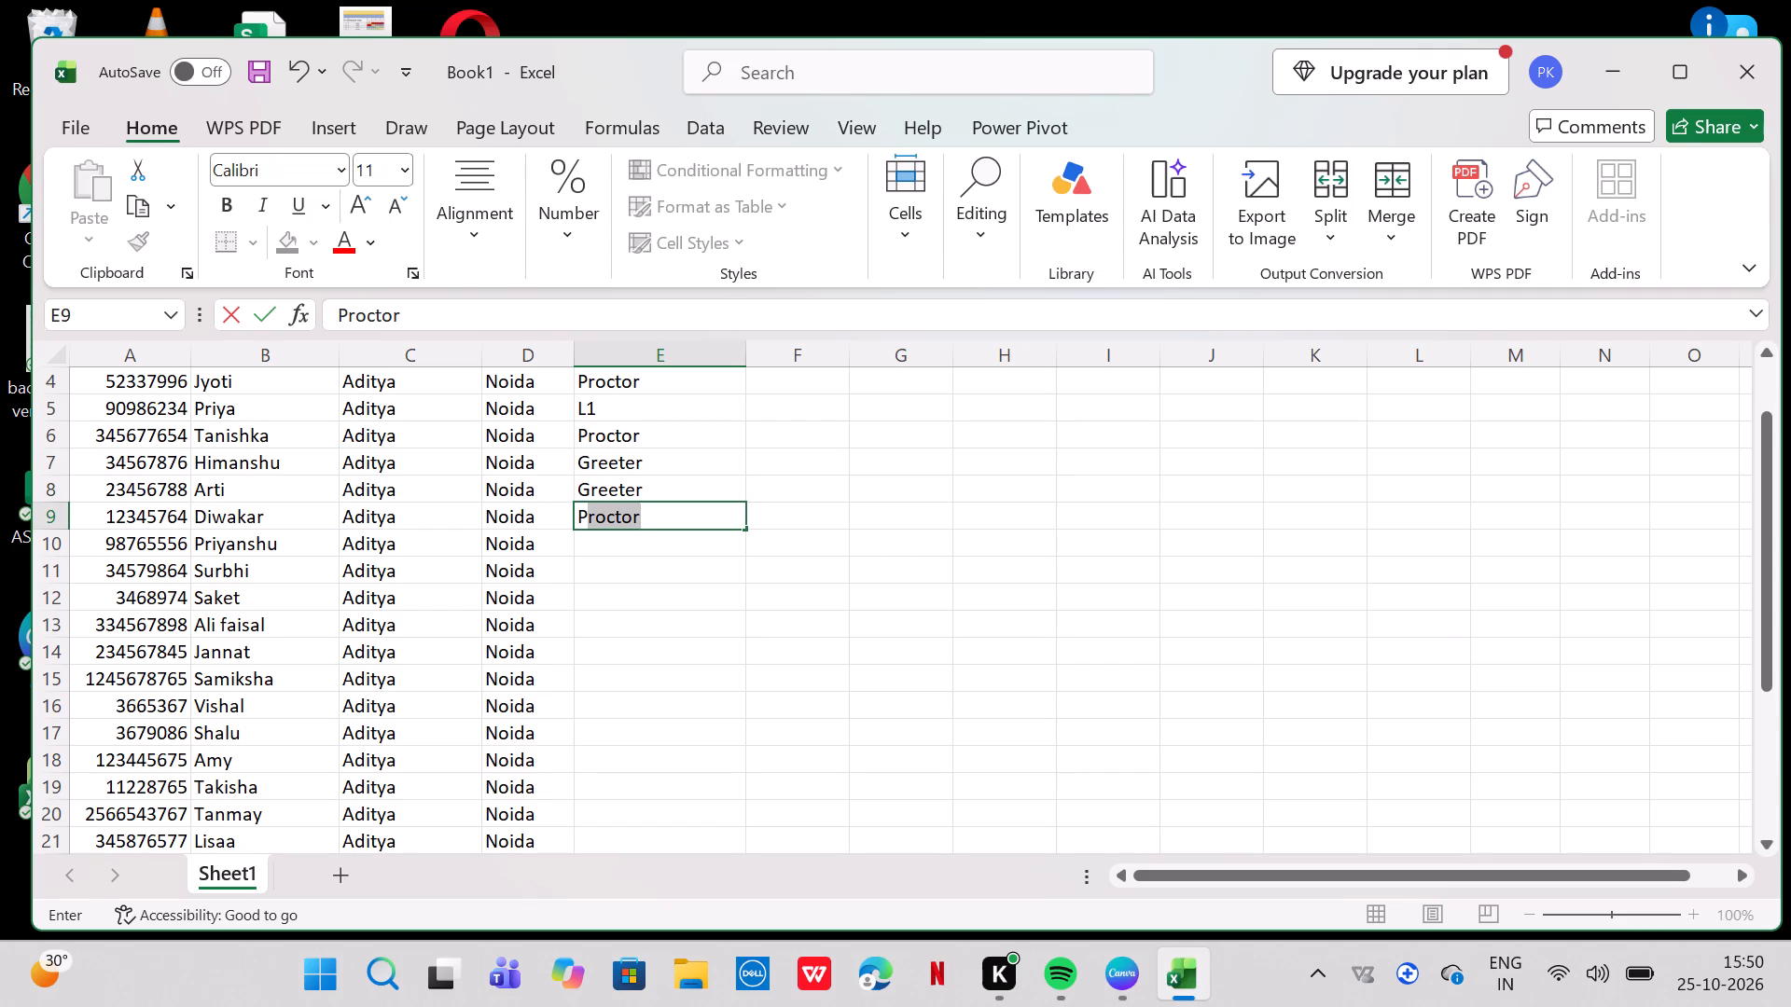
right_click(640, 530)
left_click(659, 541)
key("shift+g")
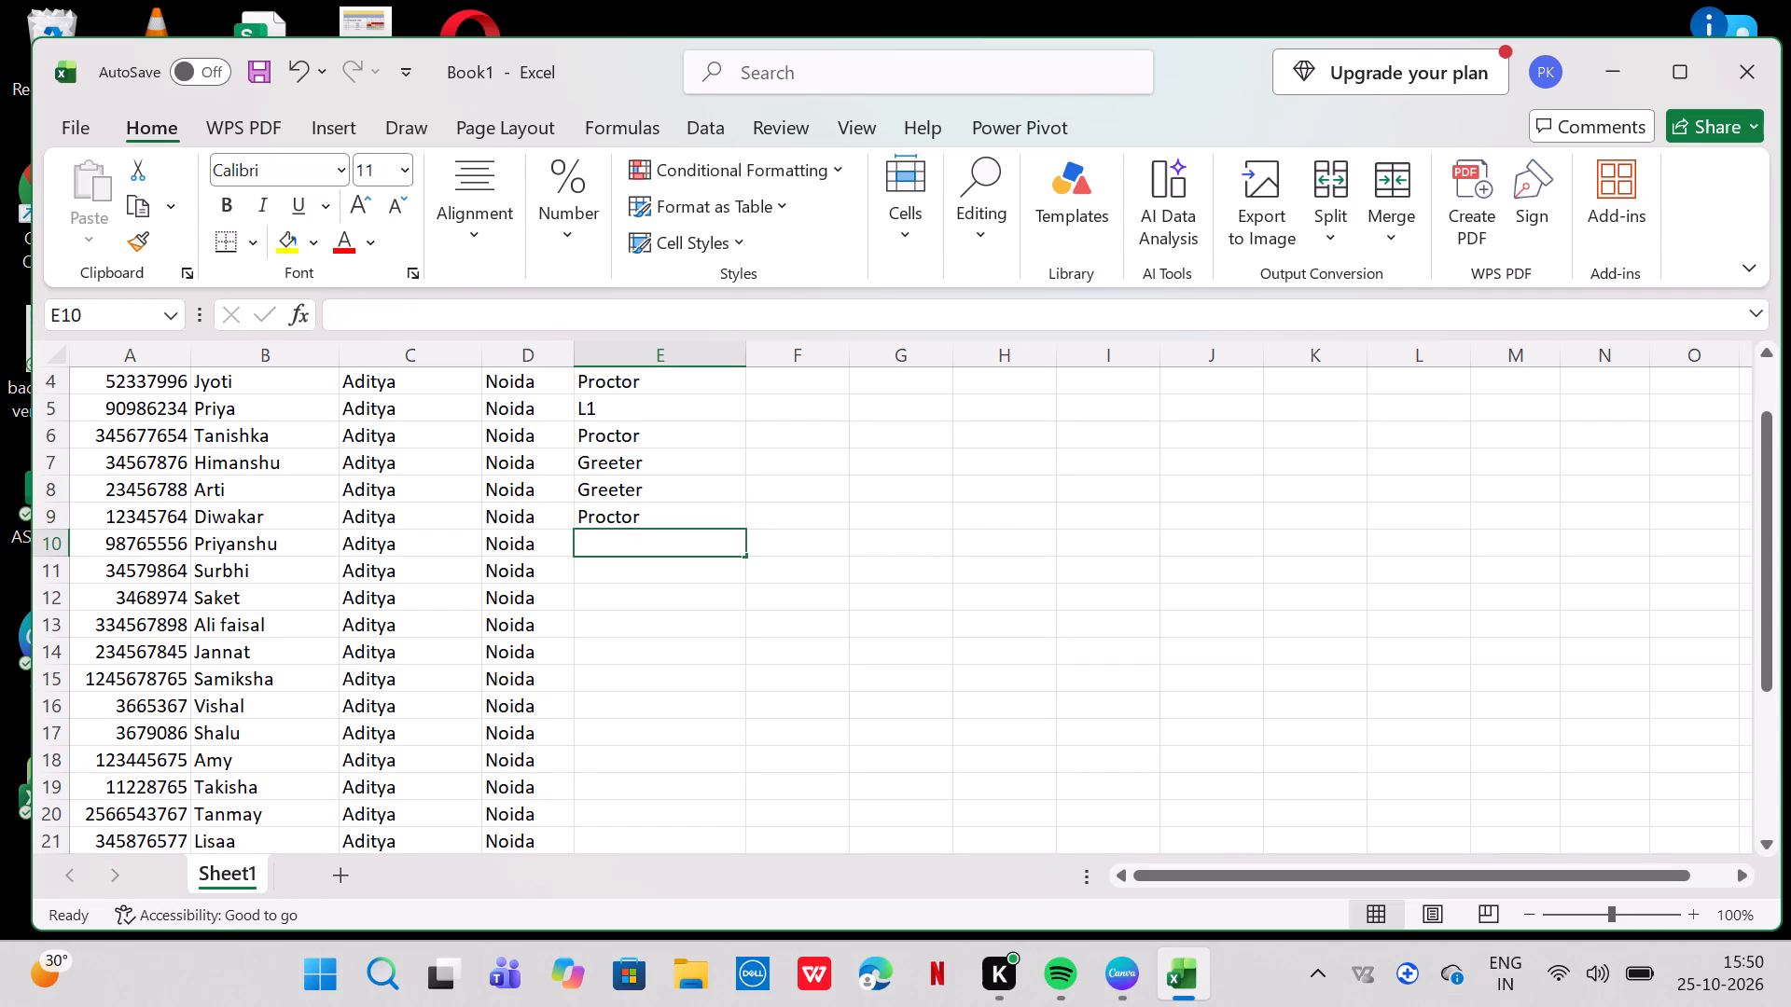
Enter the skills Proctor in E11 and E12 and Greeter in E13.
left_click(648, 575)
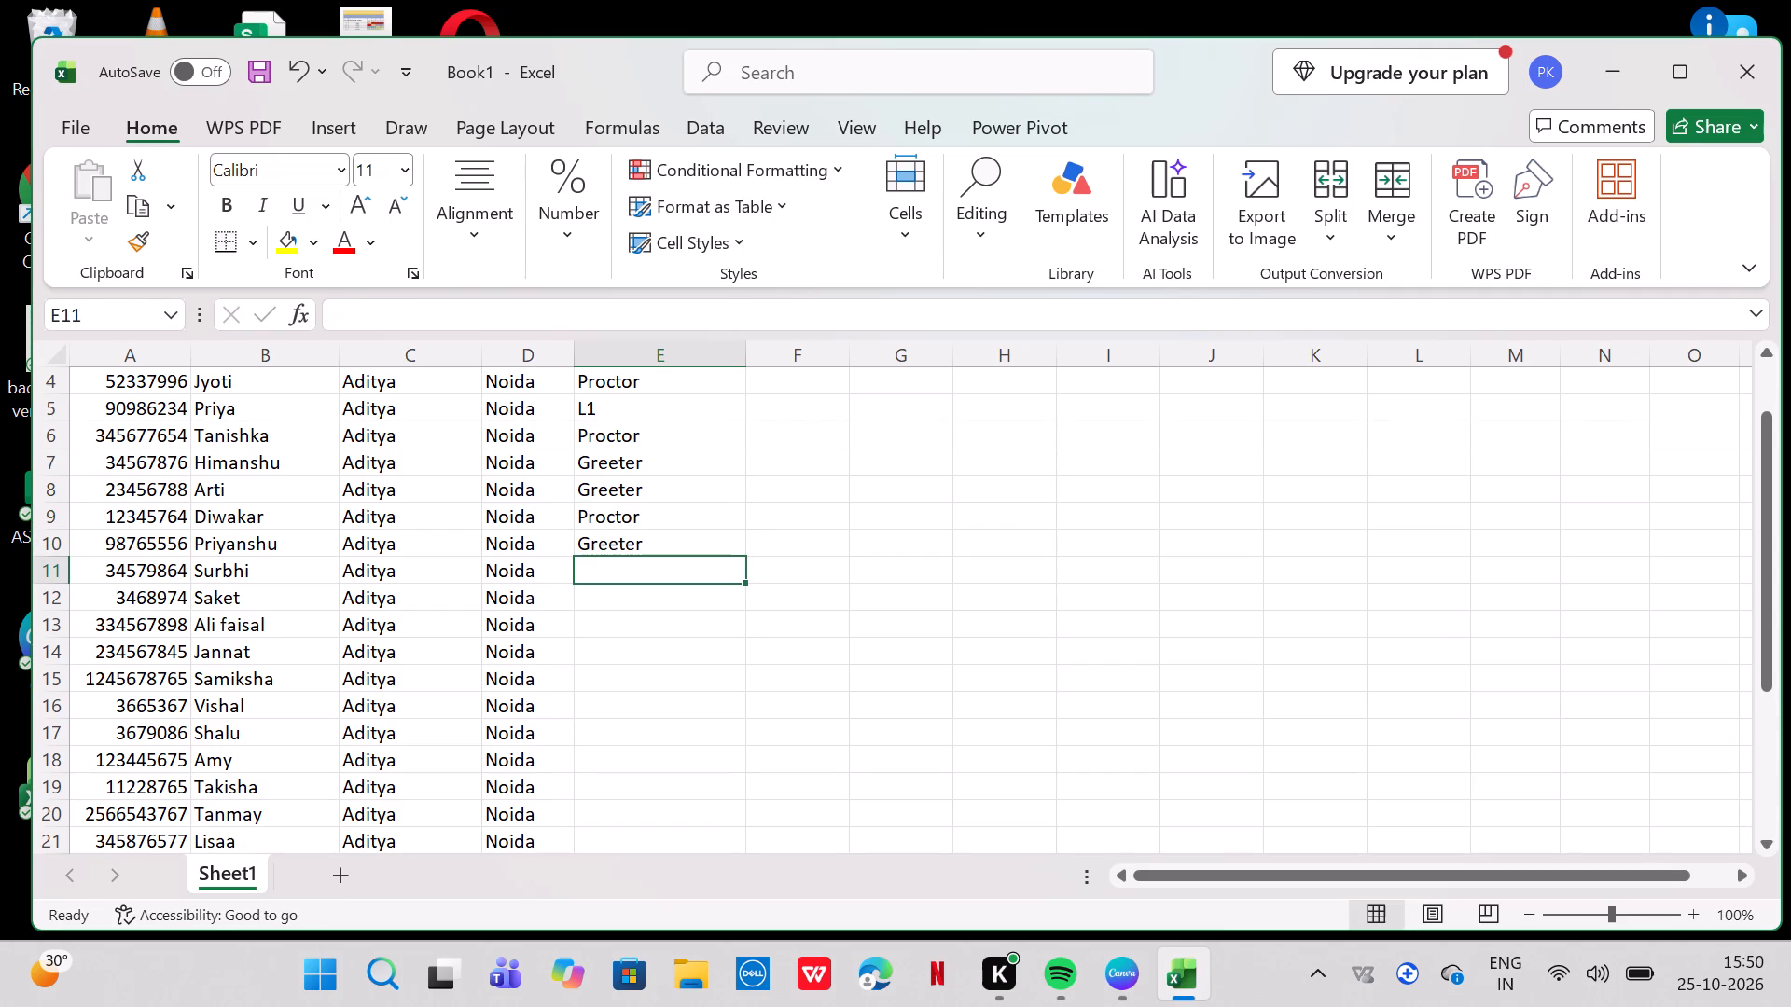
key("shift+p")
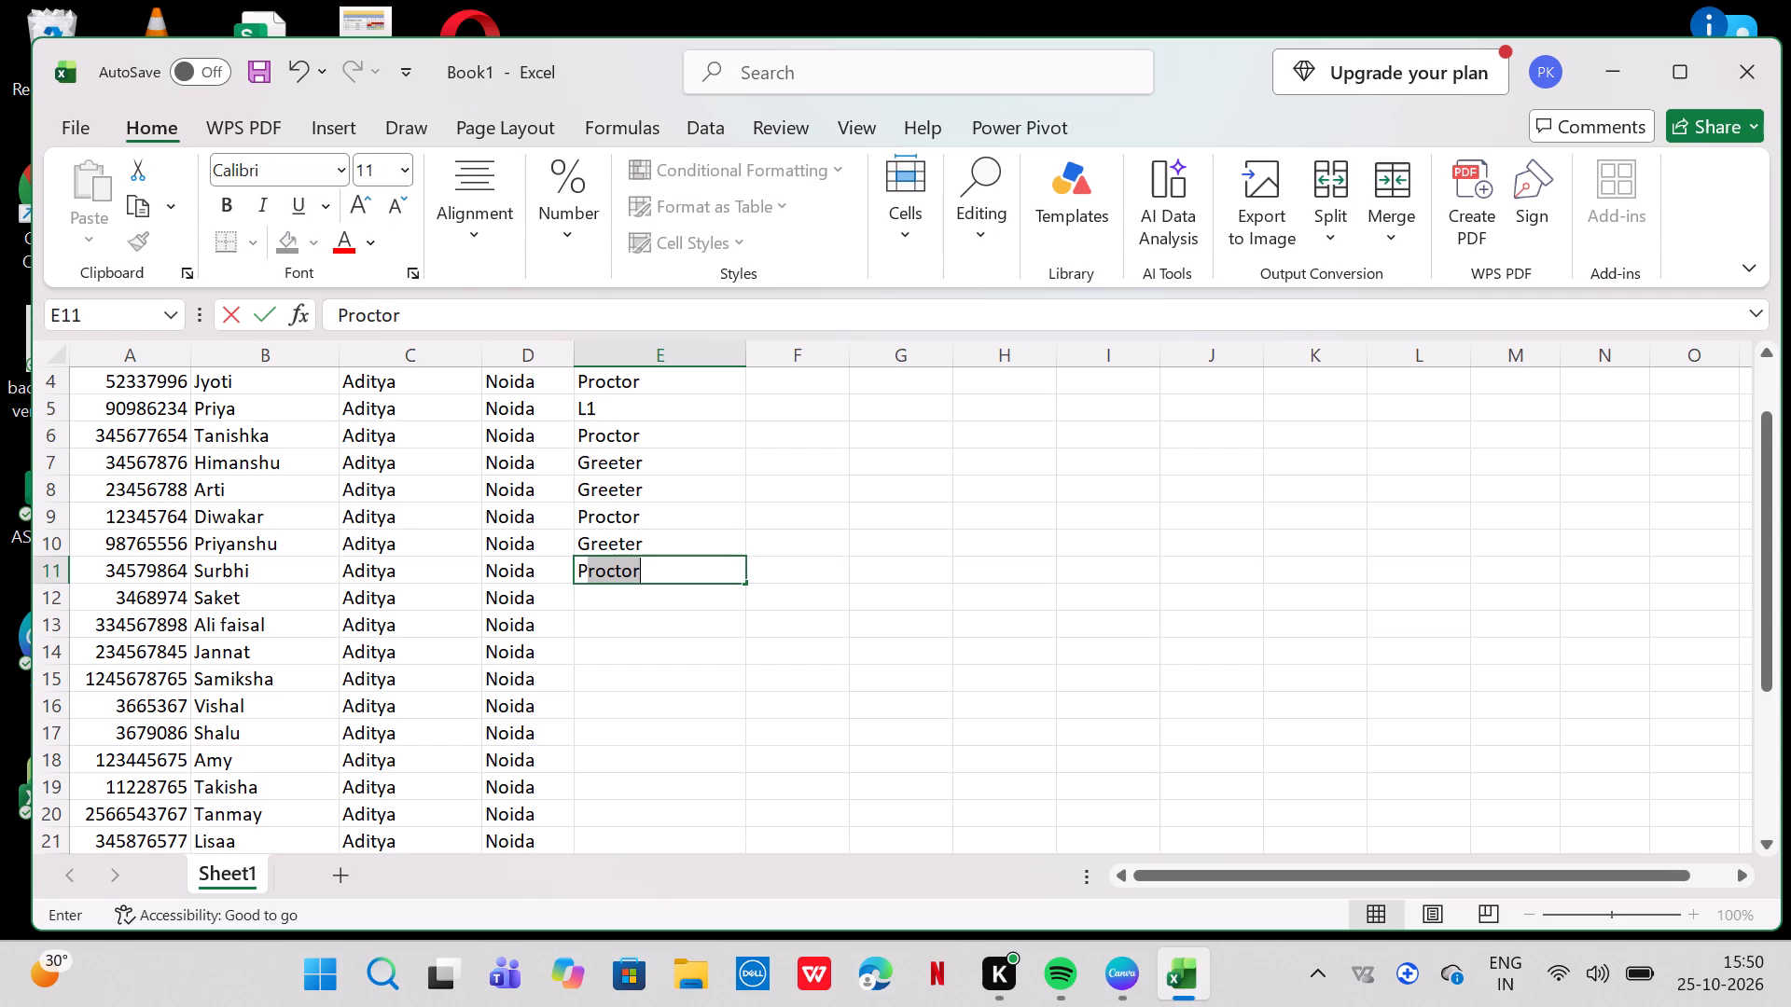
left_click(639, 595)
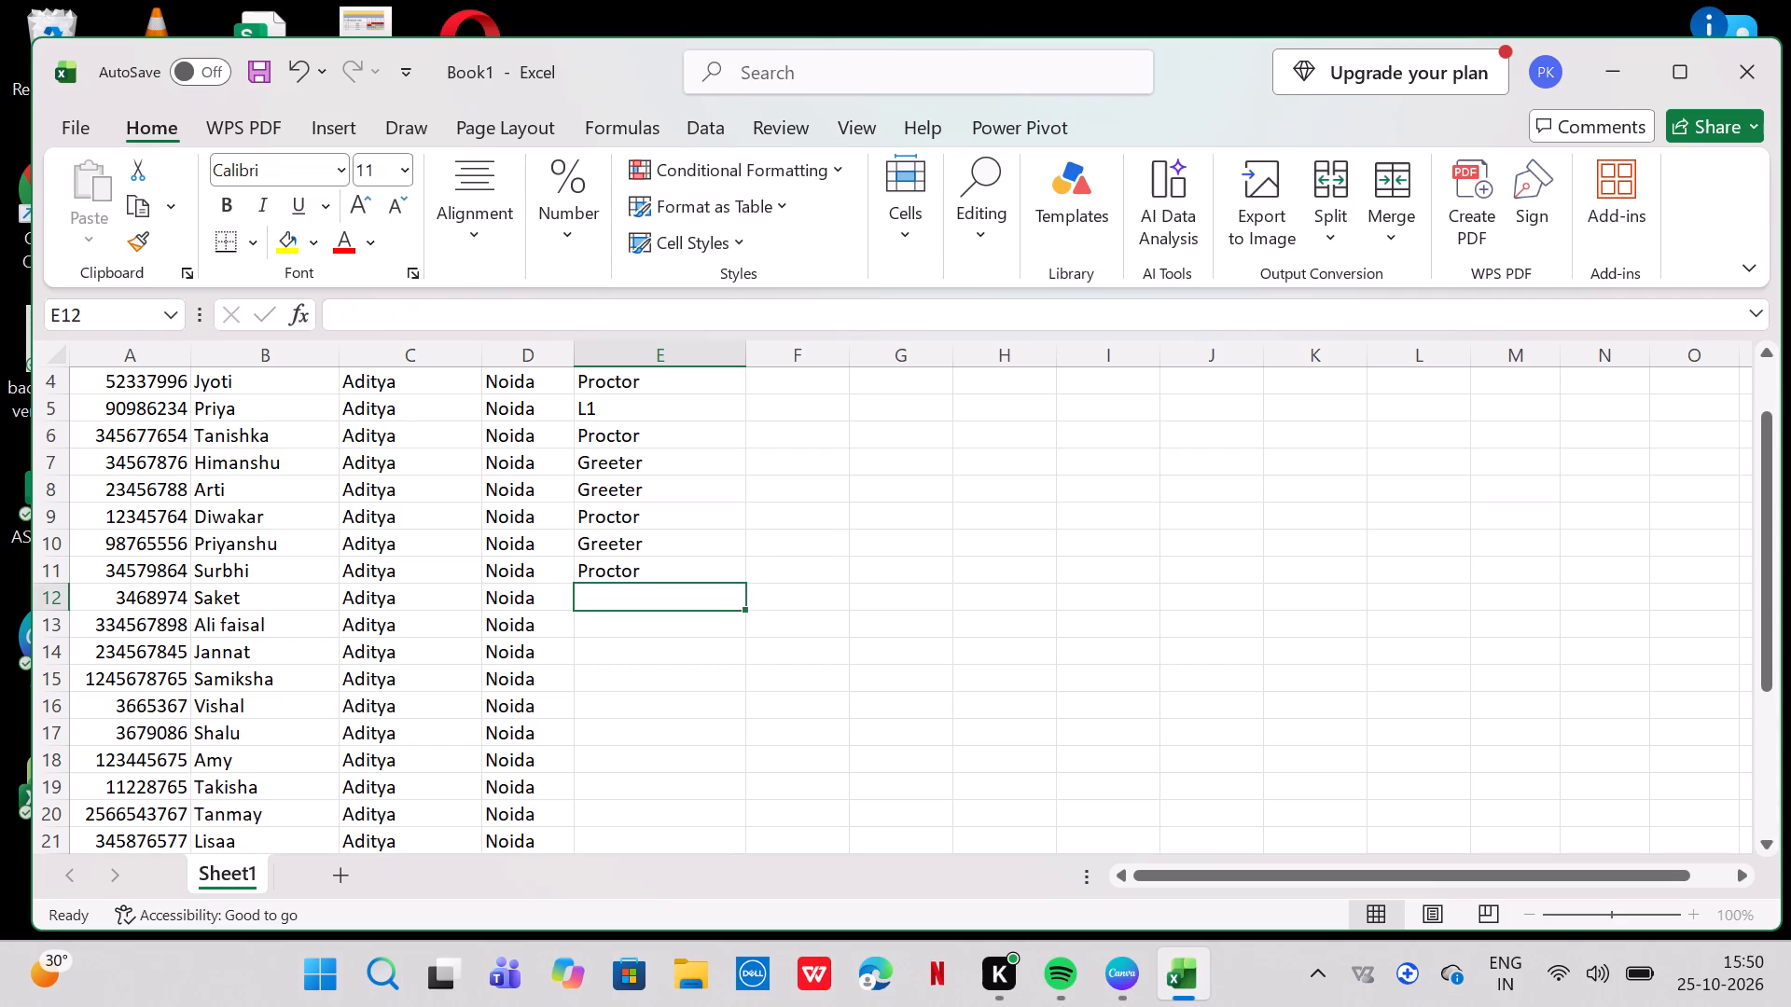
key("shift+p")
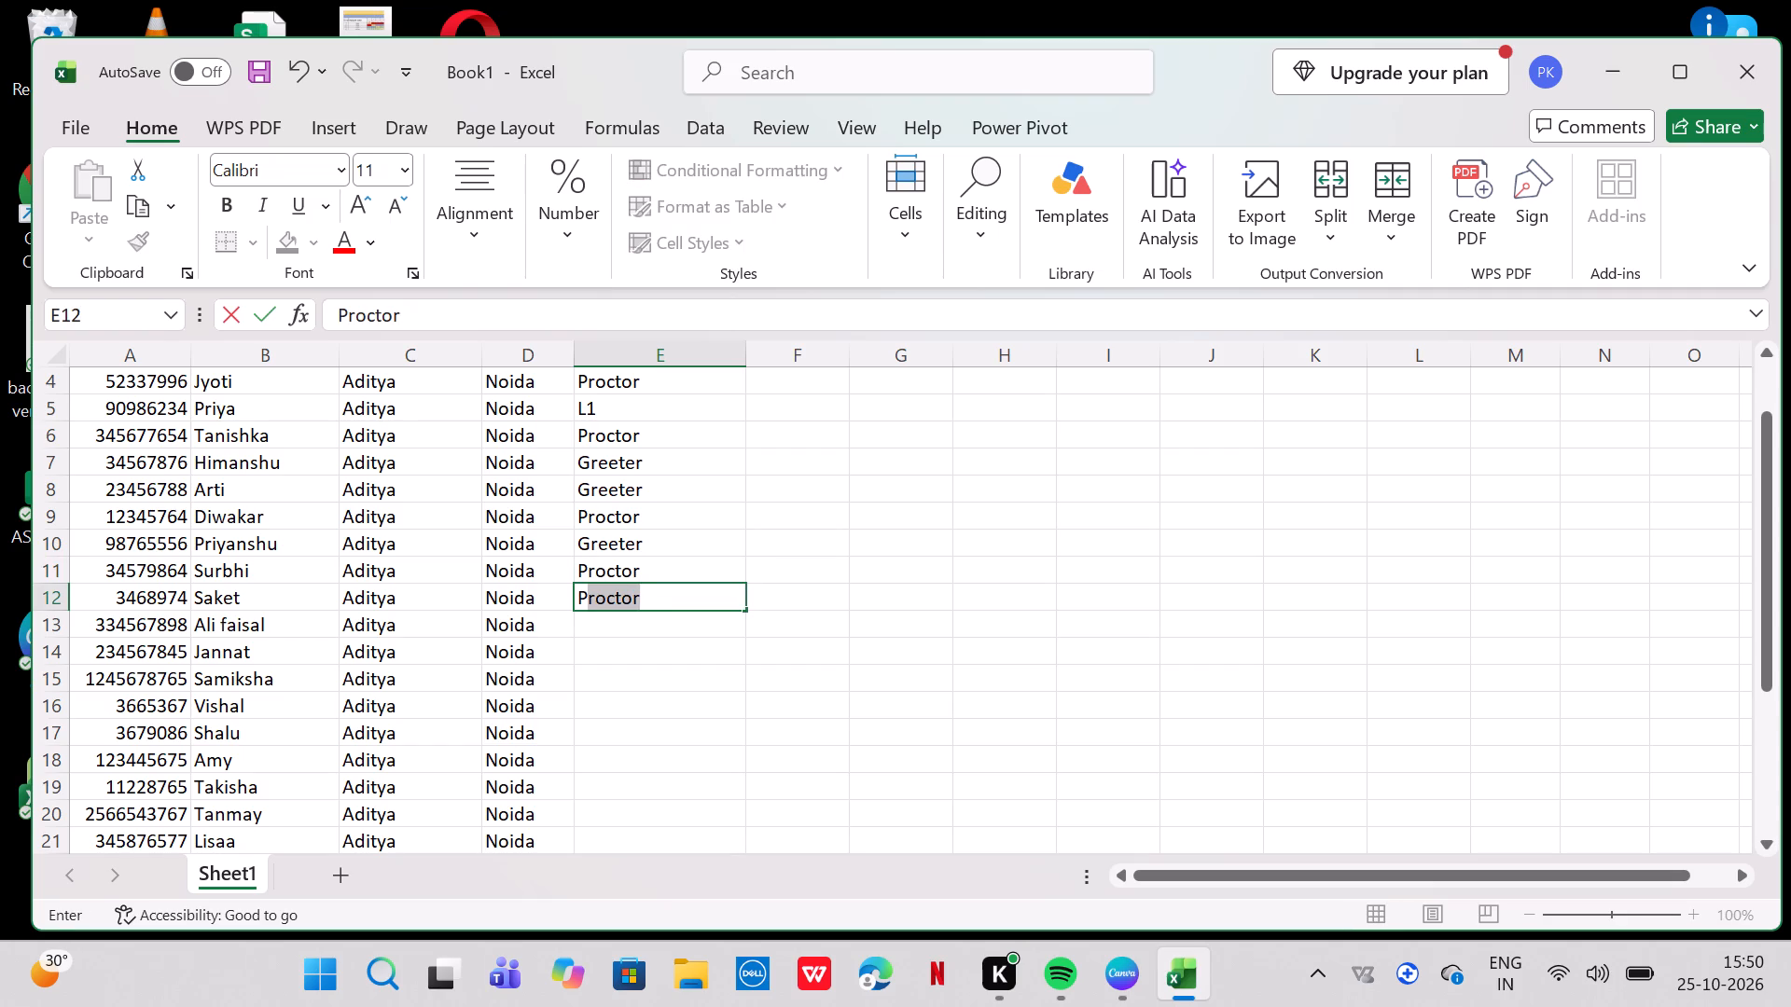
left_click(677, 614)
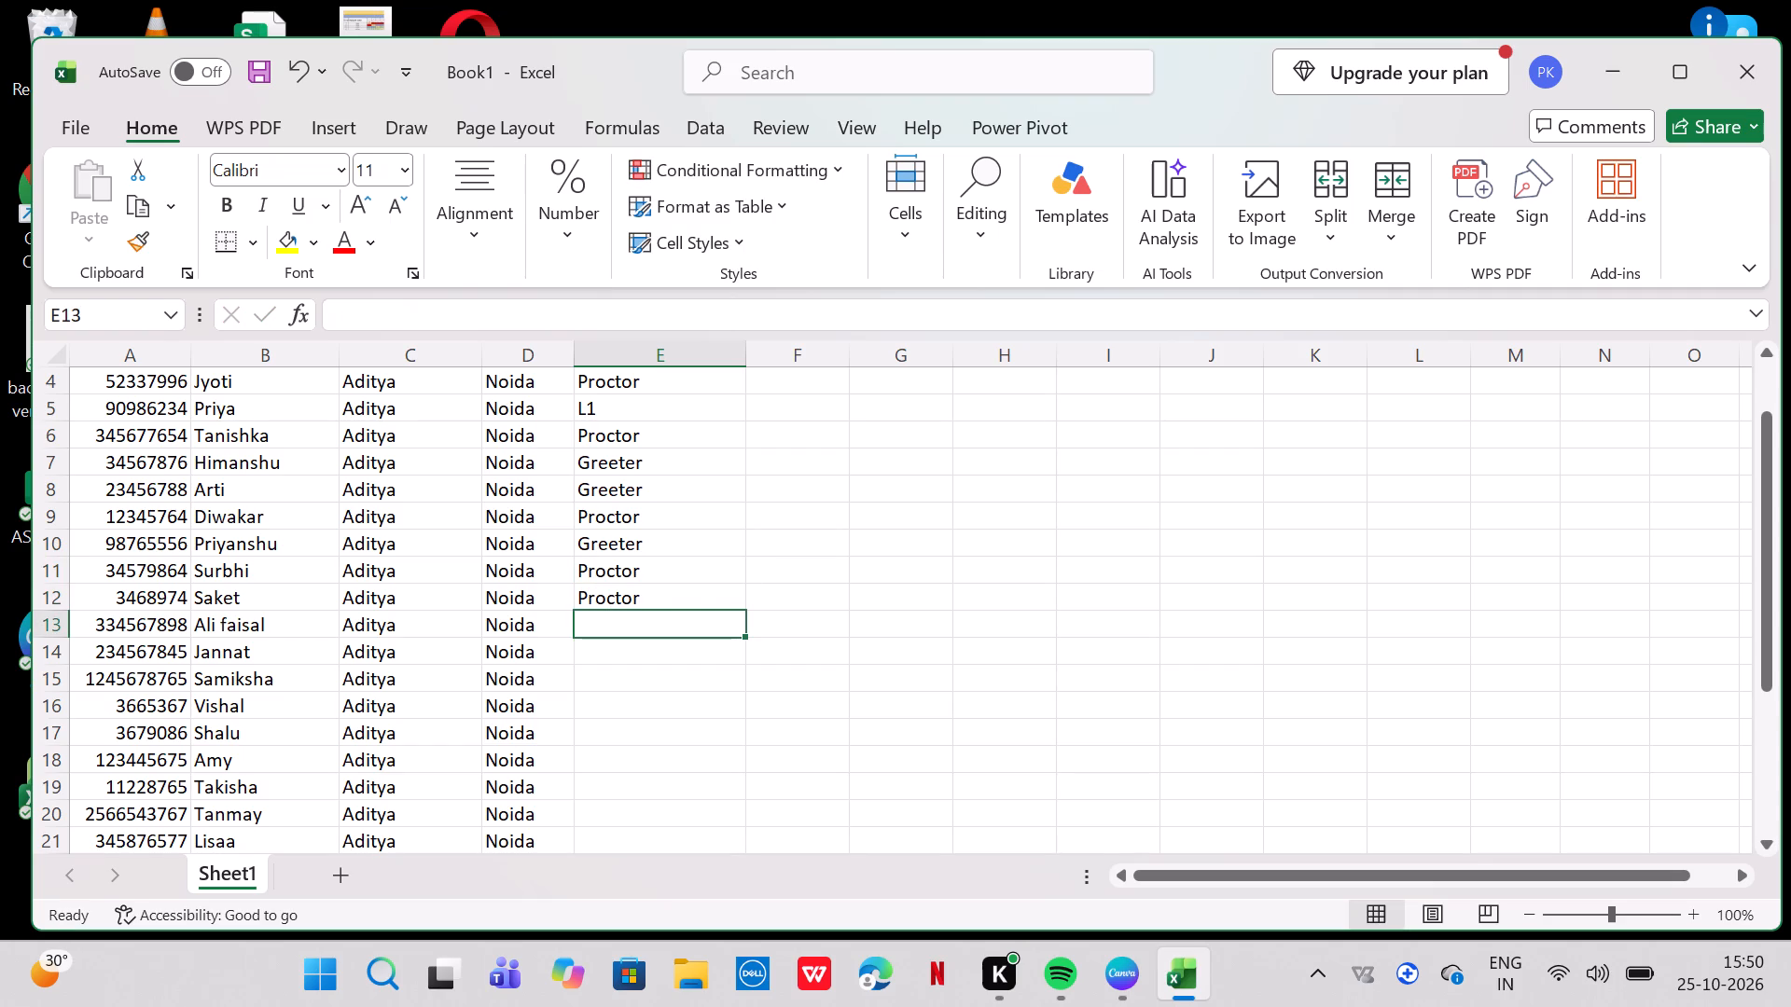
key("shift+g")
scroll(677, 614, "down", 1)
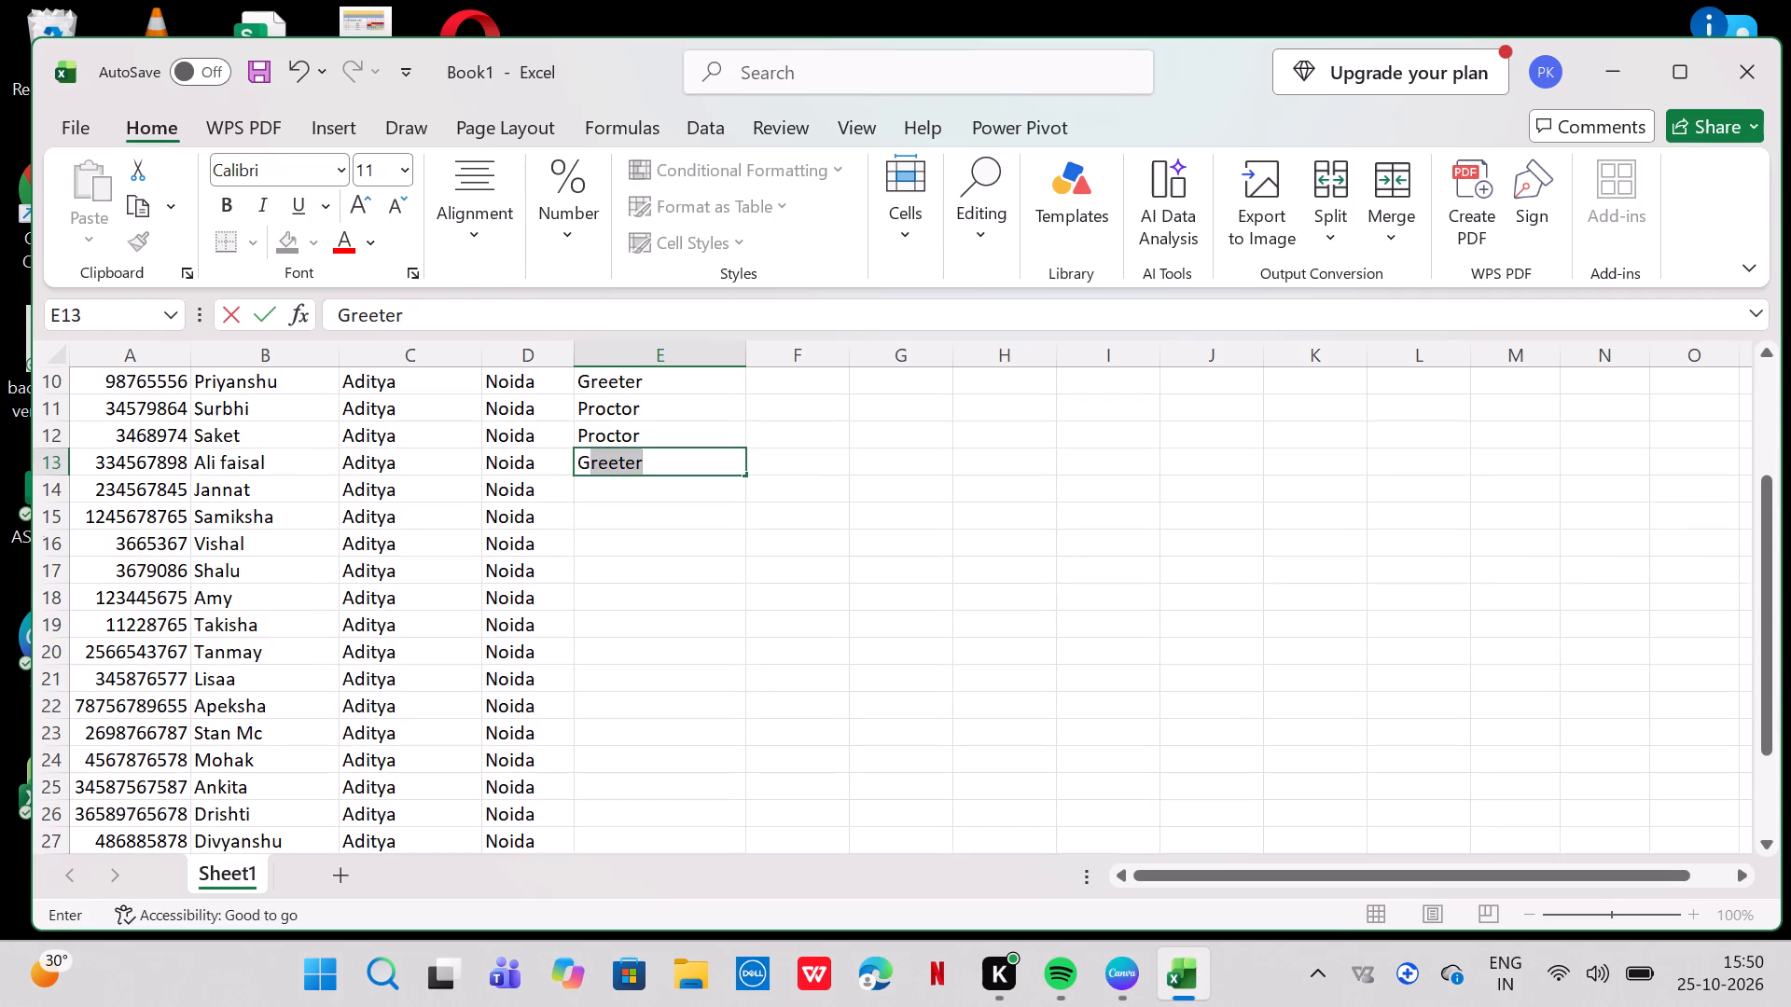
scroll(677, 614, "down", 1)
key("ctrl+c")
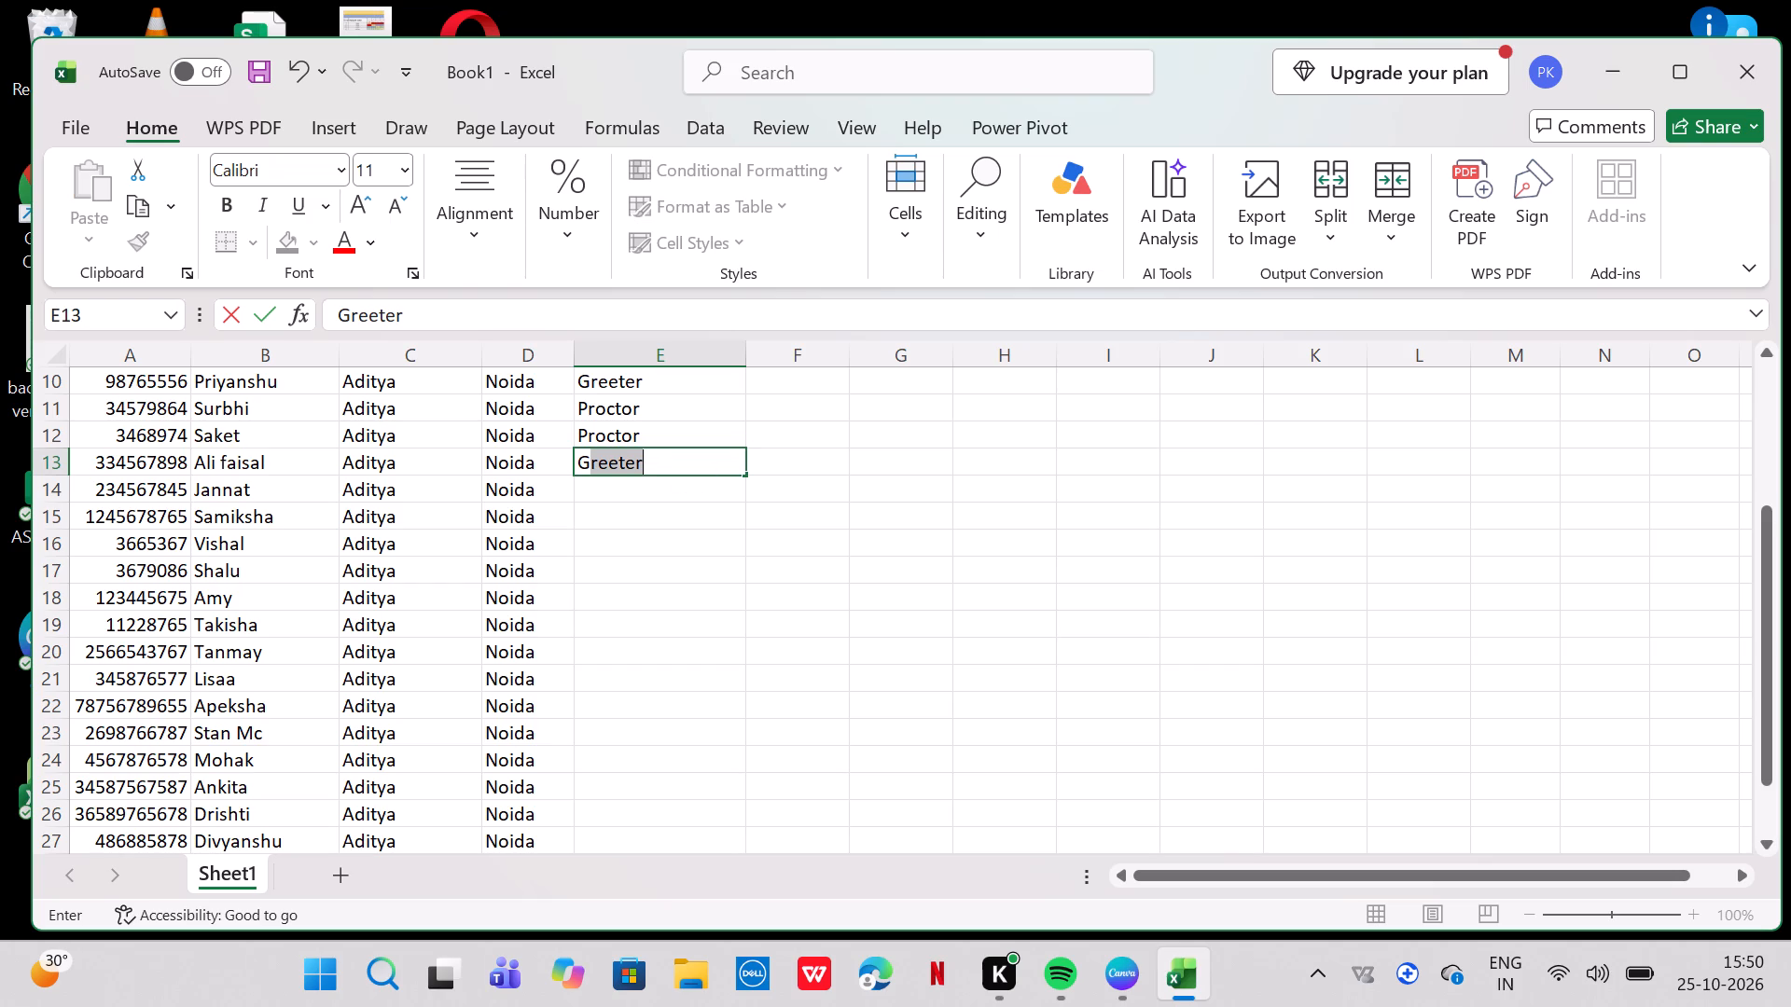
key("ctrl+c")
scroll(655, 569, "up", 1)
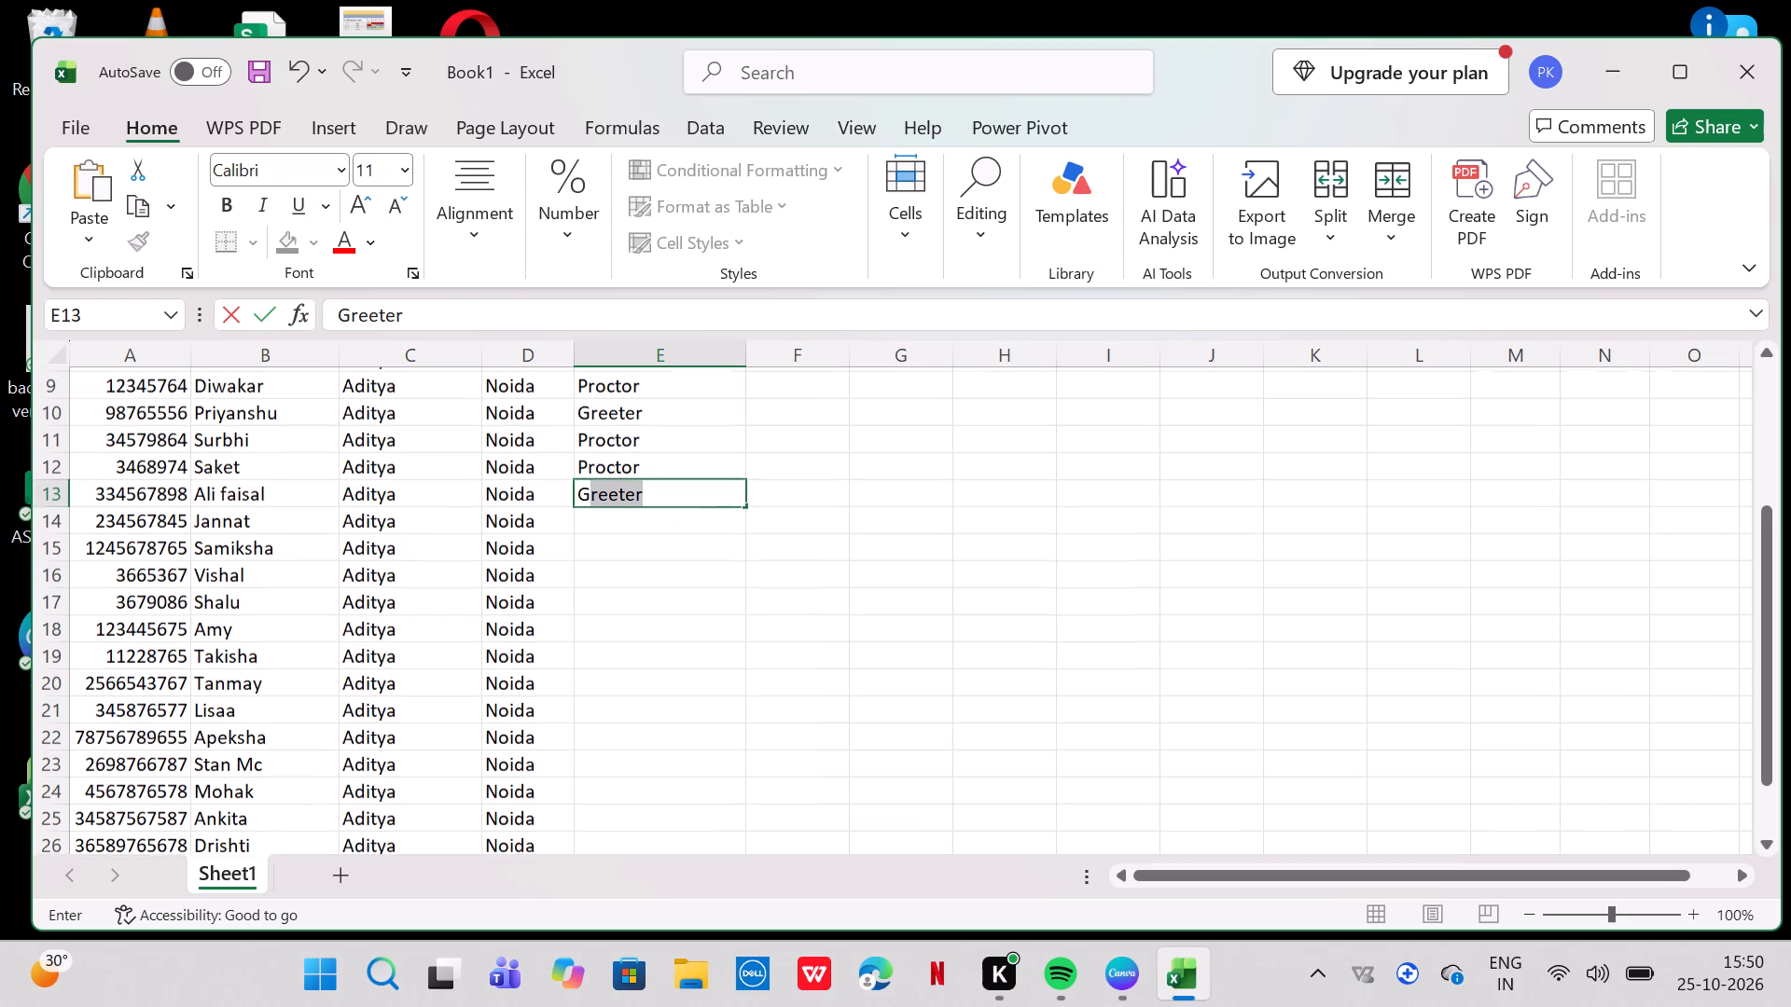
scroll(655, 569, "up", 1)
left_click(636, 541)
left_click(634, 559)
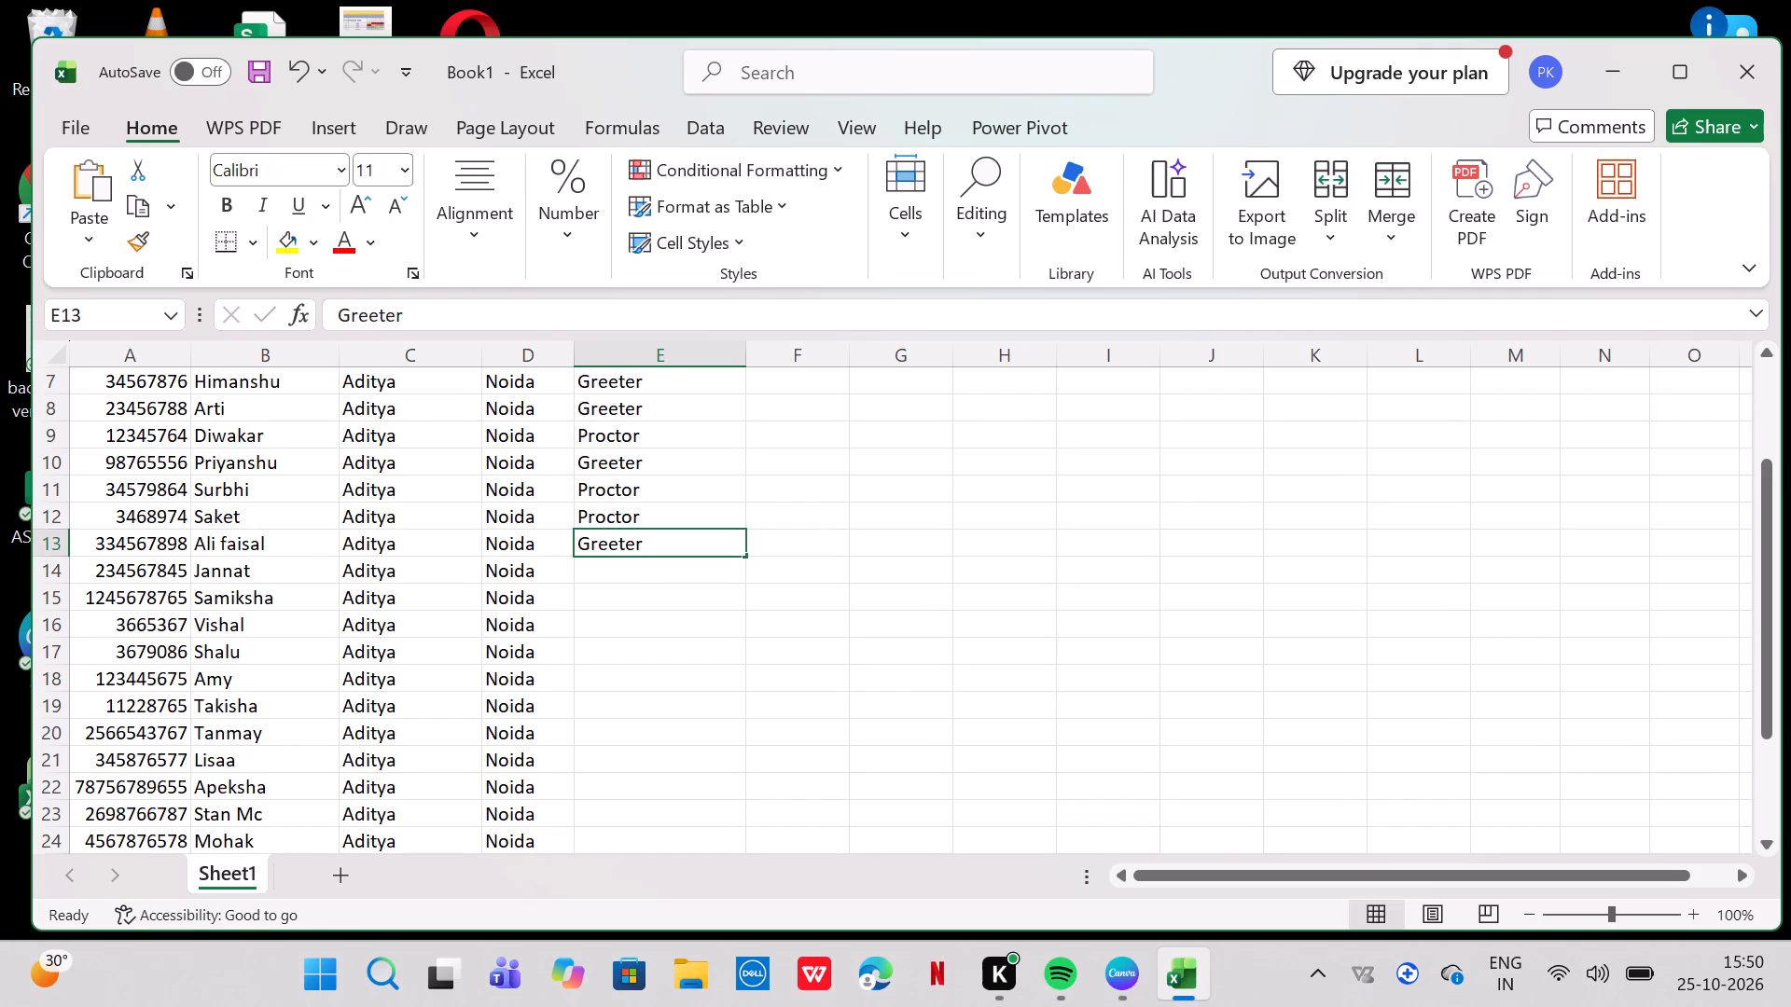
Copy the Greeter skill text from cell E13 into cell E15.
left_click(641, 589)
left_click(651, 541)
double_click(651, 541)
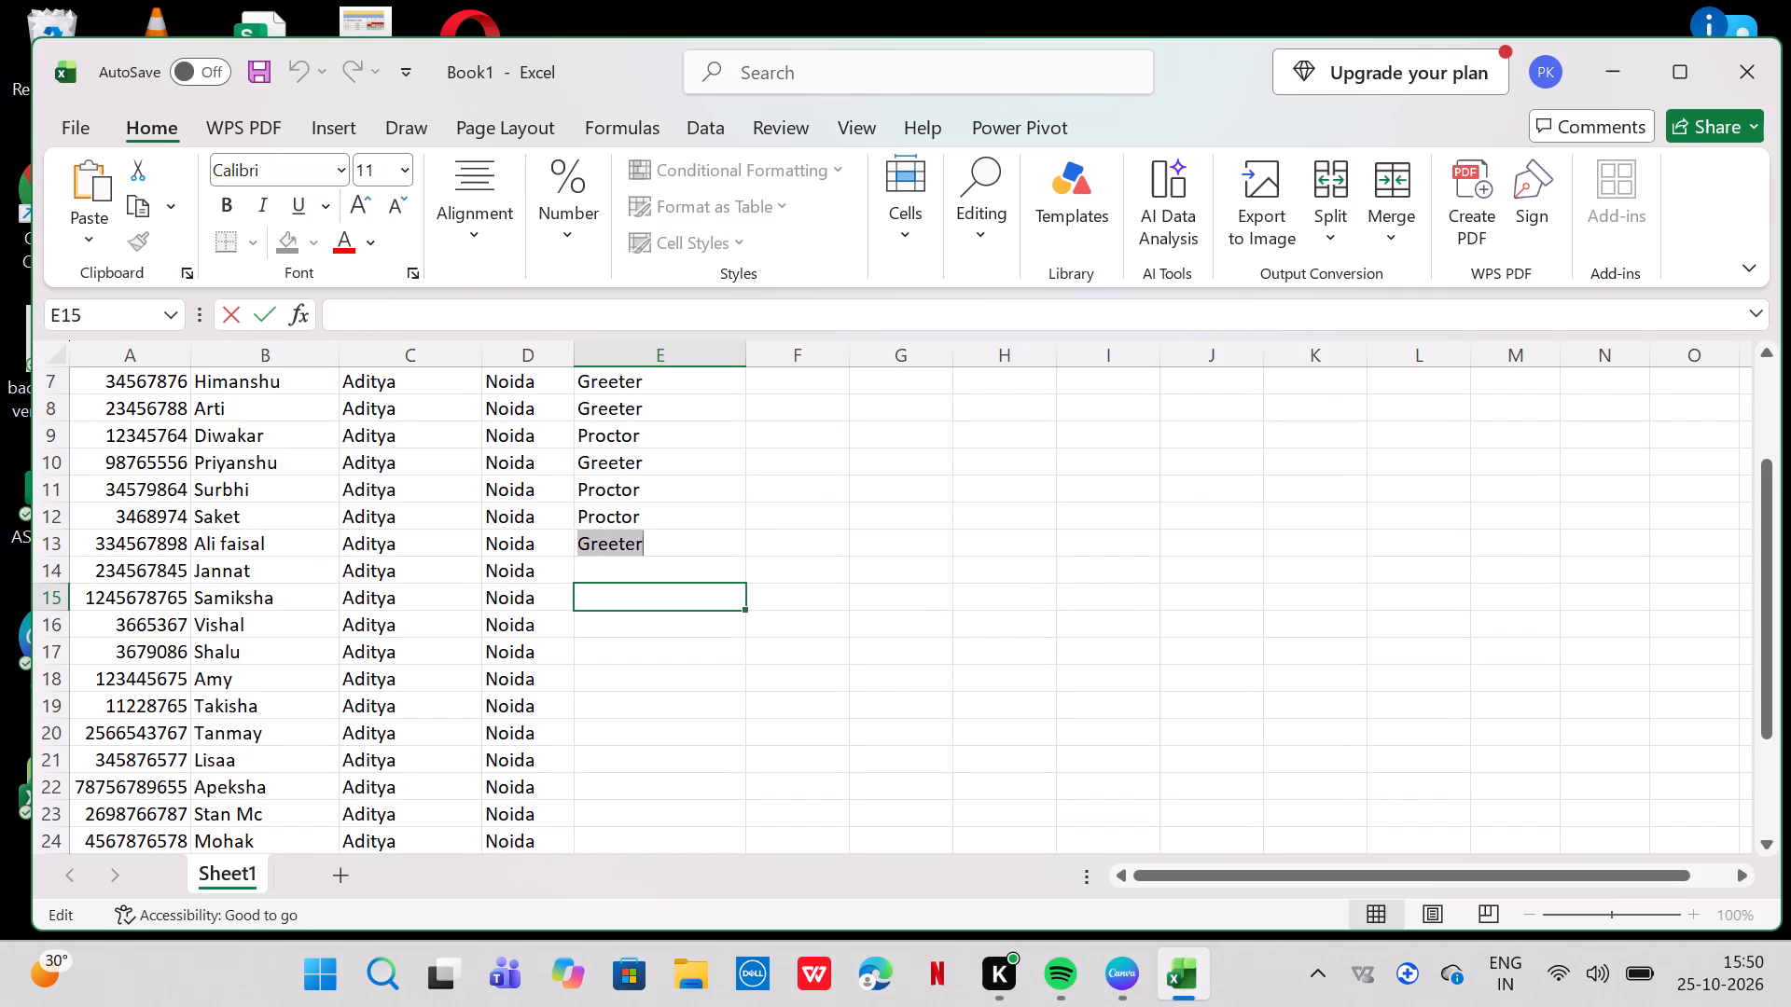
key("ctrl+c")
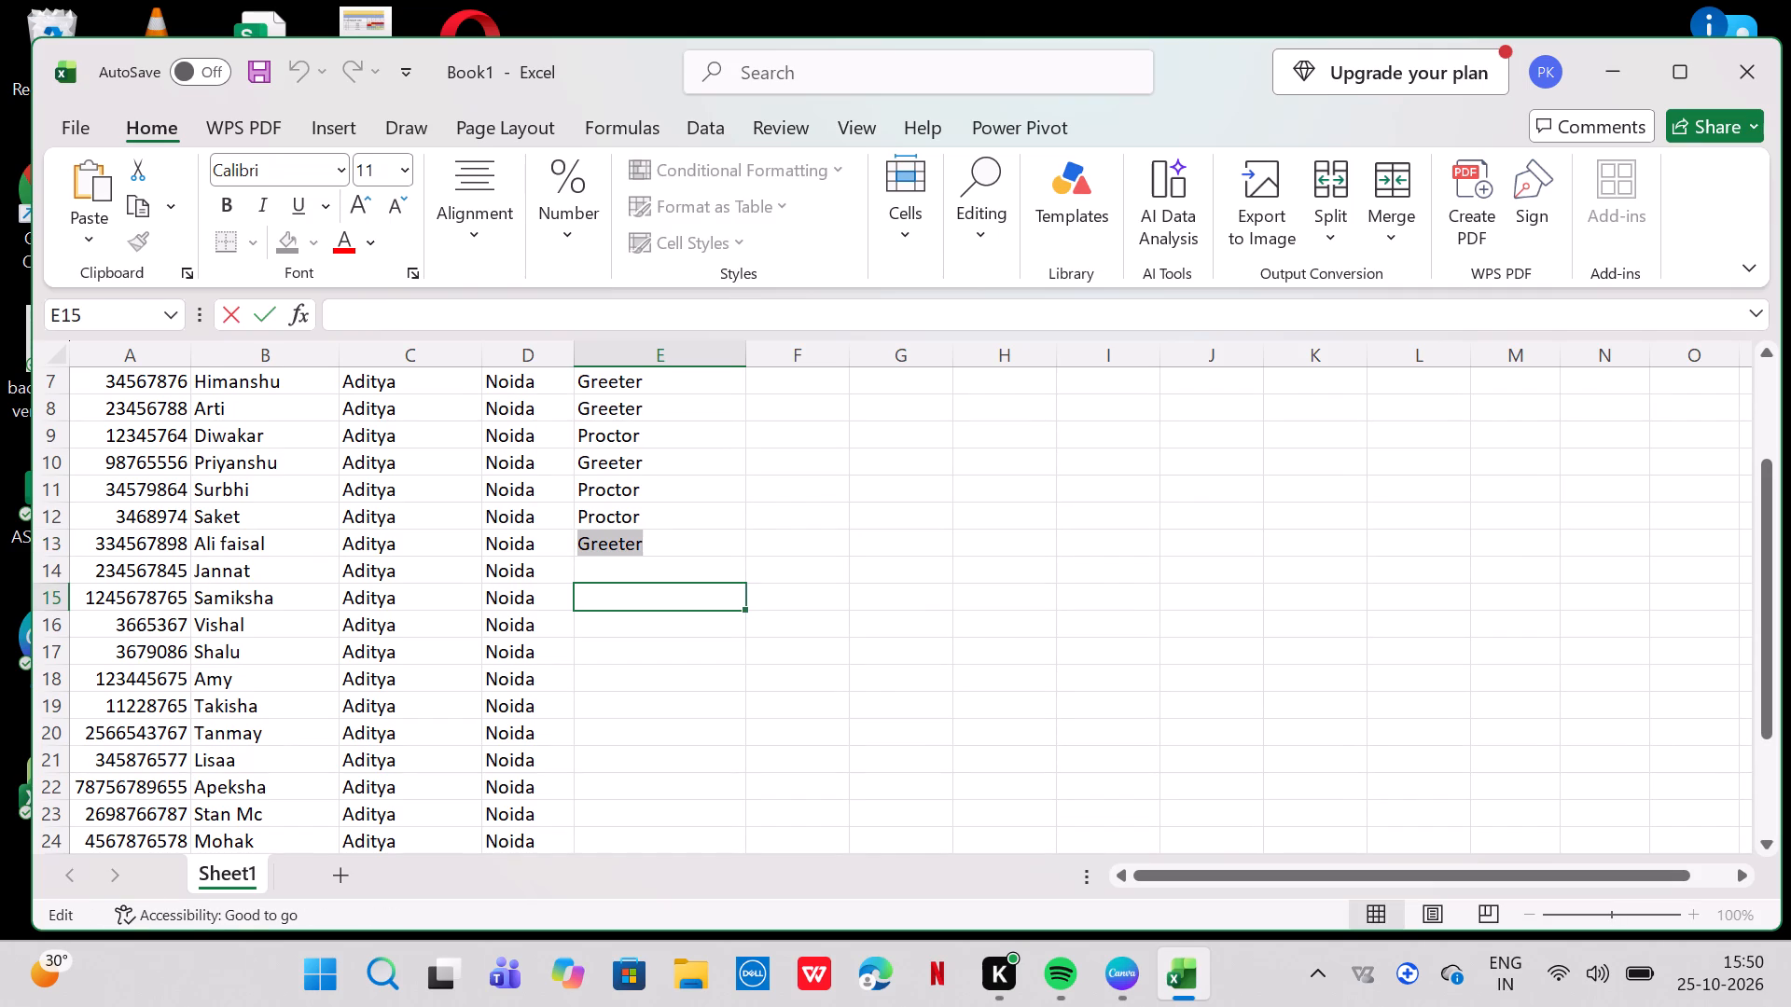
left_click(627, 555)
left_click(627, 555)
left_click(641, 567)
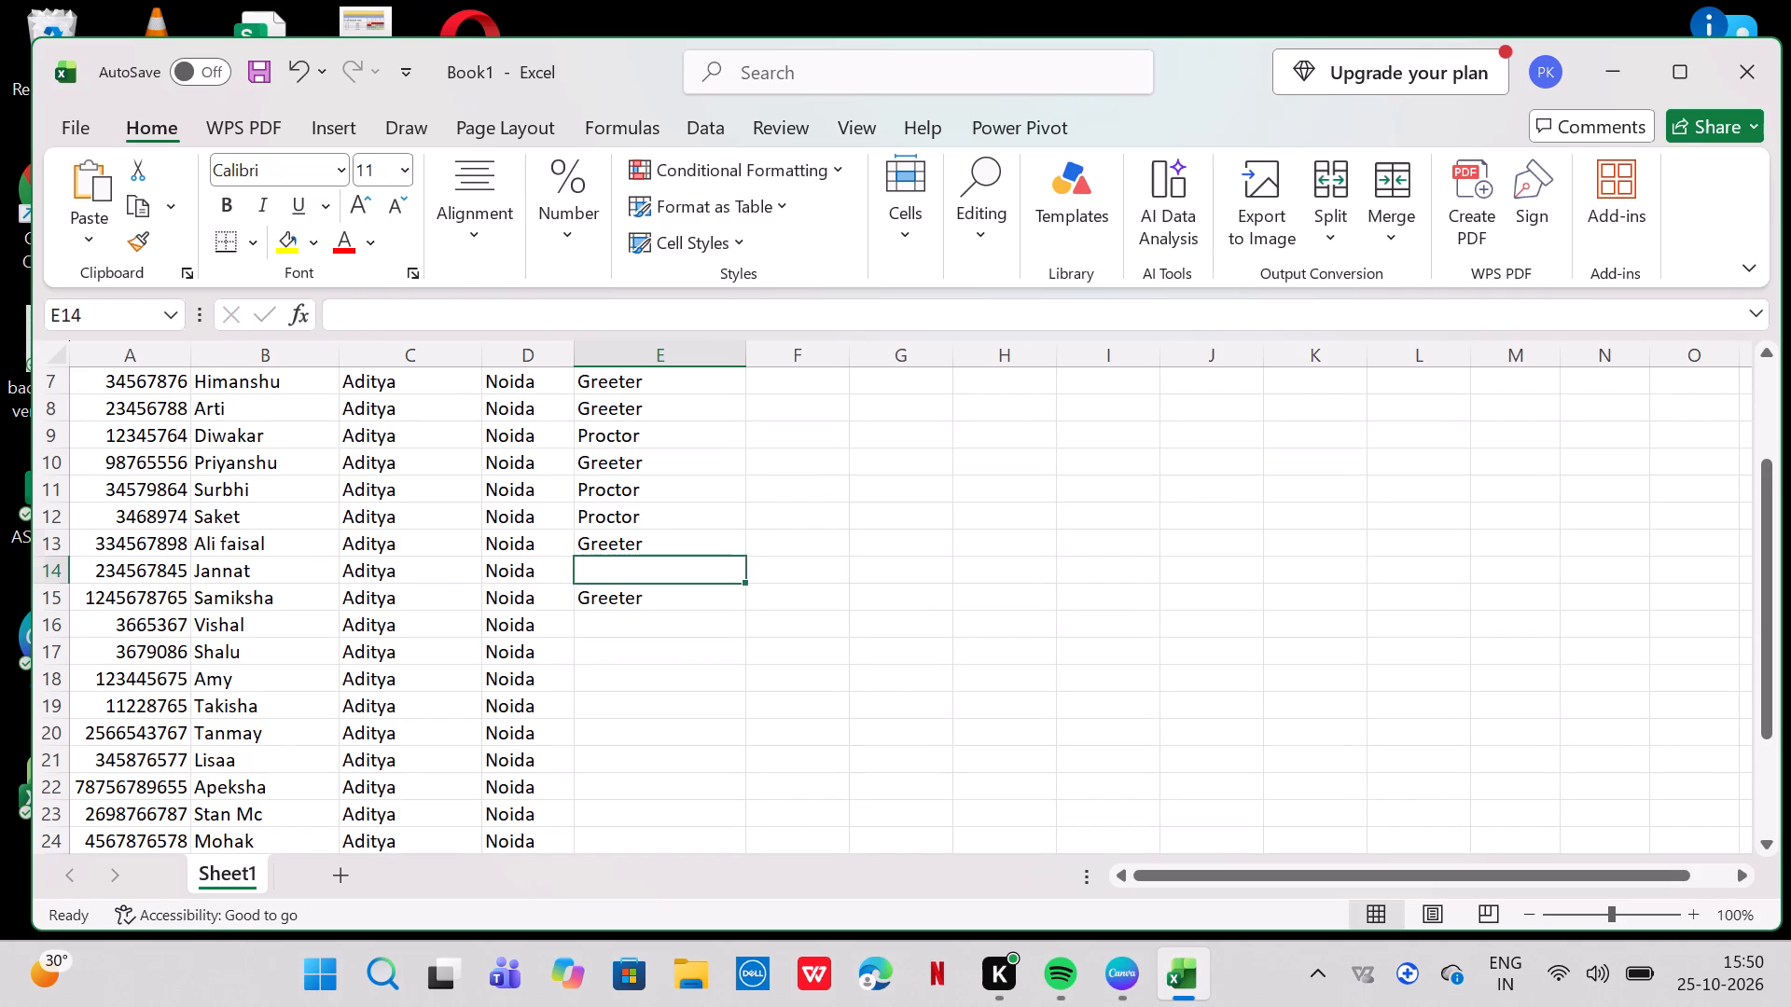
Copy the Greeter skill from cell E13 down through cell E24.
left_click(687, 535)
key("ctrl+c")
left_click_drag(687, 535, 673, 687)
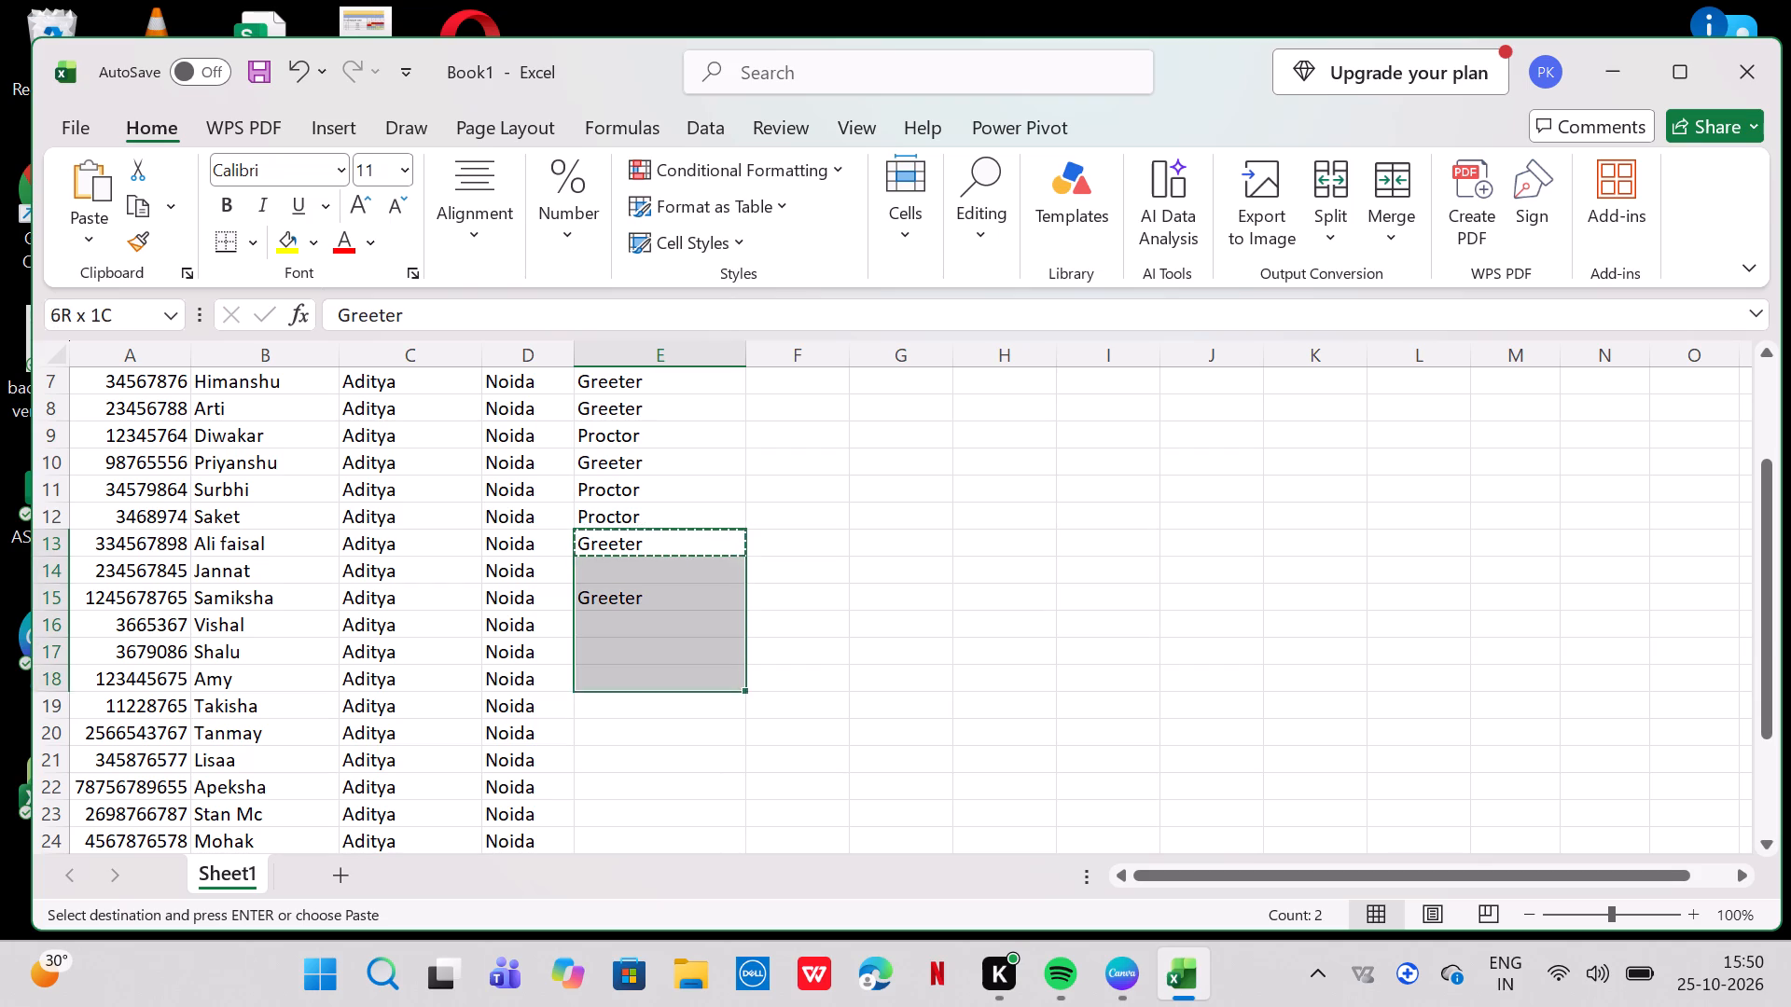
left_click_drag(673, 687, 682, 840)
key("ctrl+v")
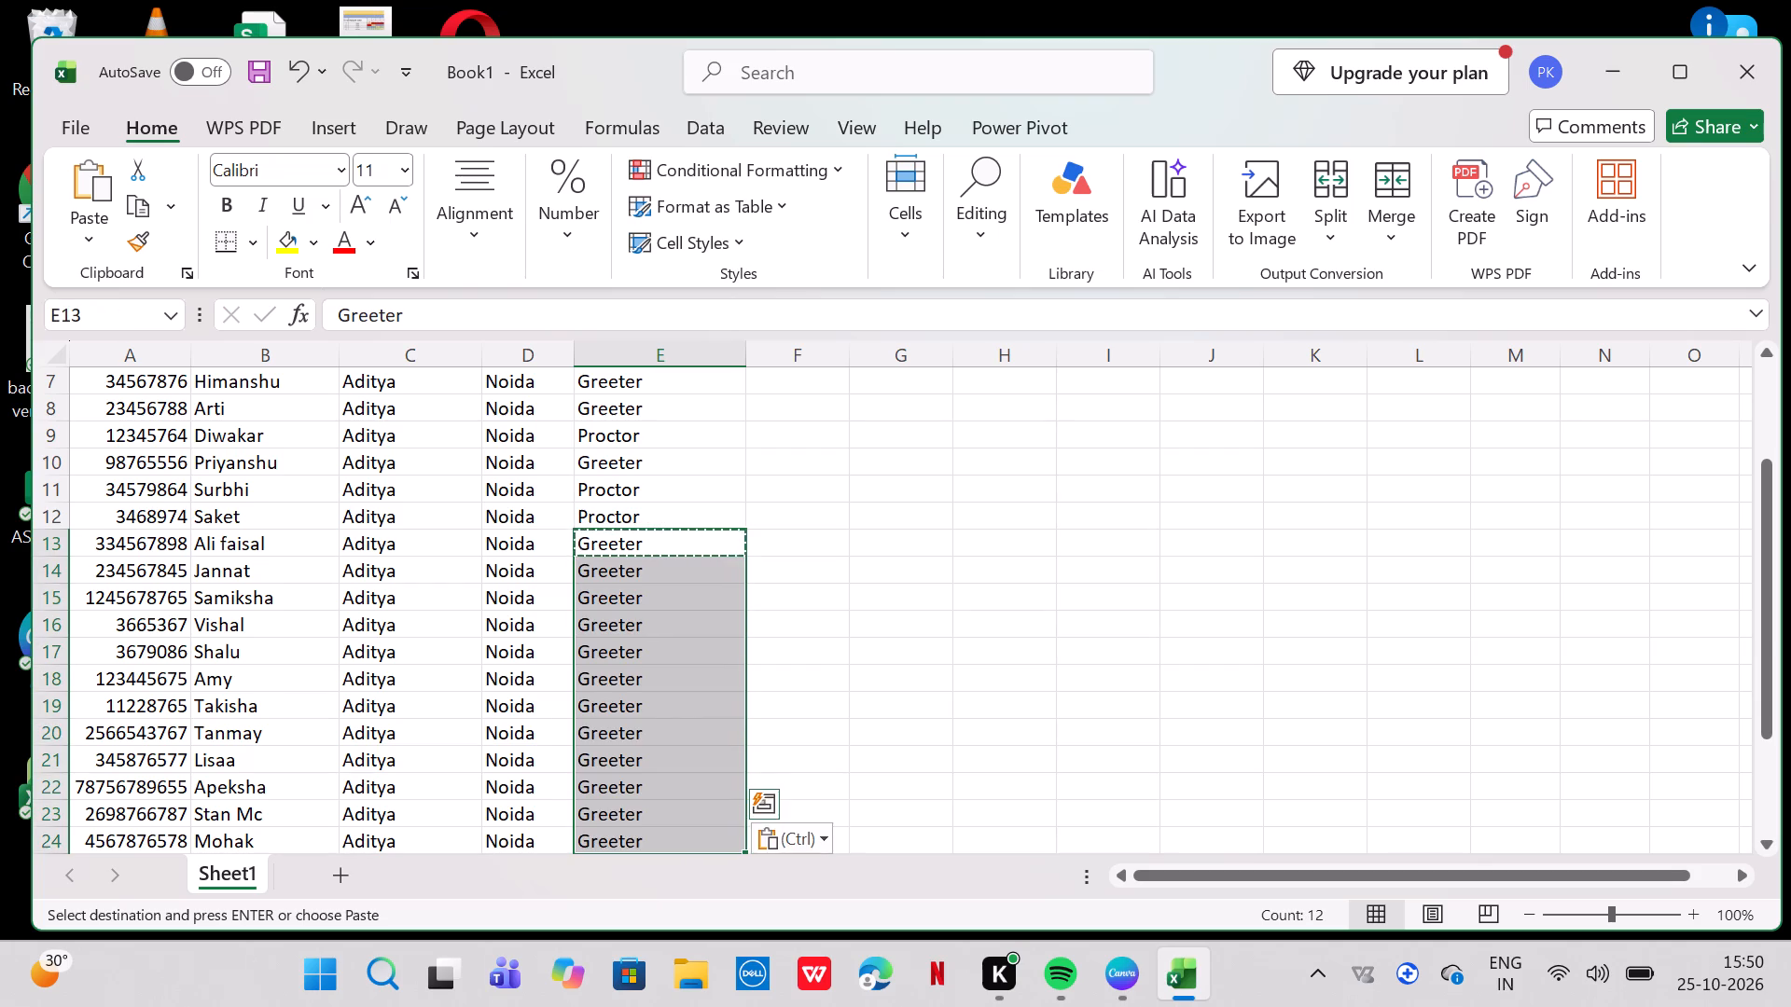
Enter the skill Proctor in cell E25 for Ankita.
scroll(682, 840, "down", 2)
left_click(649, 709)
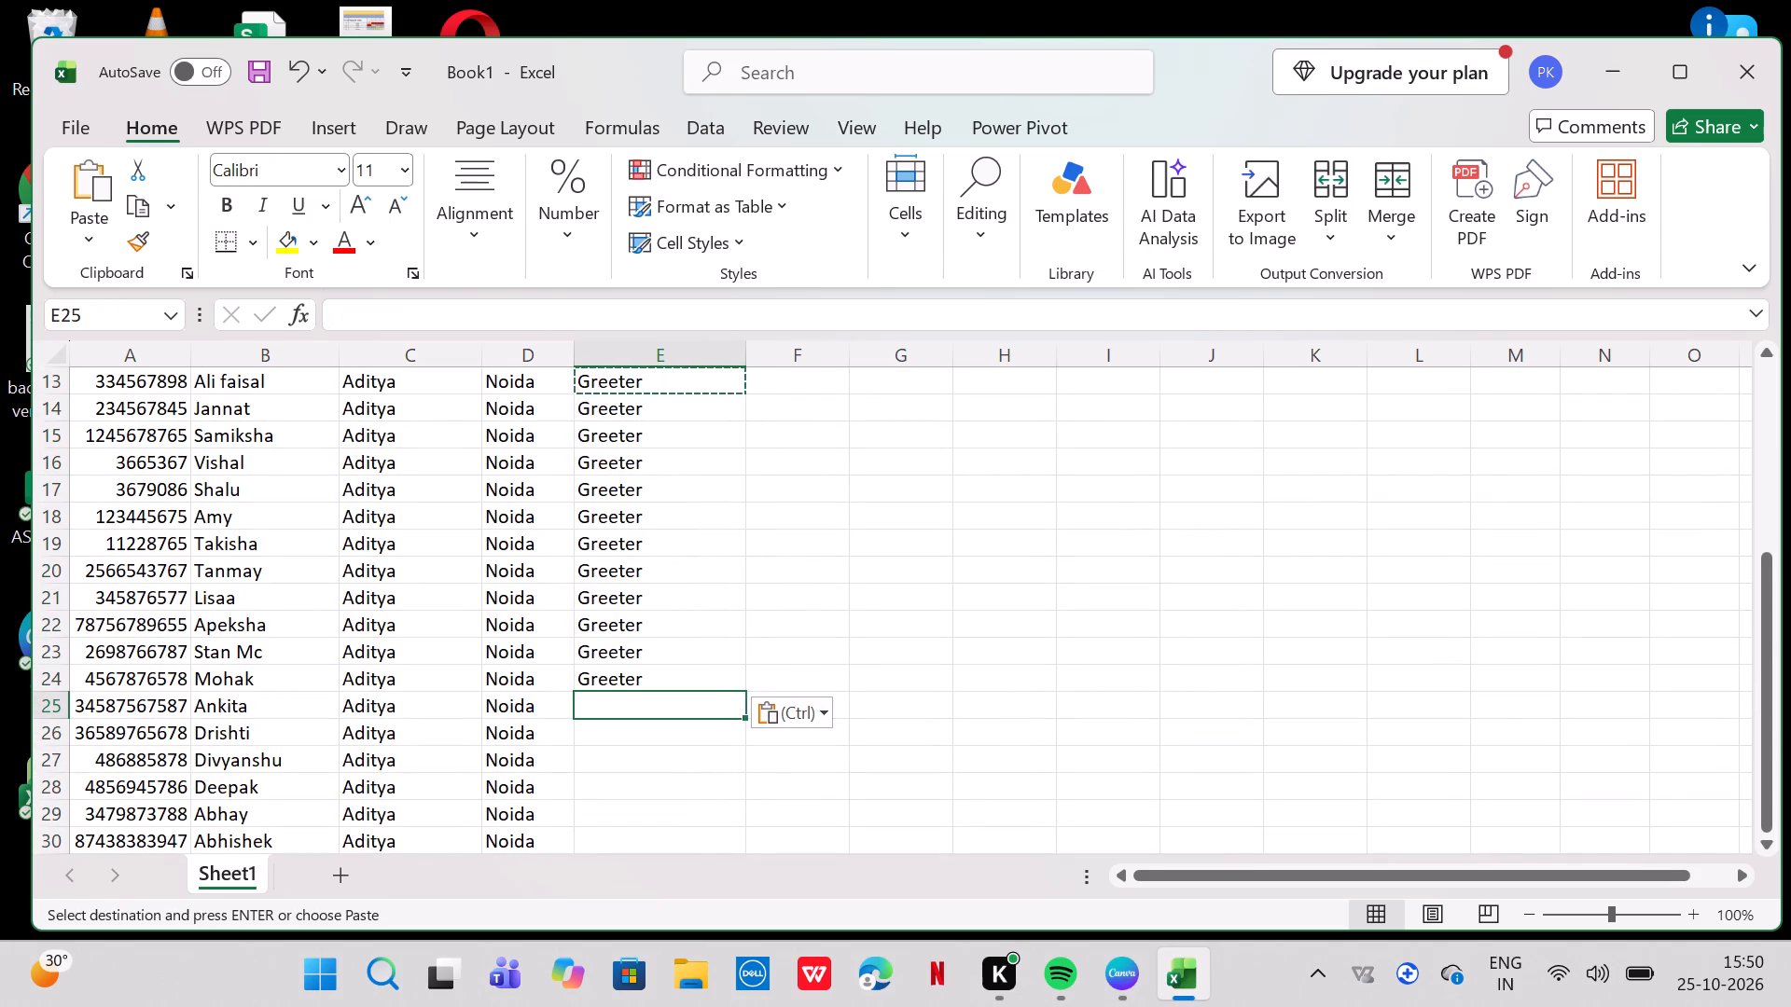
left_click(795, 719)
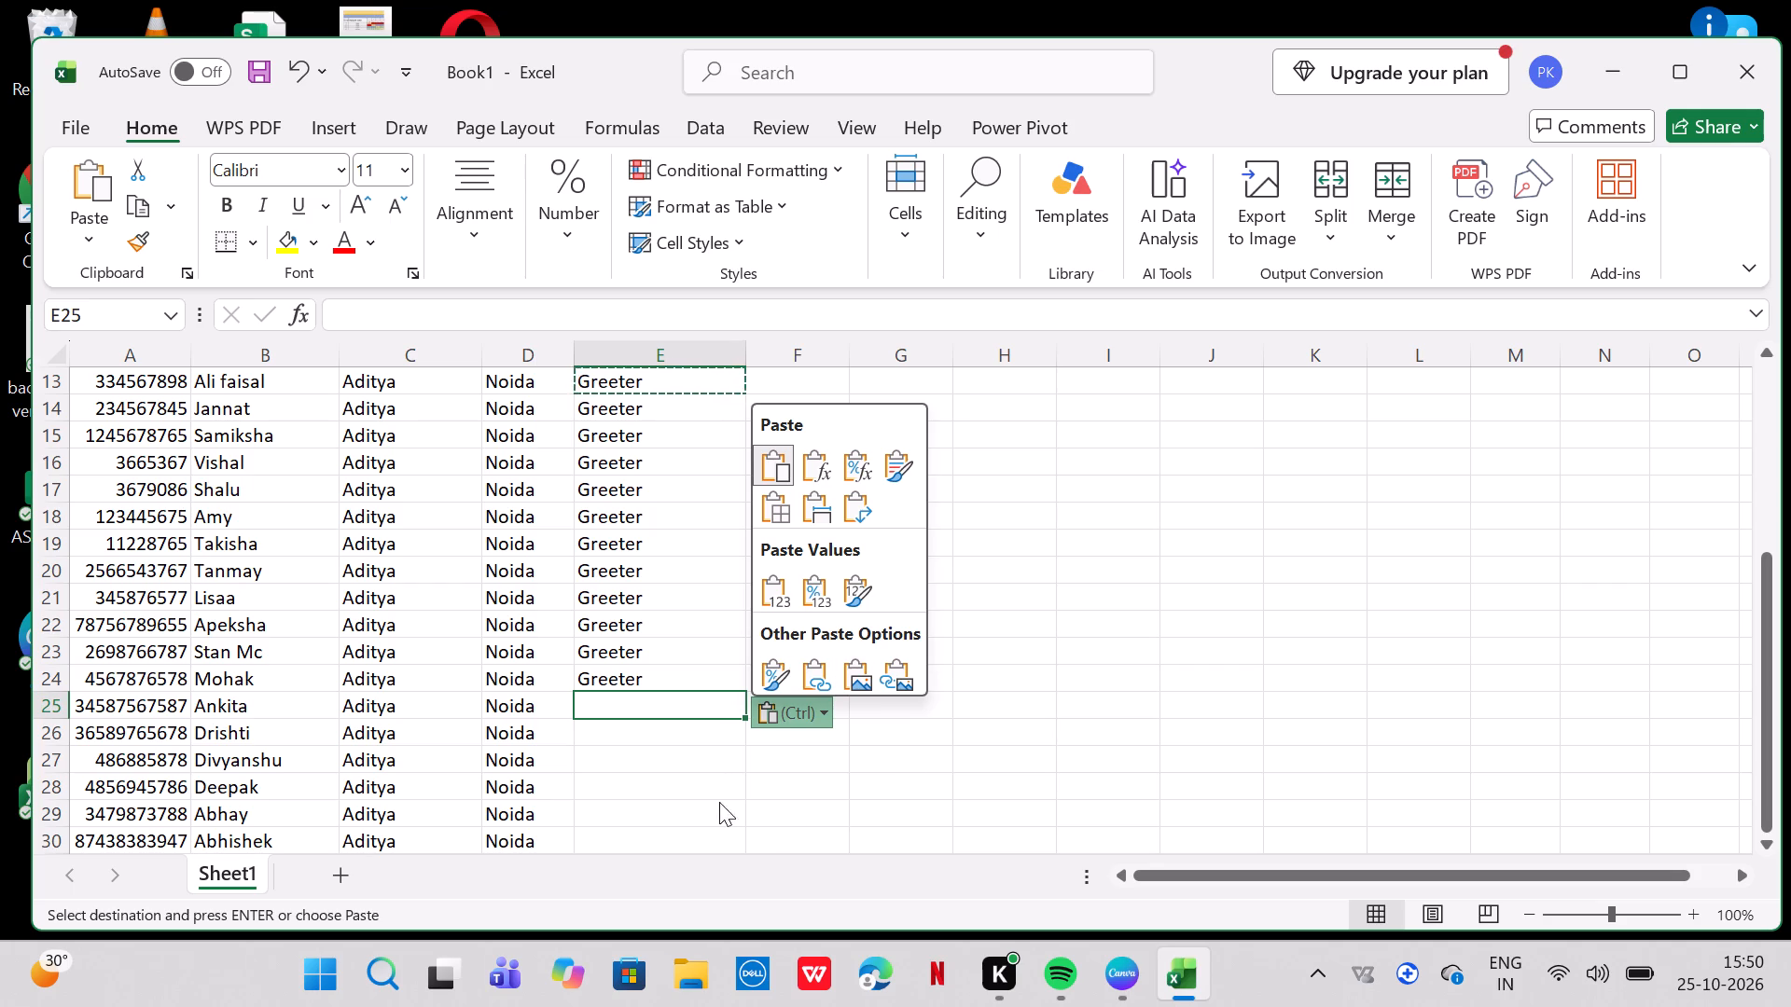
left_click(663, 752)
scroll(663, 752, "down", 1)
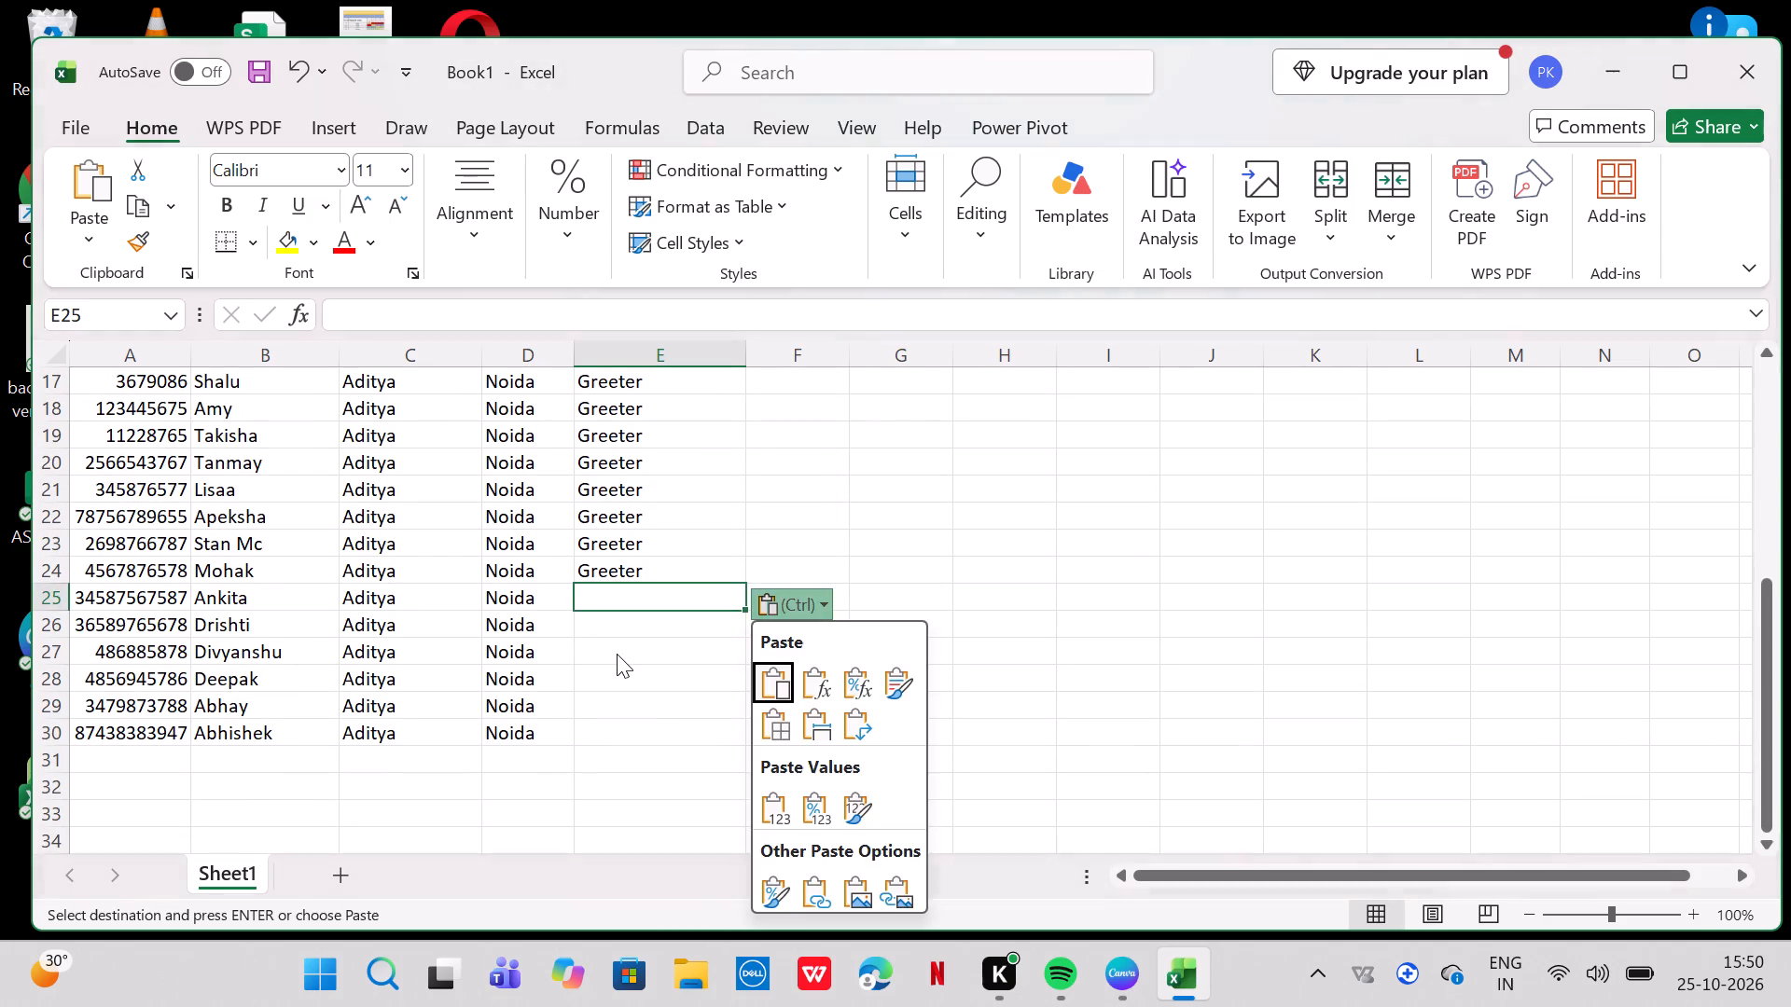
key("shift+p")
left_click(637, 588)
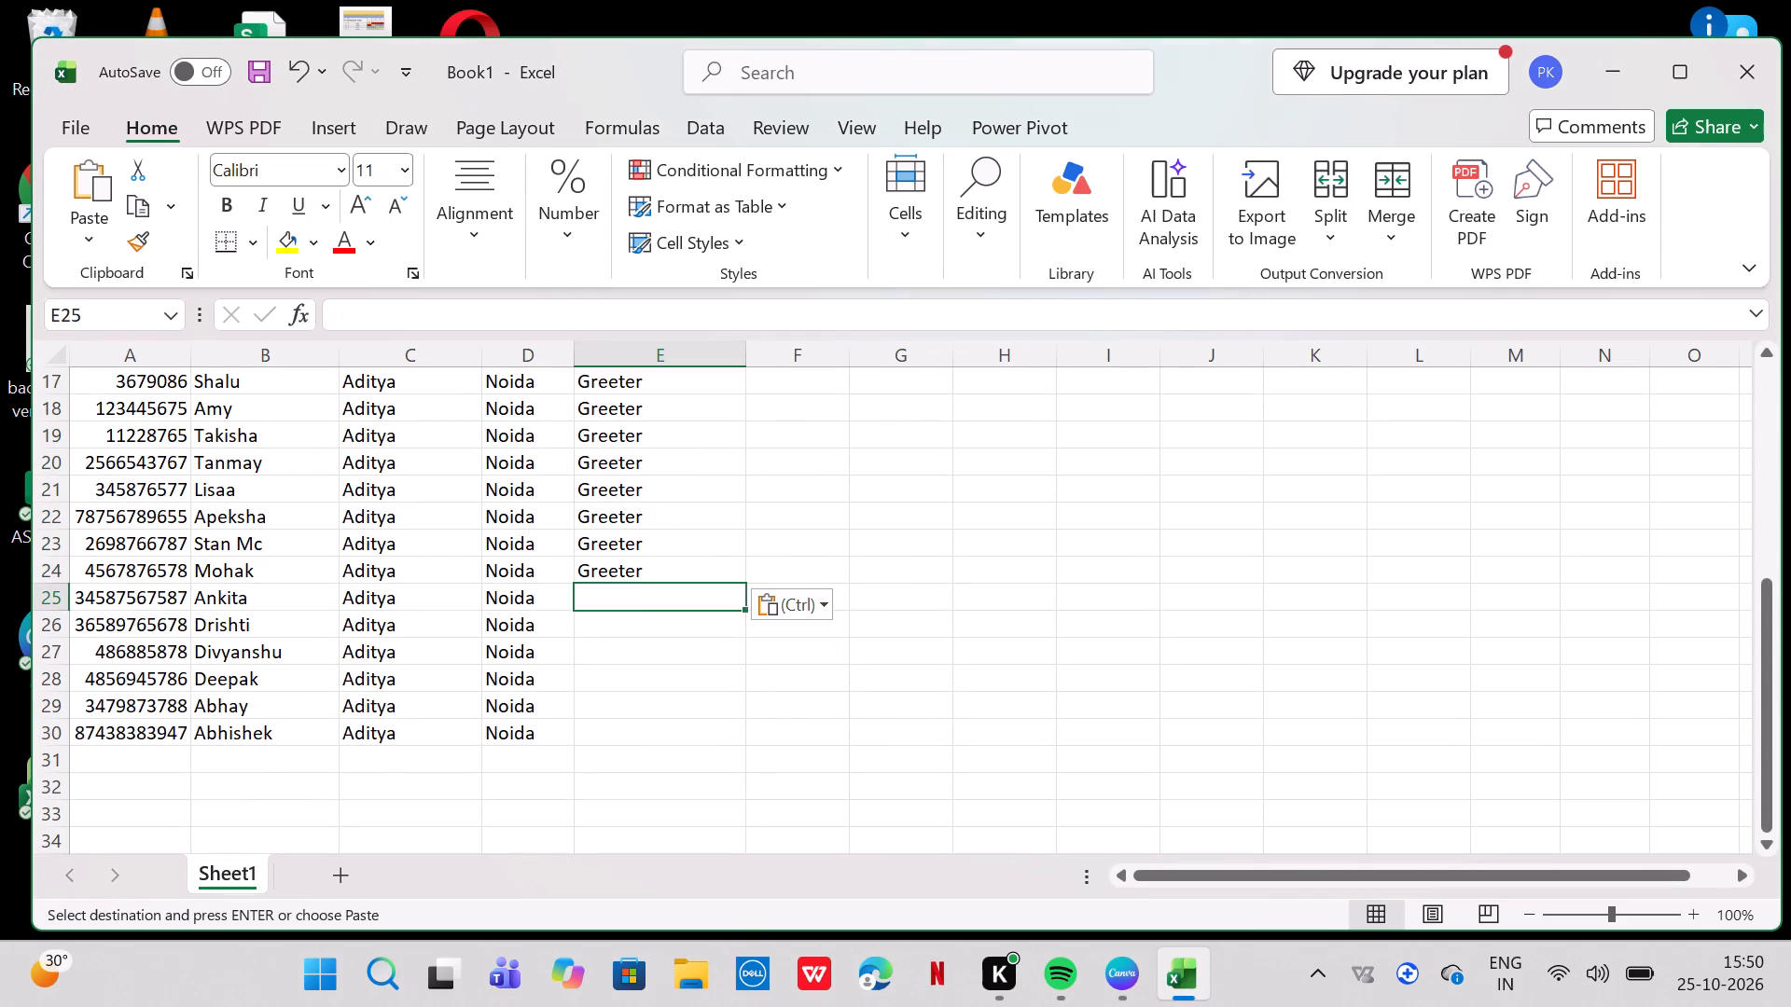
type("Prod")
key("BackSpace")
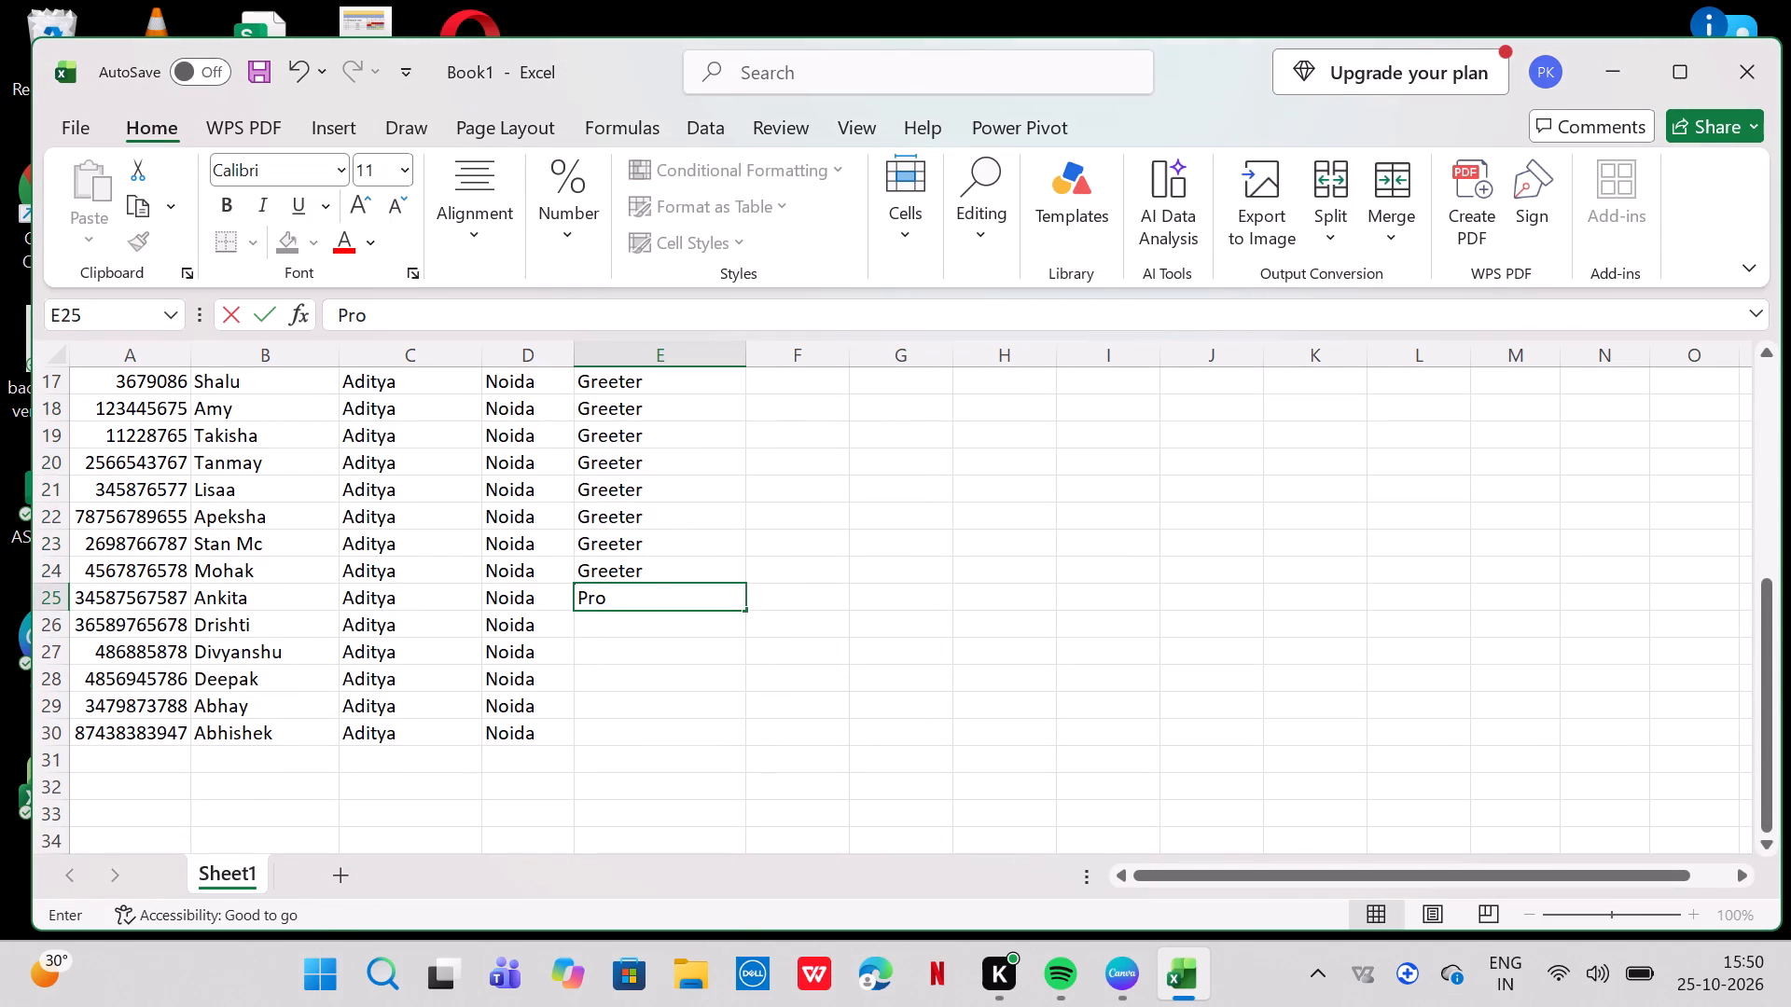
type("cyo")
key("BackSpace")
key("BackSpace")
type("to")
Enter the skills L1 in E26, Proctor in E27, Greeter in E28 and E29, and Proctor in E30.
left_click(639, 630)
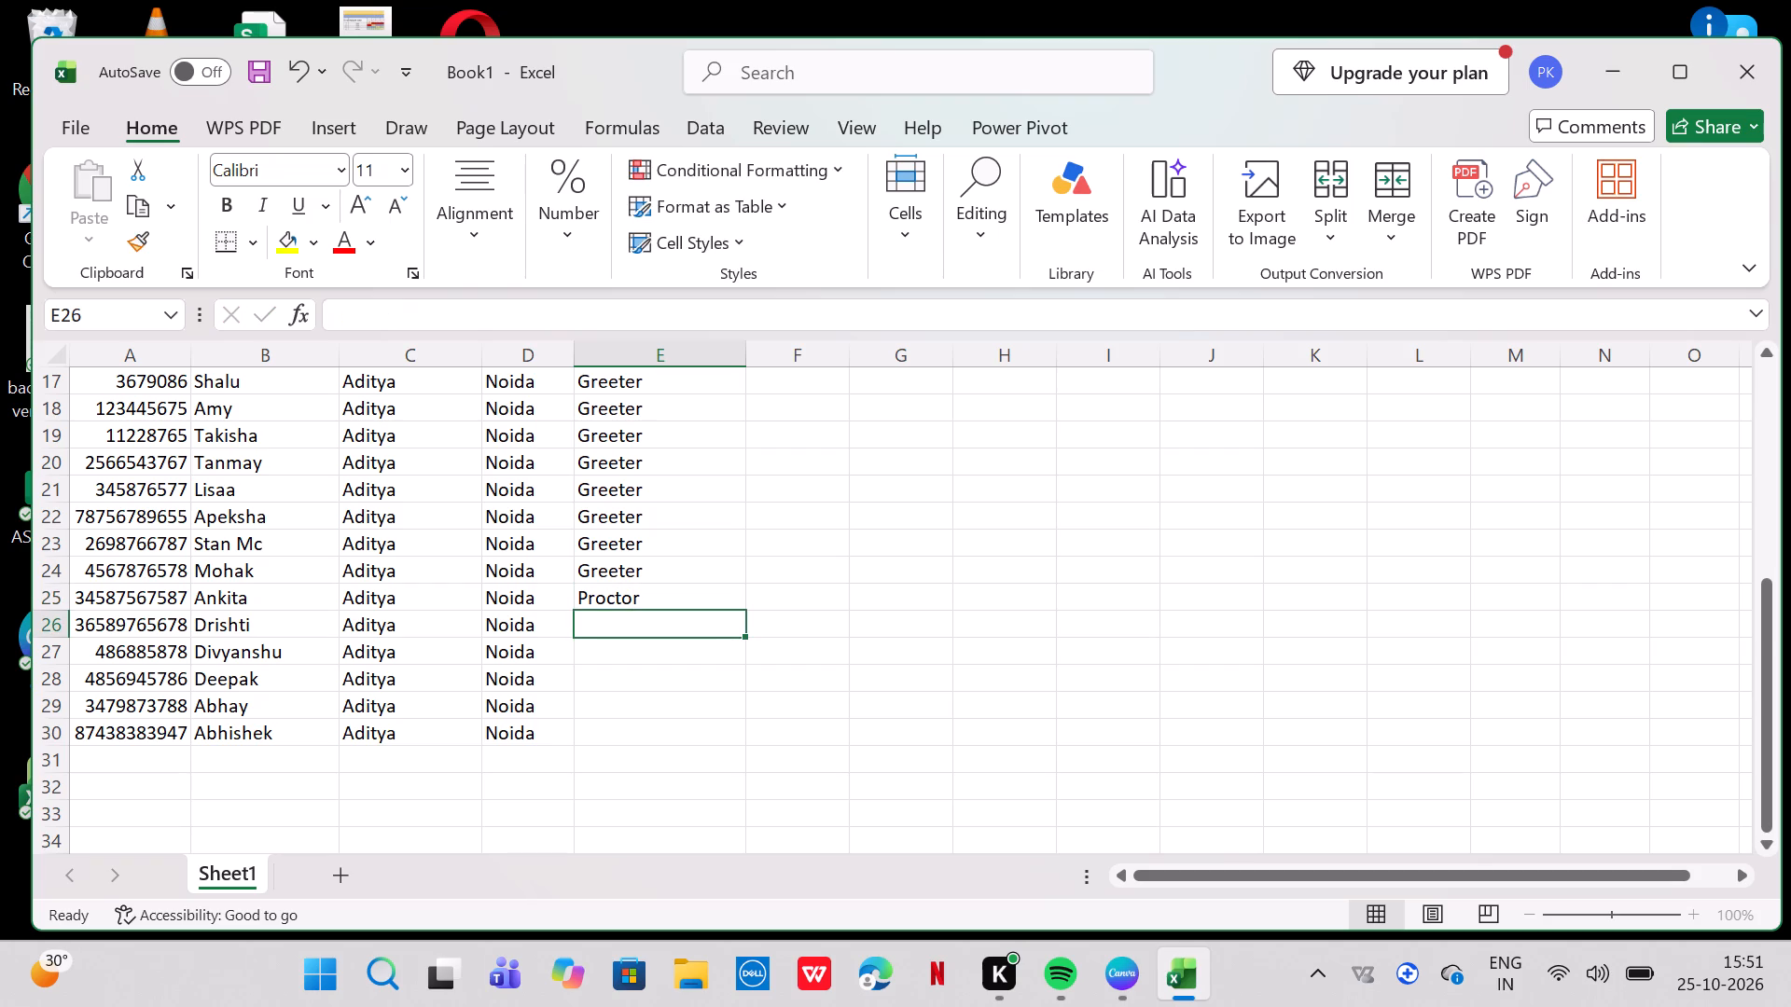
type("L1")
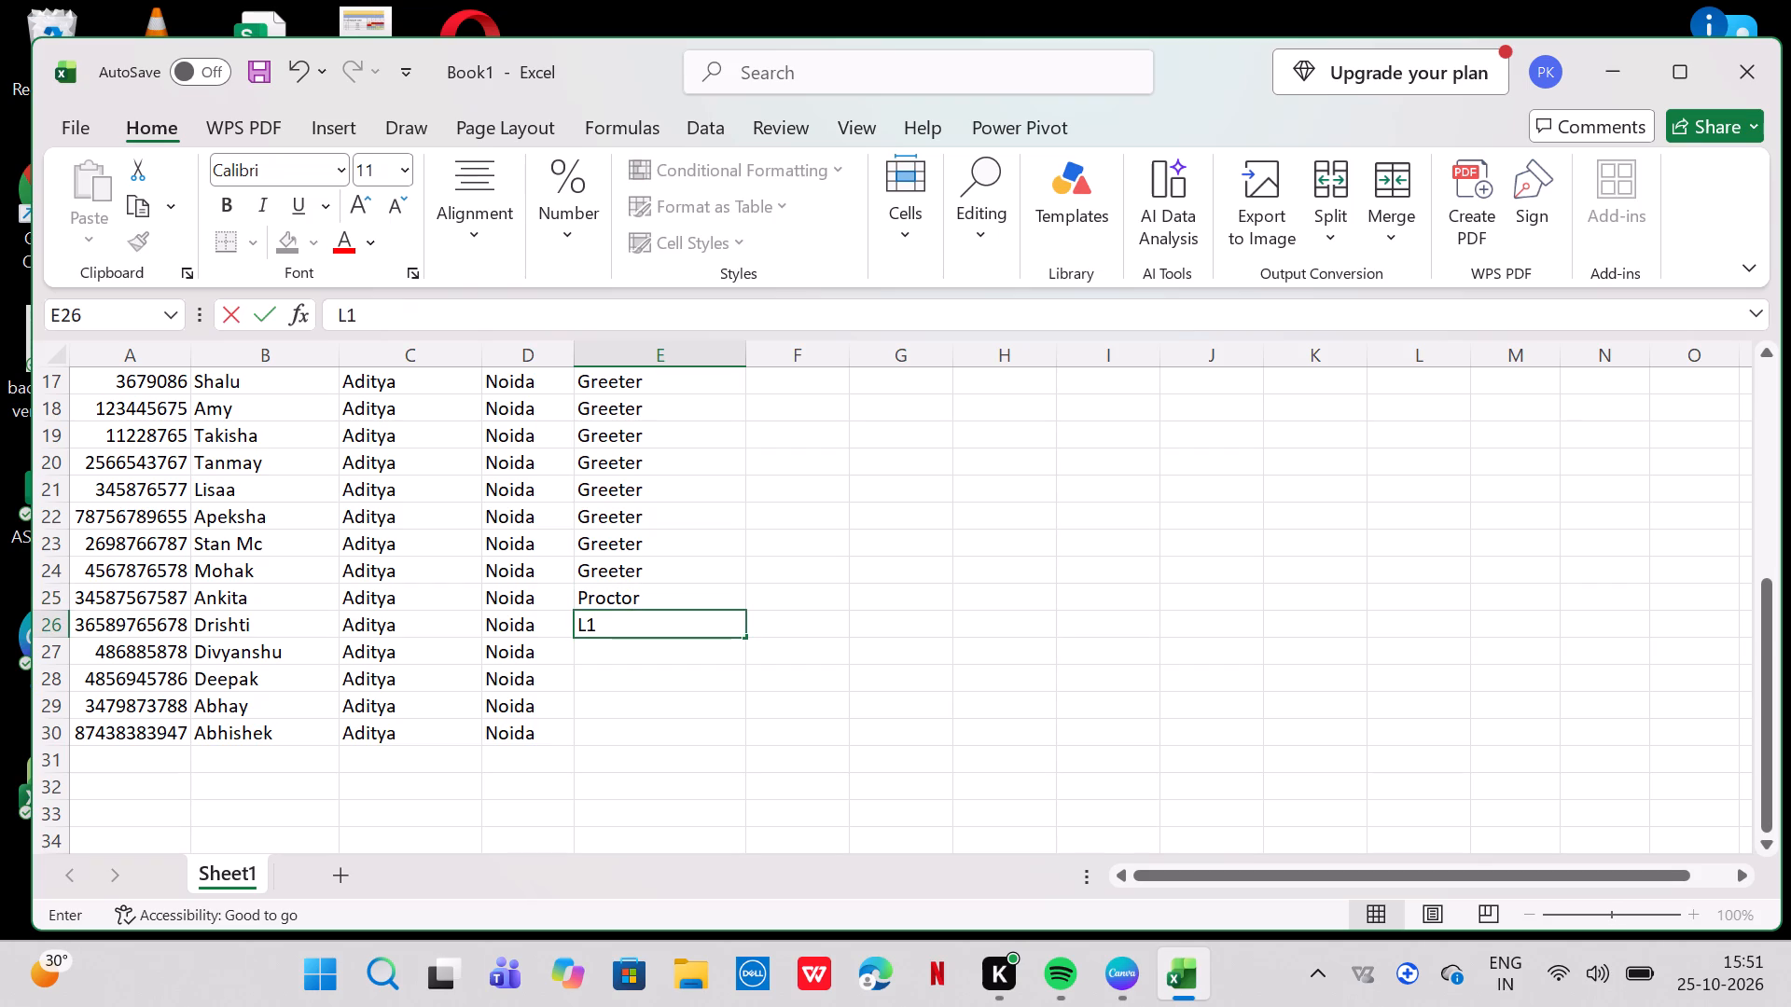
left_click(643, 654)
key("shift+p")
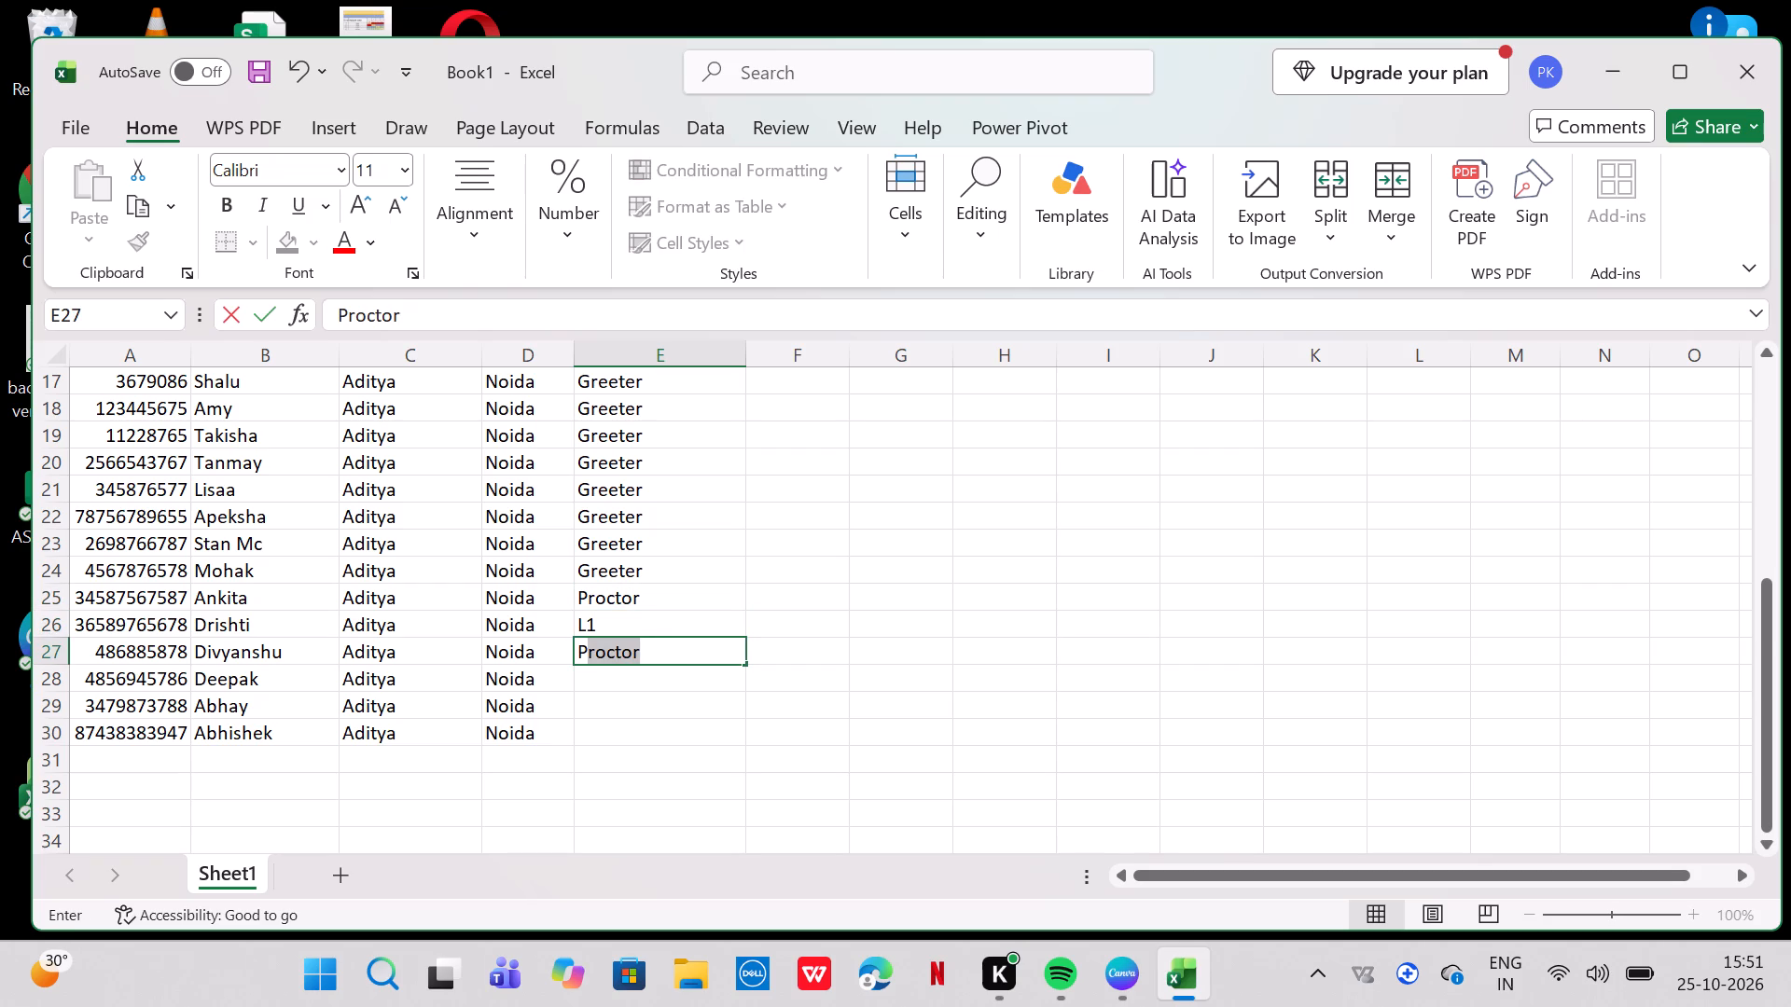
left_click(645, 683)
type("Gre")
left_click(636, 712)
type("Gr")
left_click(632, 735)
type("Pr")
scroll(698, 661, "up", 3)
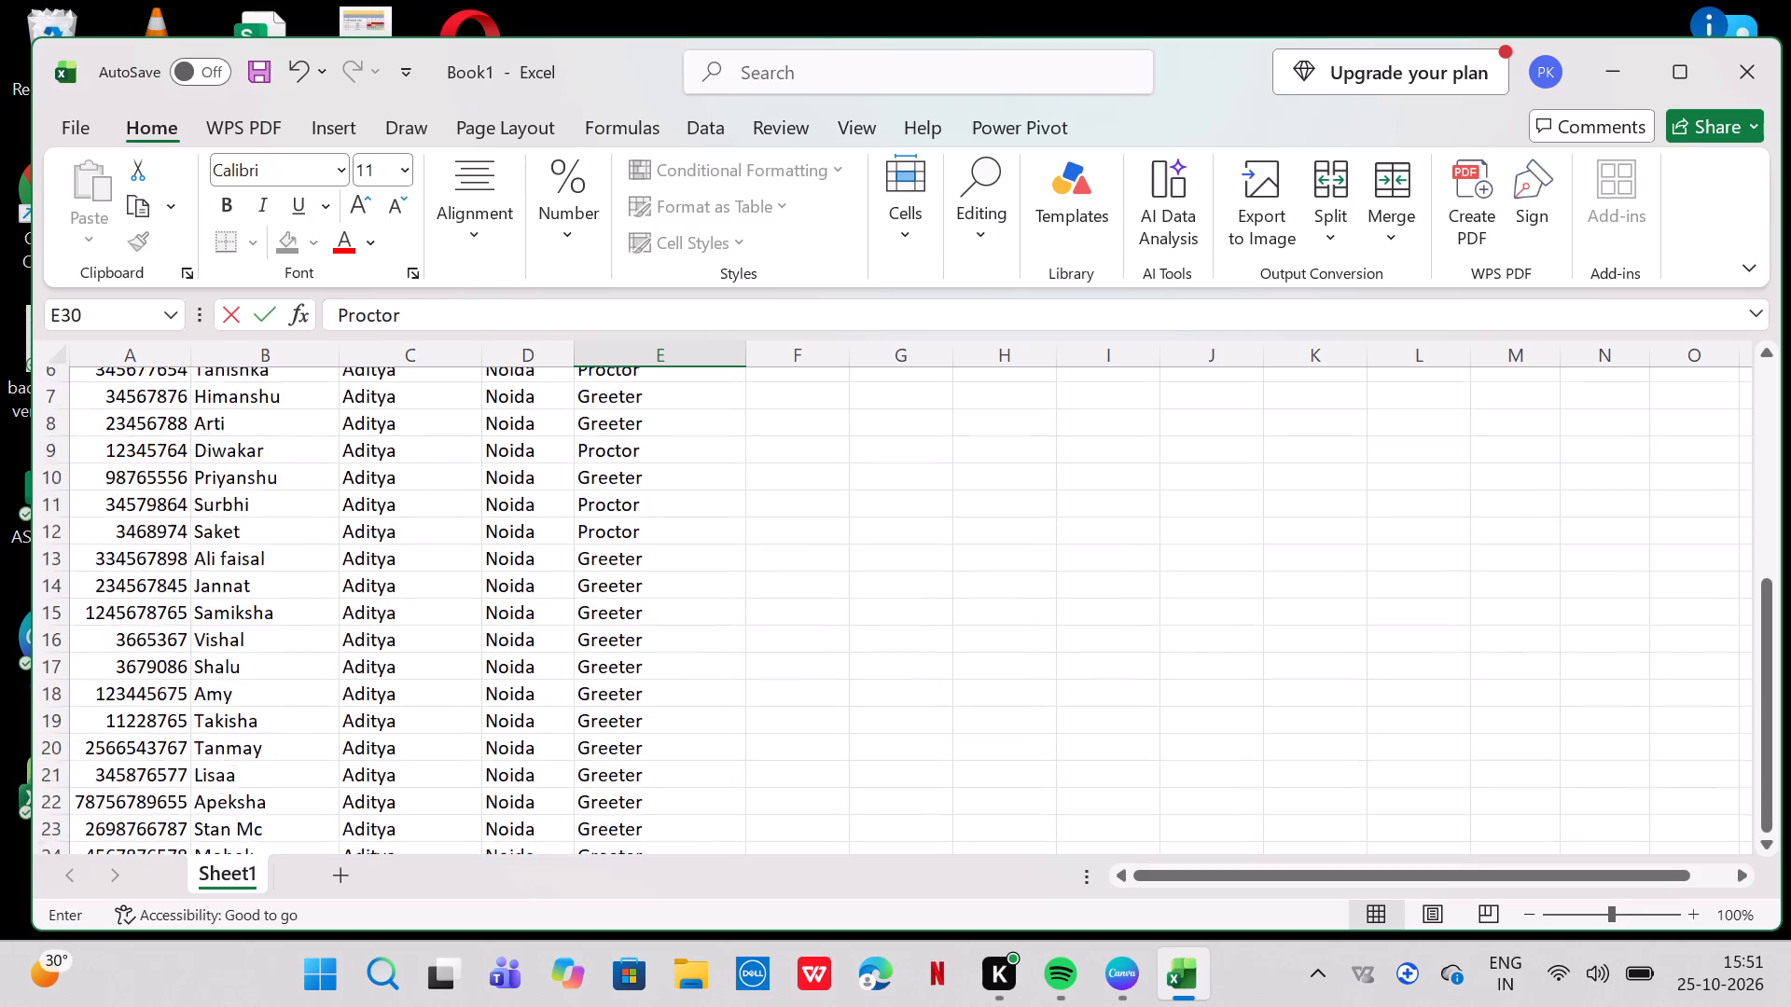
scroll(698, 661, "up", 6)
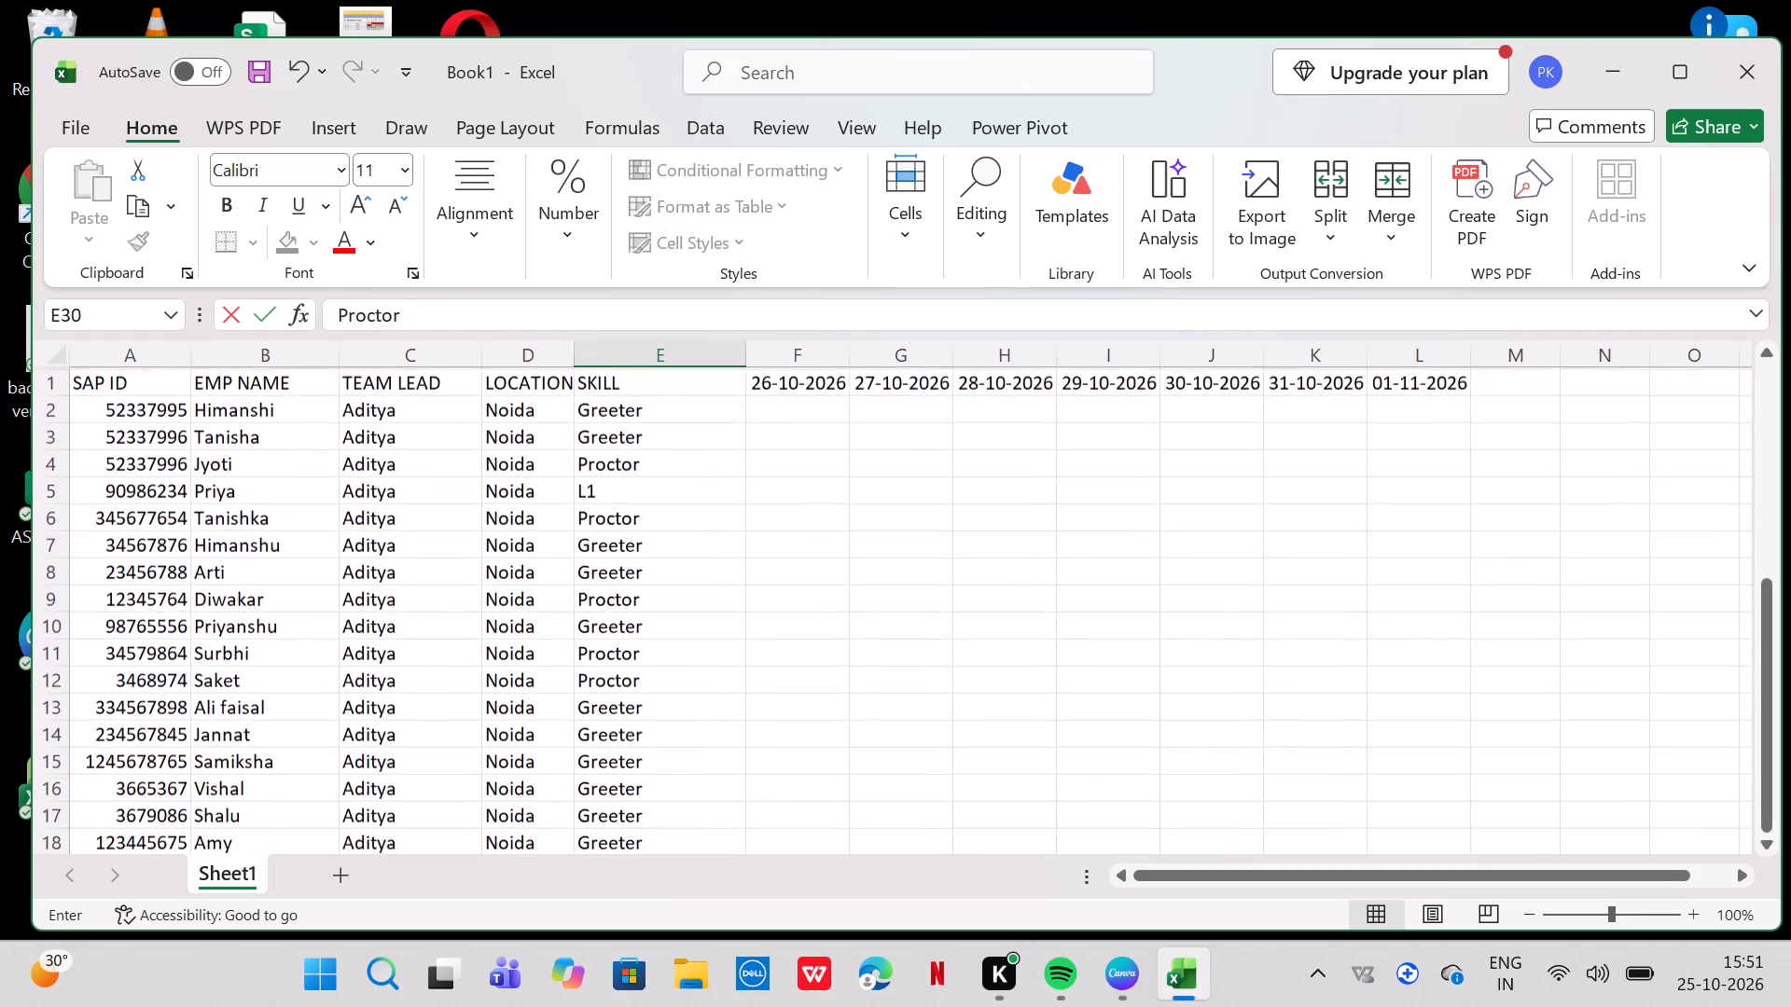
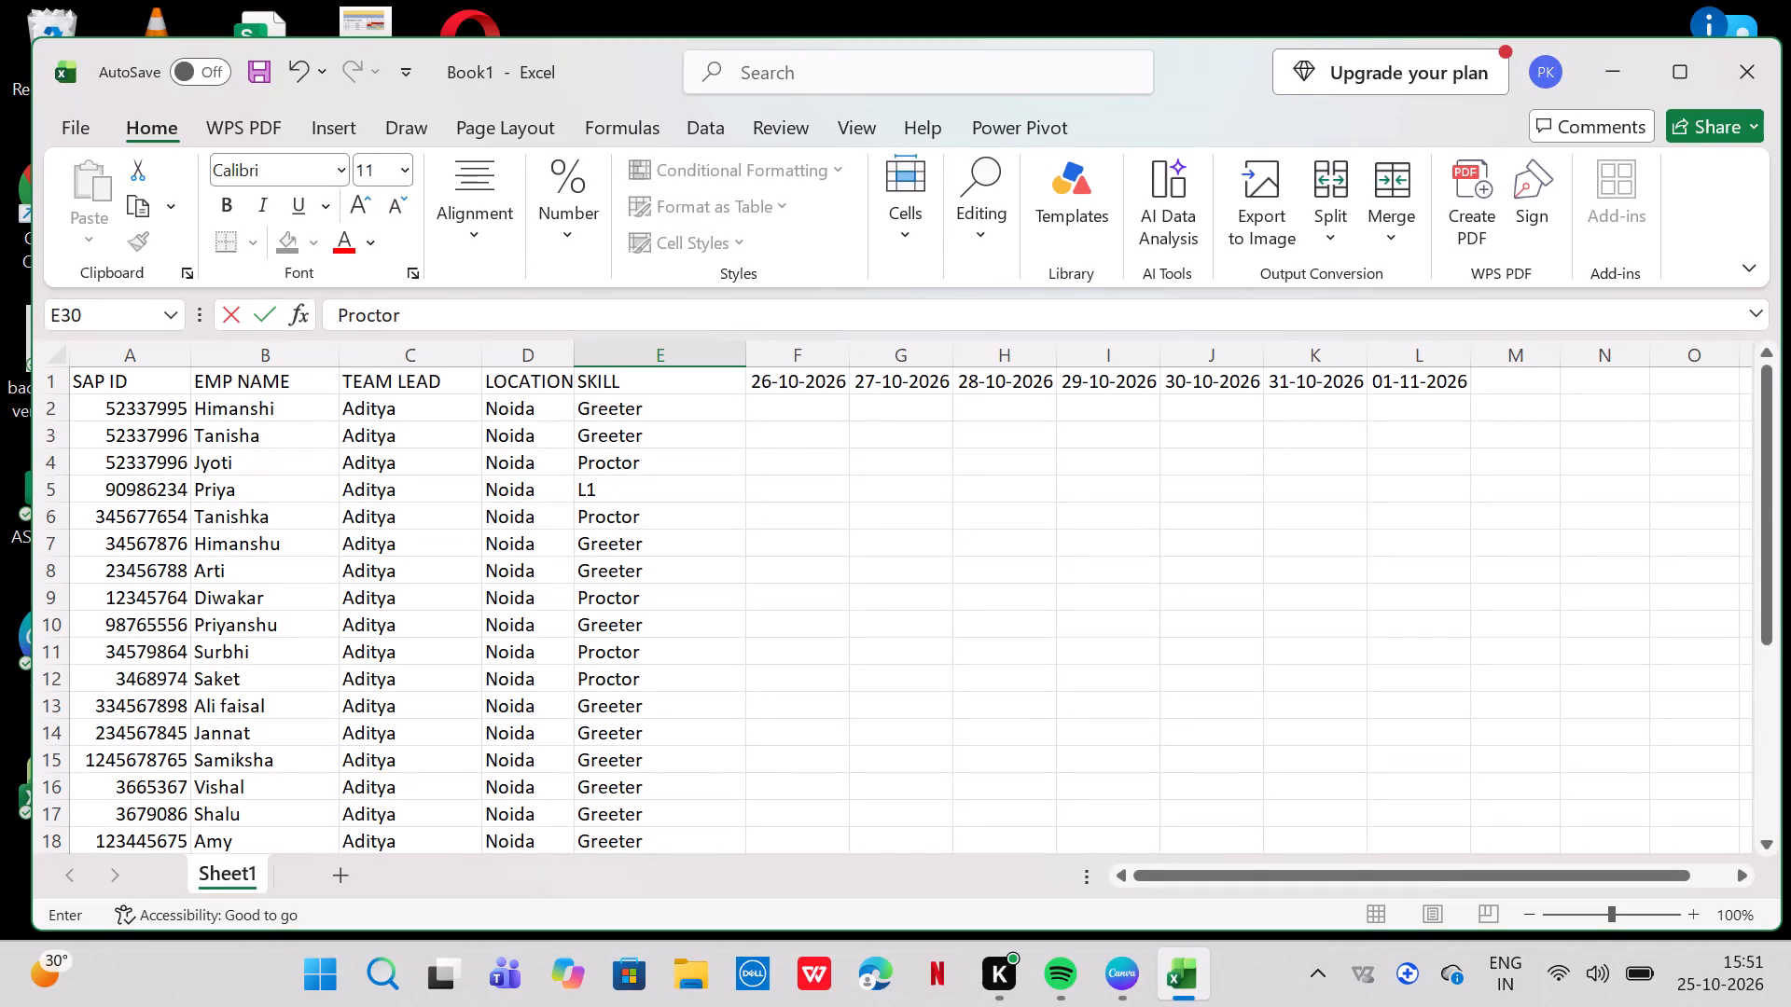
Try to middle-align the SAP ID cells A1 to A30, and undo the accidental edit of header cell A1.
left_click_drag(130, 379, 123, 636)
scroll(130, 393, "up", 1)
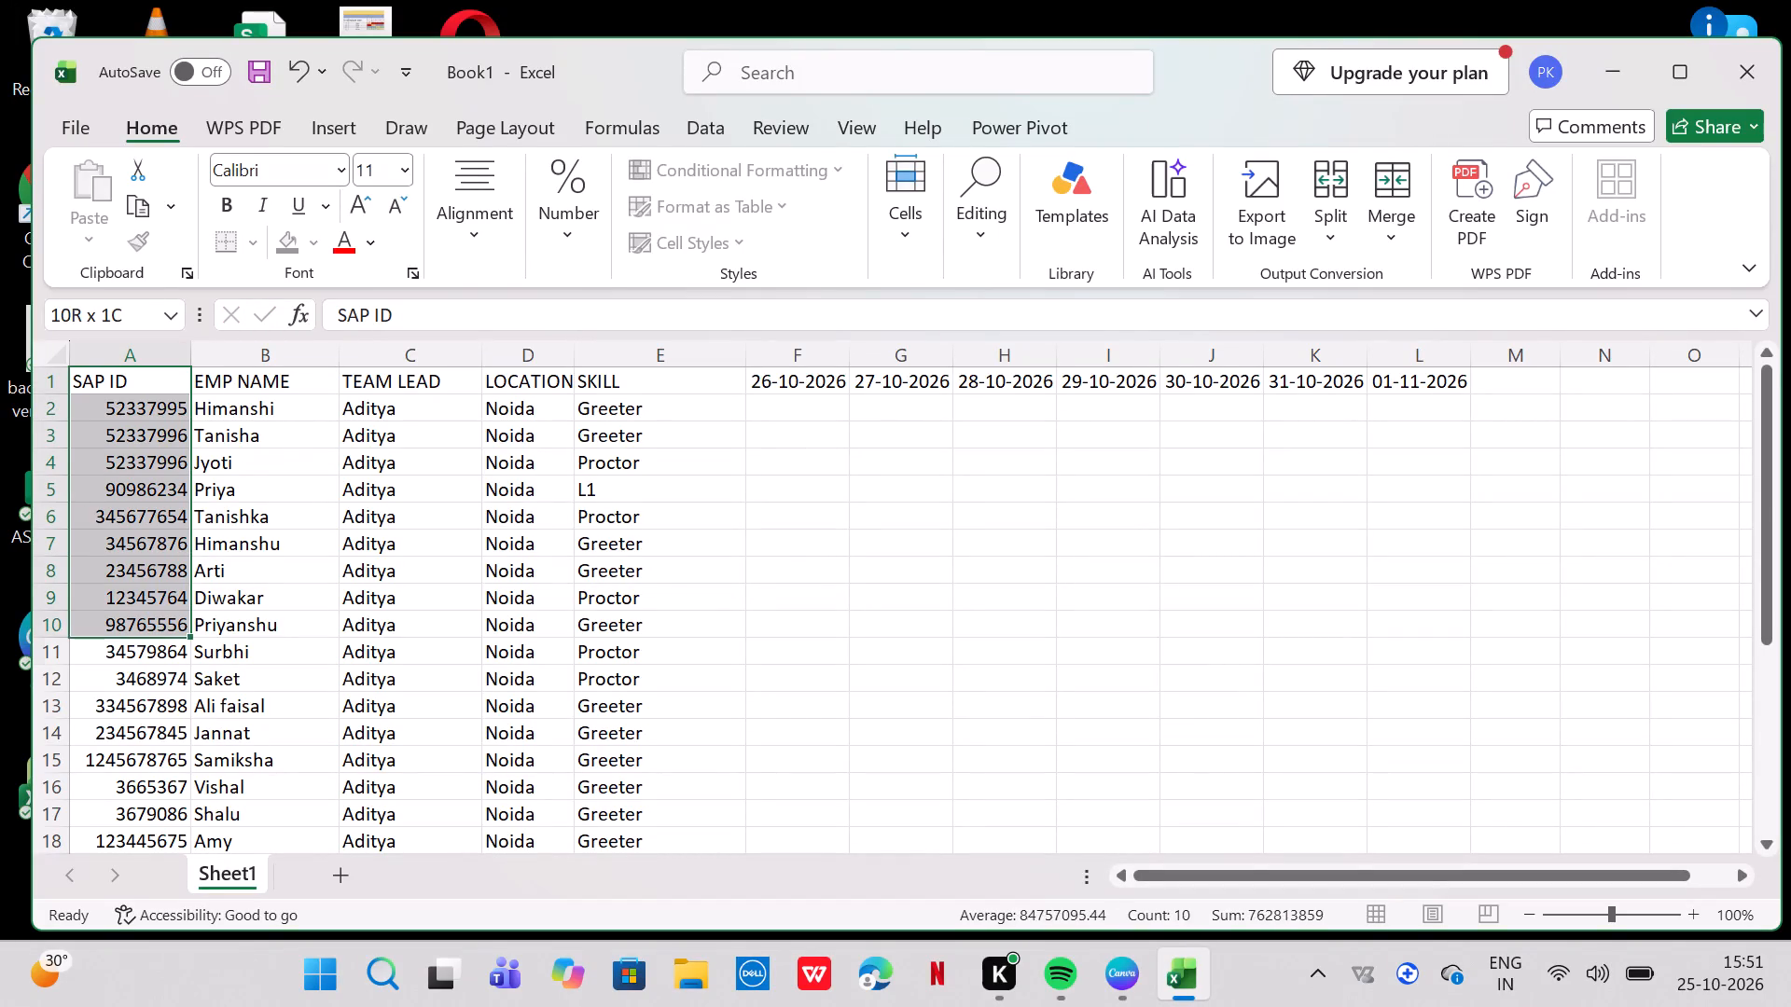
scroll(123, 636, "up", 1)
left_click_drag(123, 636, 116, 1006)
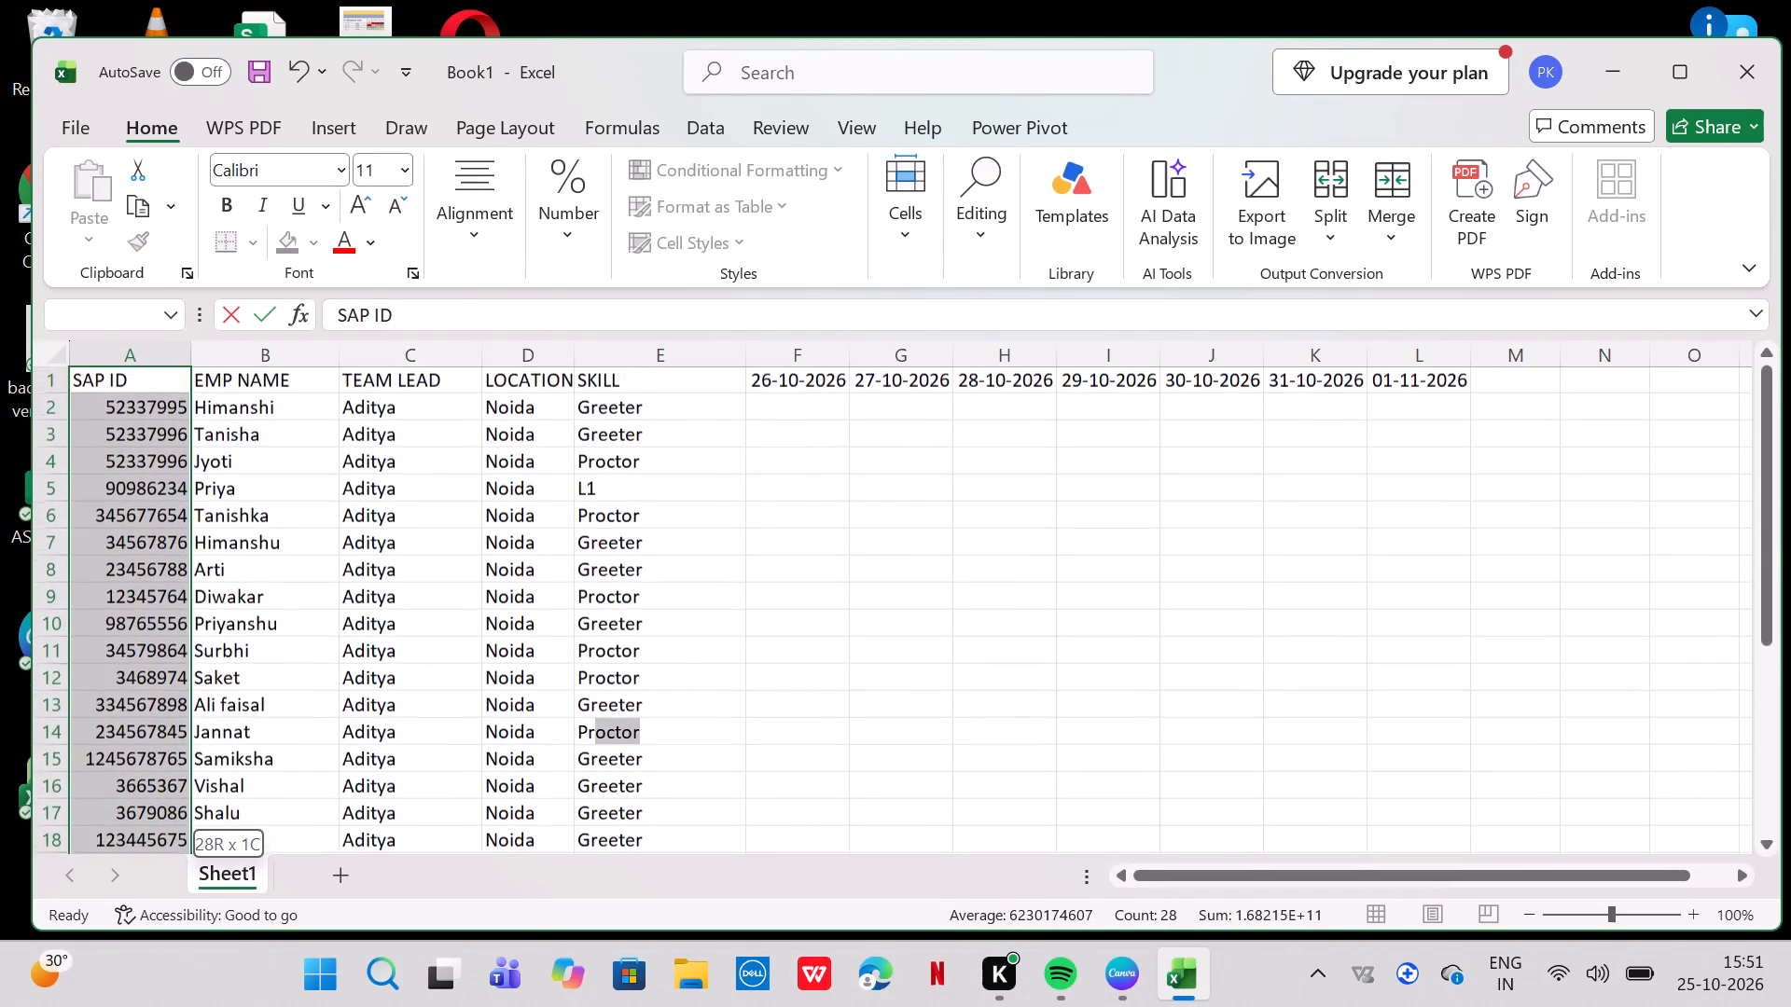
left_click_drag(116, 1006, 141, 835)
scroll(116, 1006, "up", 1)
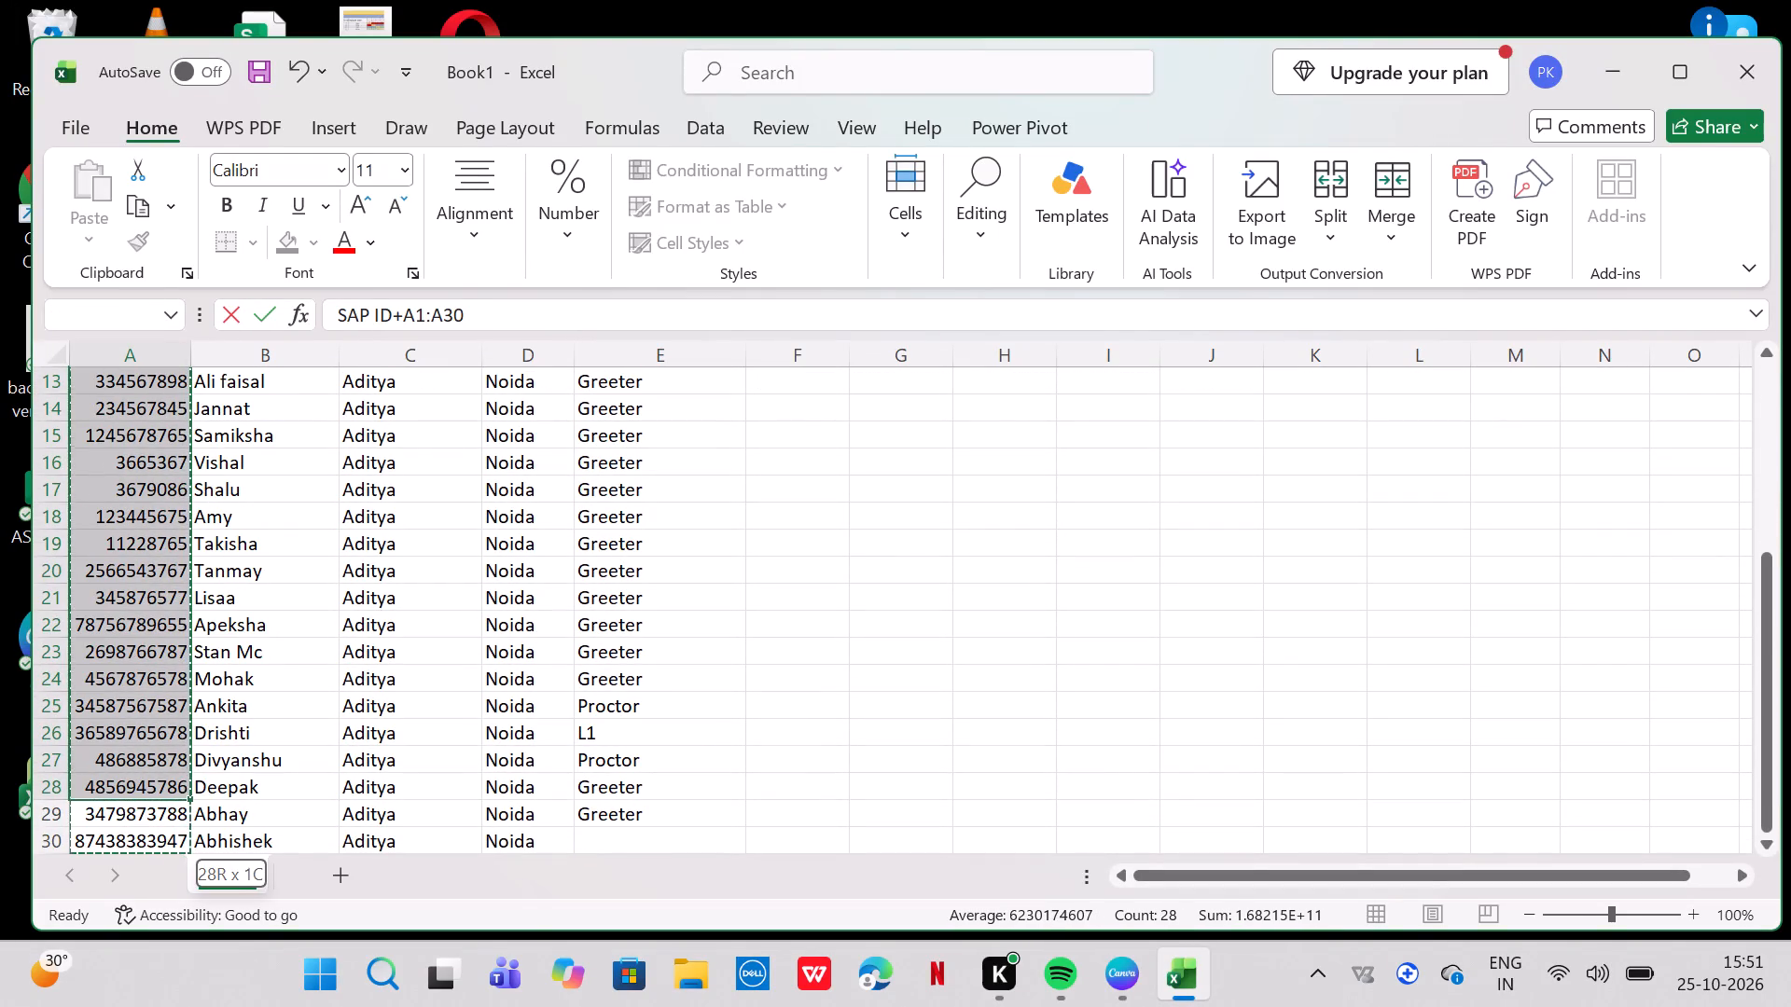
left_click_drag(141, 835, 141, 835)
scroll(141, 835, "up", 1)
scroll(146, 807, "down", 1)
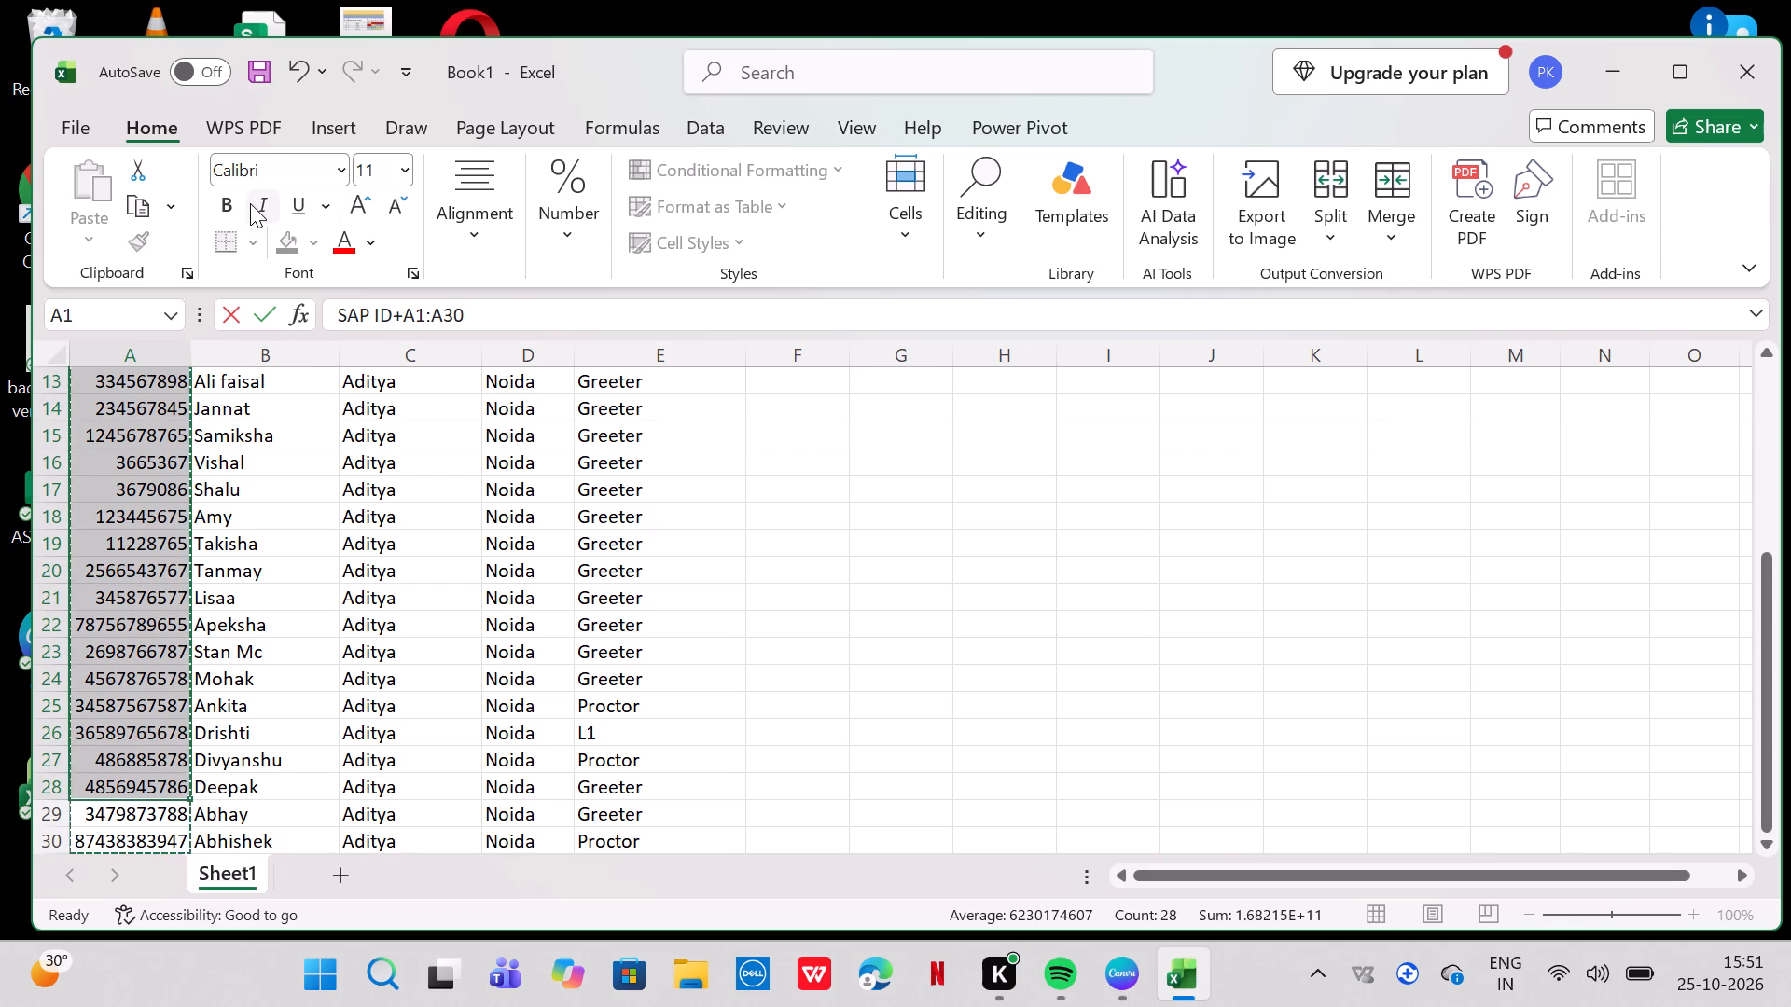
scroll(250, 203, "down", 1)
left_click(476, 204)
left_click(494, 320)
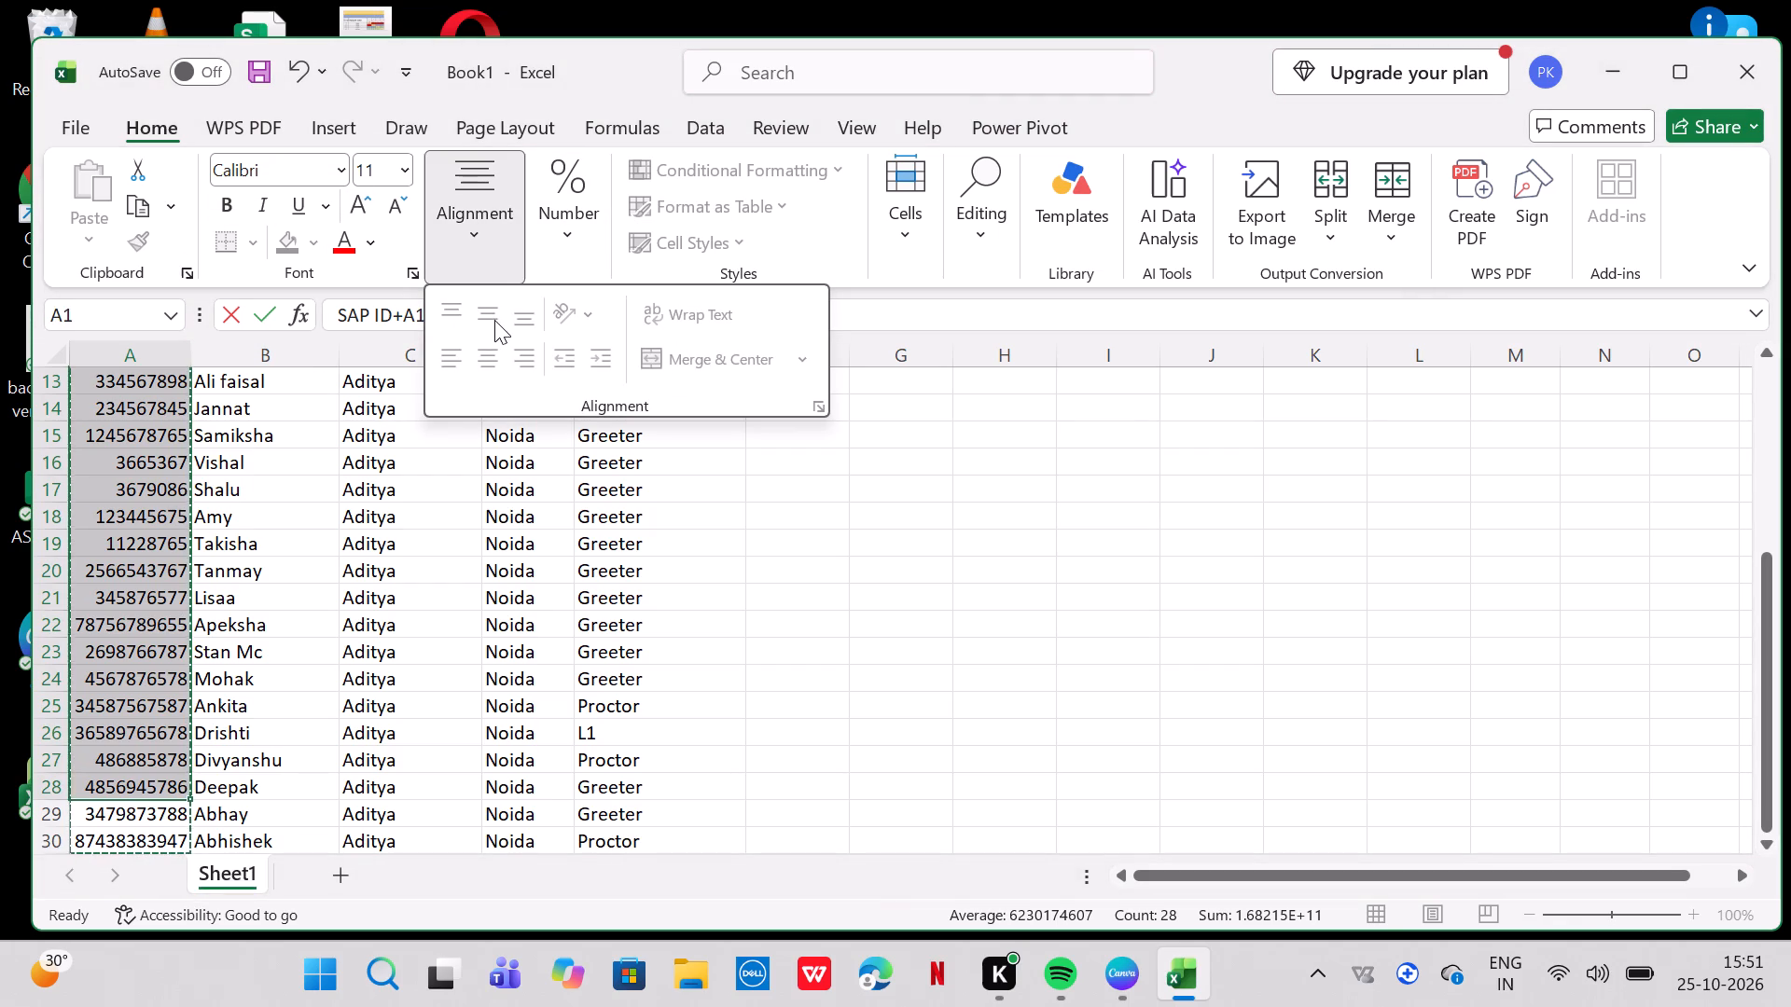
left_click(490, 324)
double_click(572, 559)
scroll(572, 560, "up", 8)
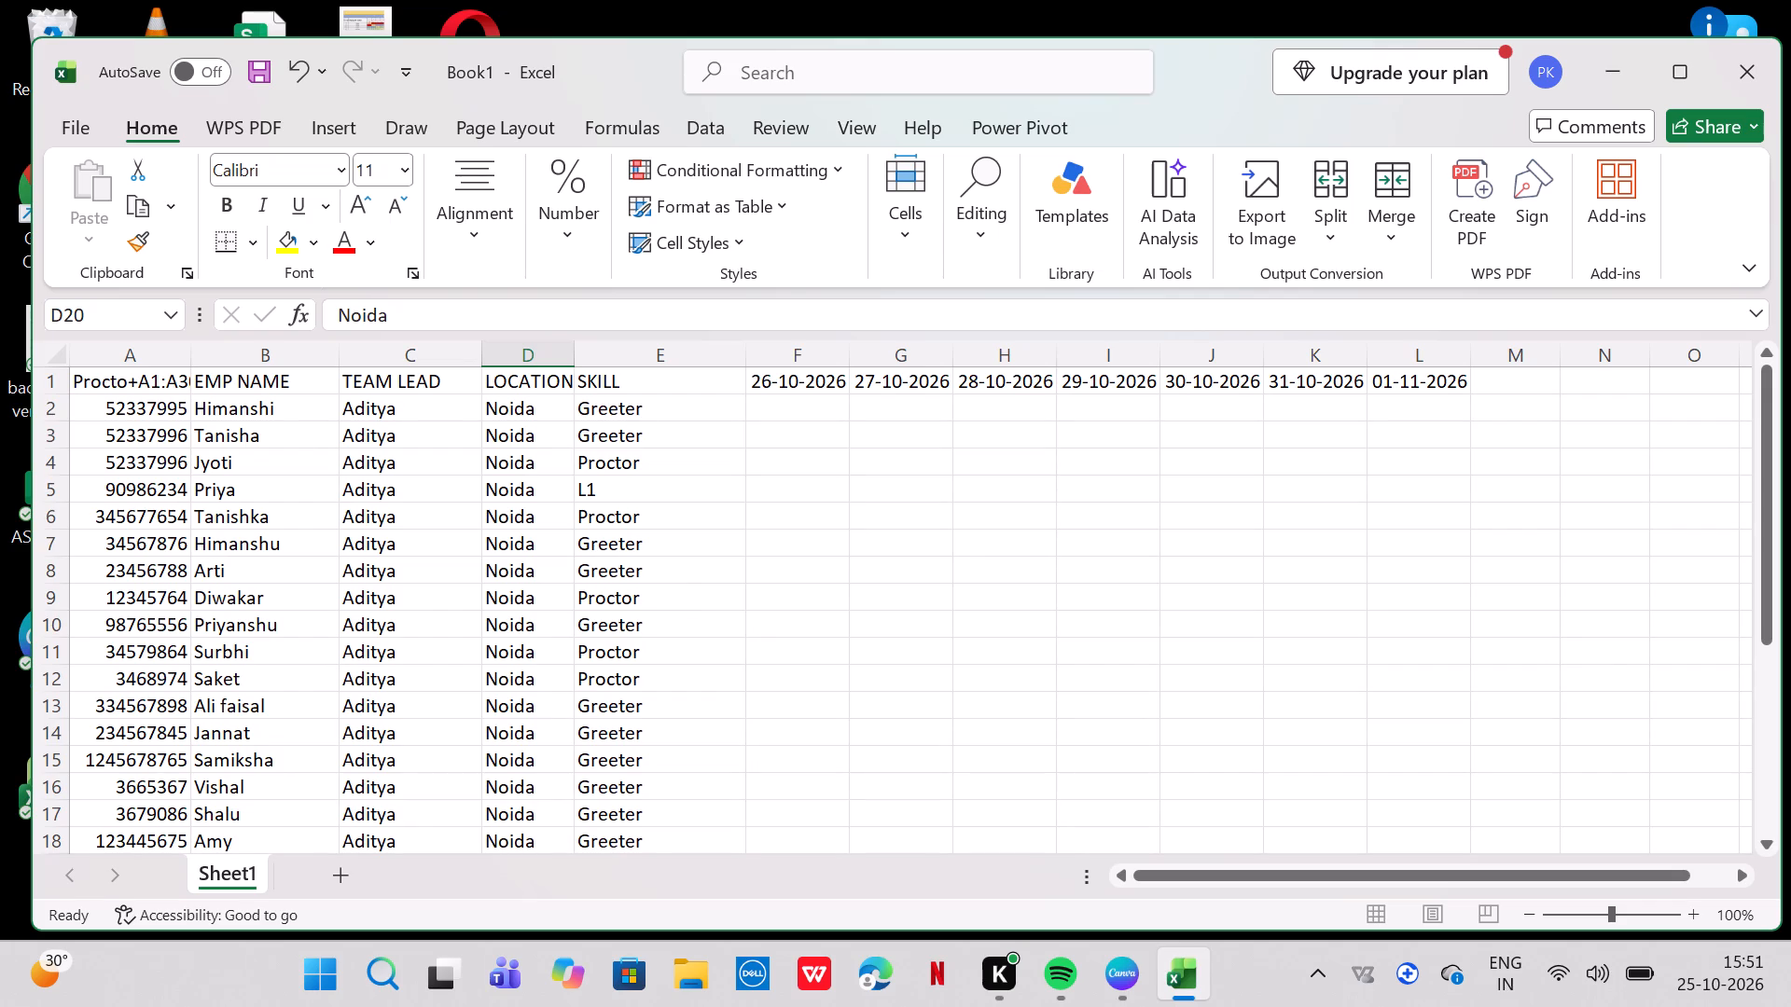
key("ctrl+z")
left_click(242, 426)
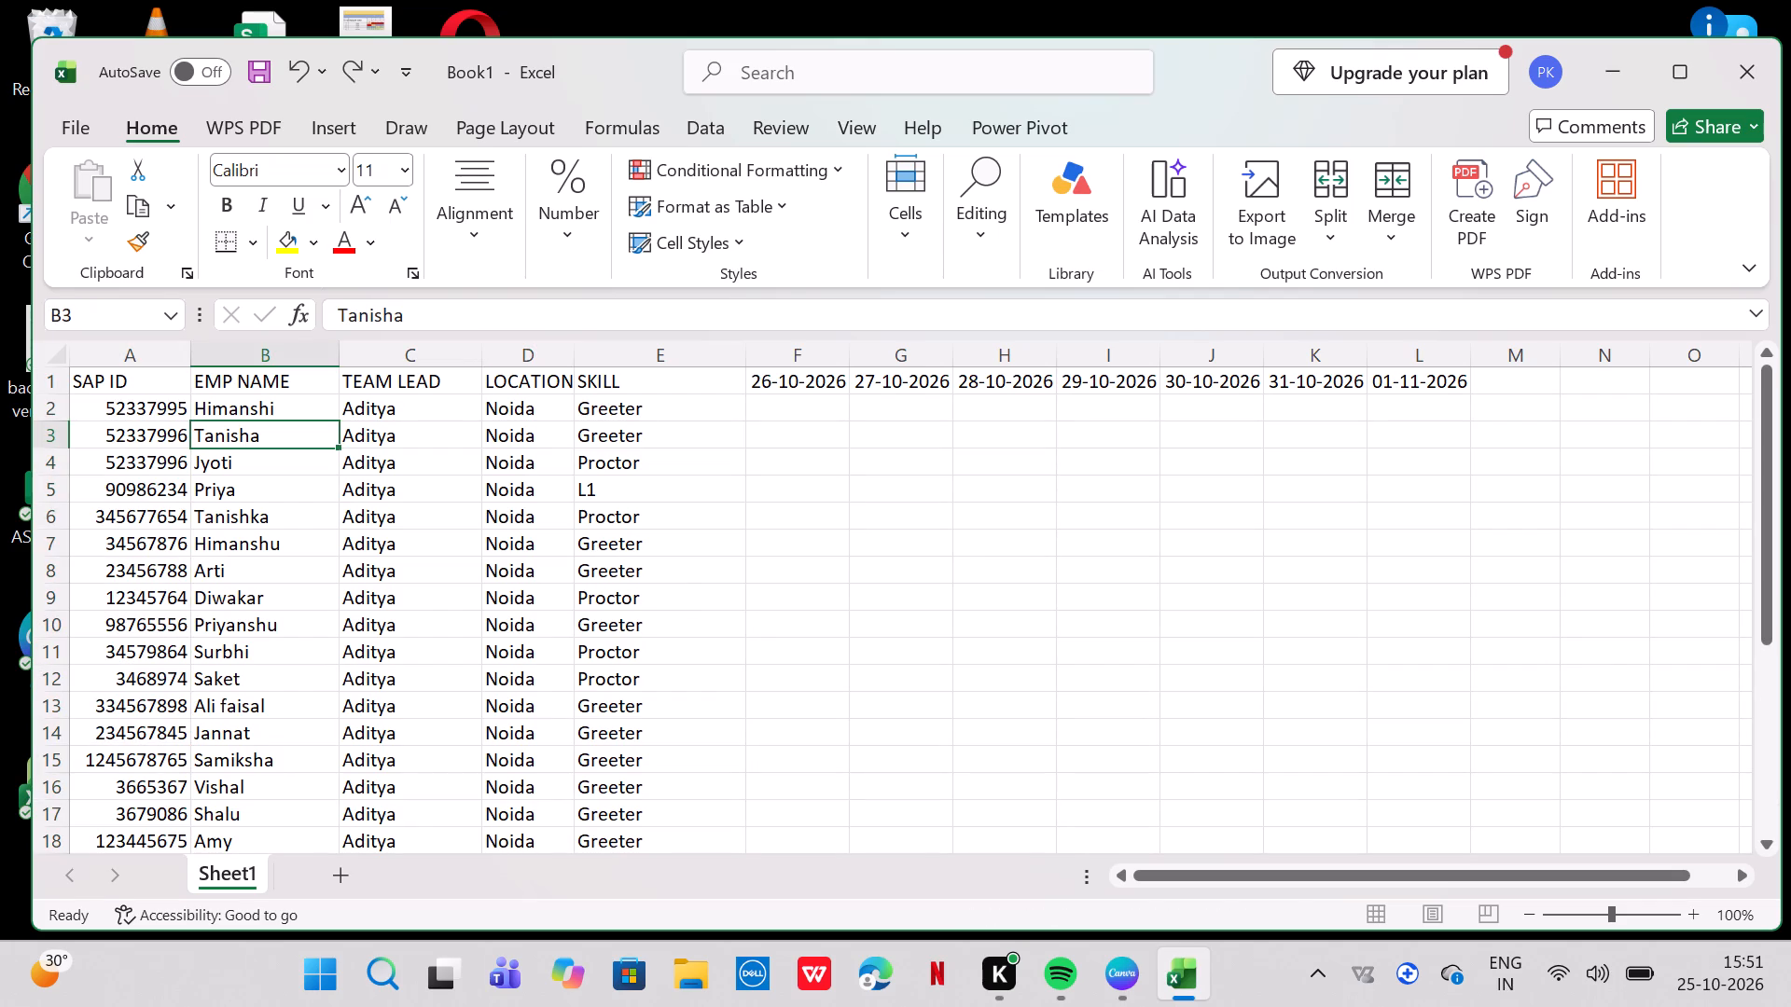
Centre the SAP ID cells A1 to A30 horizontally and set their vertical alignment to top.
left_click_drag(158, 381, 188, 720)
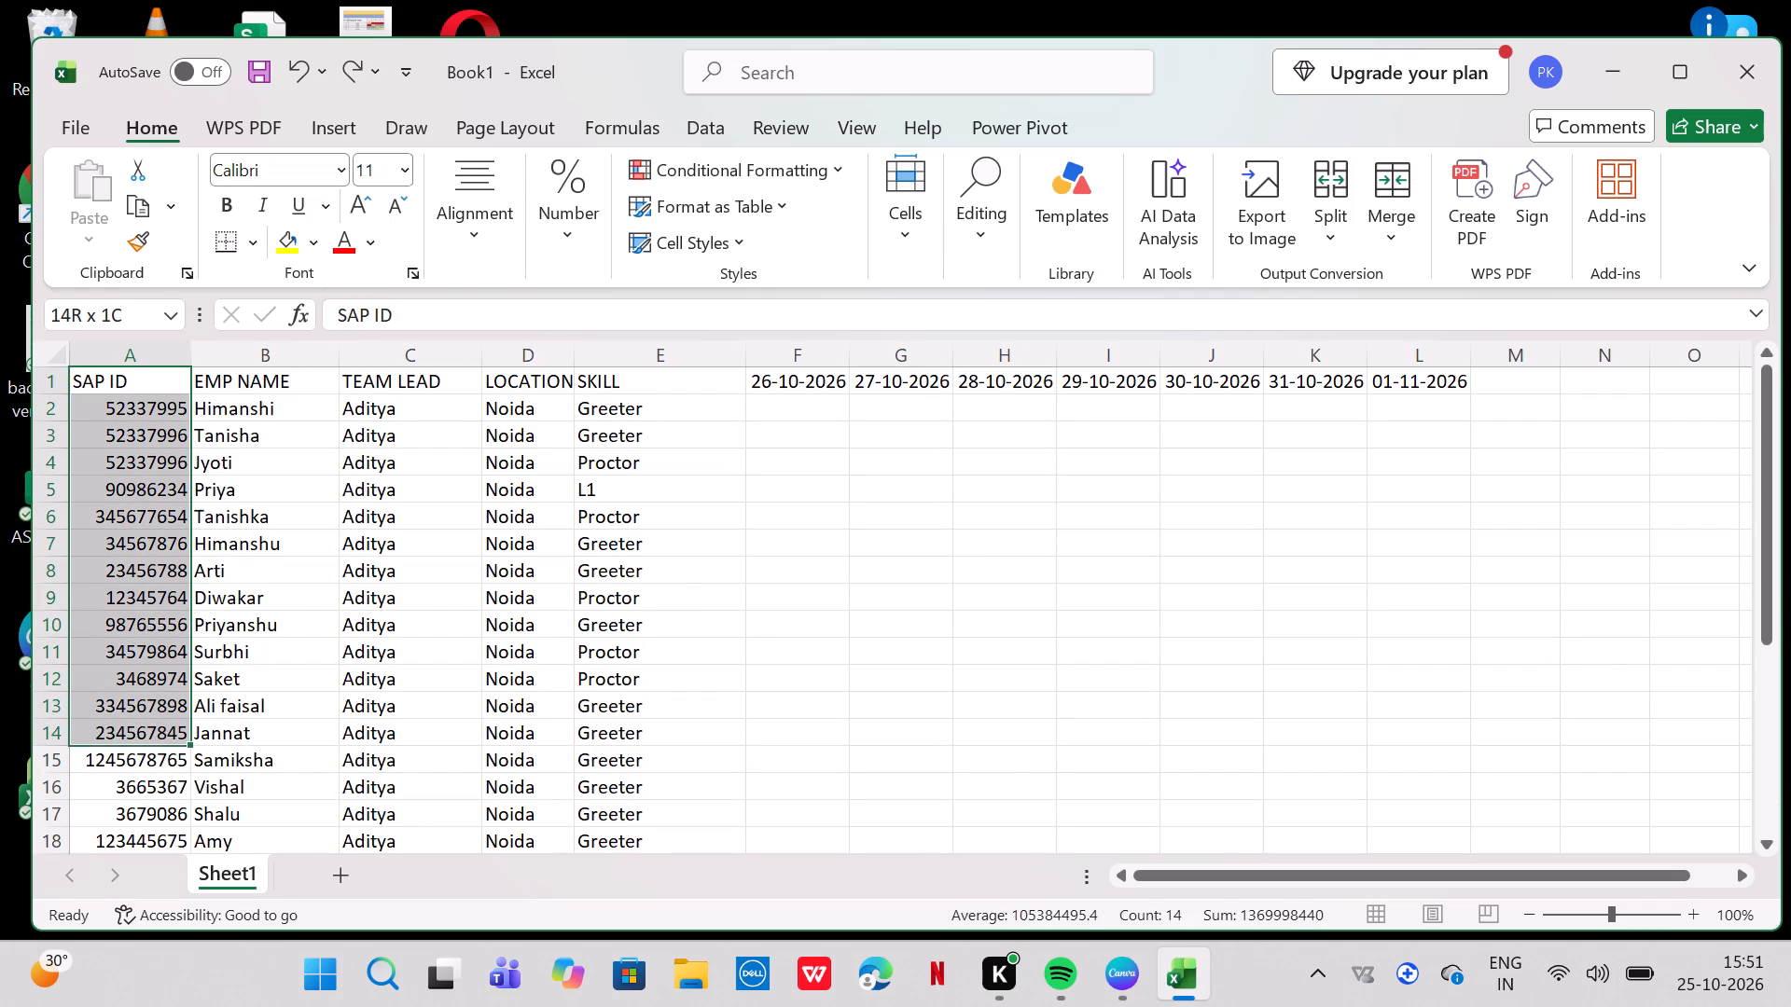
left_click_drag(188, 720, 173, 1000)
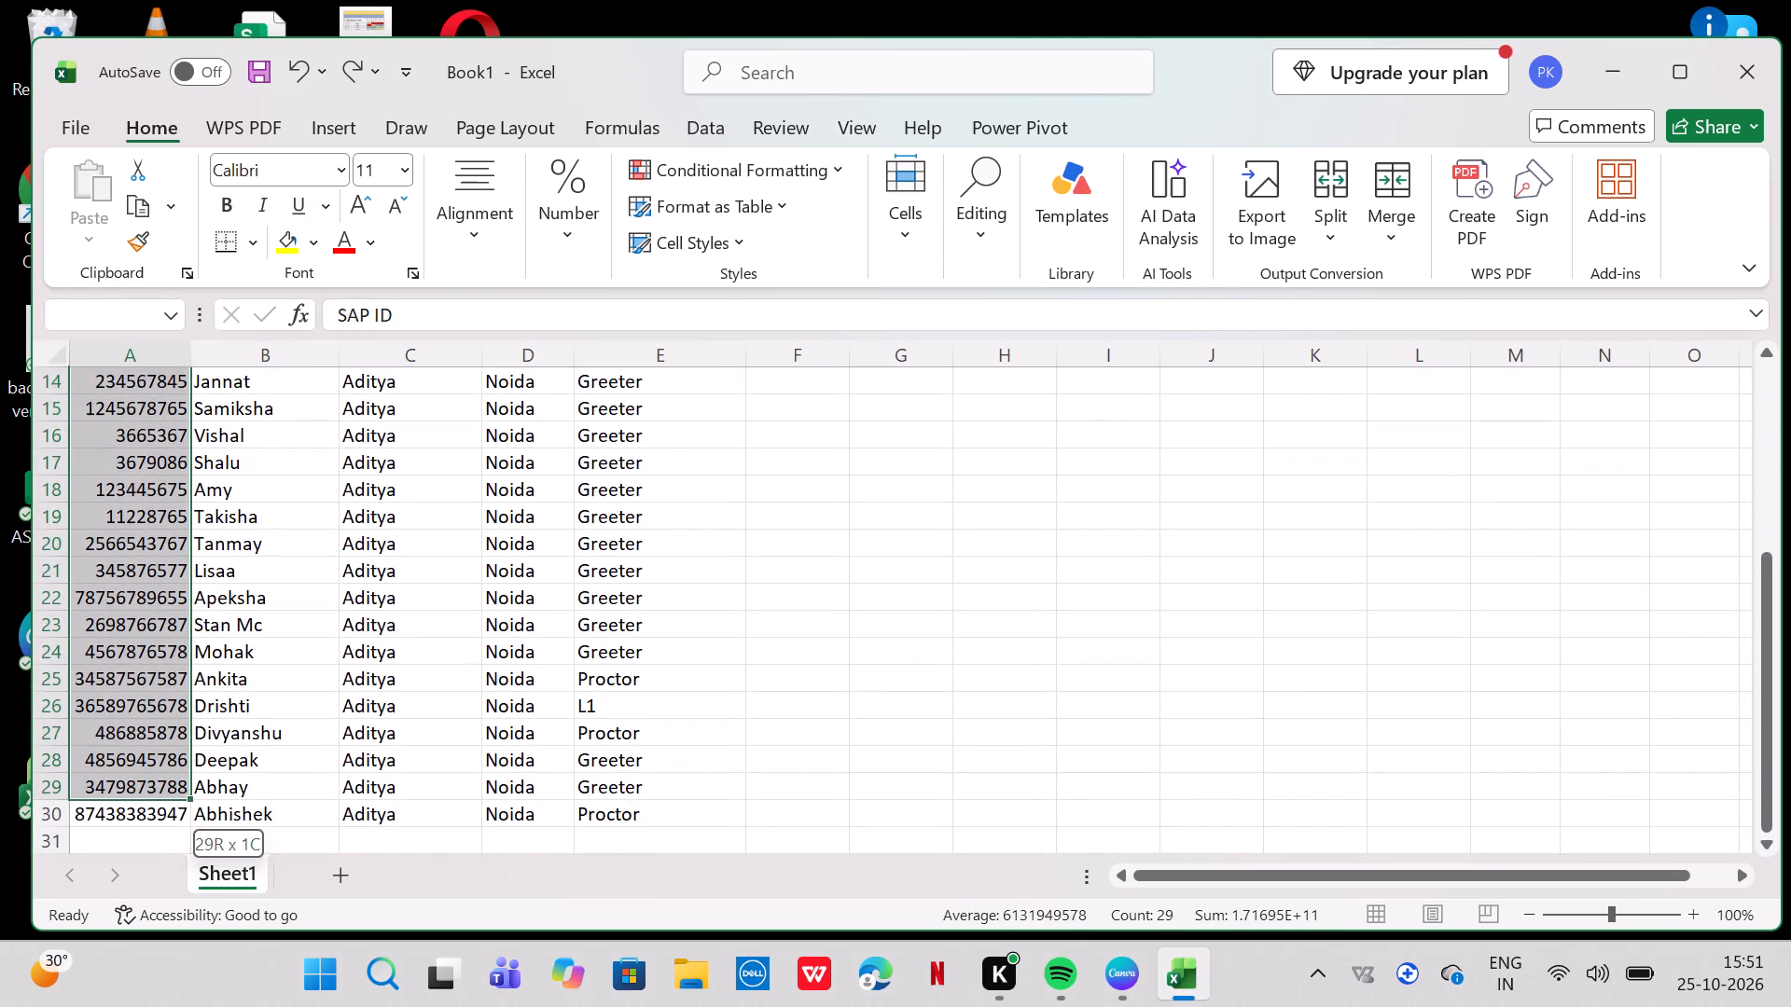
left_click_drag(173, 1000, 162, 758)
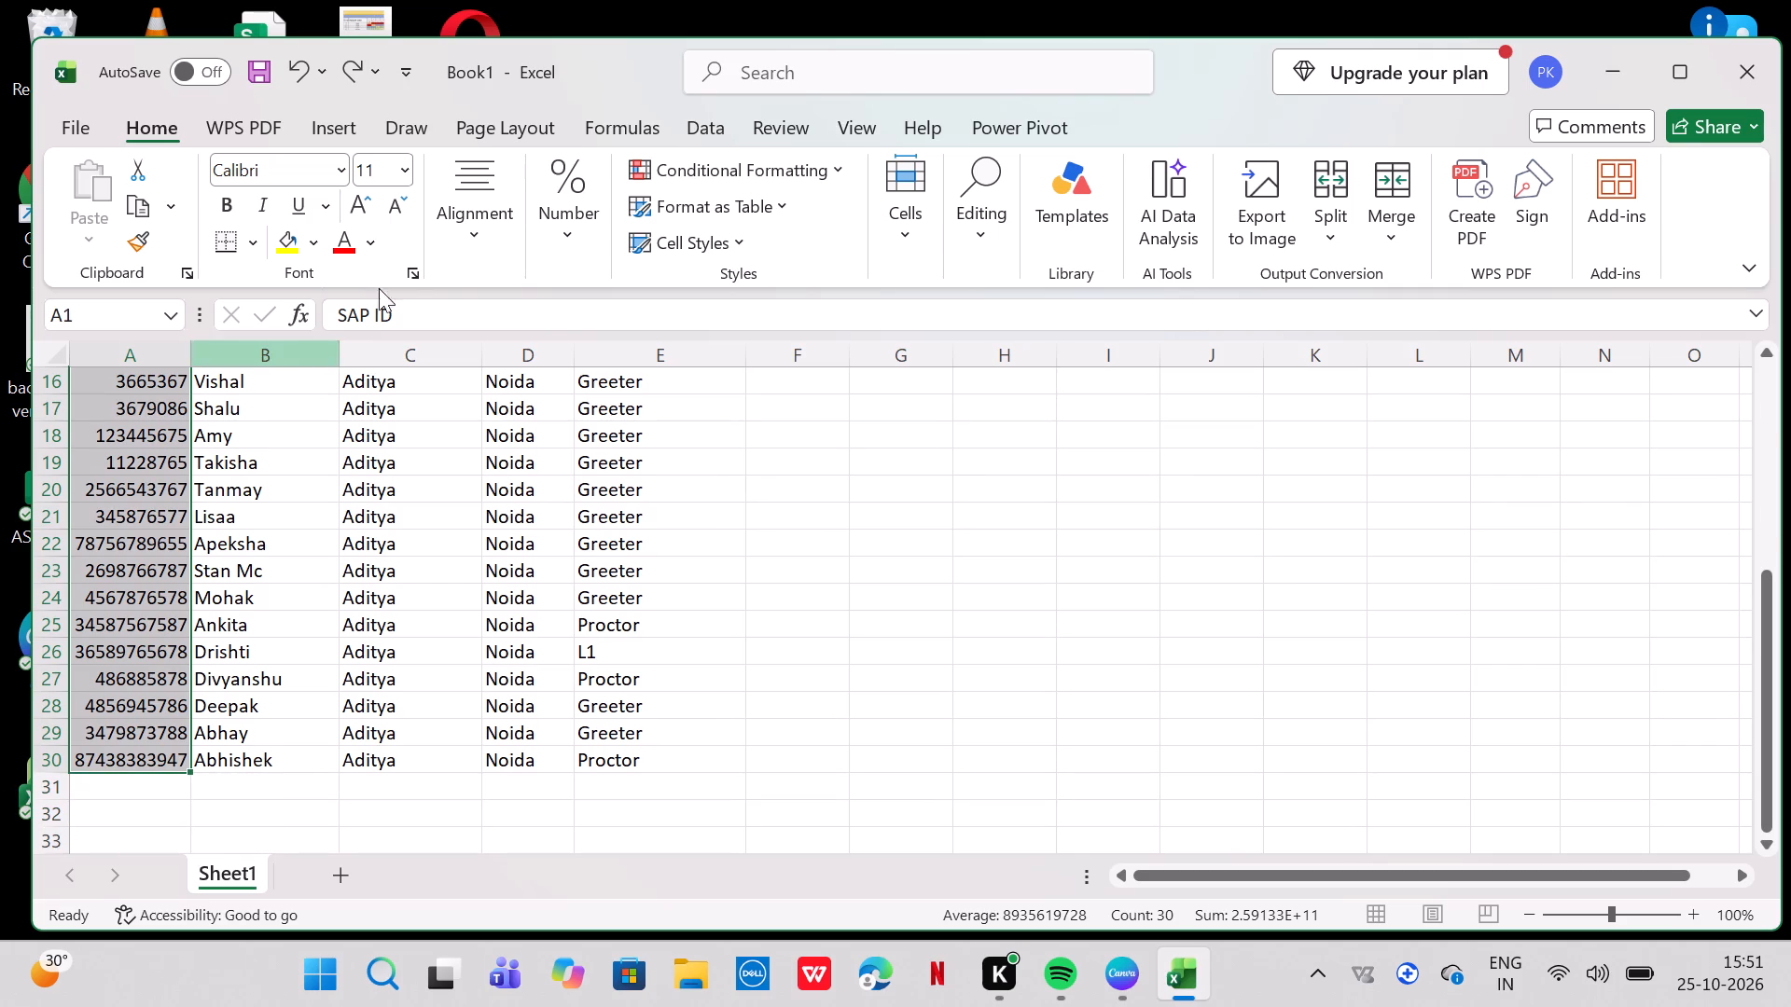
left_click(469, 191)
left_click(485, 315)
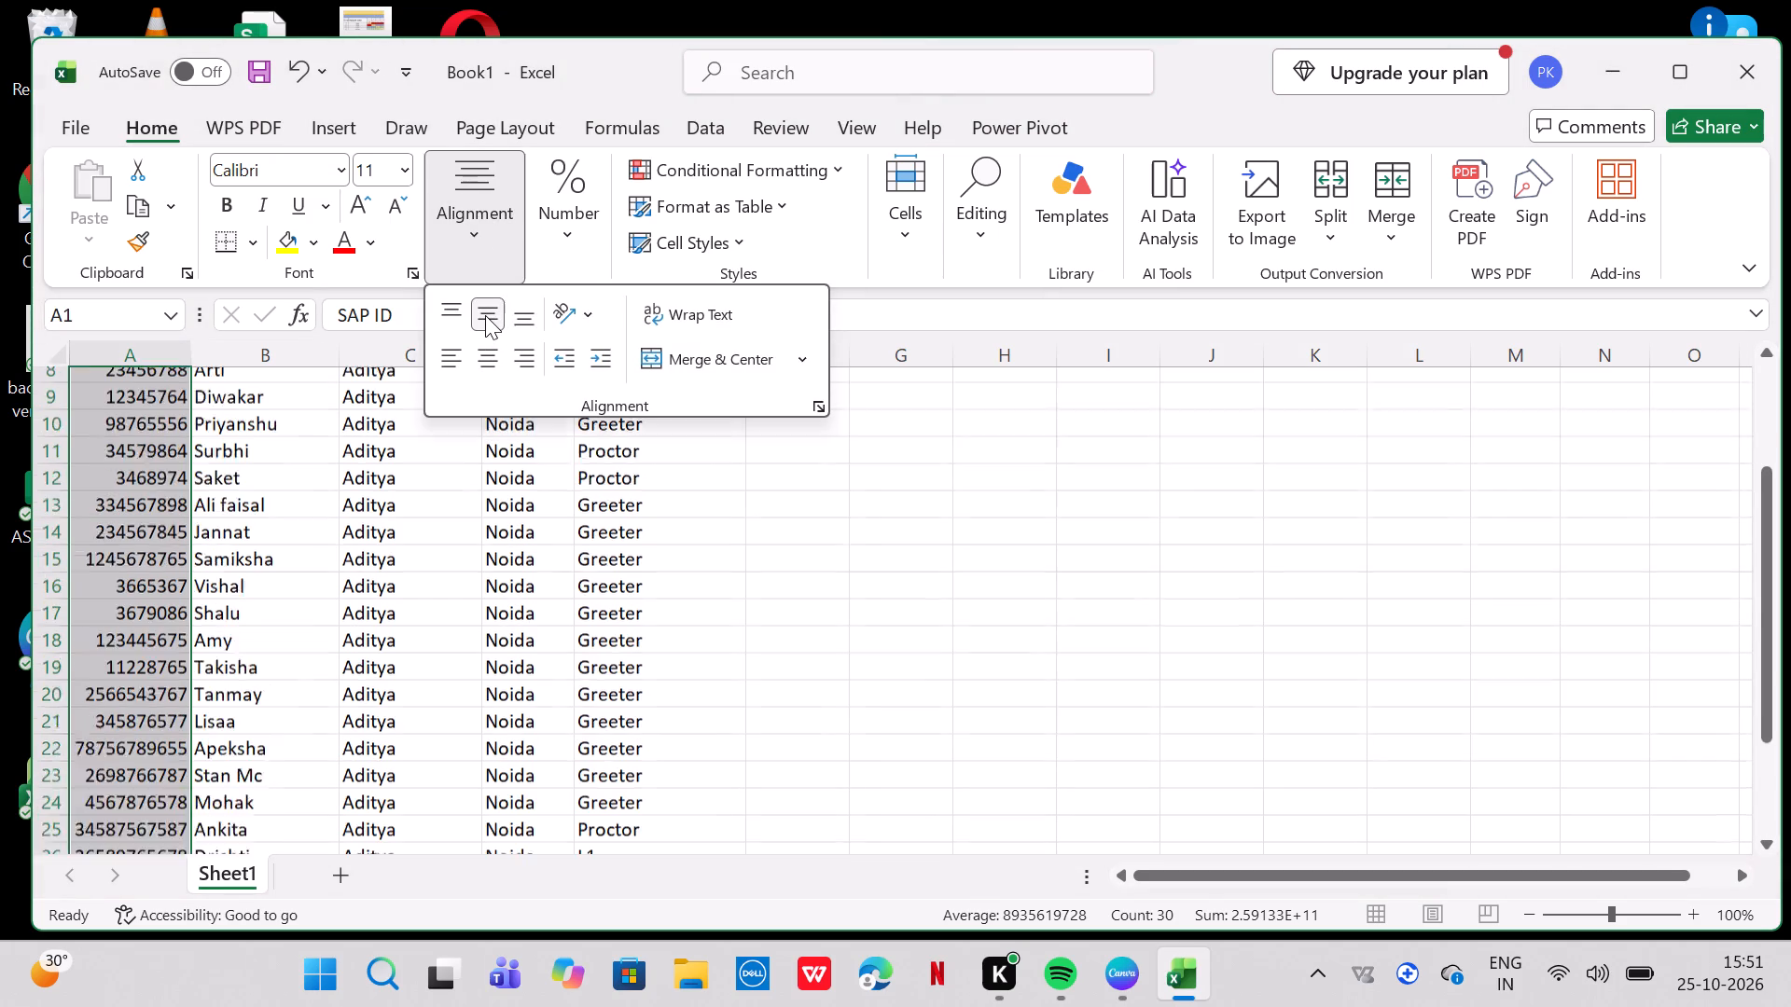
left_click(451, 320)
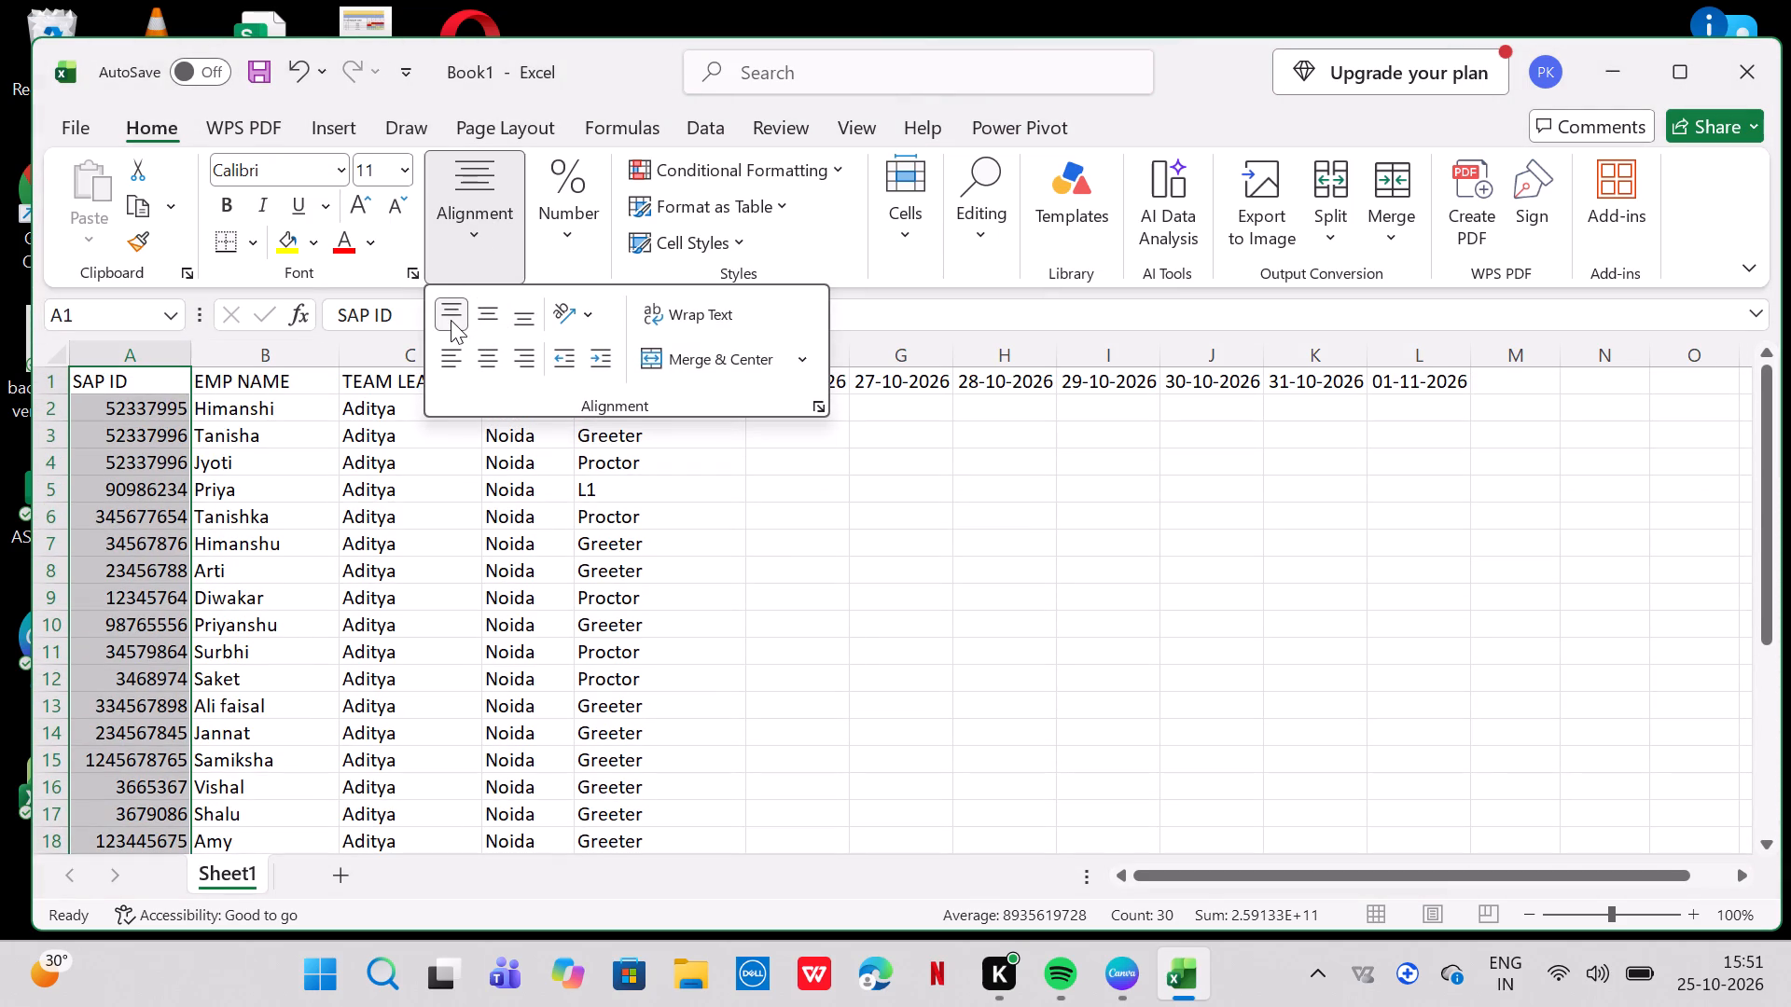
left_click(485, 373)
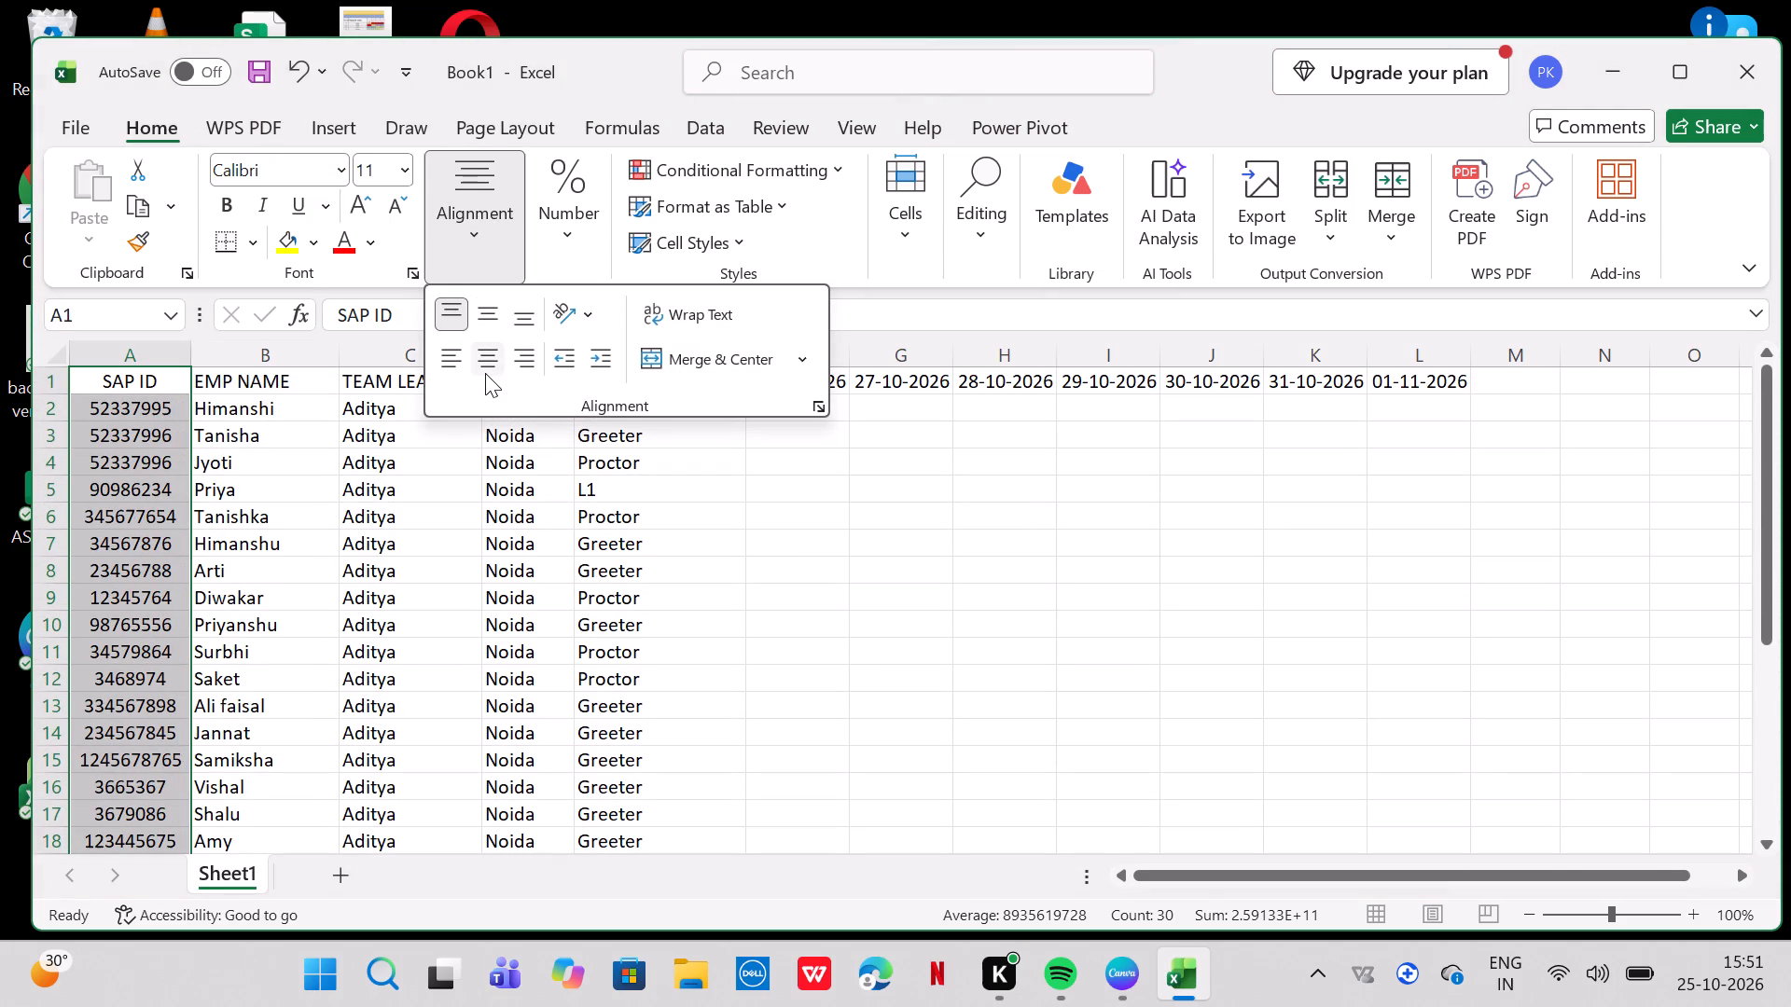
left_click(326, 537)
Centre the EMP NAME cells B1 to B30 horizontally.
left_click(265, 456)
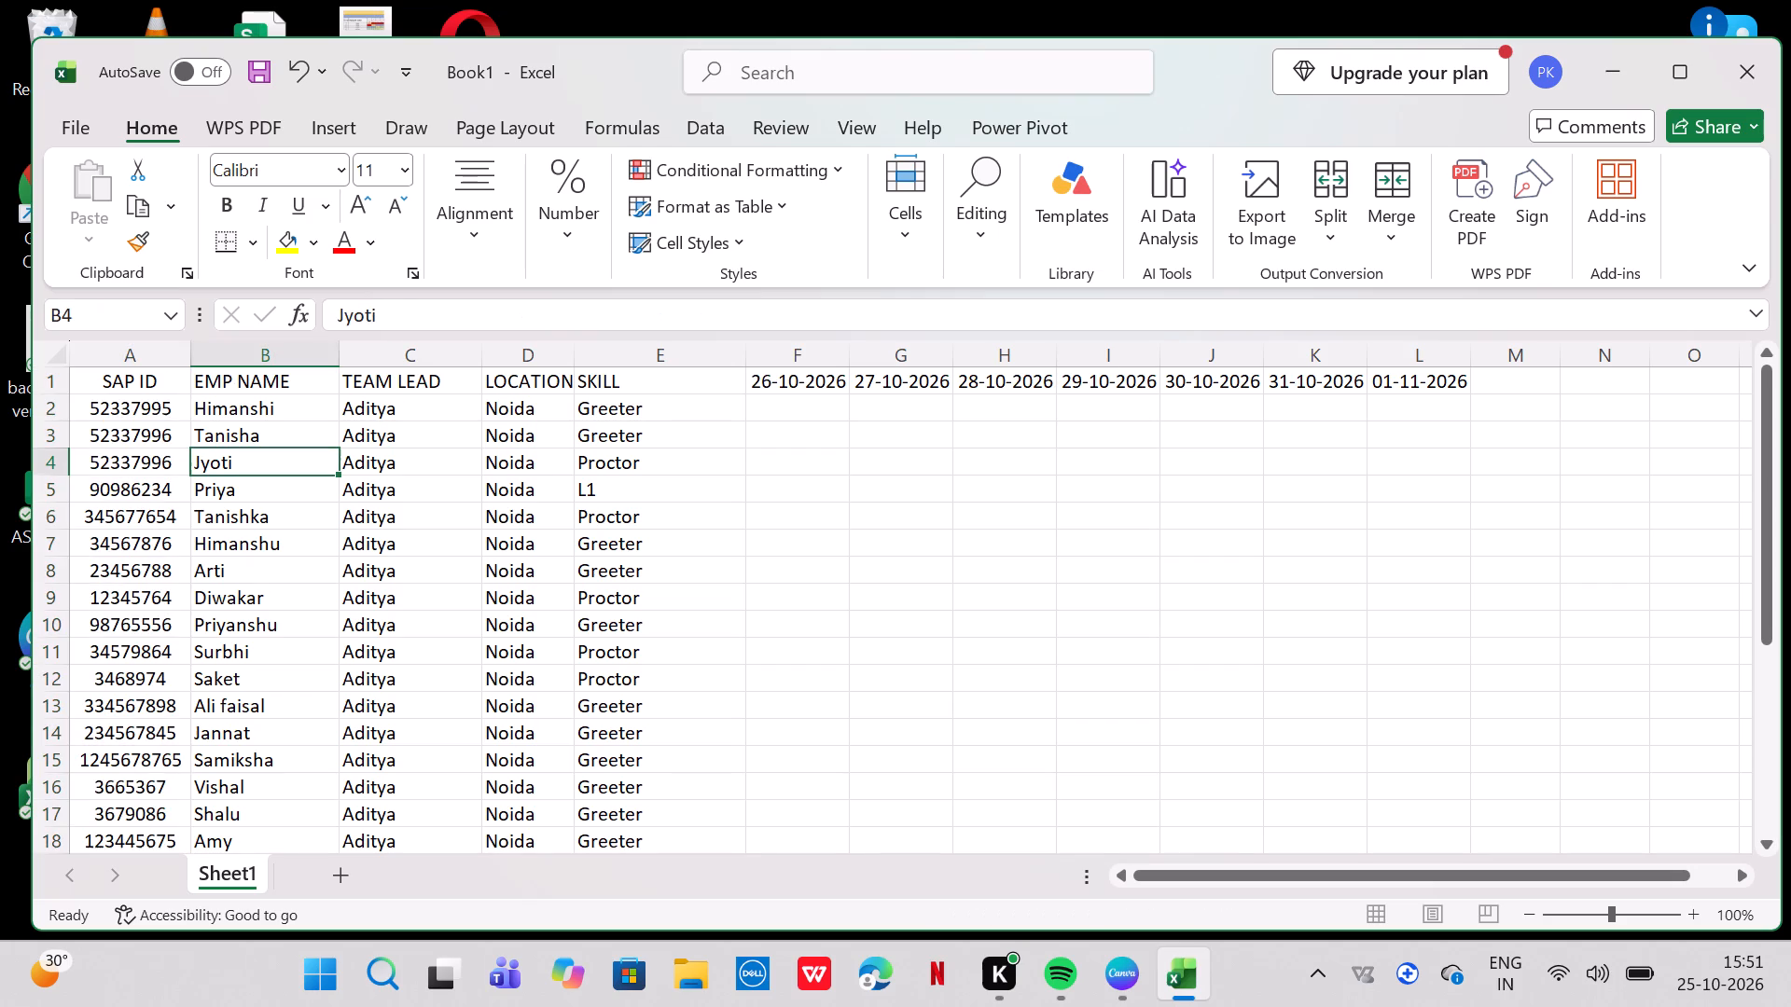
left_click_drag(226, 389, 283, 688)
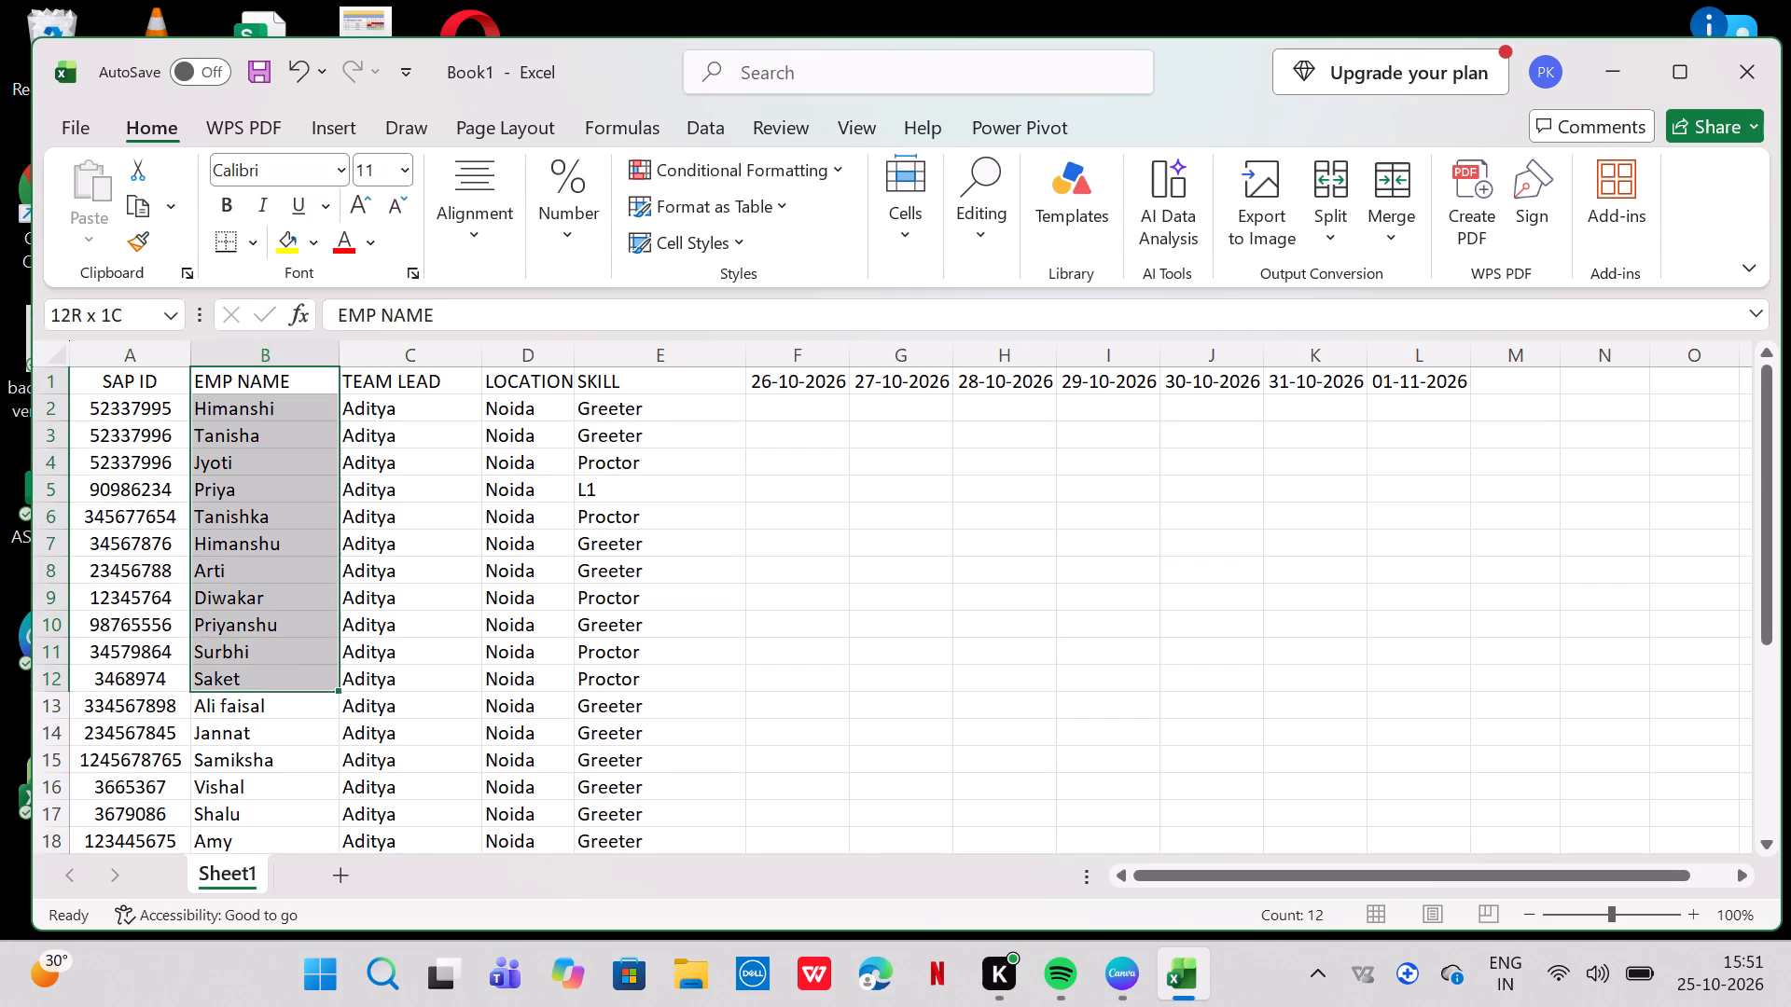
left_click_drag(283, 688, 302, 1006)
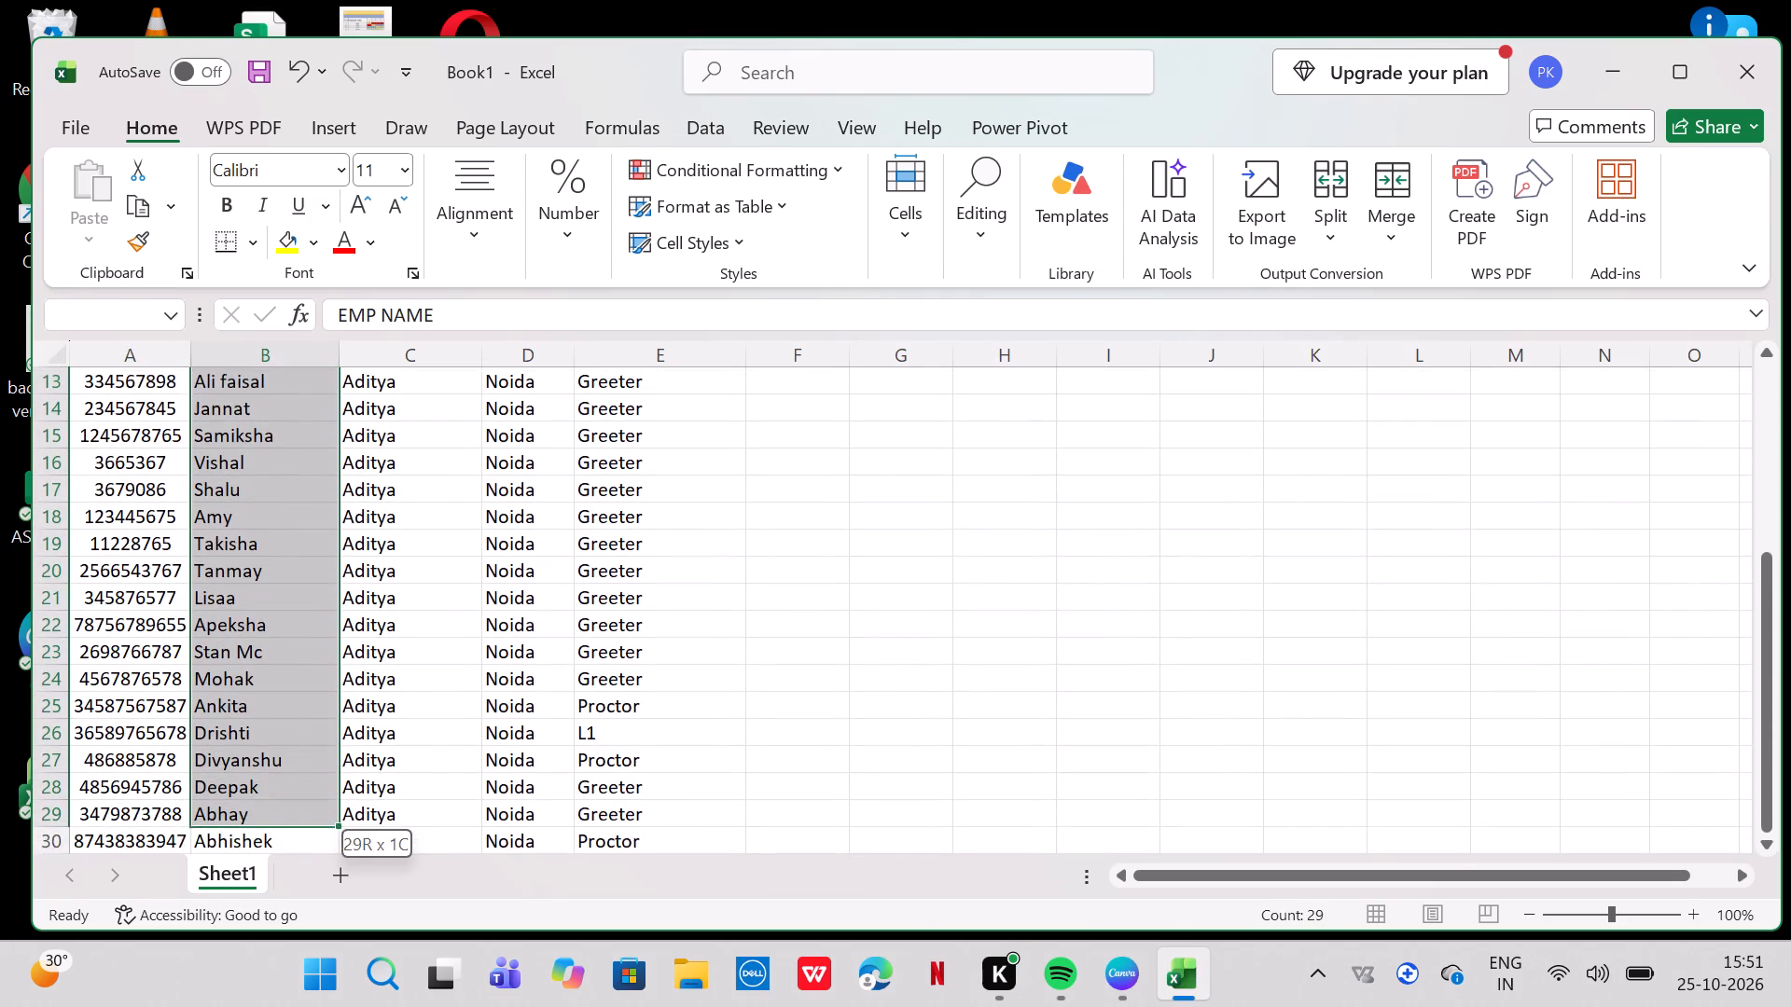
left_click_drag(302, 1006, 265, 763)
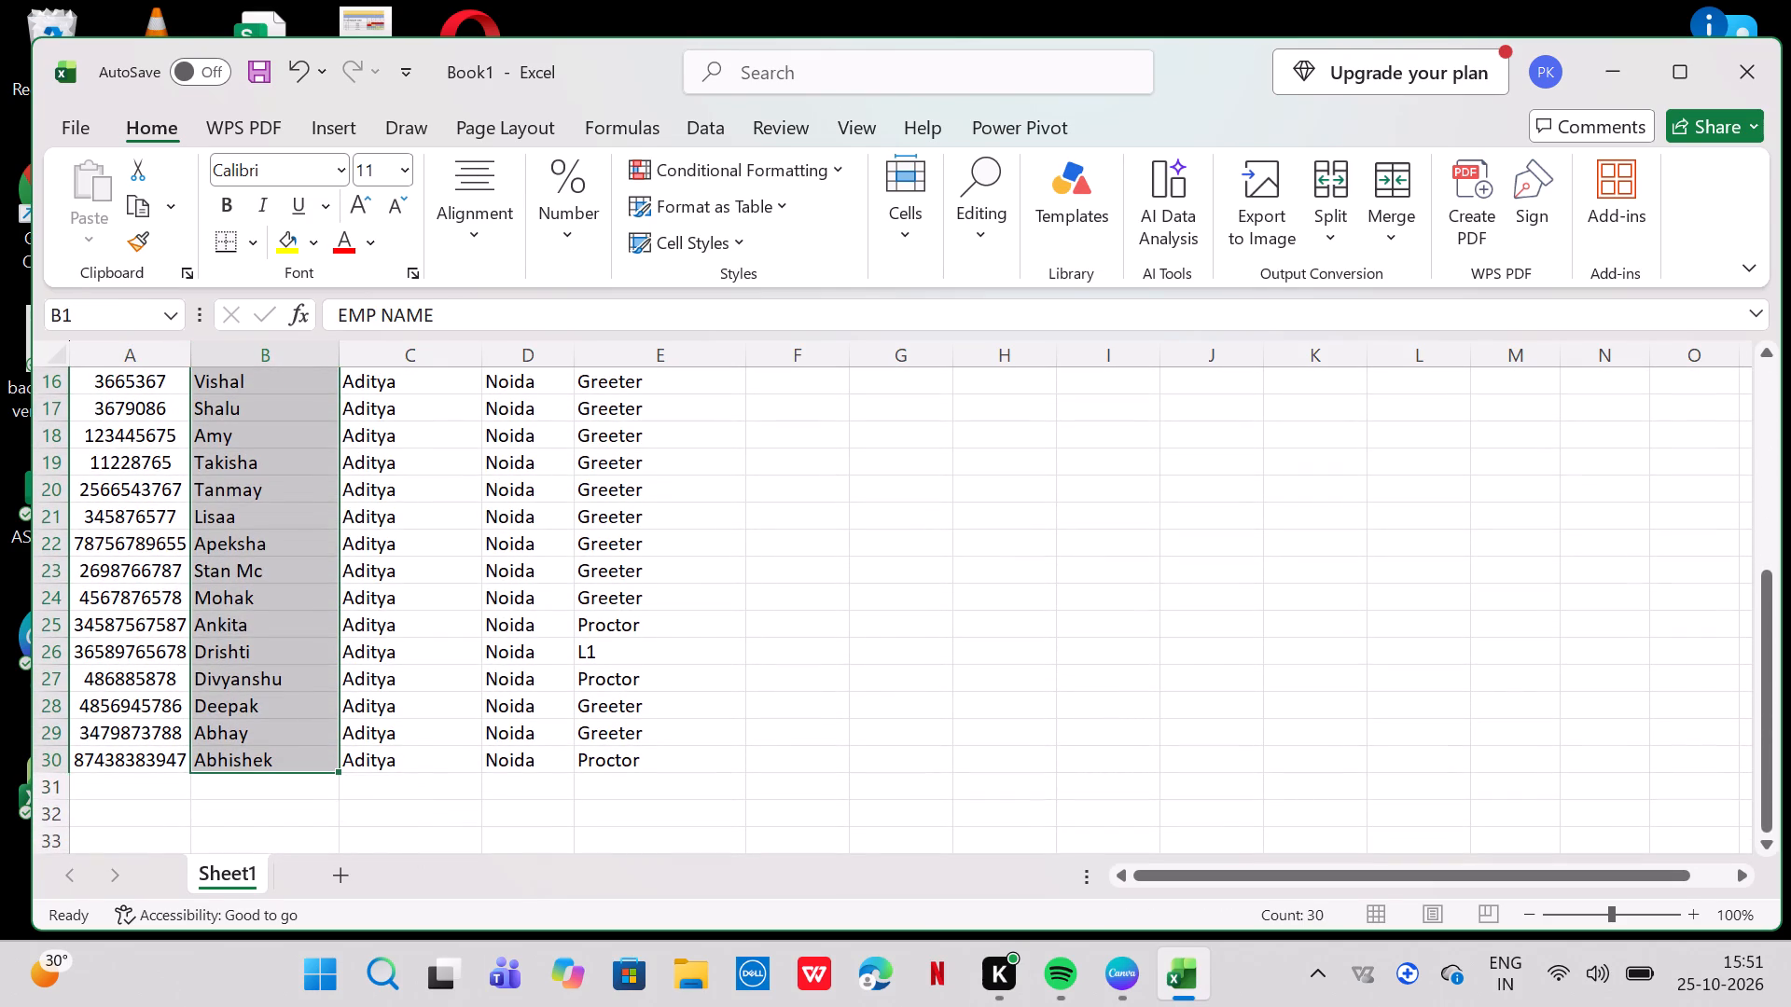
left_click(481, 209)
left_click(492, 359)
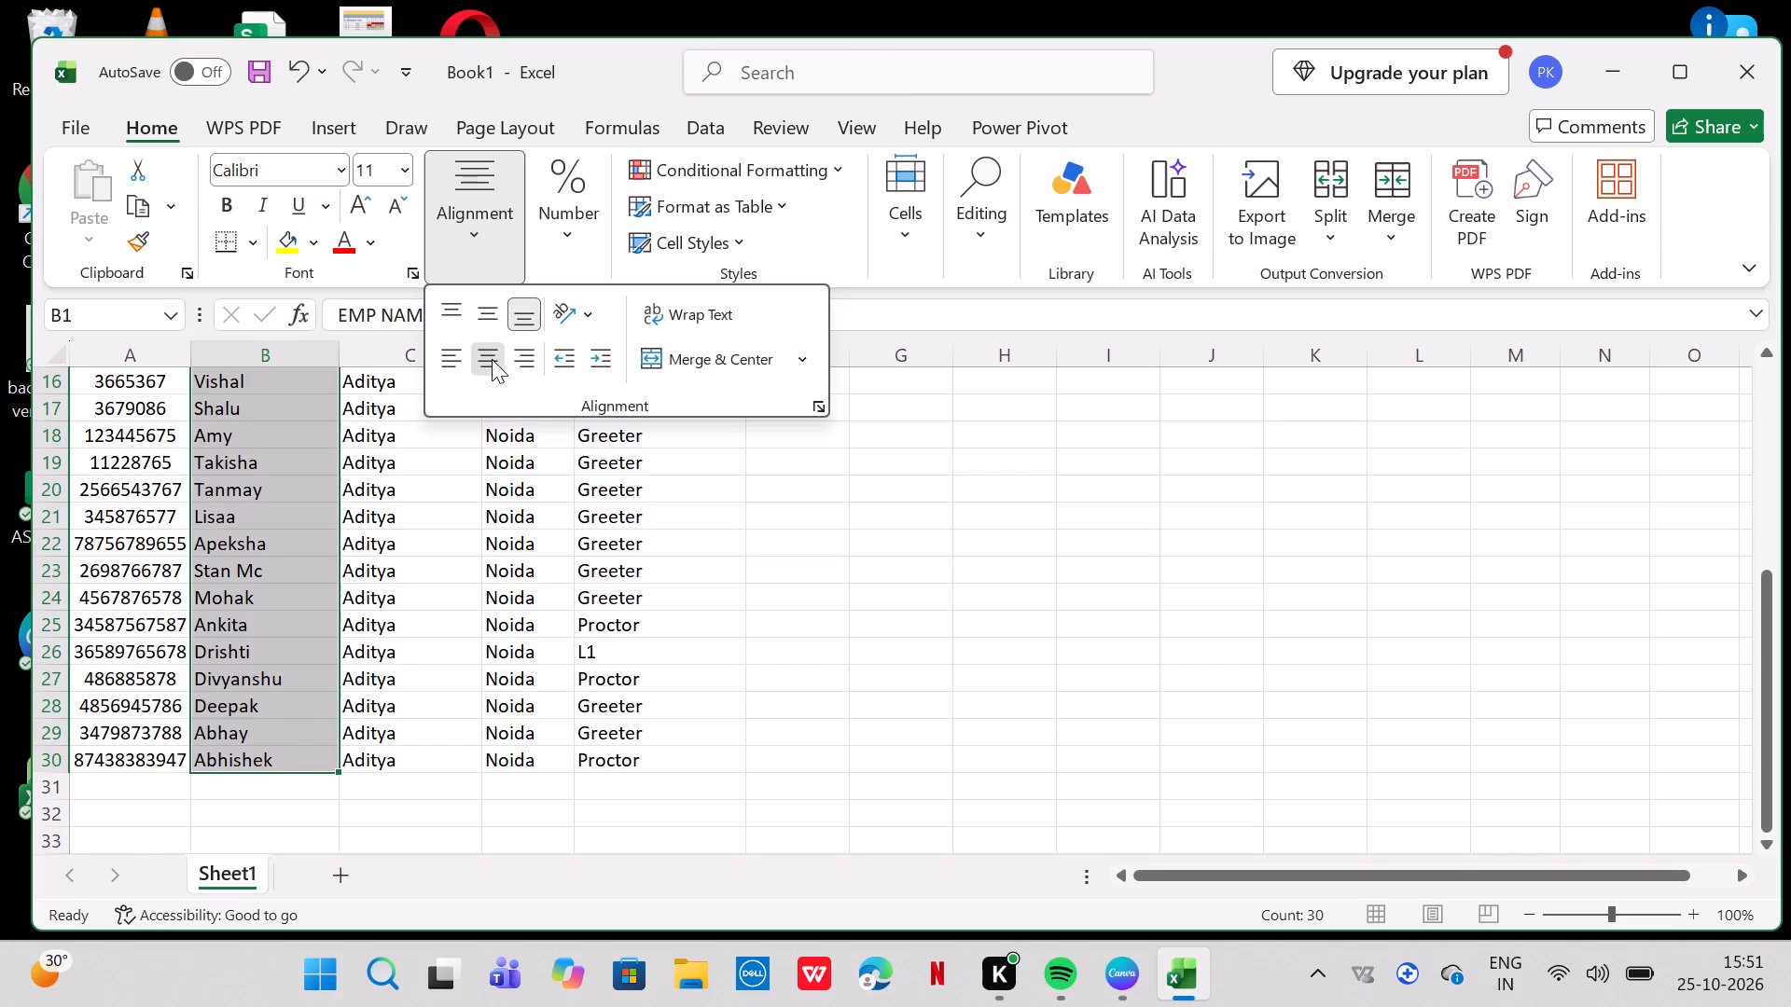
scroll(430, 562, "up", 1)
left_click(390, 483)
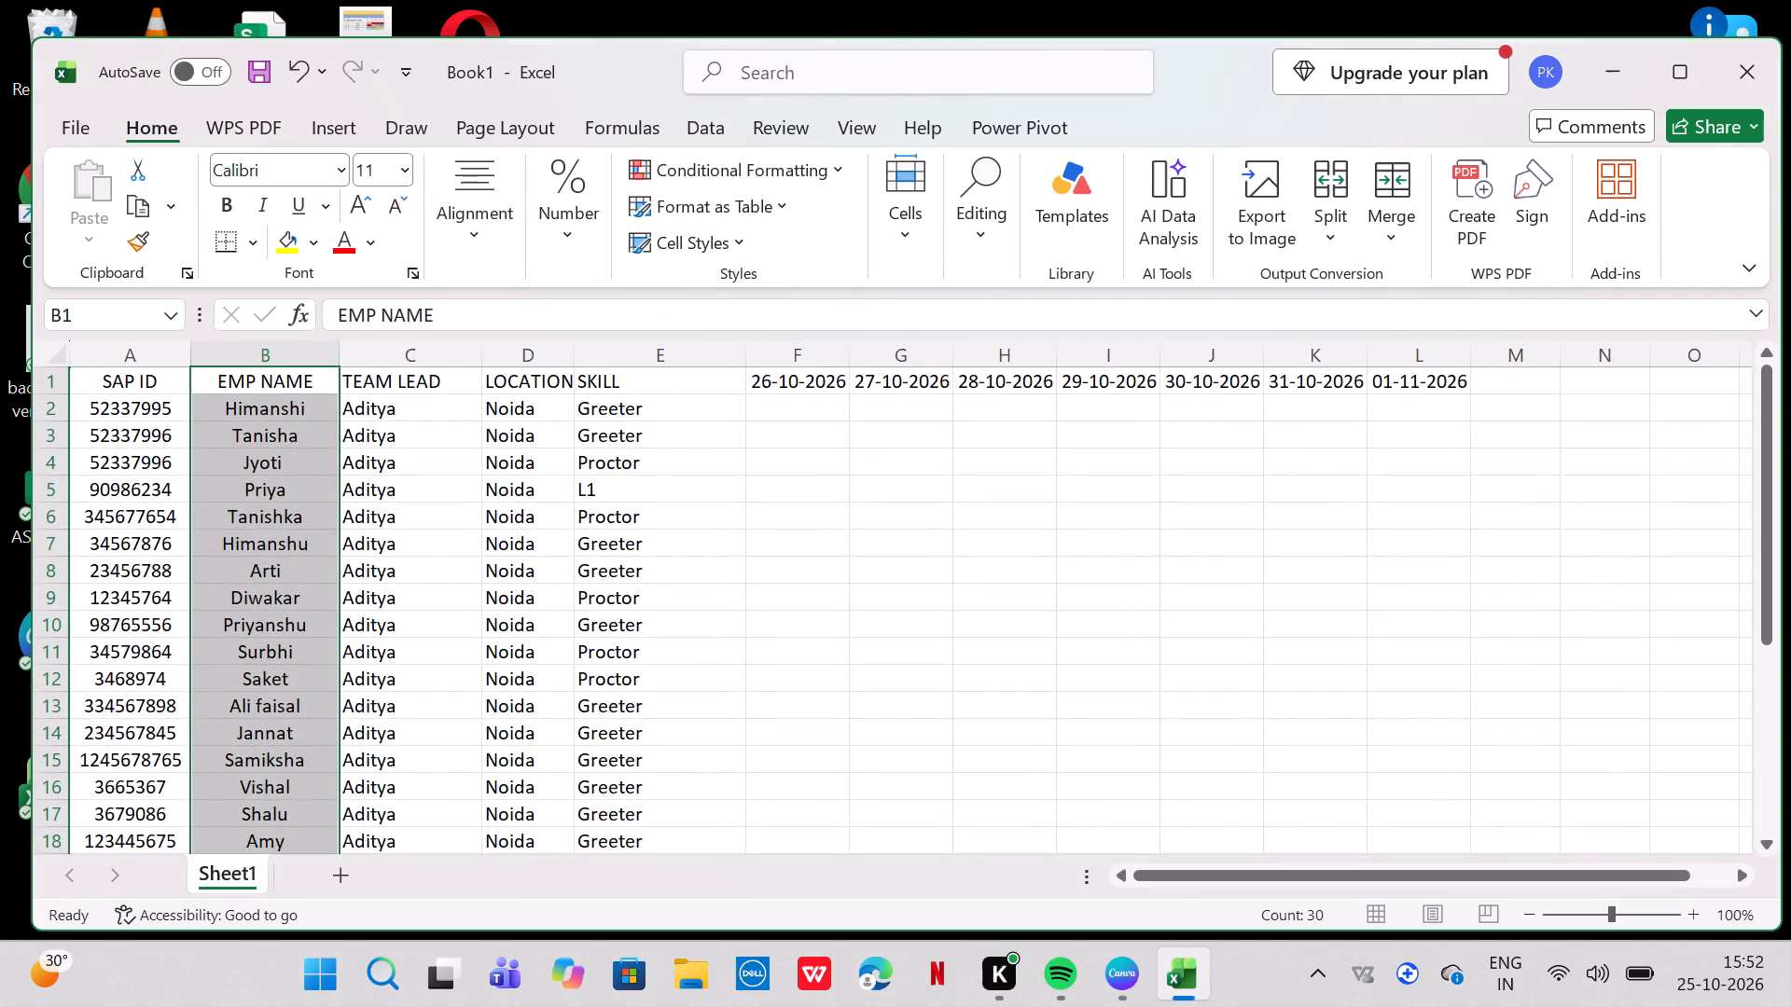
Centre the TEAM LEAD cells C1 to C30 horizontally.
left_click(396, 417)
left_click_drag(391, 383, 399, 461)
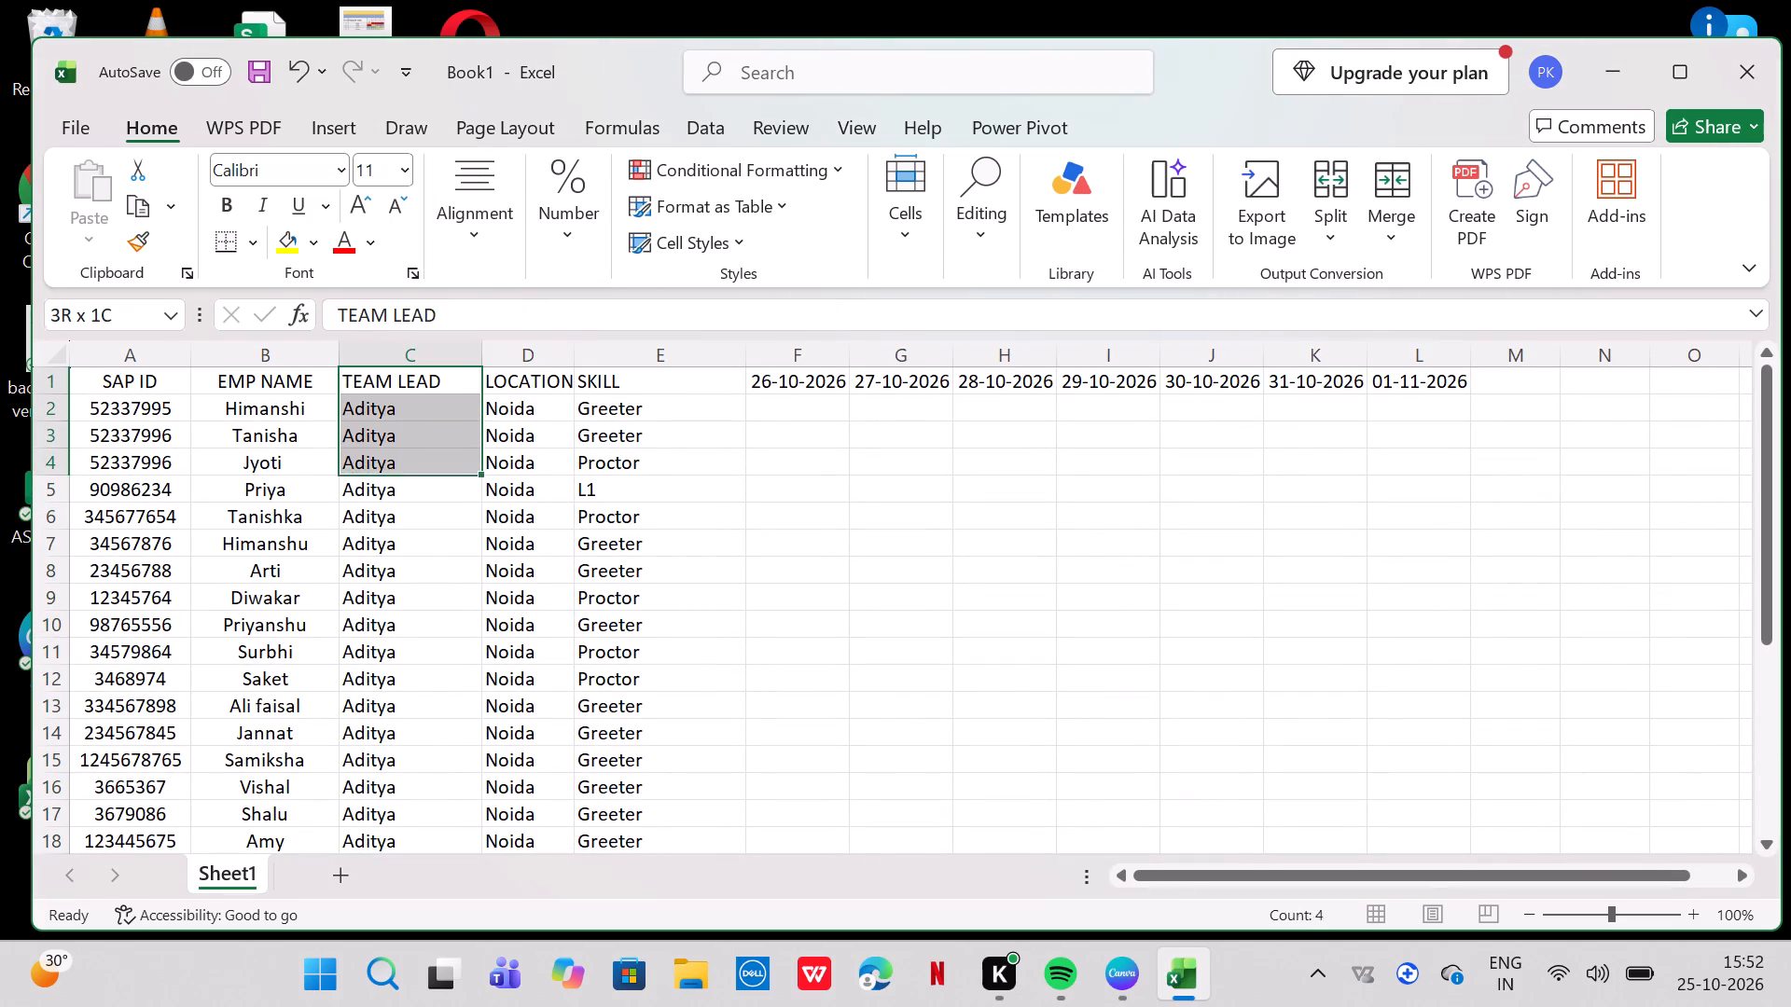
left_click_drag(399, 461, 406, 1006)
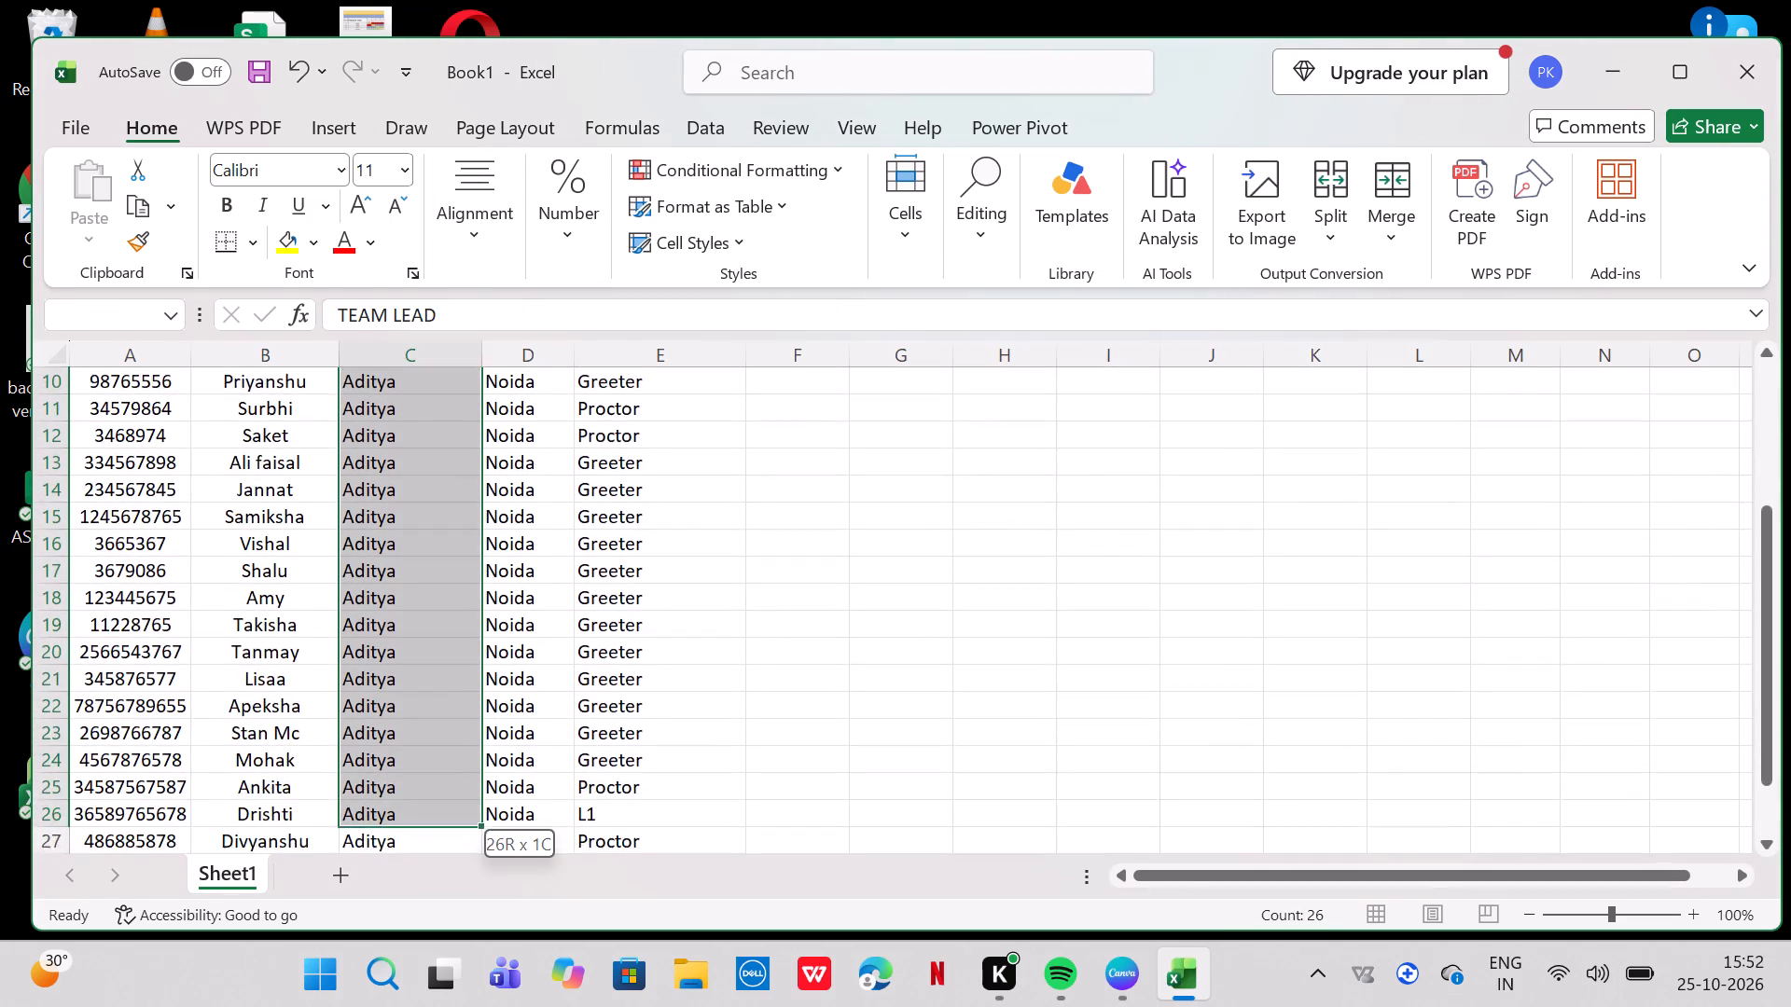
left_click_drag(406, 1006, 410, 783)
left_click(476, 201)
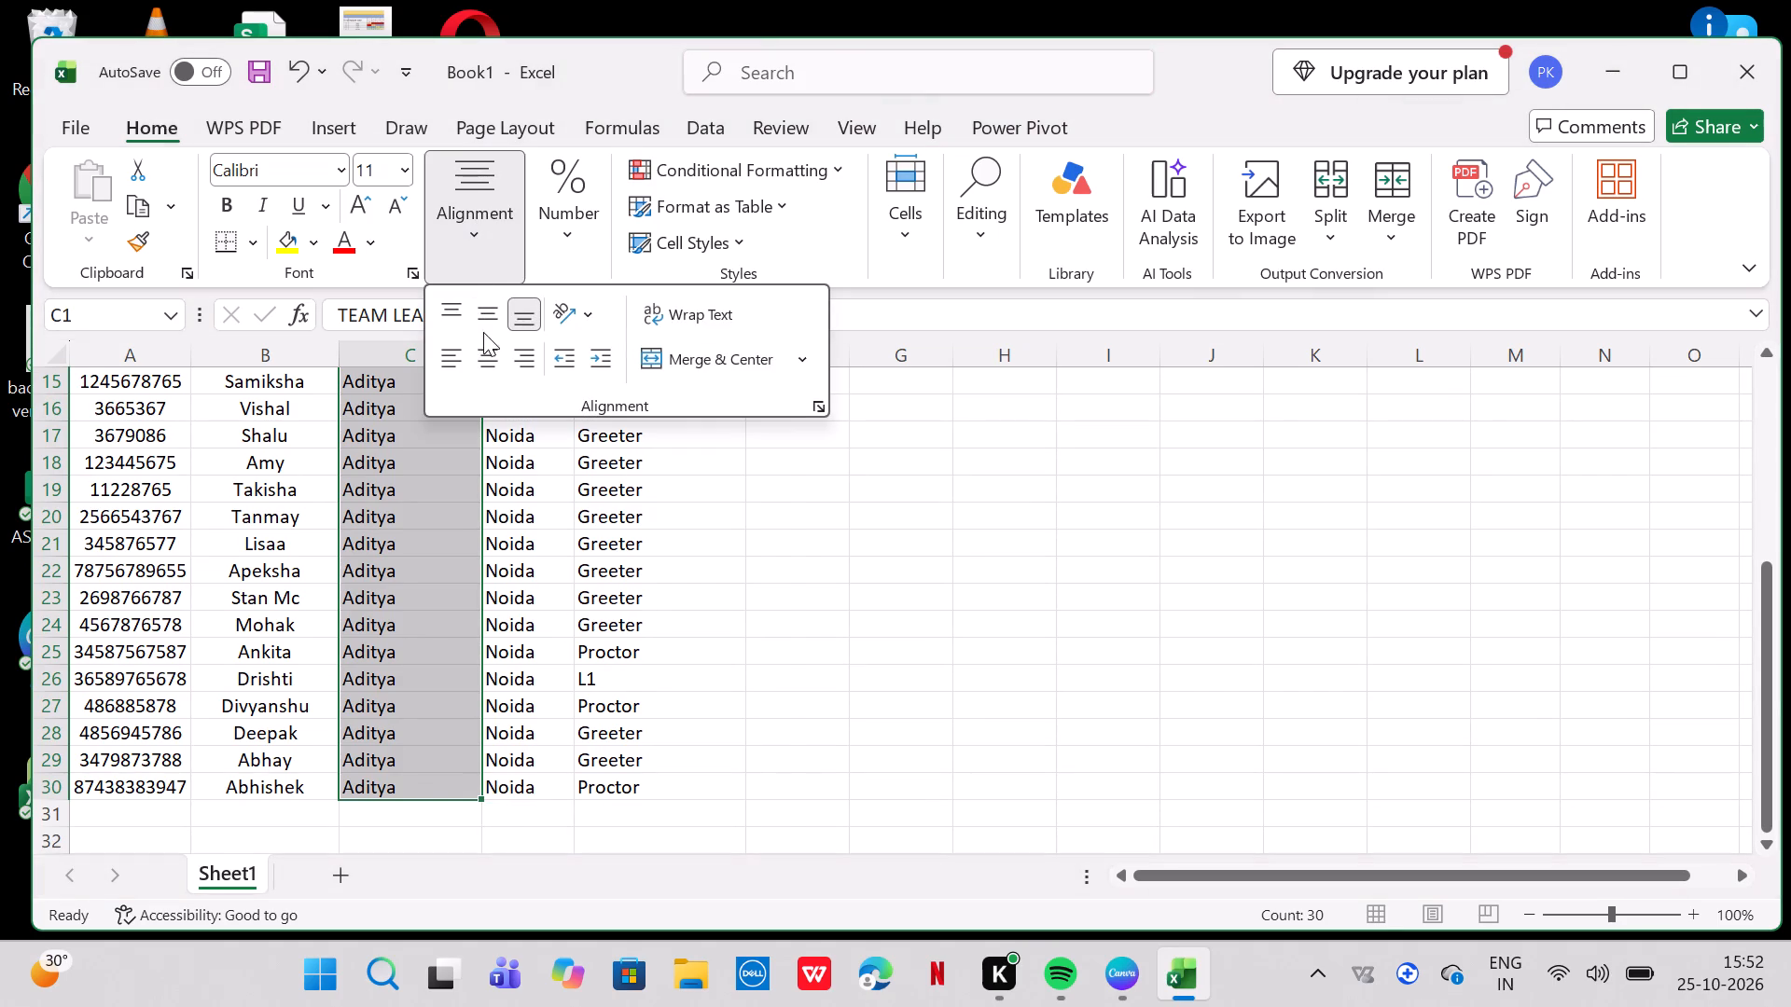
left_click(490, 353)
scroll(655, 569, "up", 1)
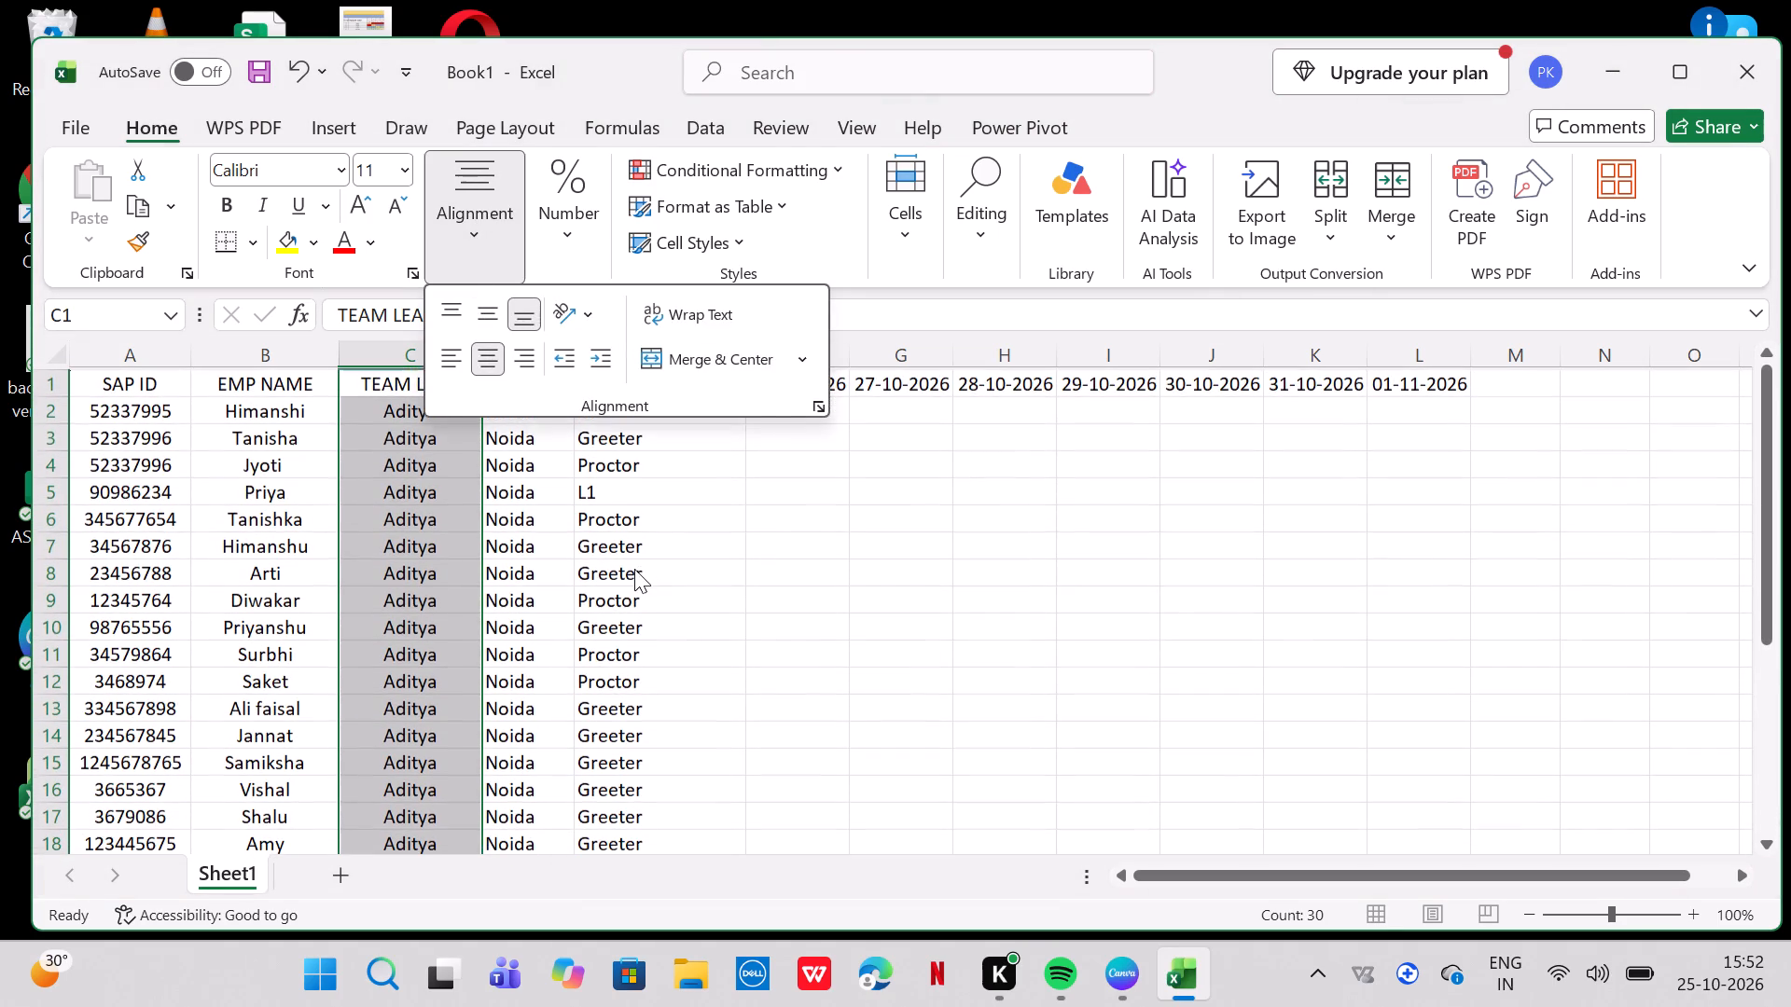
left_click(633, 568)
Centre the LOCATION cells D1 to D30 horizontally.
left_click_drag(523, 376, 517, 760)
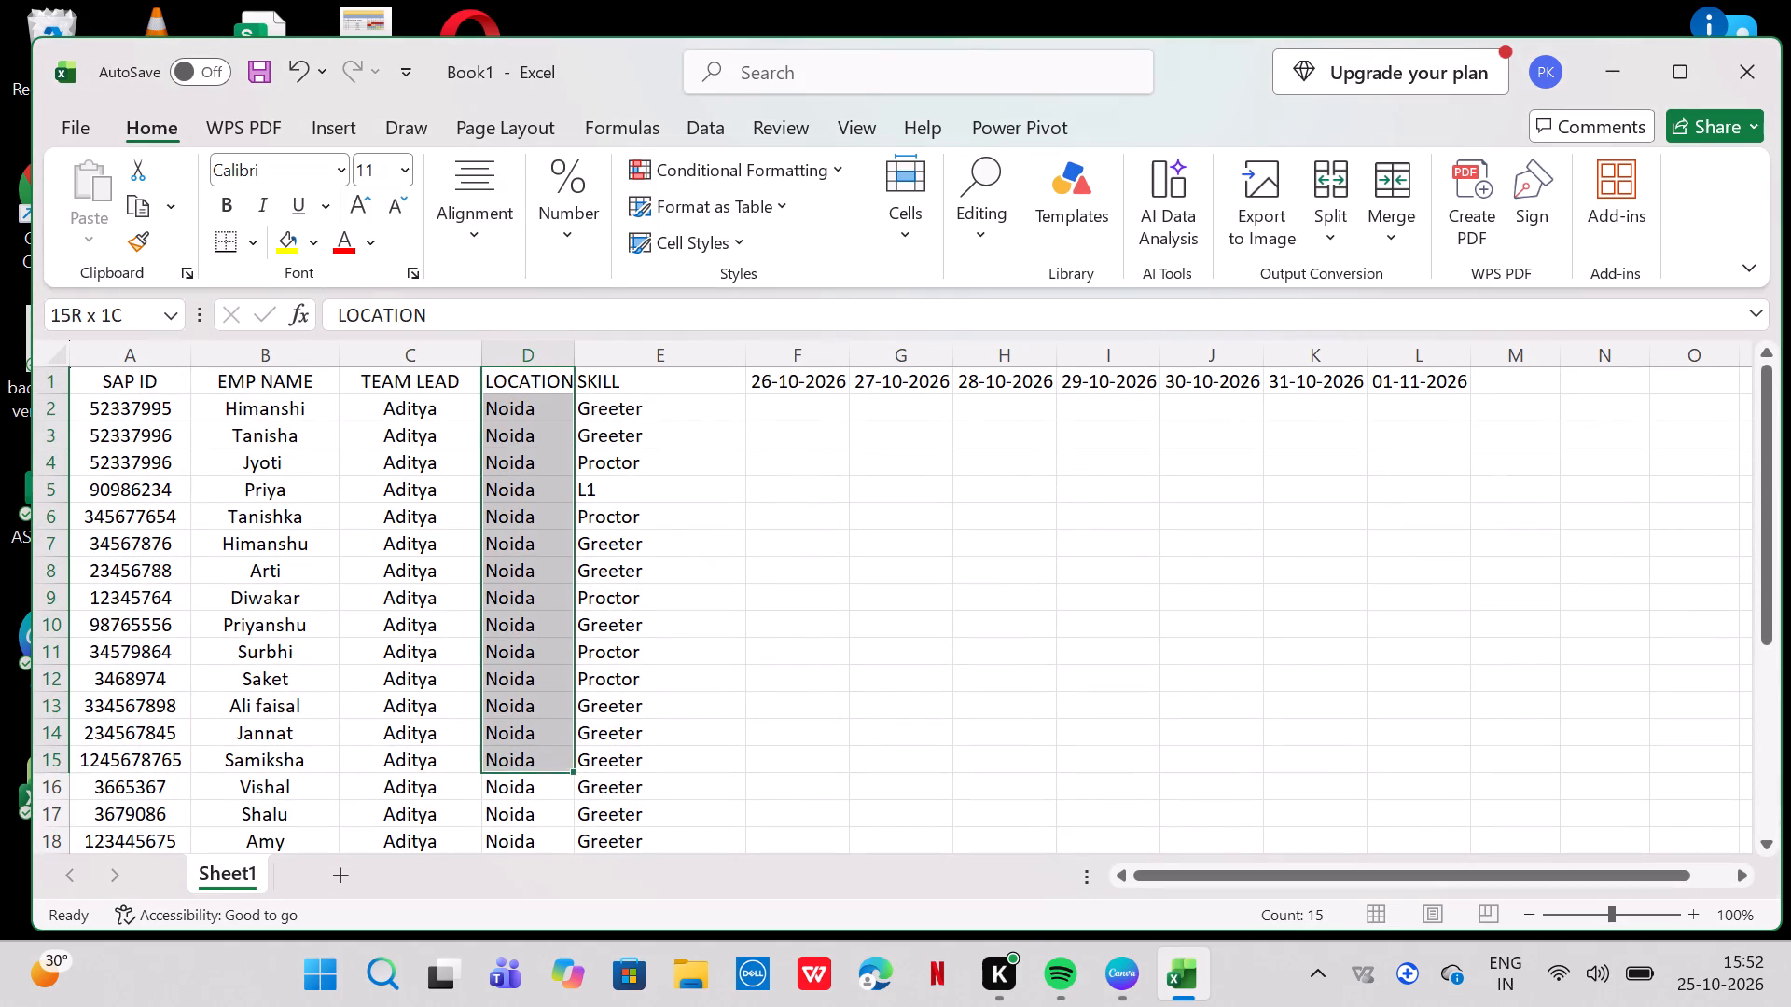
left_click_drag(517, 760, 512, 911)
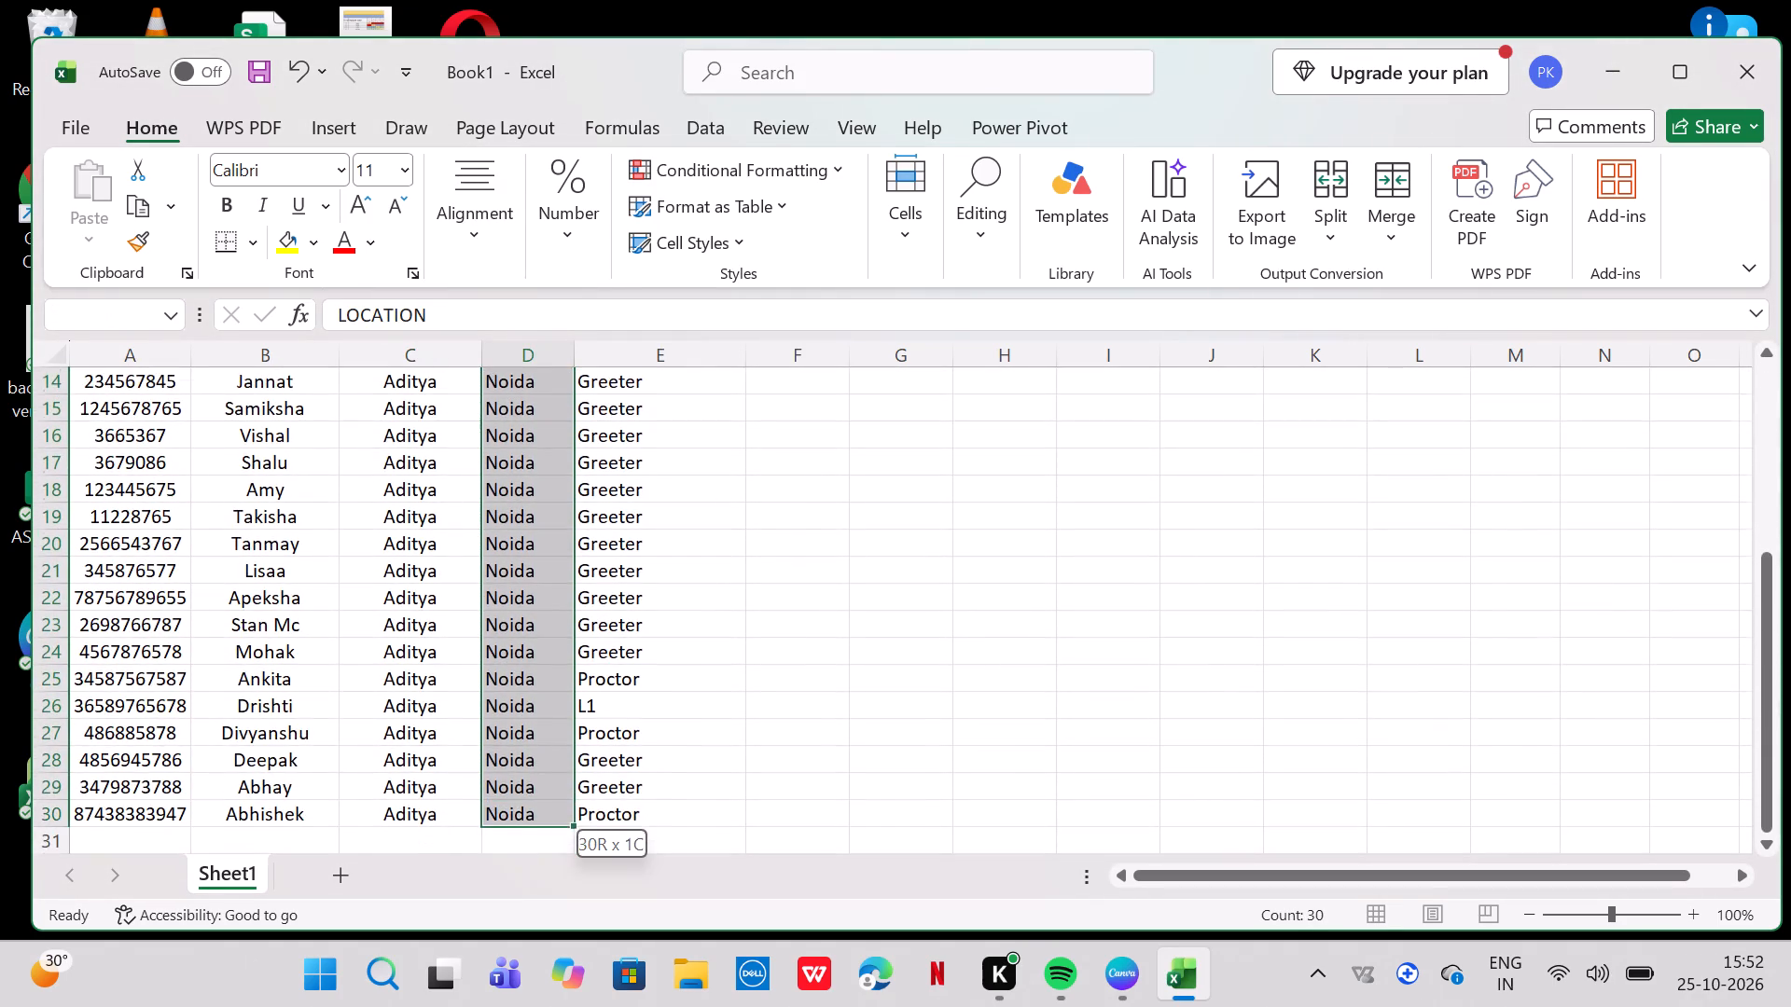
left_click_drag(512, 911, 521, 789)
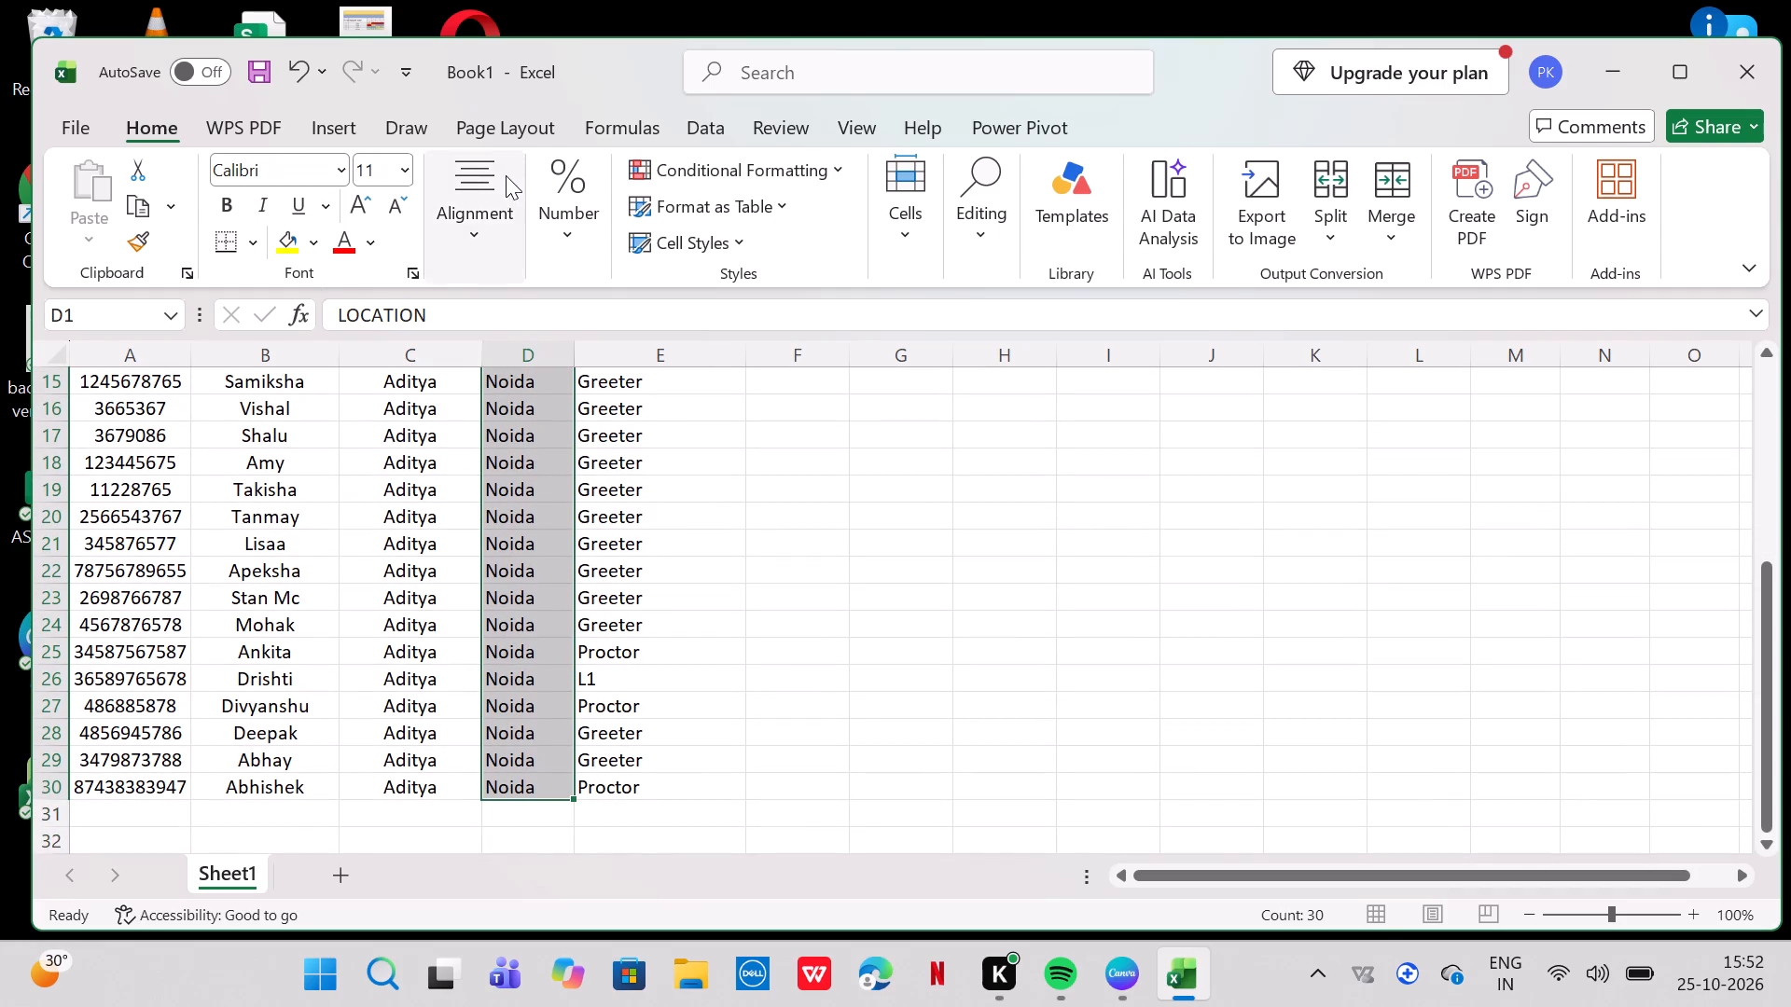
left_click(486, 180)
left_click(480, 350)
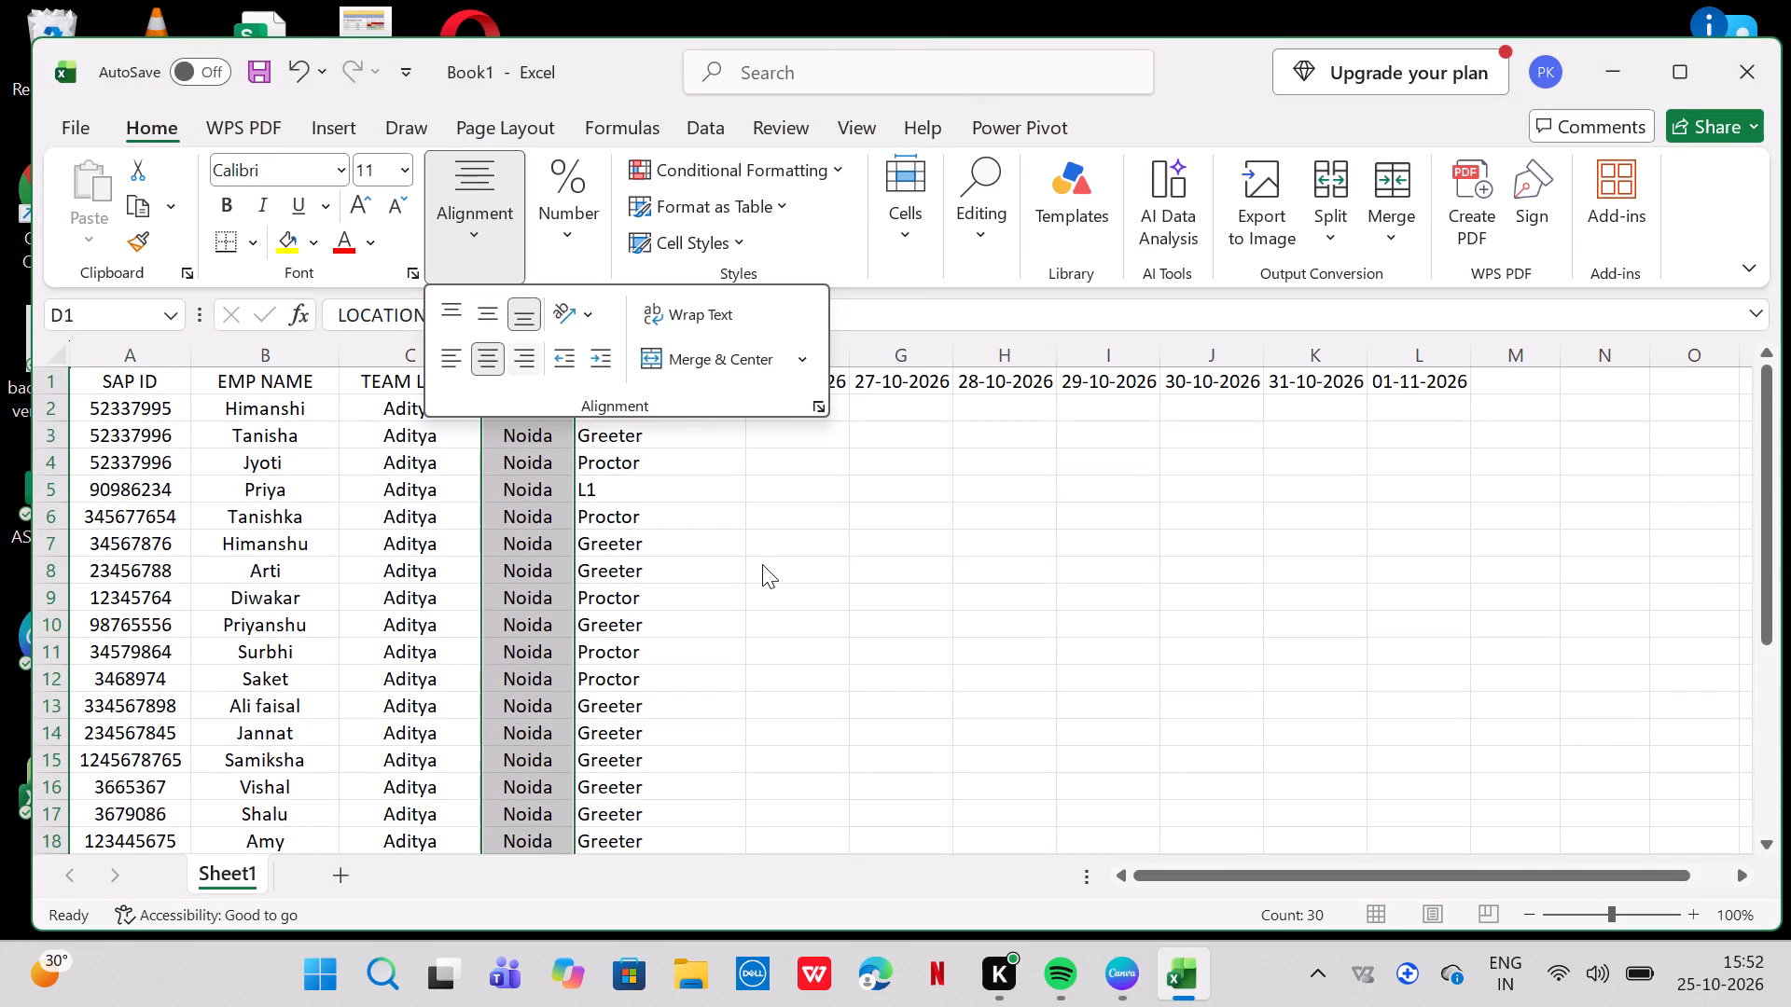
scroll(762, 564, "up", 2)
left_click(745, 559)
Centre the SKILL cells E1 to E30 horizontally.
left_click(685, 476)
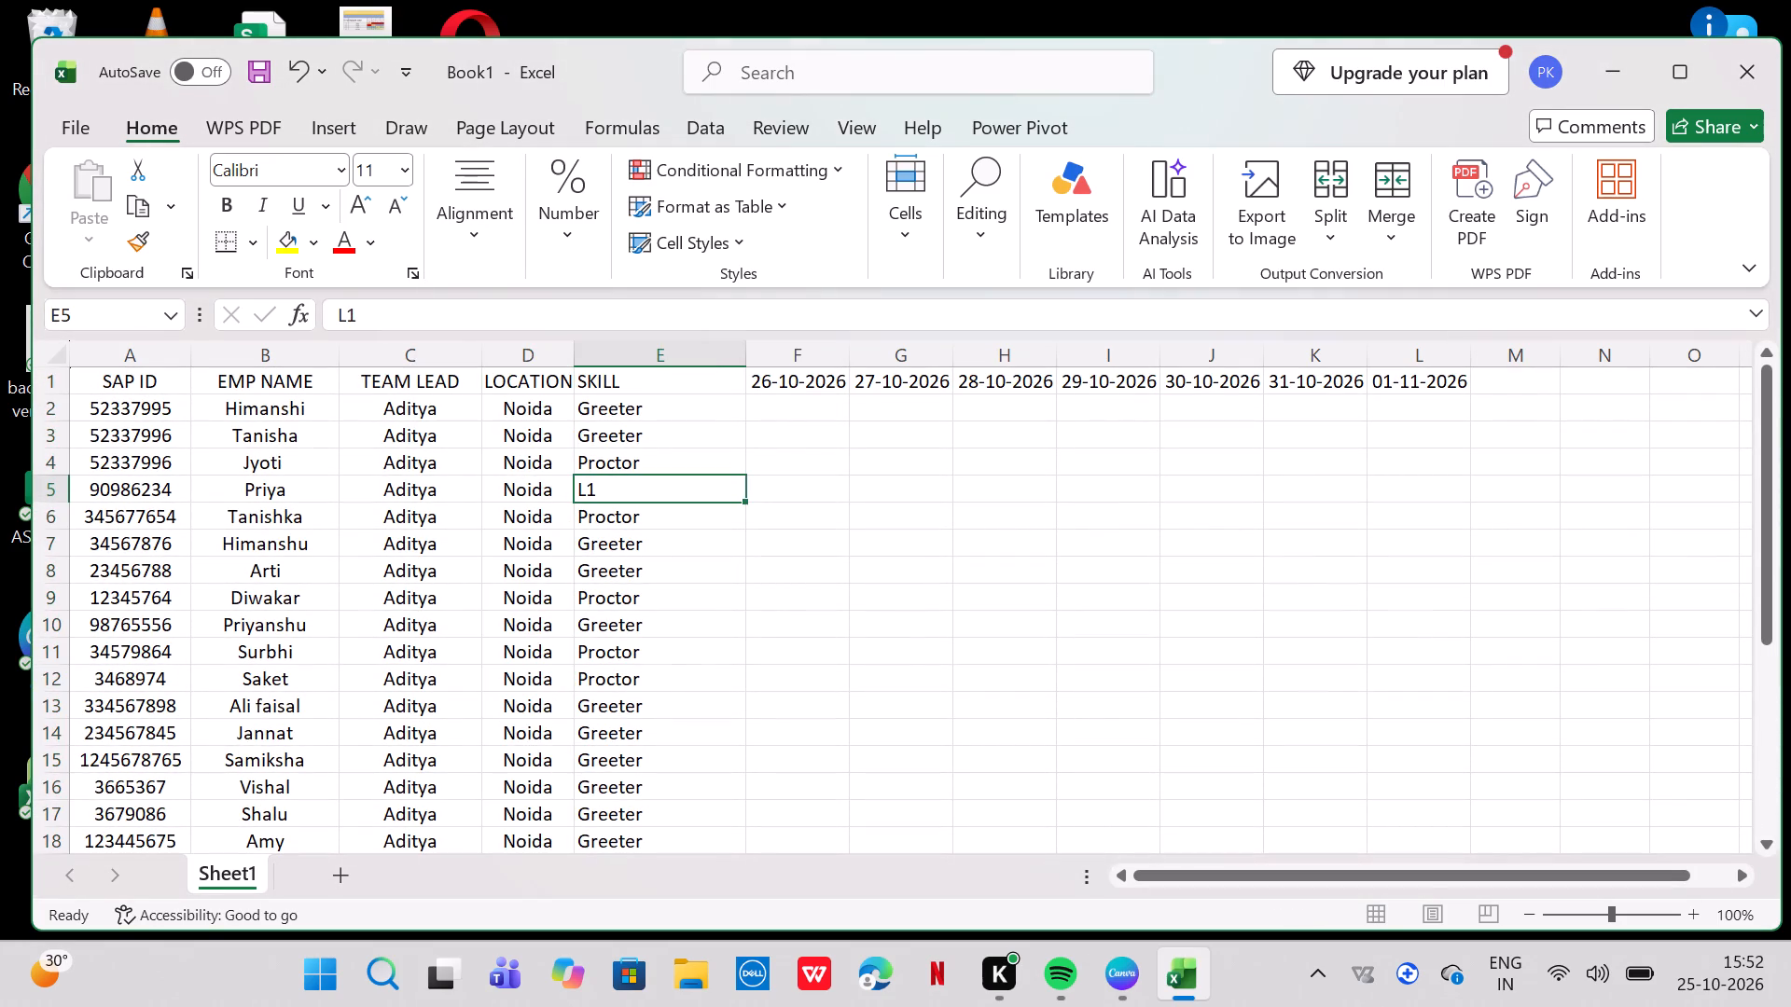
left_click_drag(593, 380, 646, 819)
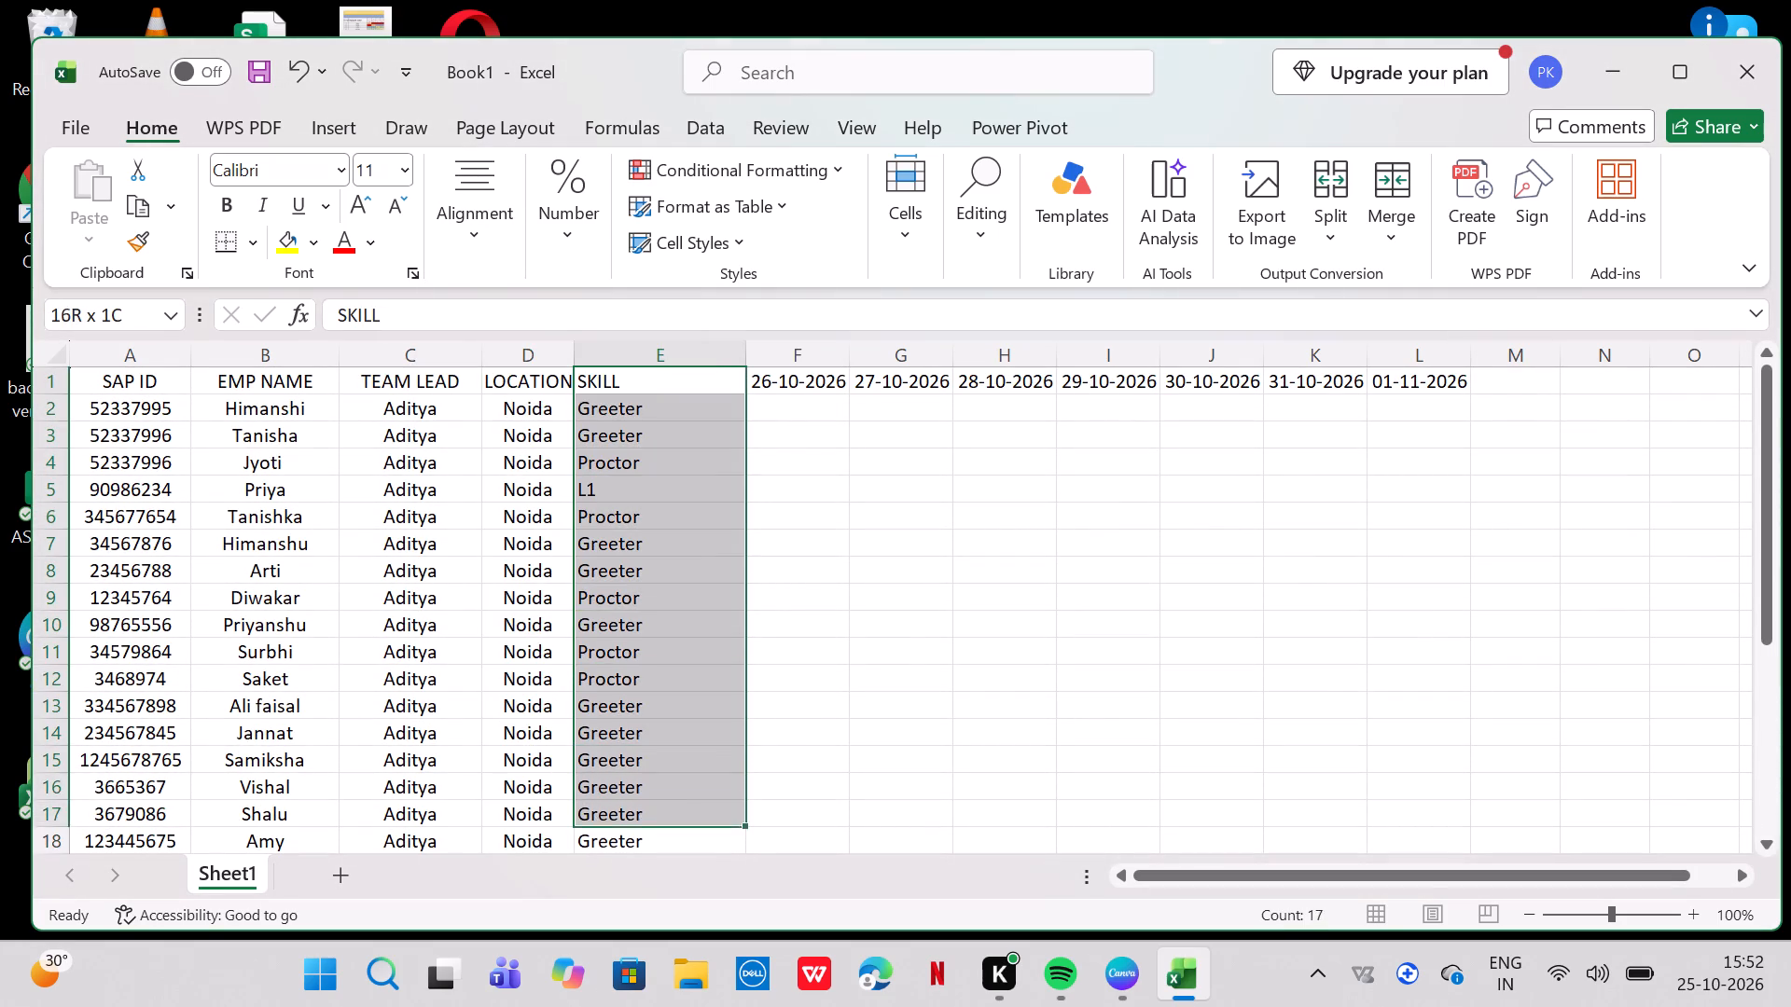
left_click_drag(646, 819, 646, 1006)
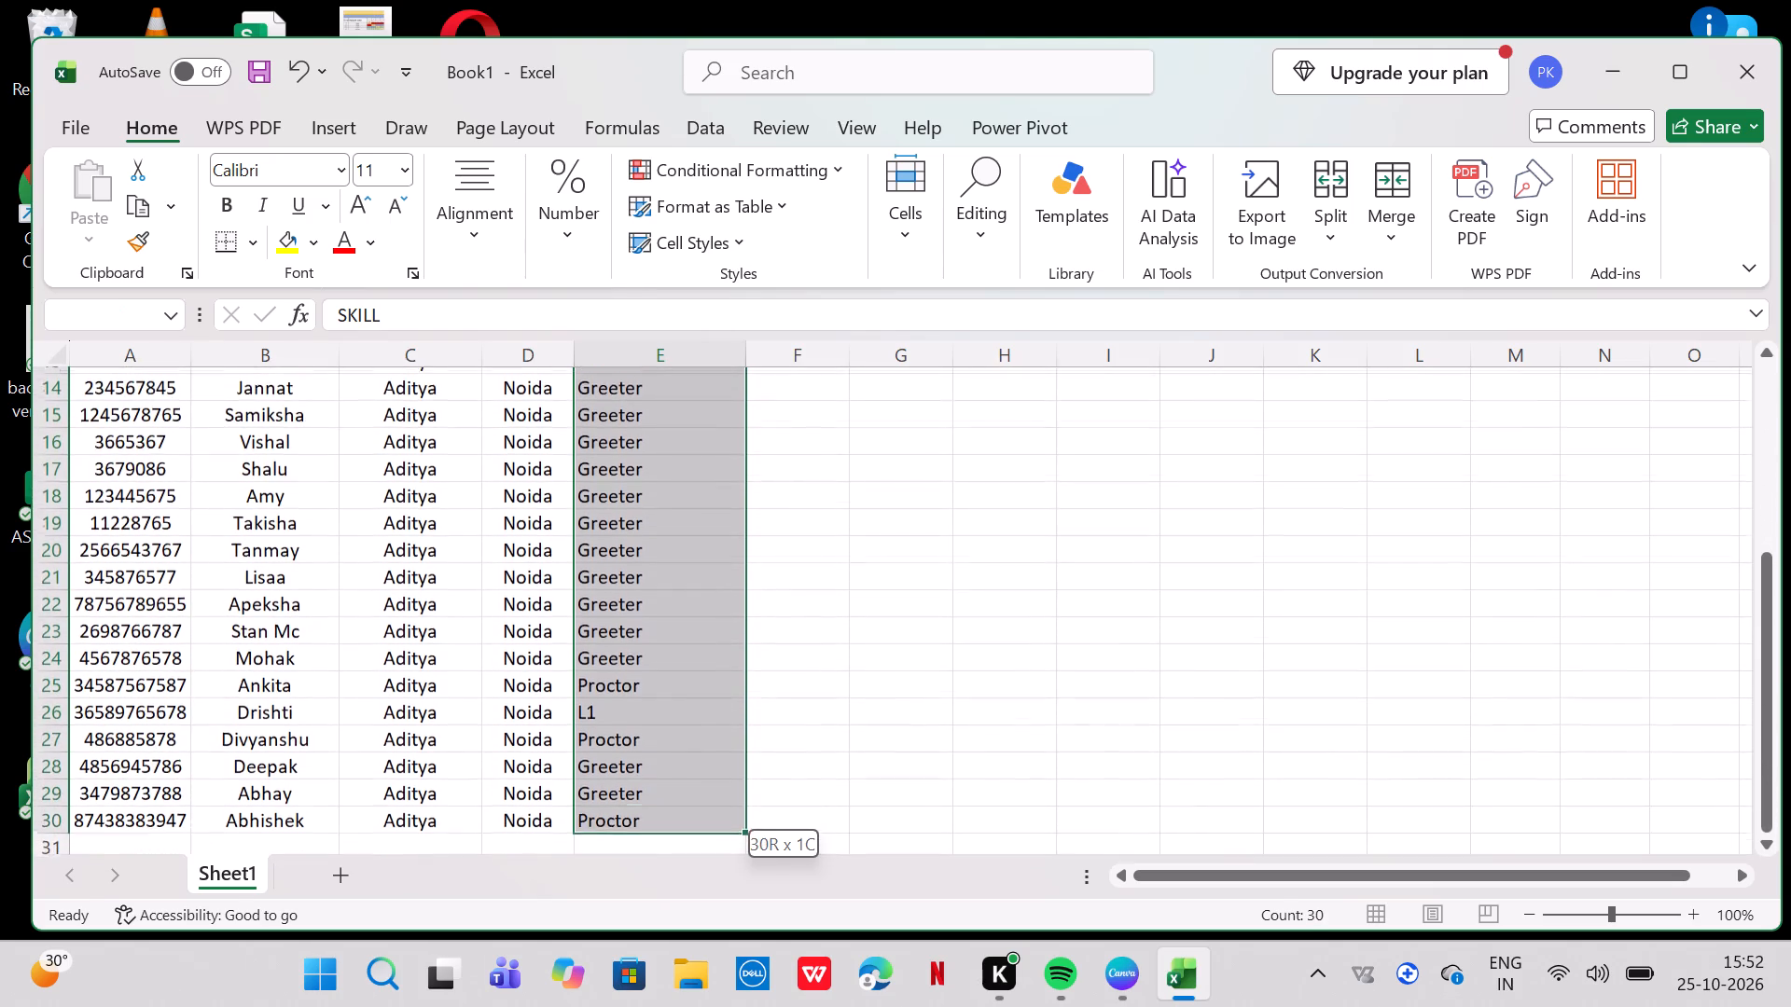
left_click_drag(646, 1006, 618, 738)
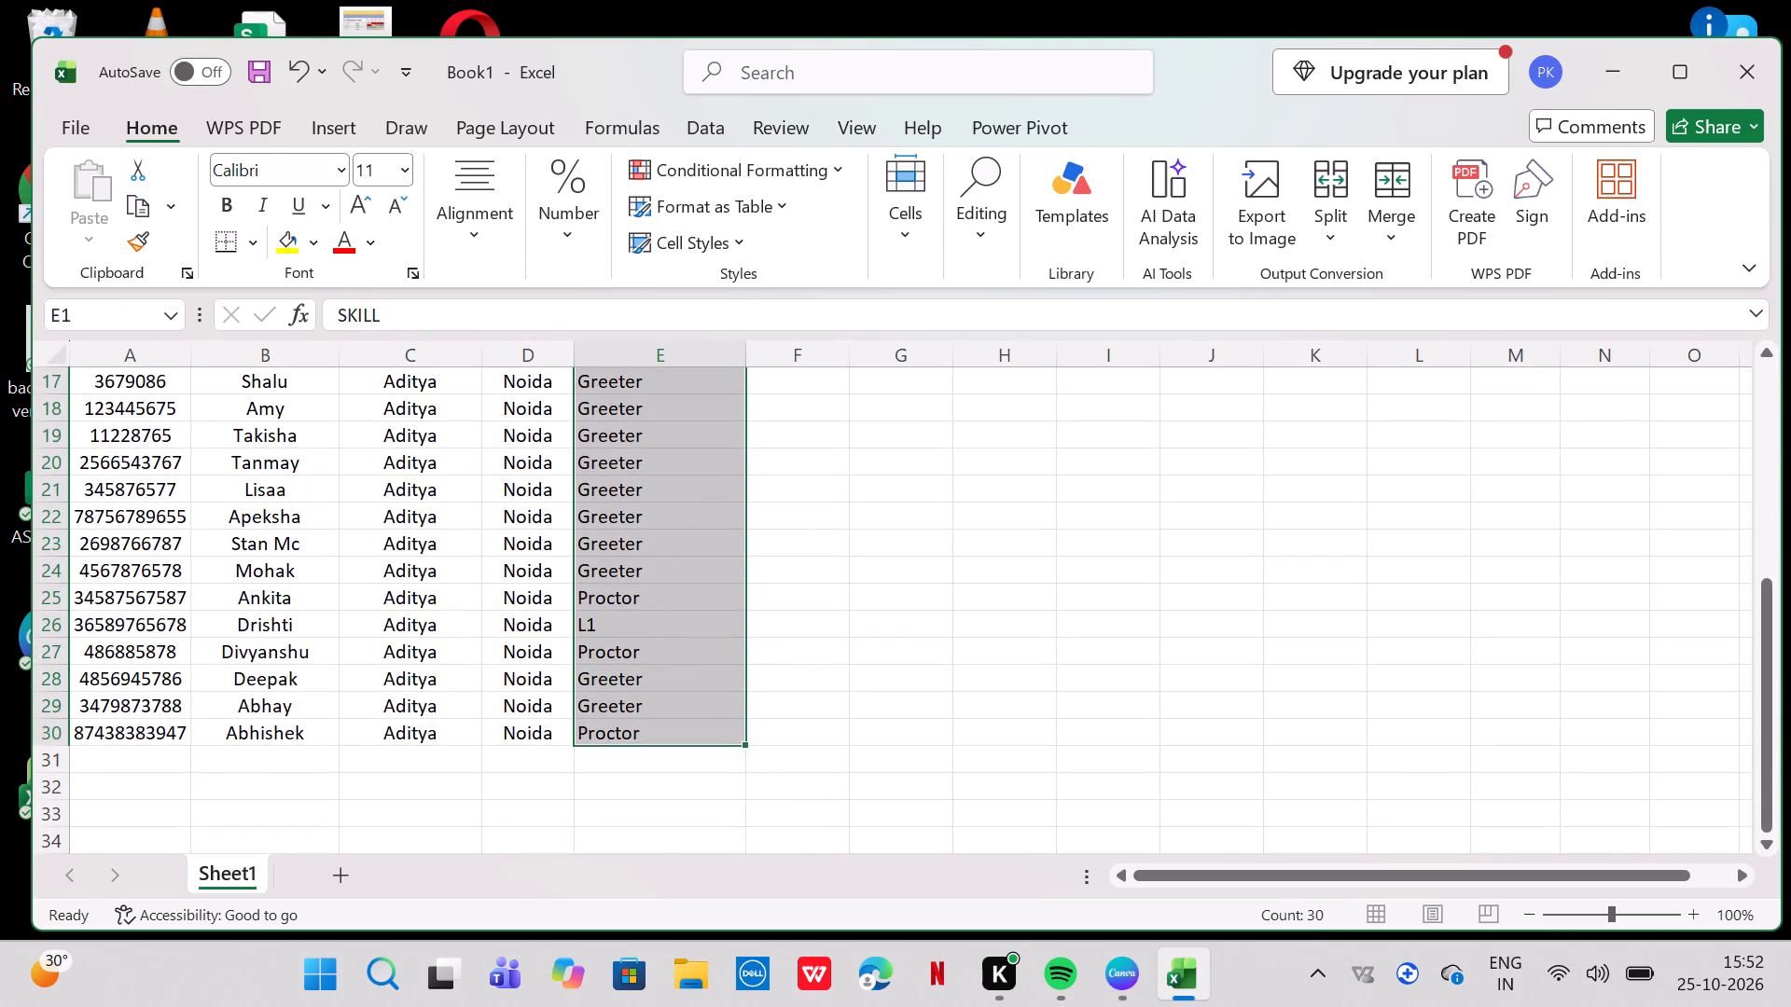
left_click(470, 178)
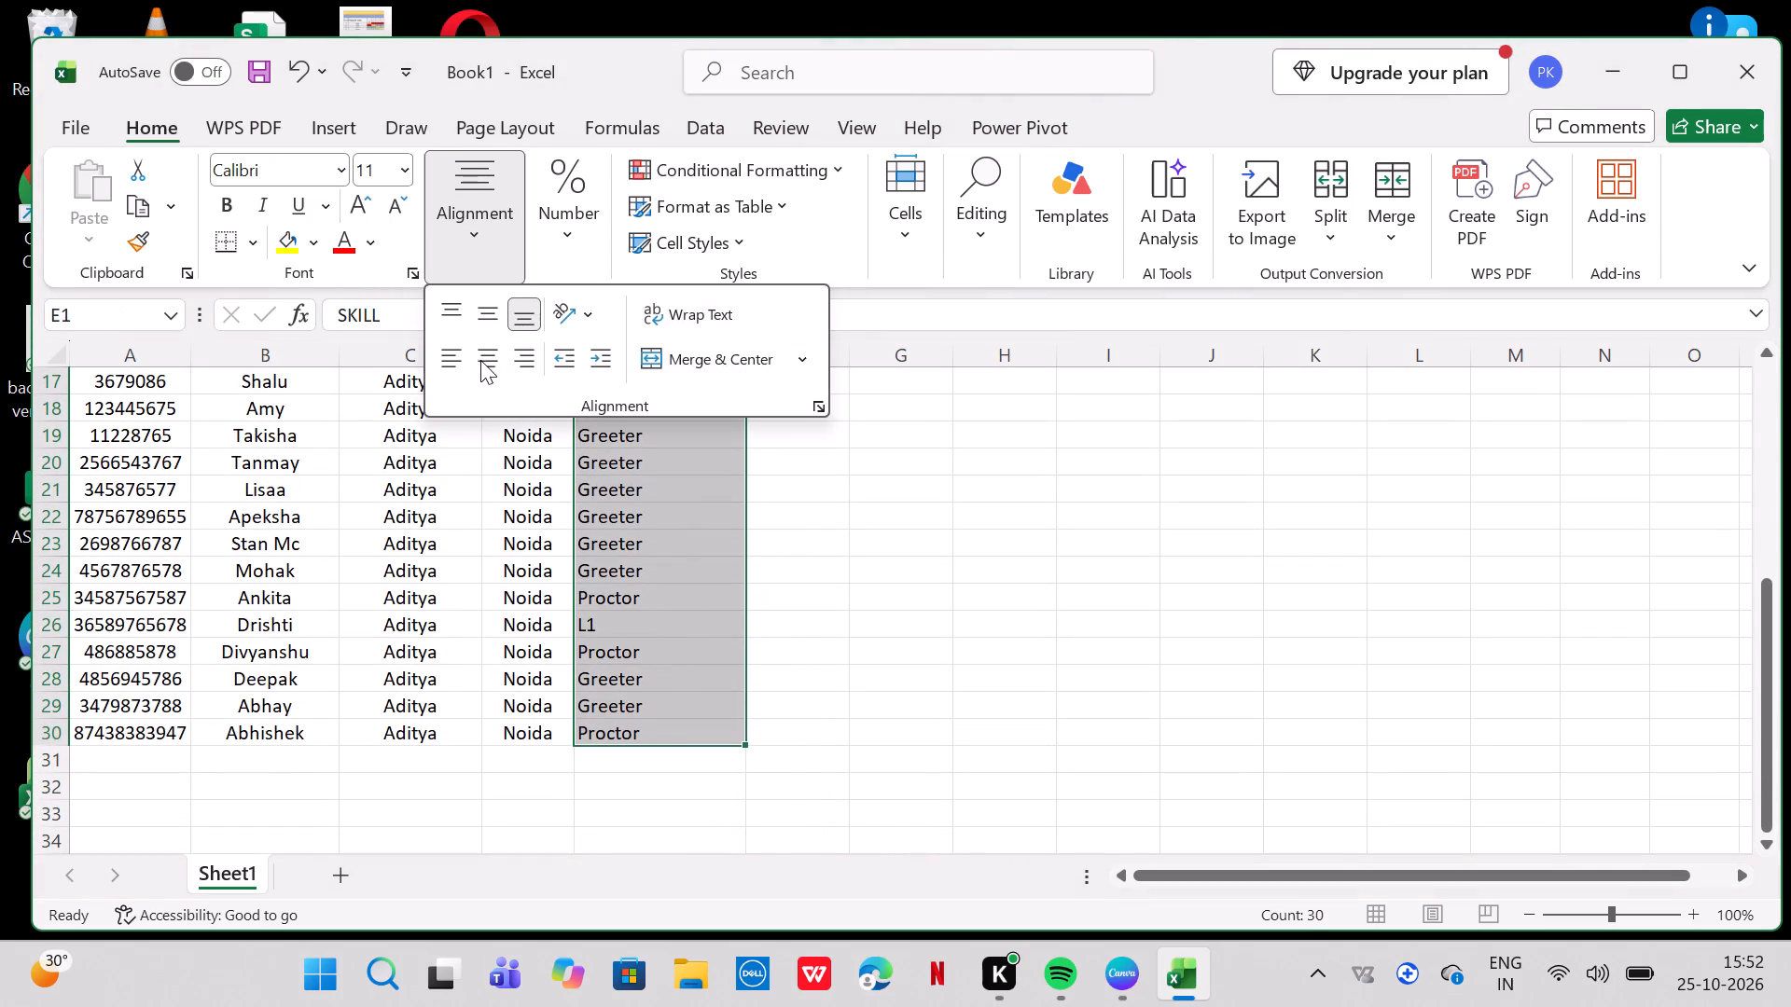
left_click(479, 359)
scroll(790, 655, "up", 2)
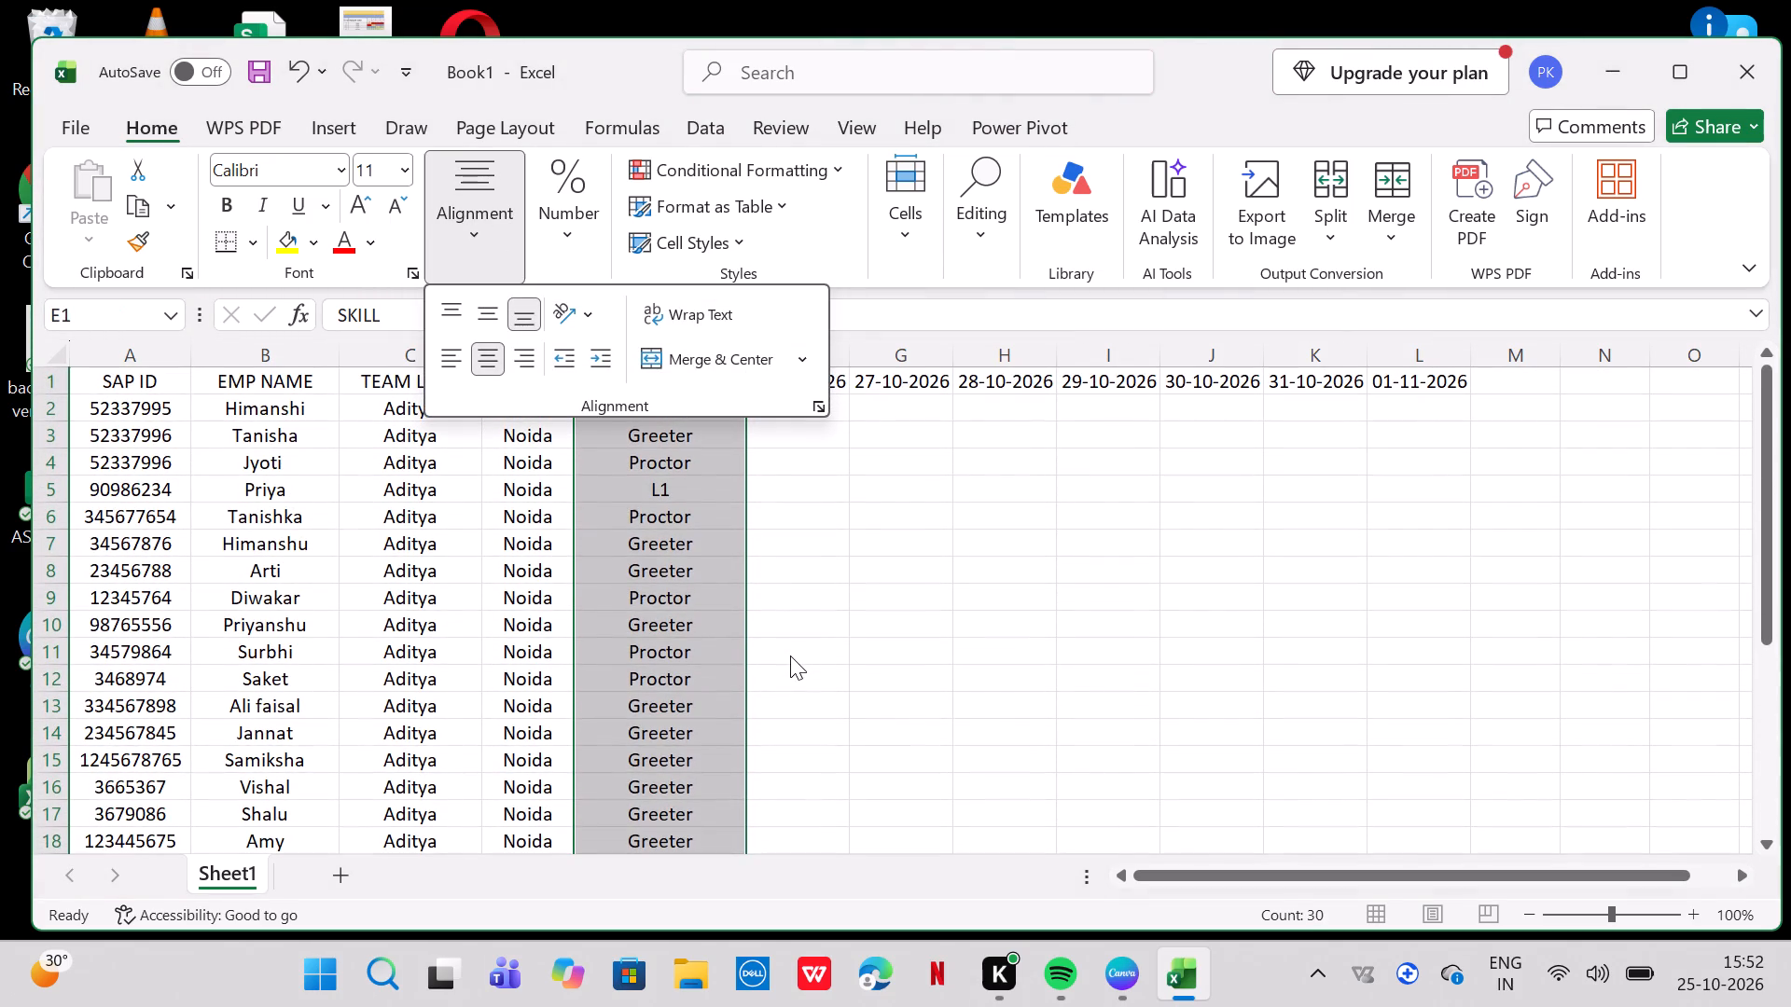
left_click(861, 614)
scroll(454, 520, "up", 1)
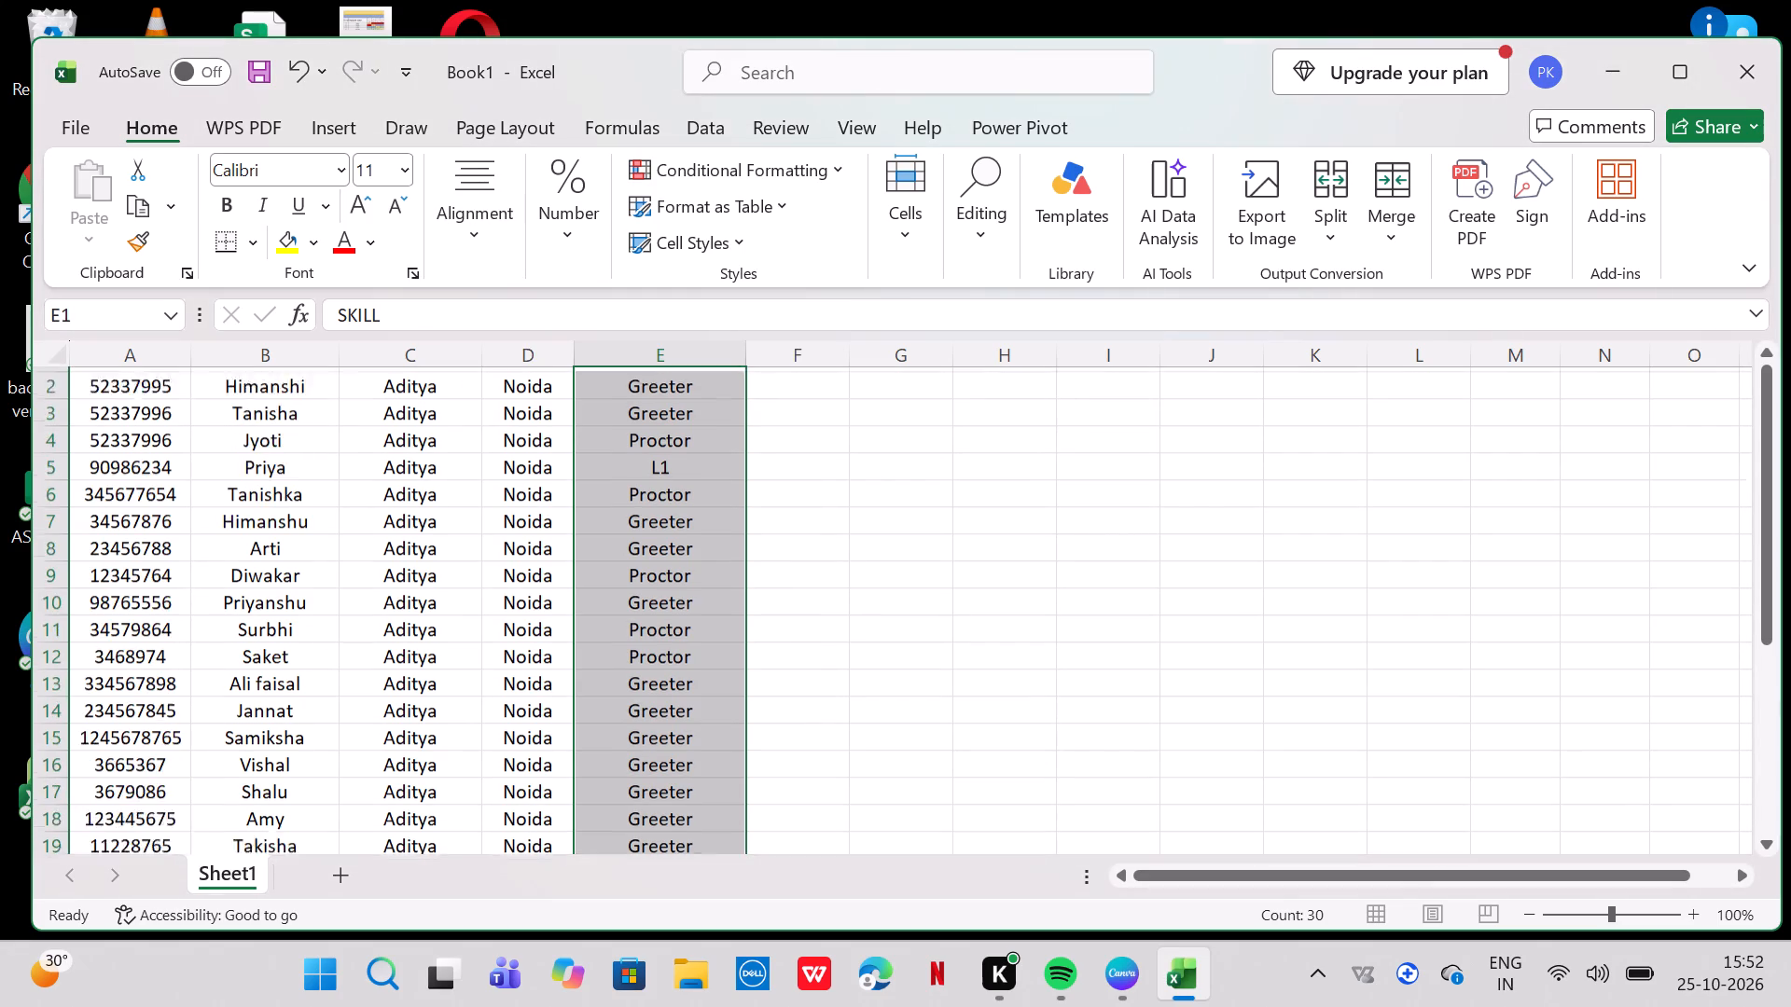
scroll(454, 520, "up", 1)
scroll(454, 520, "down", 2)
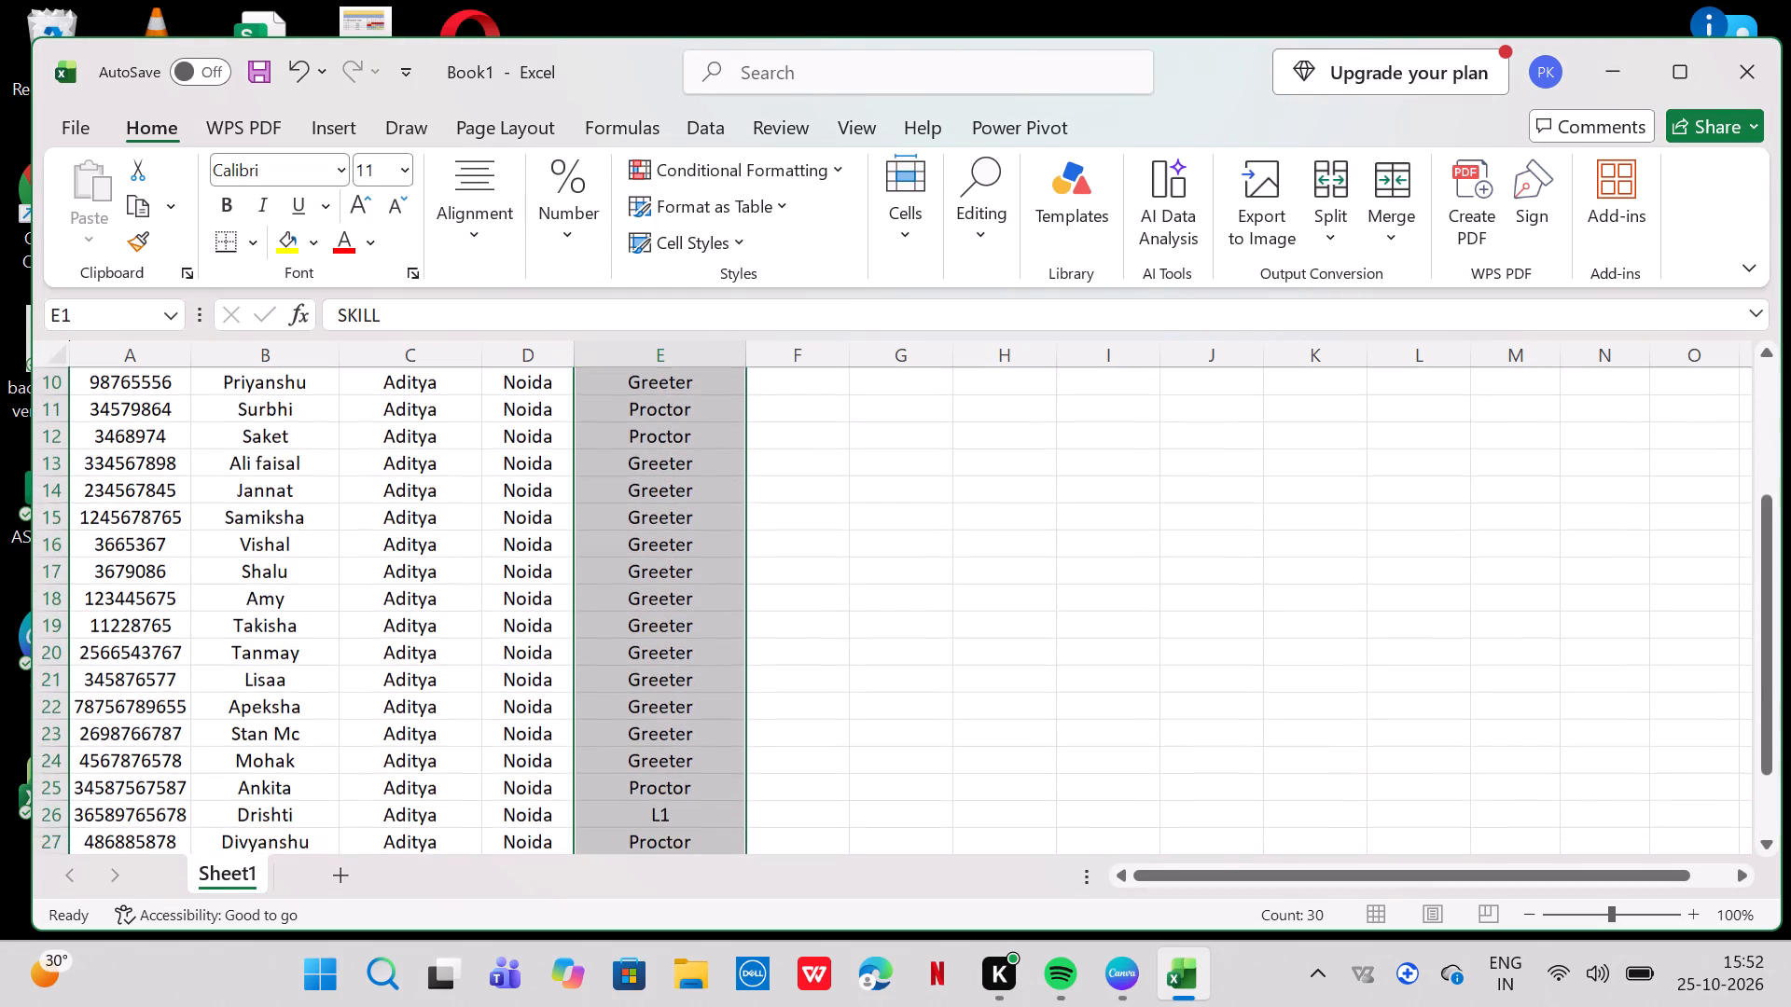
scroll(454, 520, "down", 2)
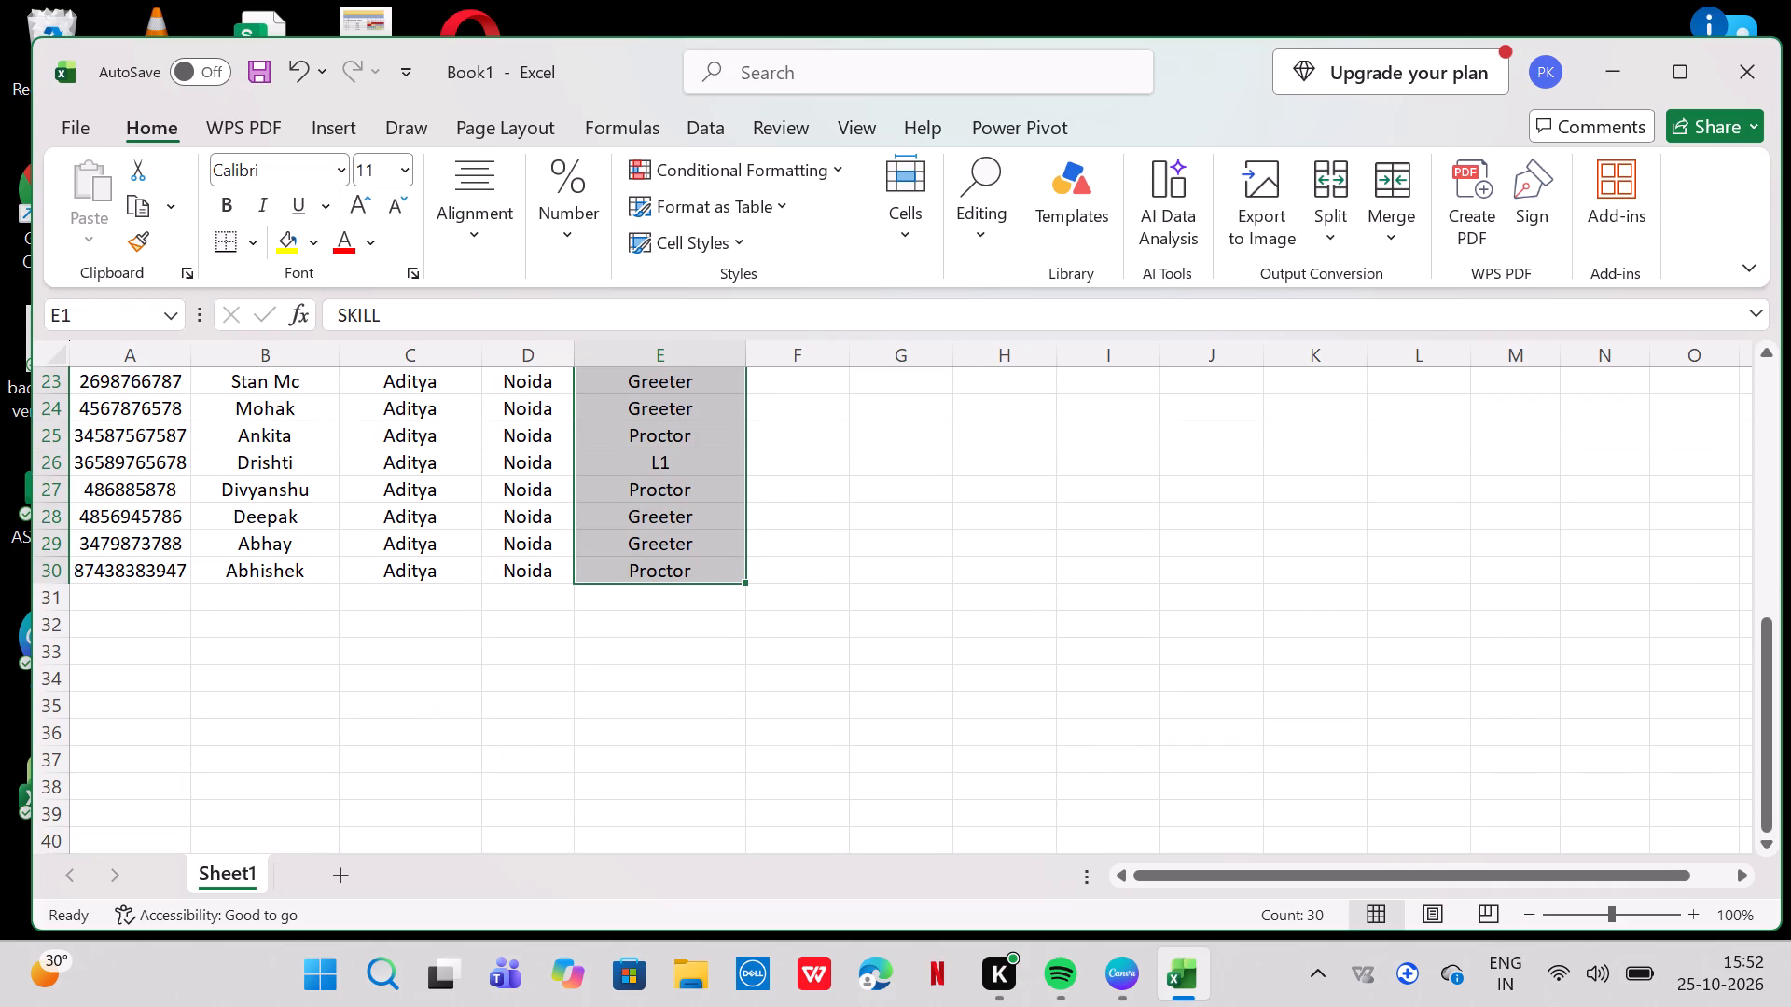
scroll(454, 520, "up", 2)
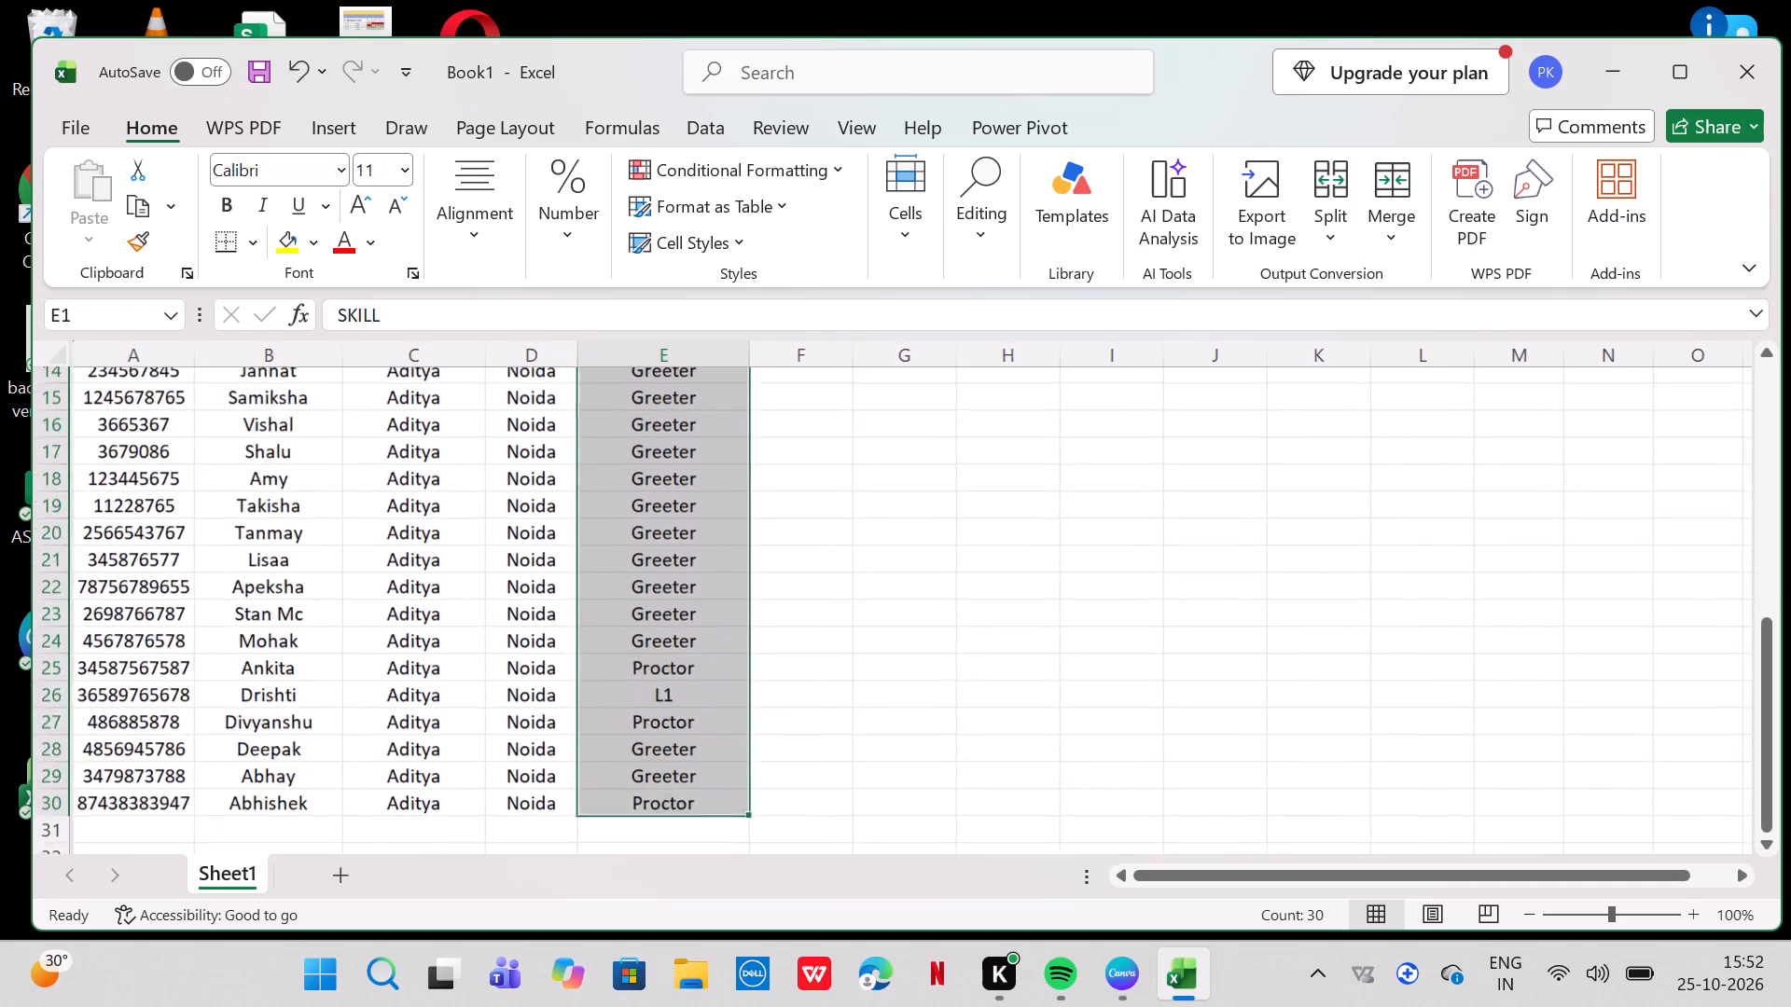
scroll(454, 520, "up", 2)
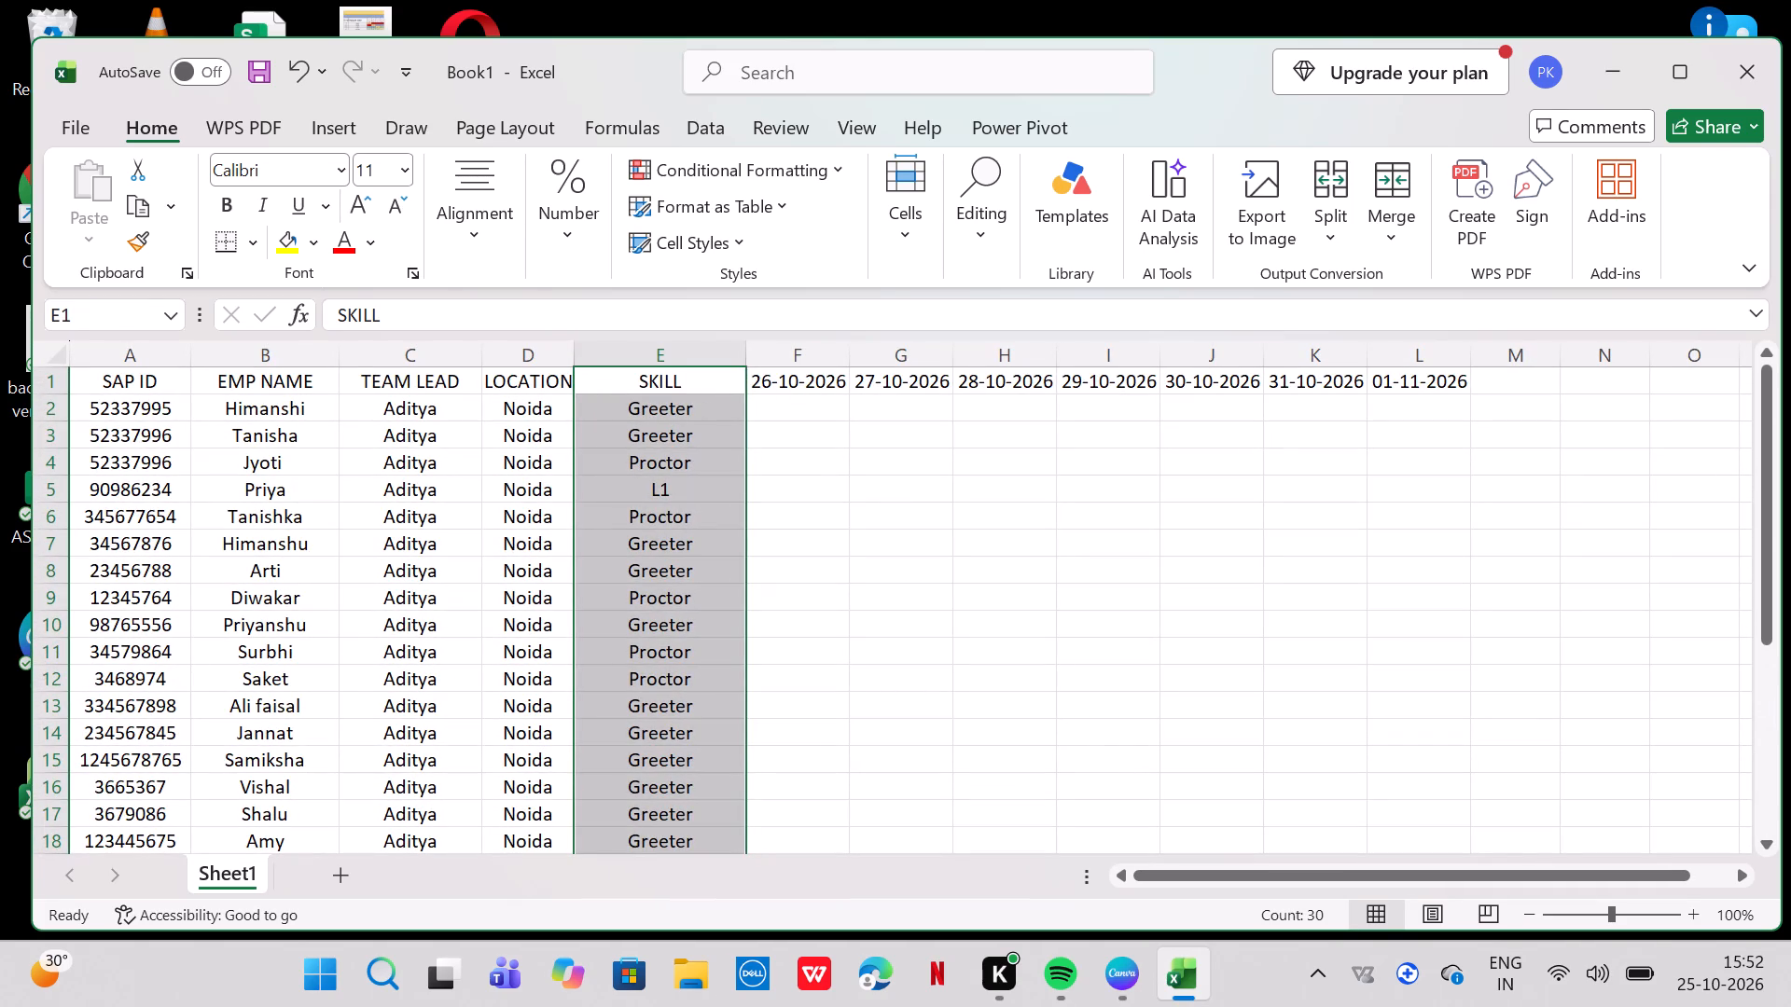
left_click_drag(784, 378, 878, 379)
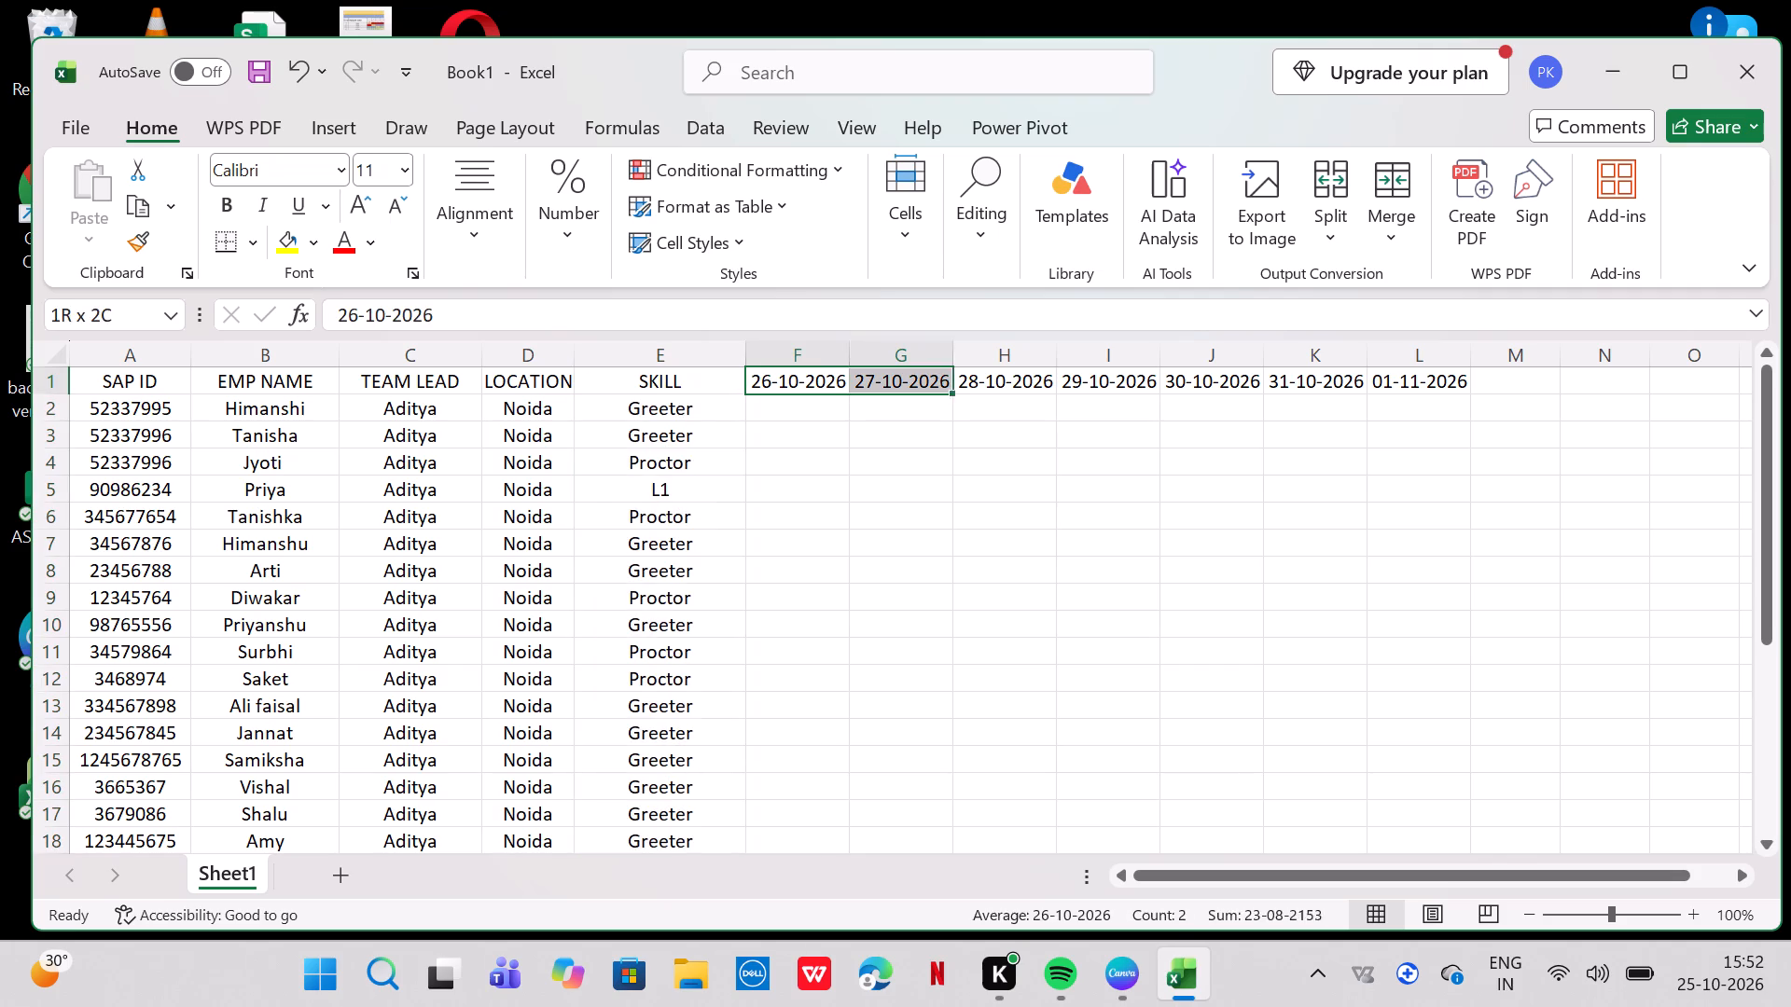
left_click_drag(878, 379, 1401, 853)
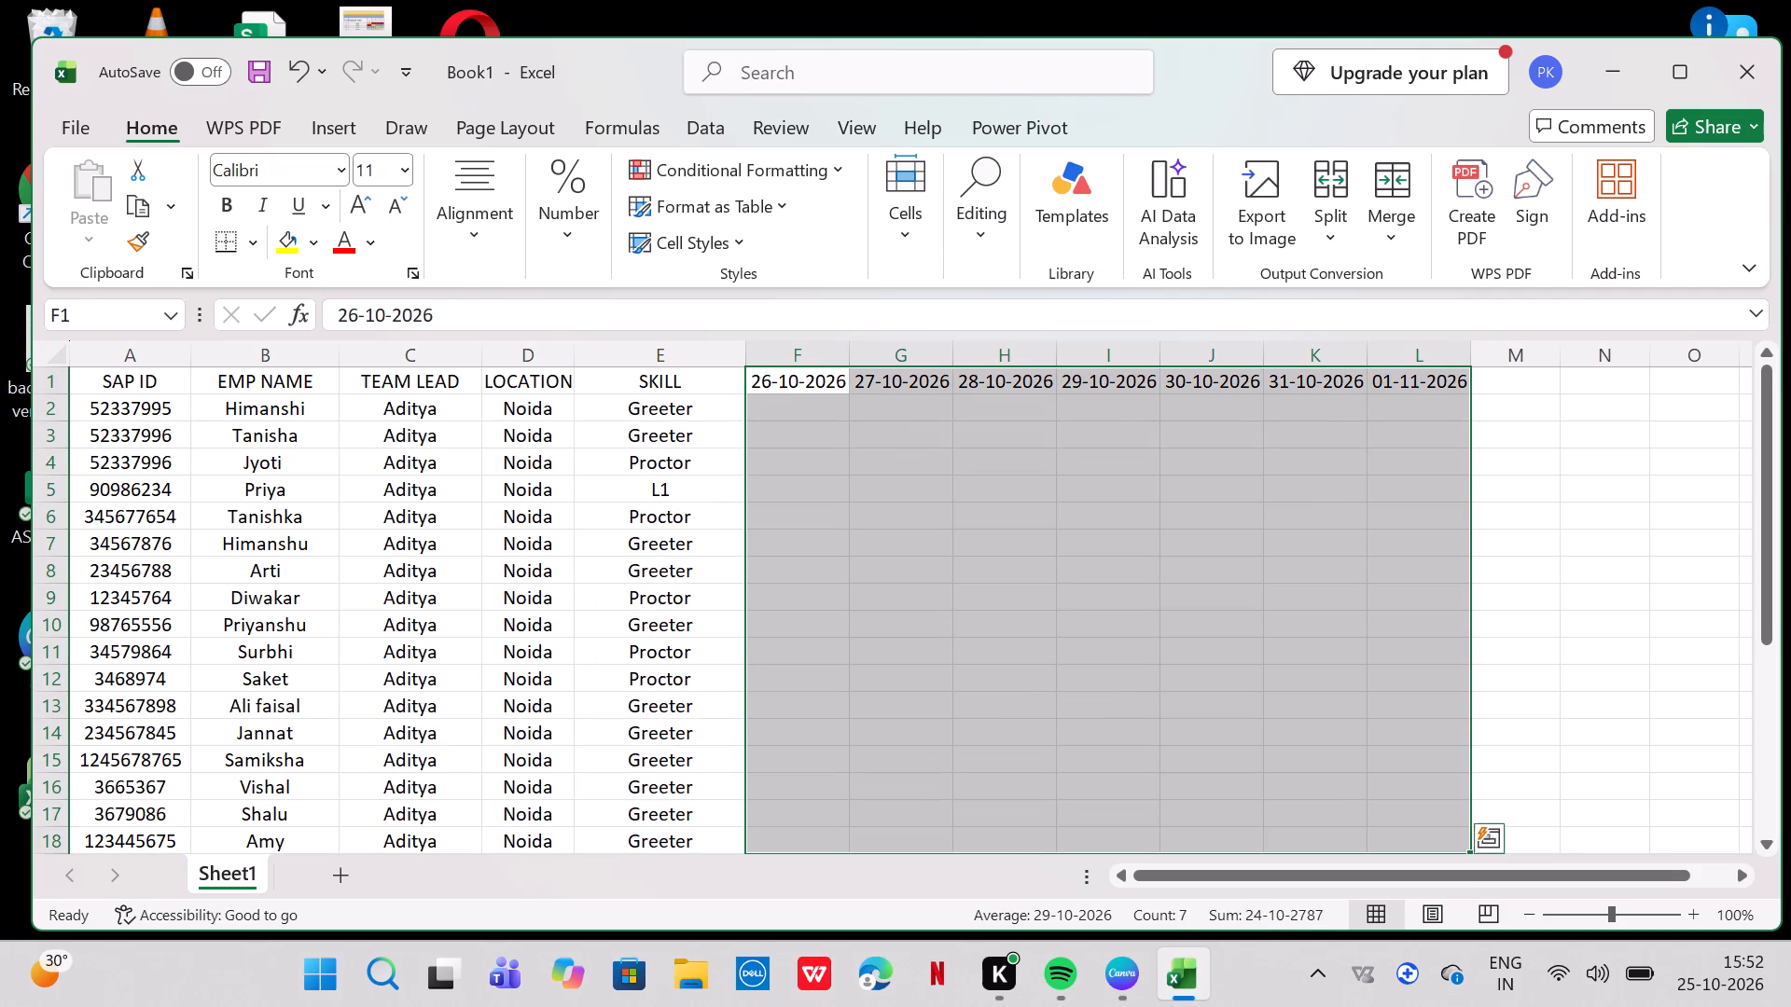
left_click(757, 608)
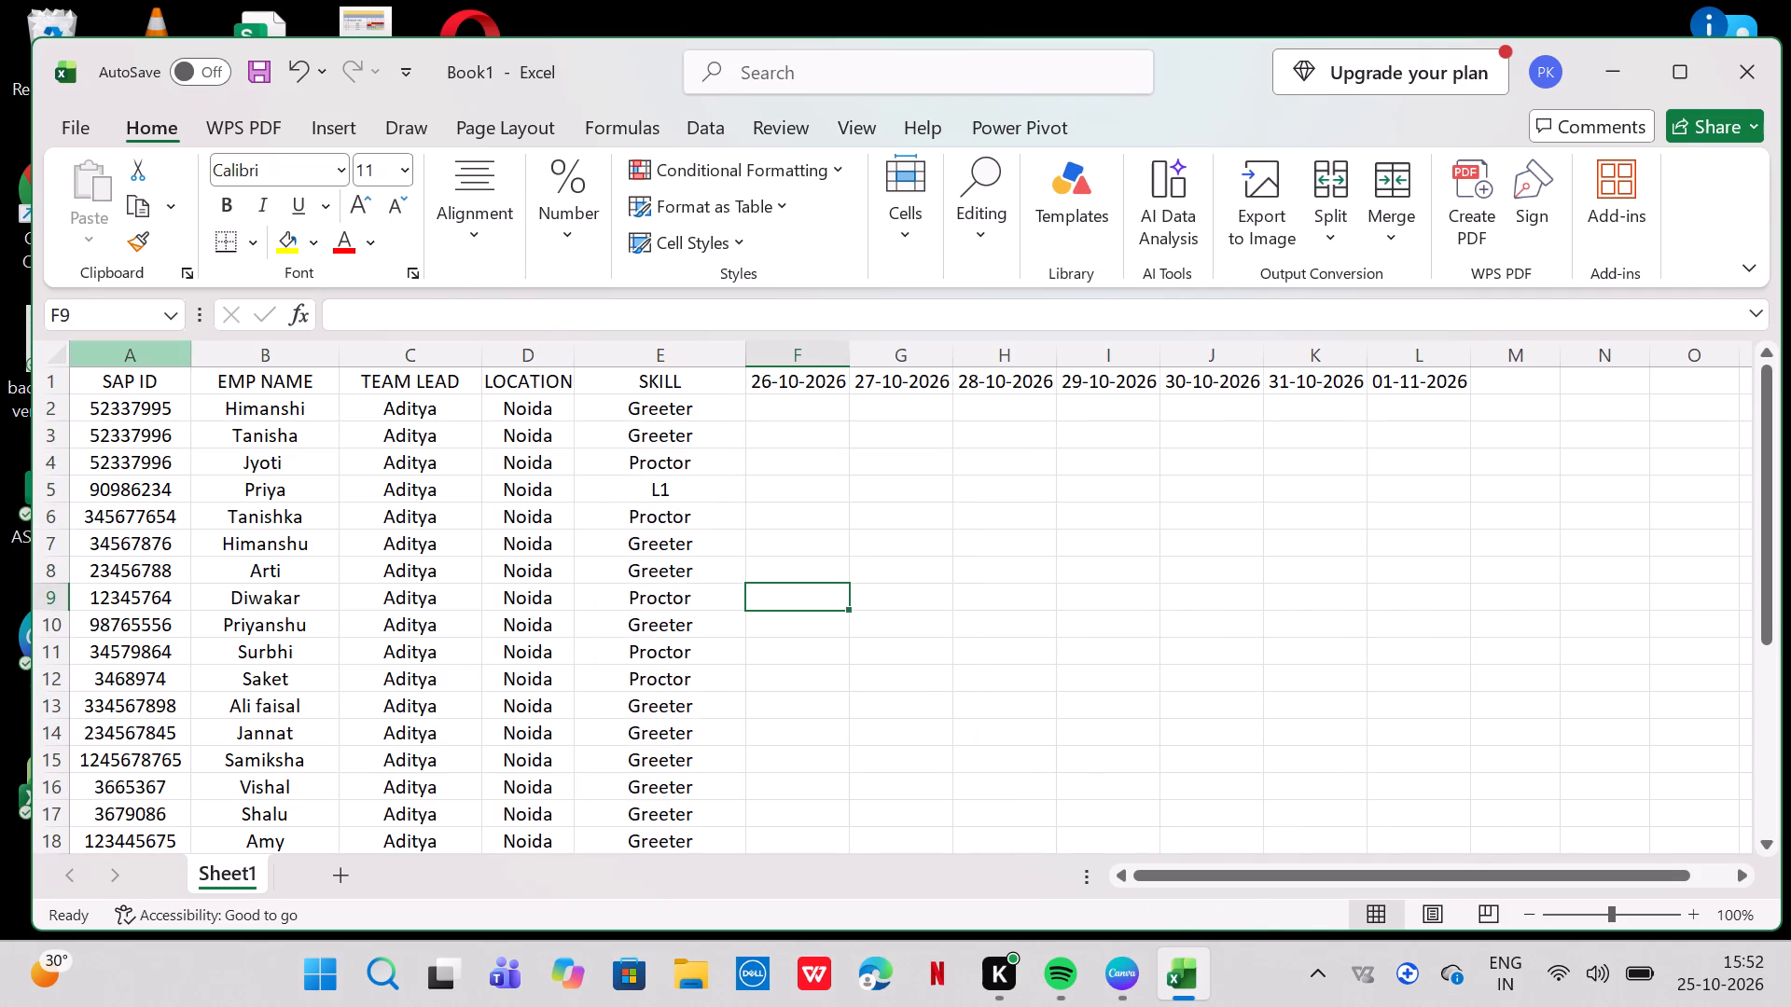
Fill the roster cells A1 to K30 with the light grey theme colour.
left_click_drag(92, 385, 867, 894)
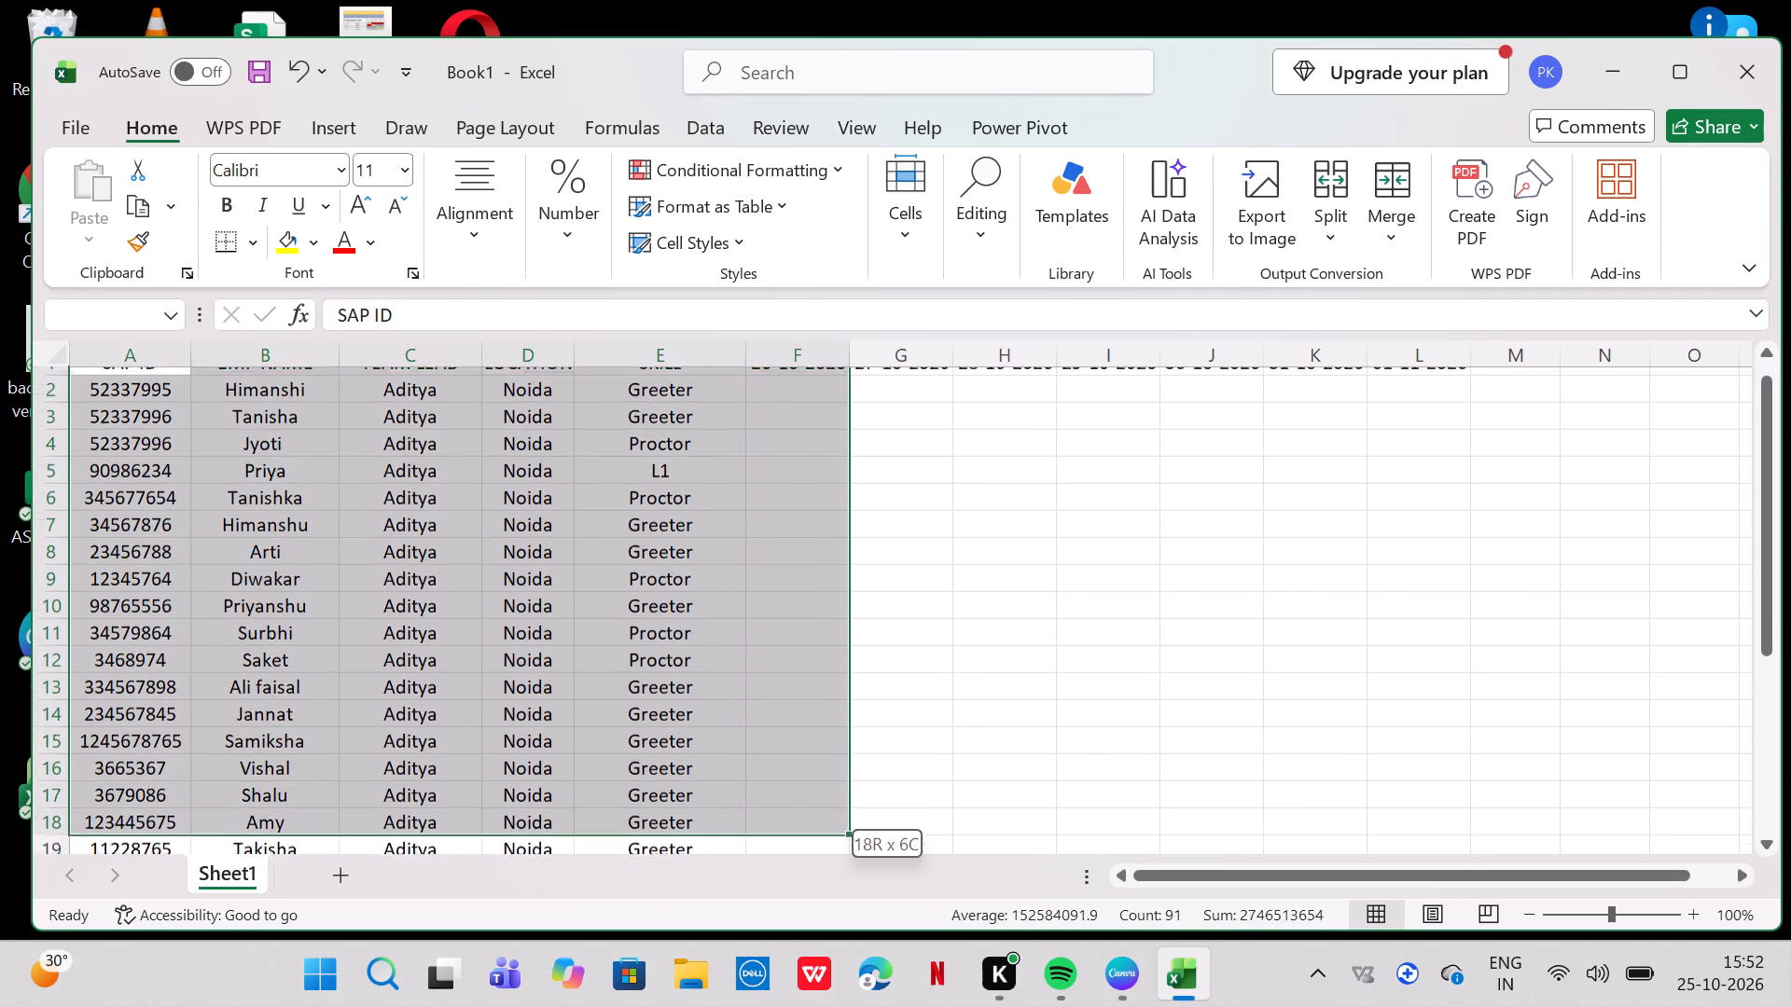
left_click_drag(867, 894, 1382, 1006)
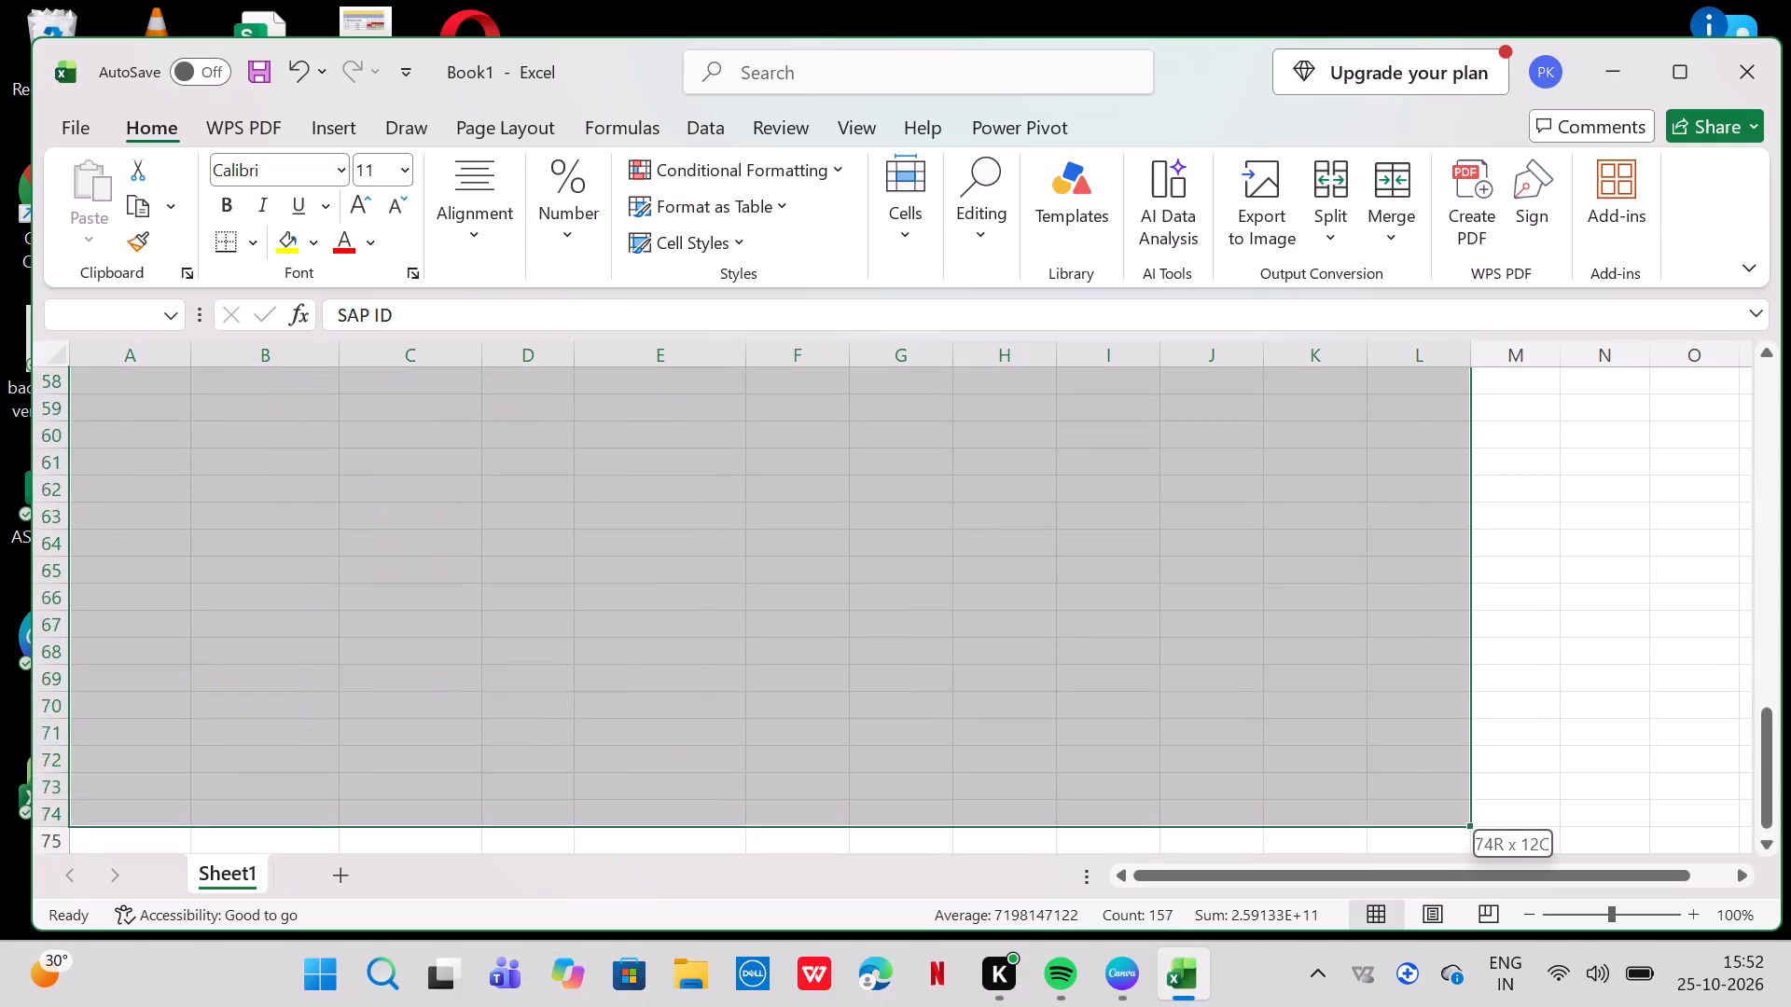
left_click_drag(1382, 1006, 1154, 359)
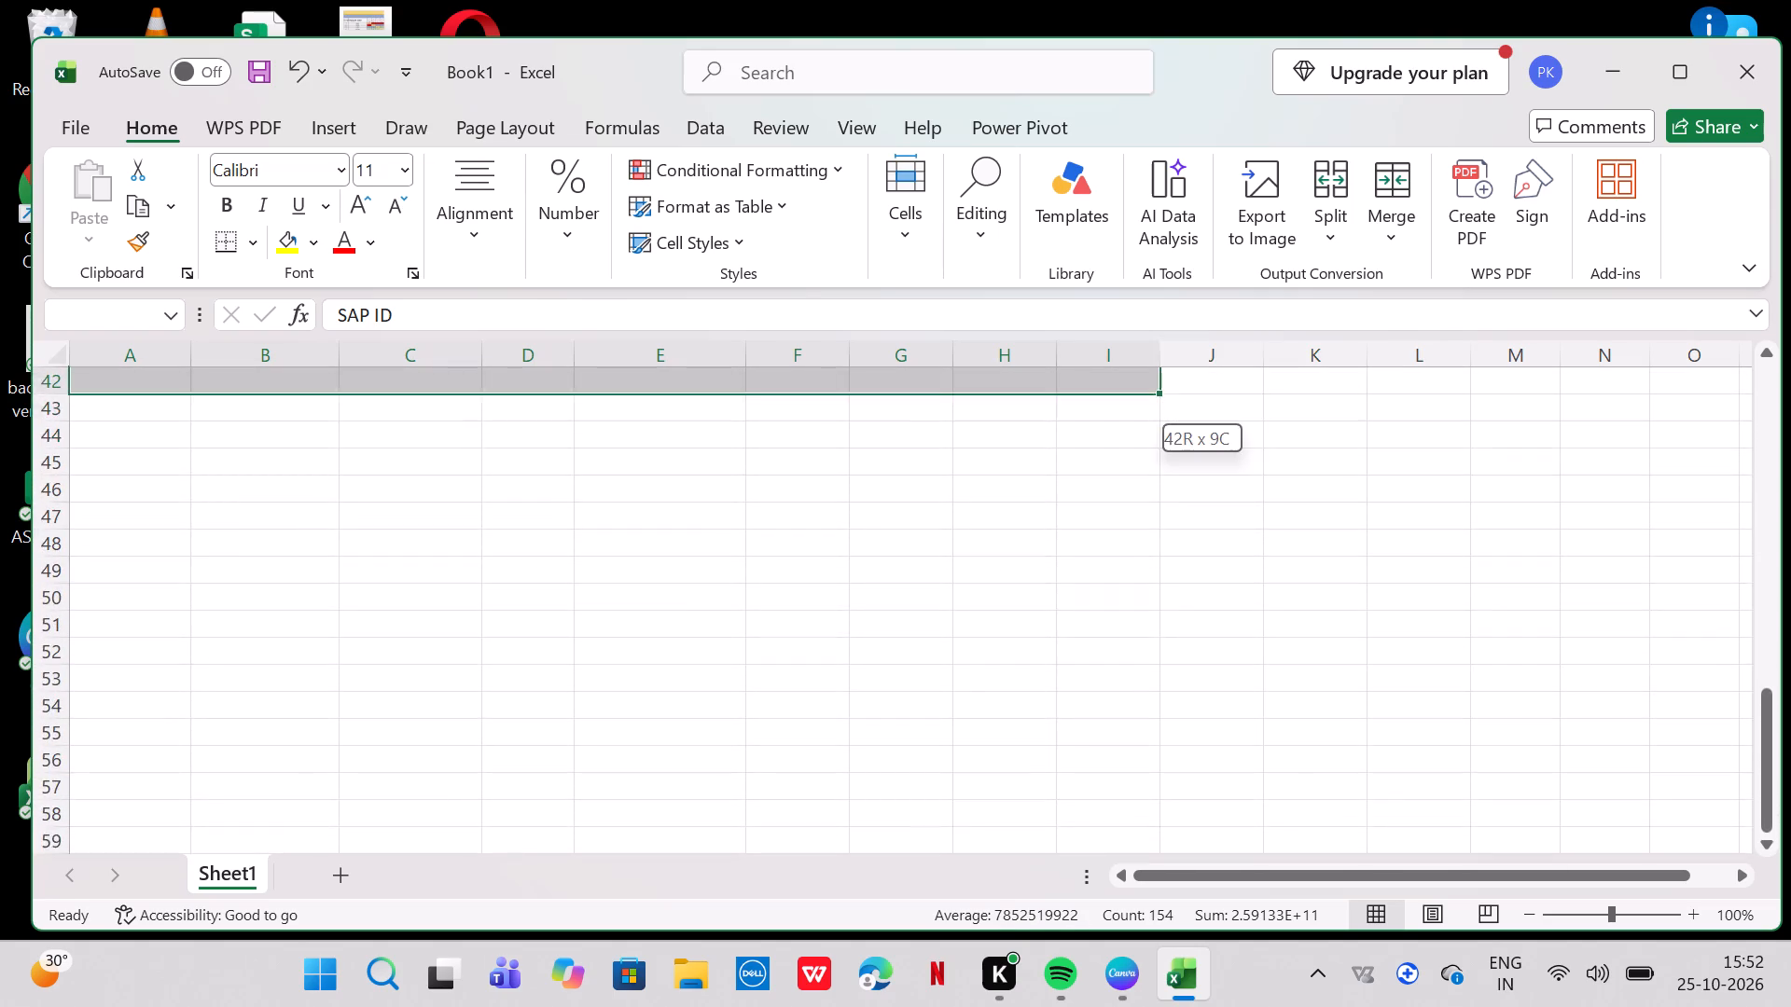
left_click_drag(1154, 359, 1149, 311)
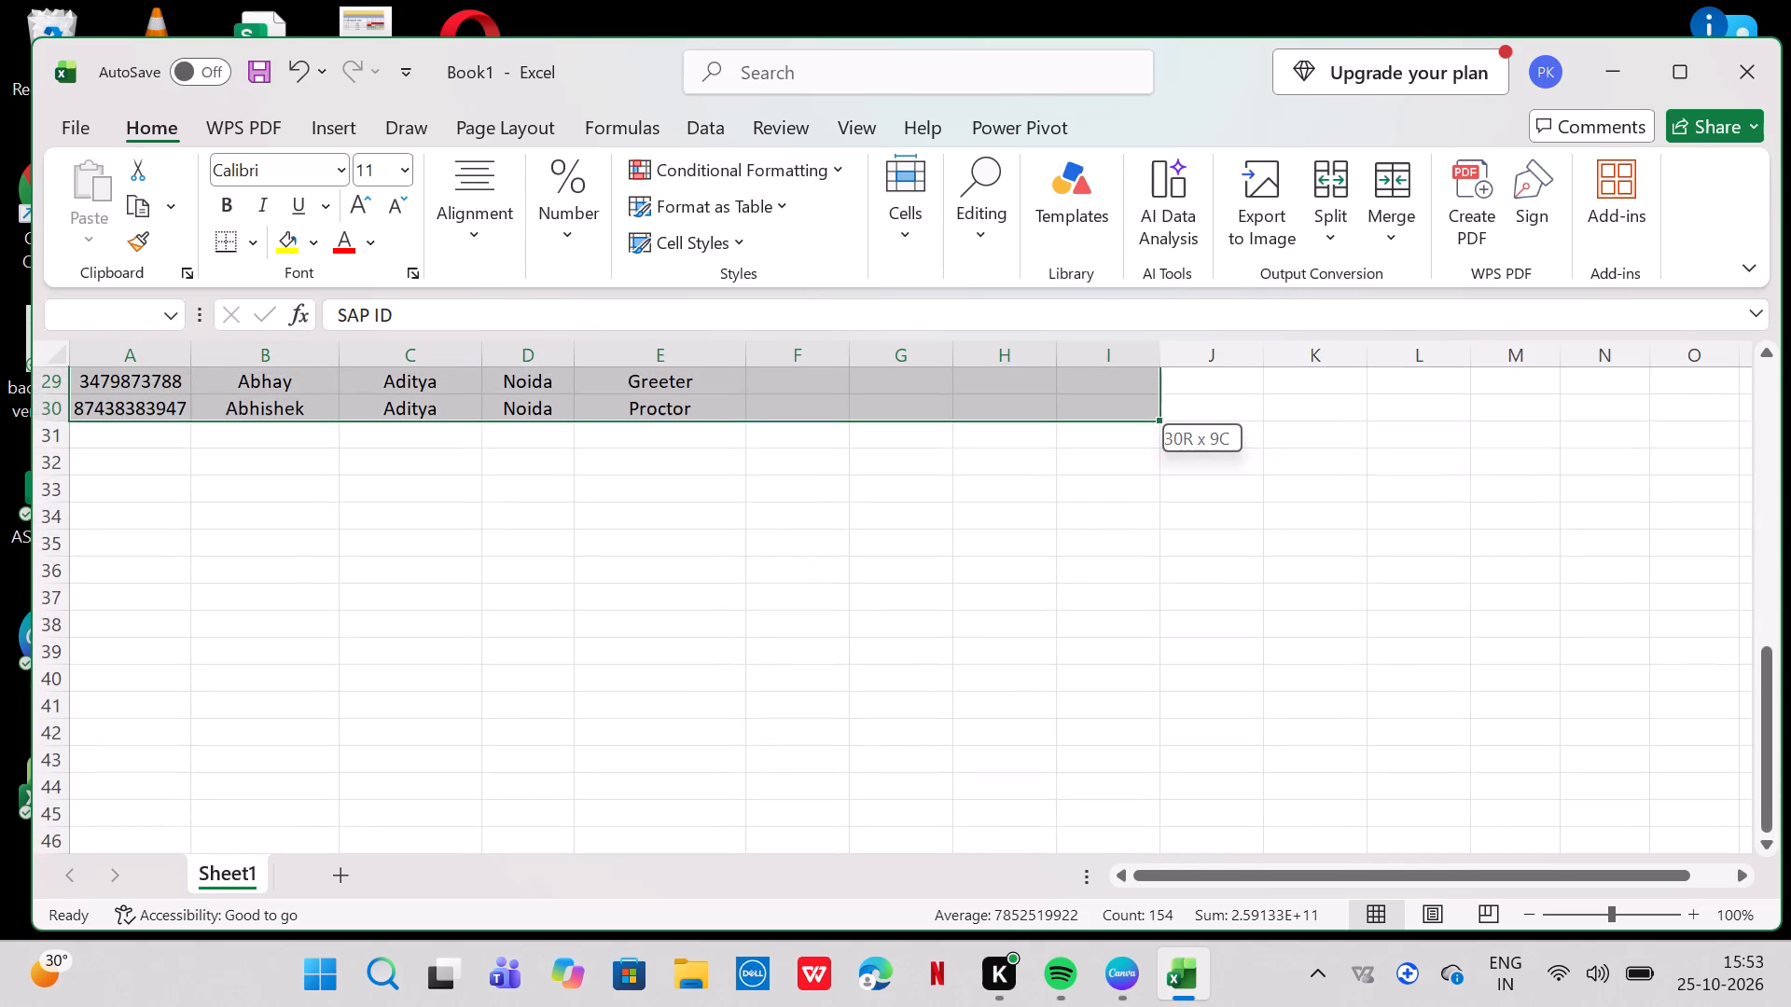
left_click_drag(1149, 311, 1179, 567)
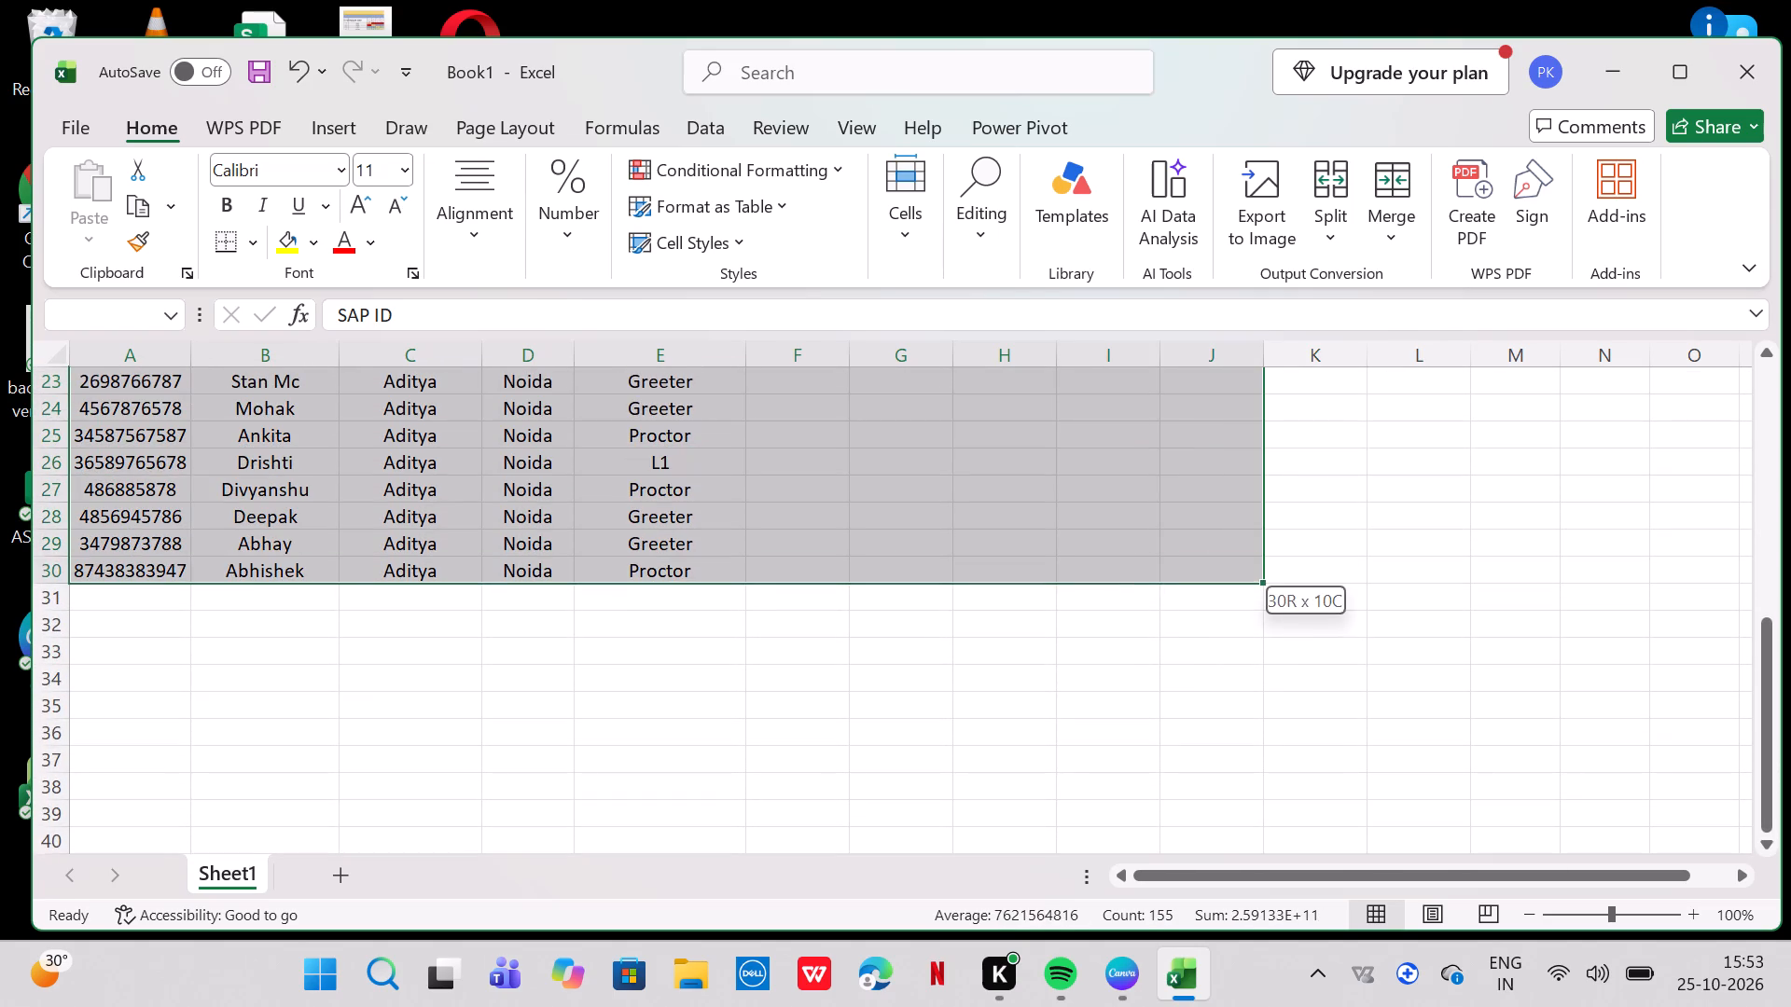
left_click_drag(1179, 567, 1258, 297)
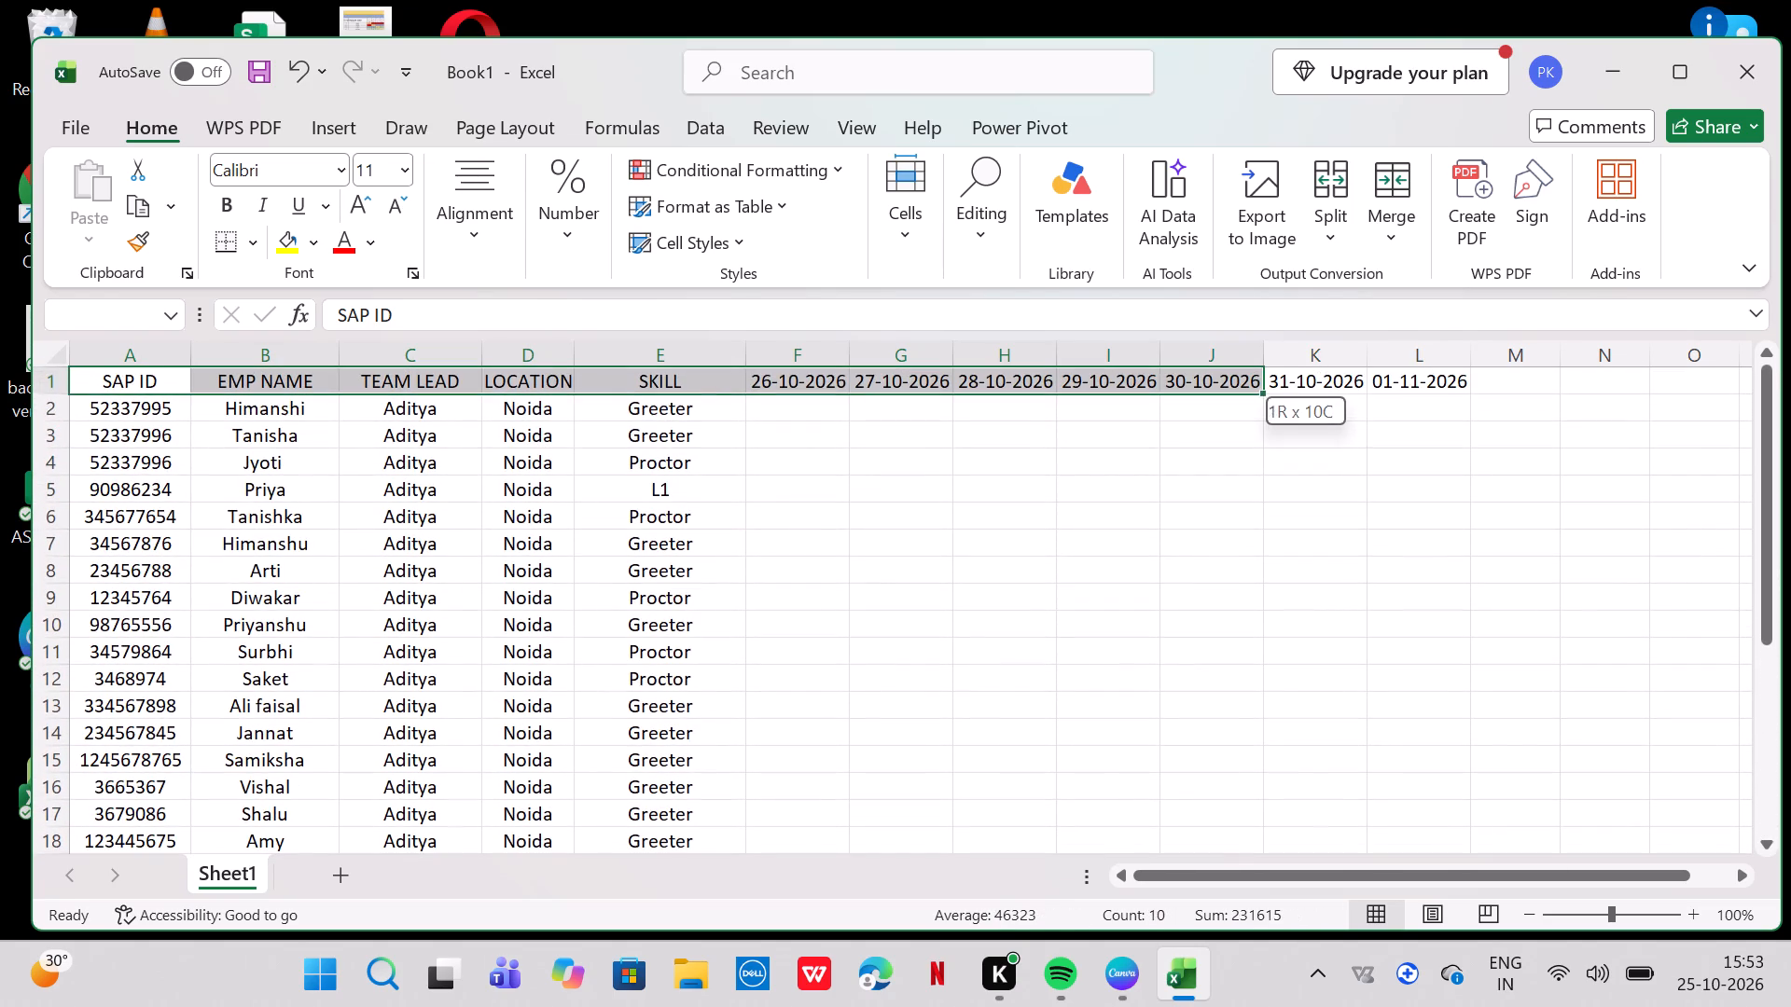
left_click_drag(1258, 297, 1352, 605)
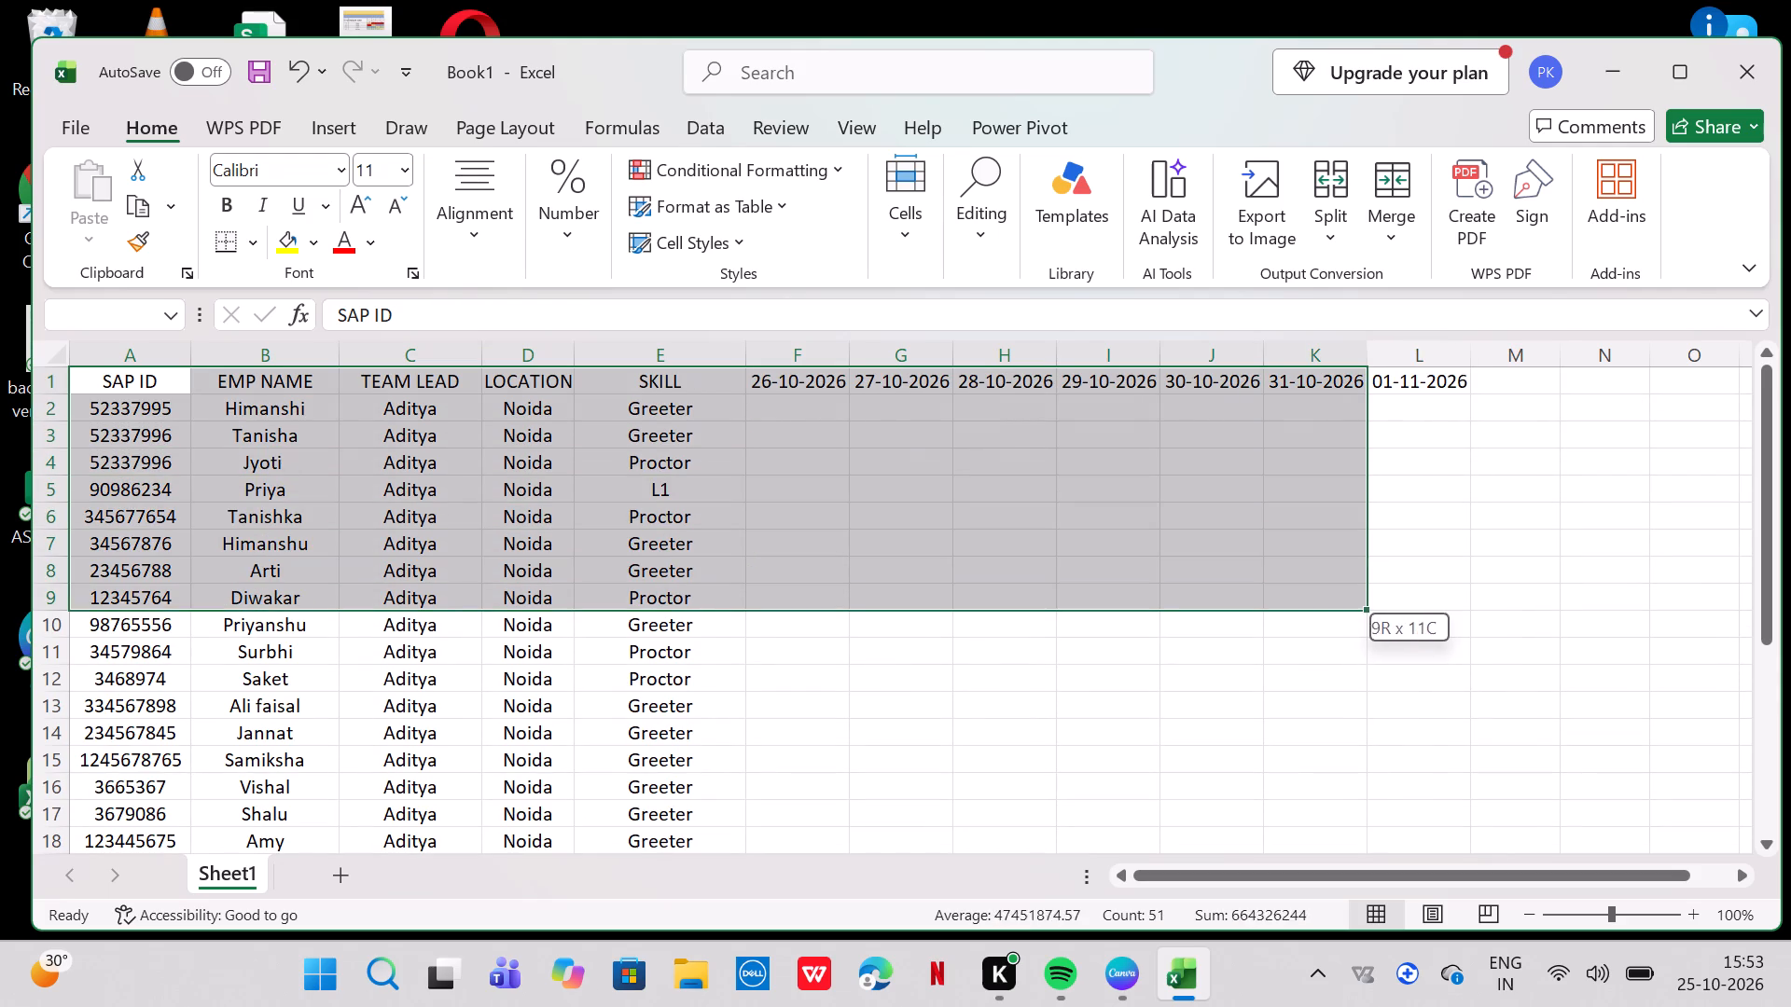
left_click_drag(1352, 605, 1400, 1006)
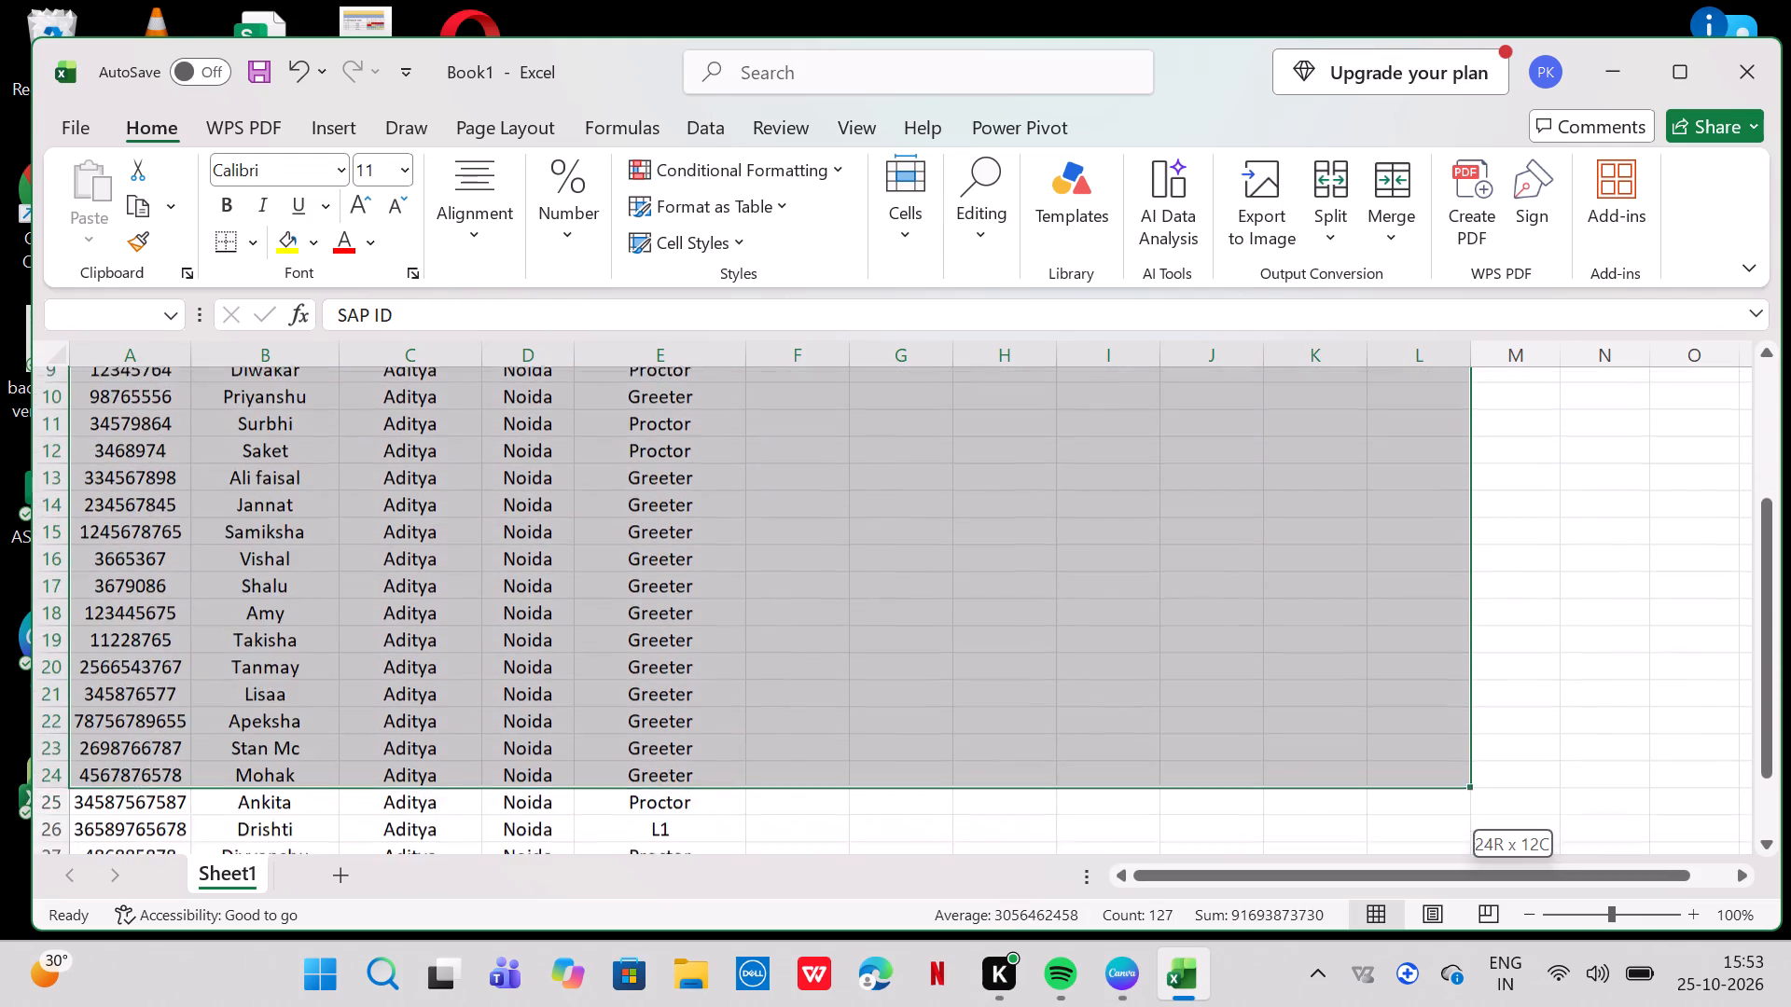
left_click_drag(1400, 1006, 1392, 945)
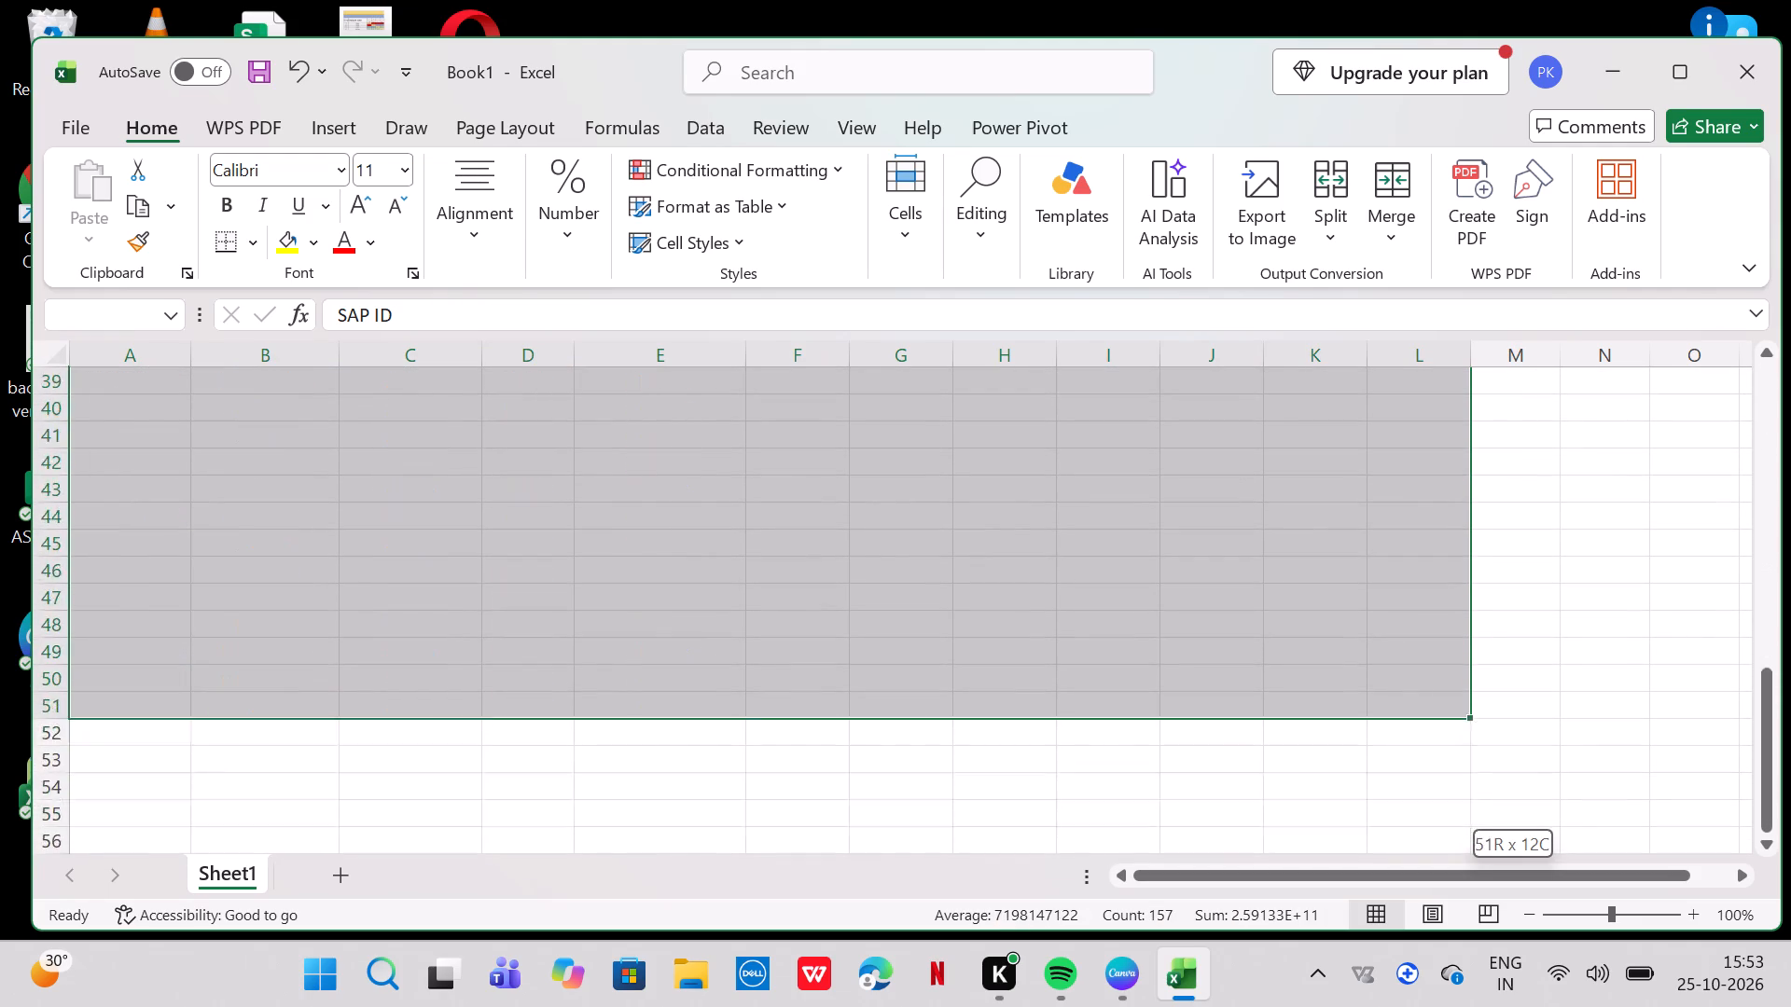
left_click_drag(1392, 945, 1319, 367)
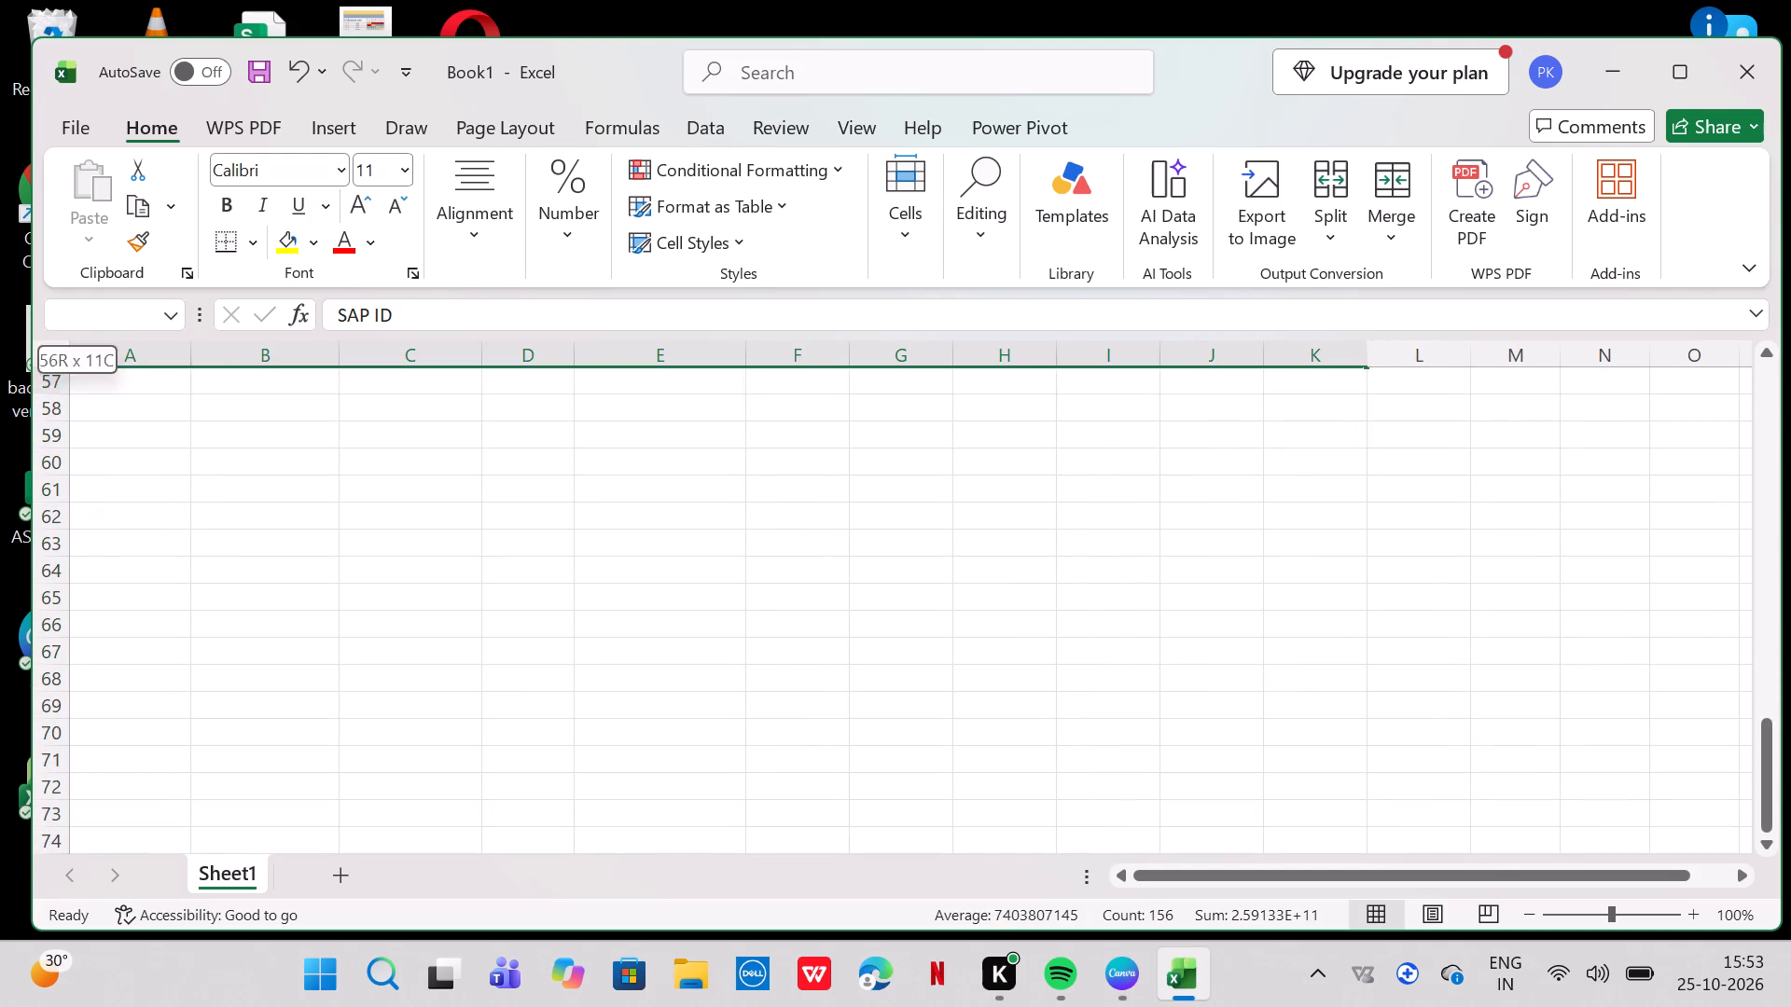
left_click_drag(1319, 367, 1312, 332)
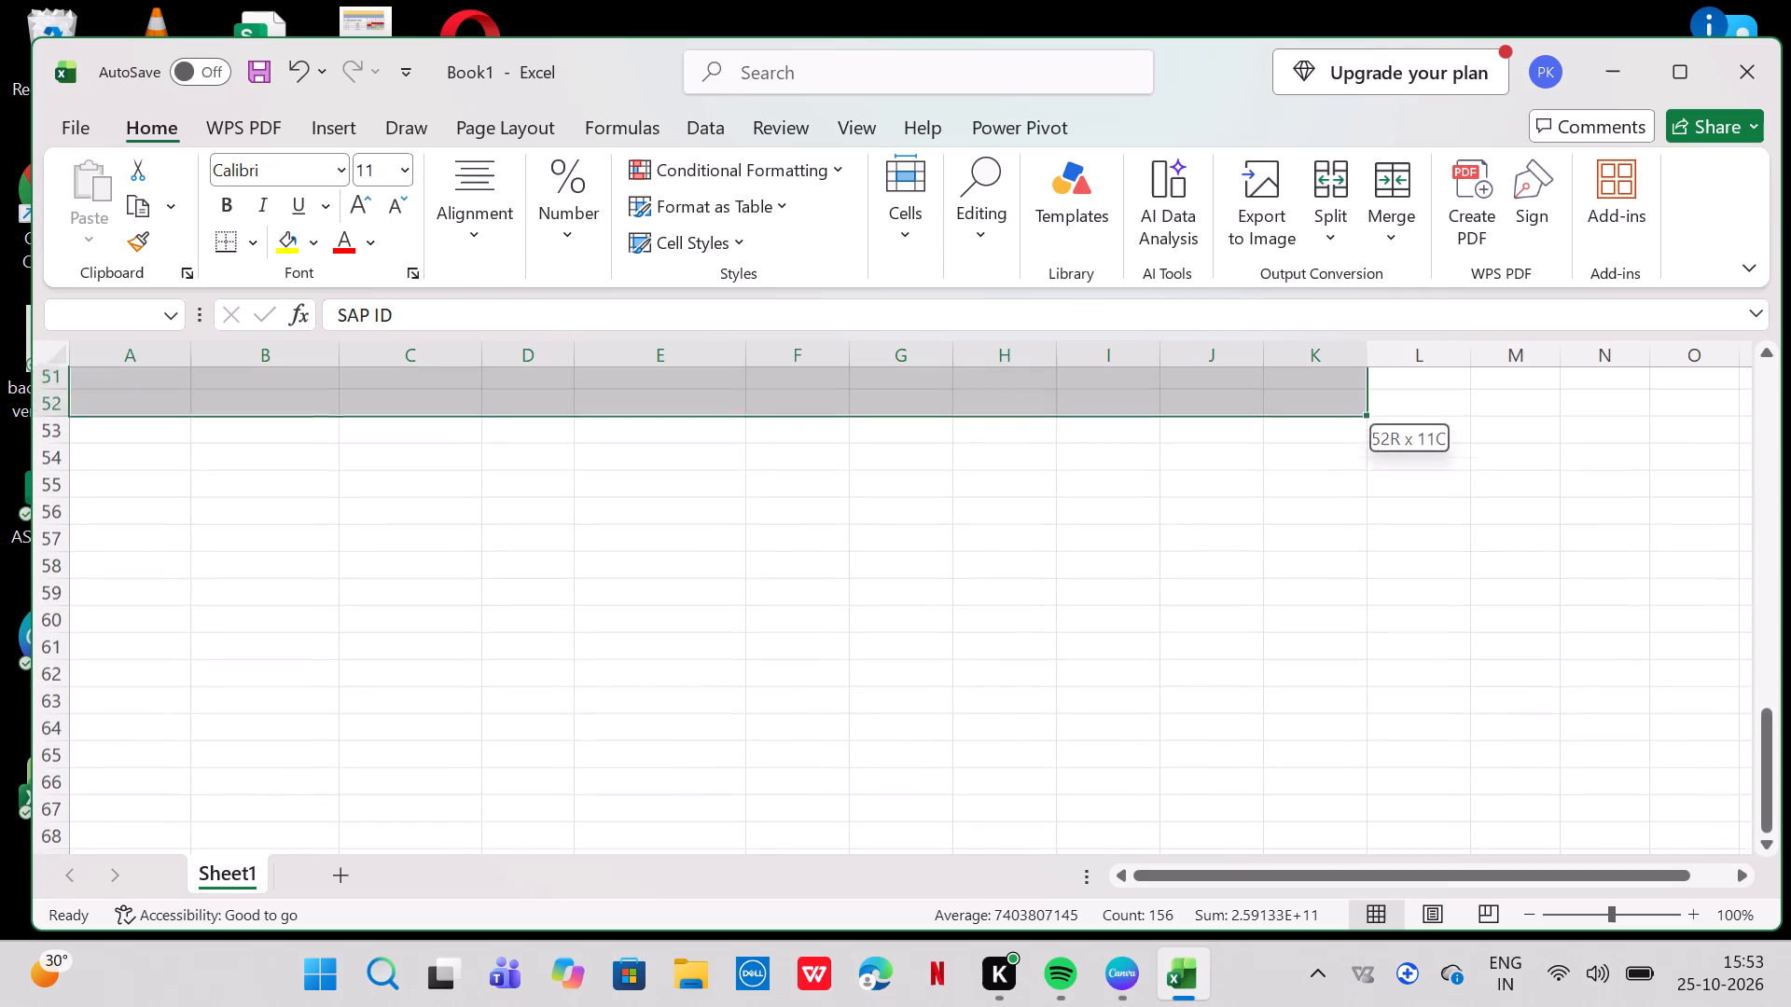
left_click_drag(1312, 332, 1312, 326)
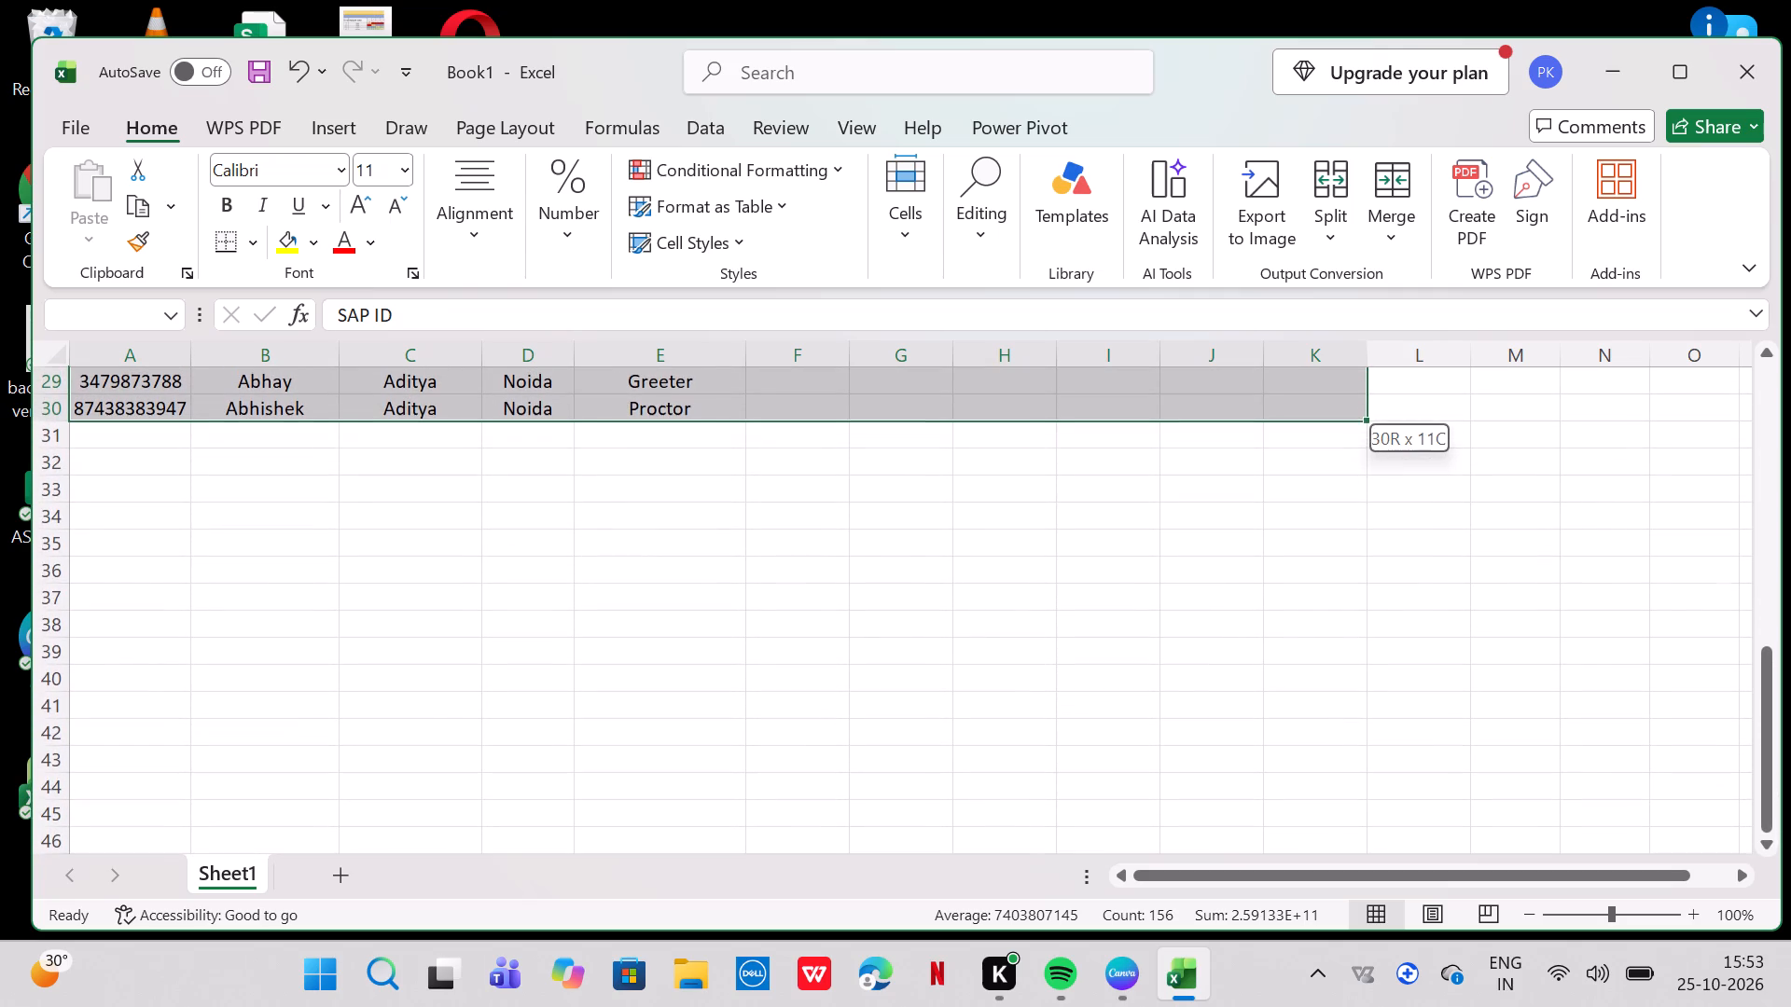
left_click_drag(1312, 326, 1308, 402)
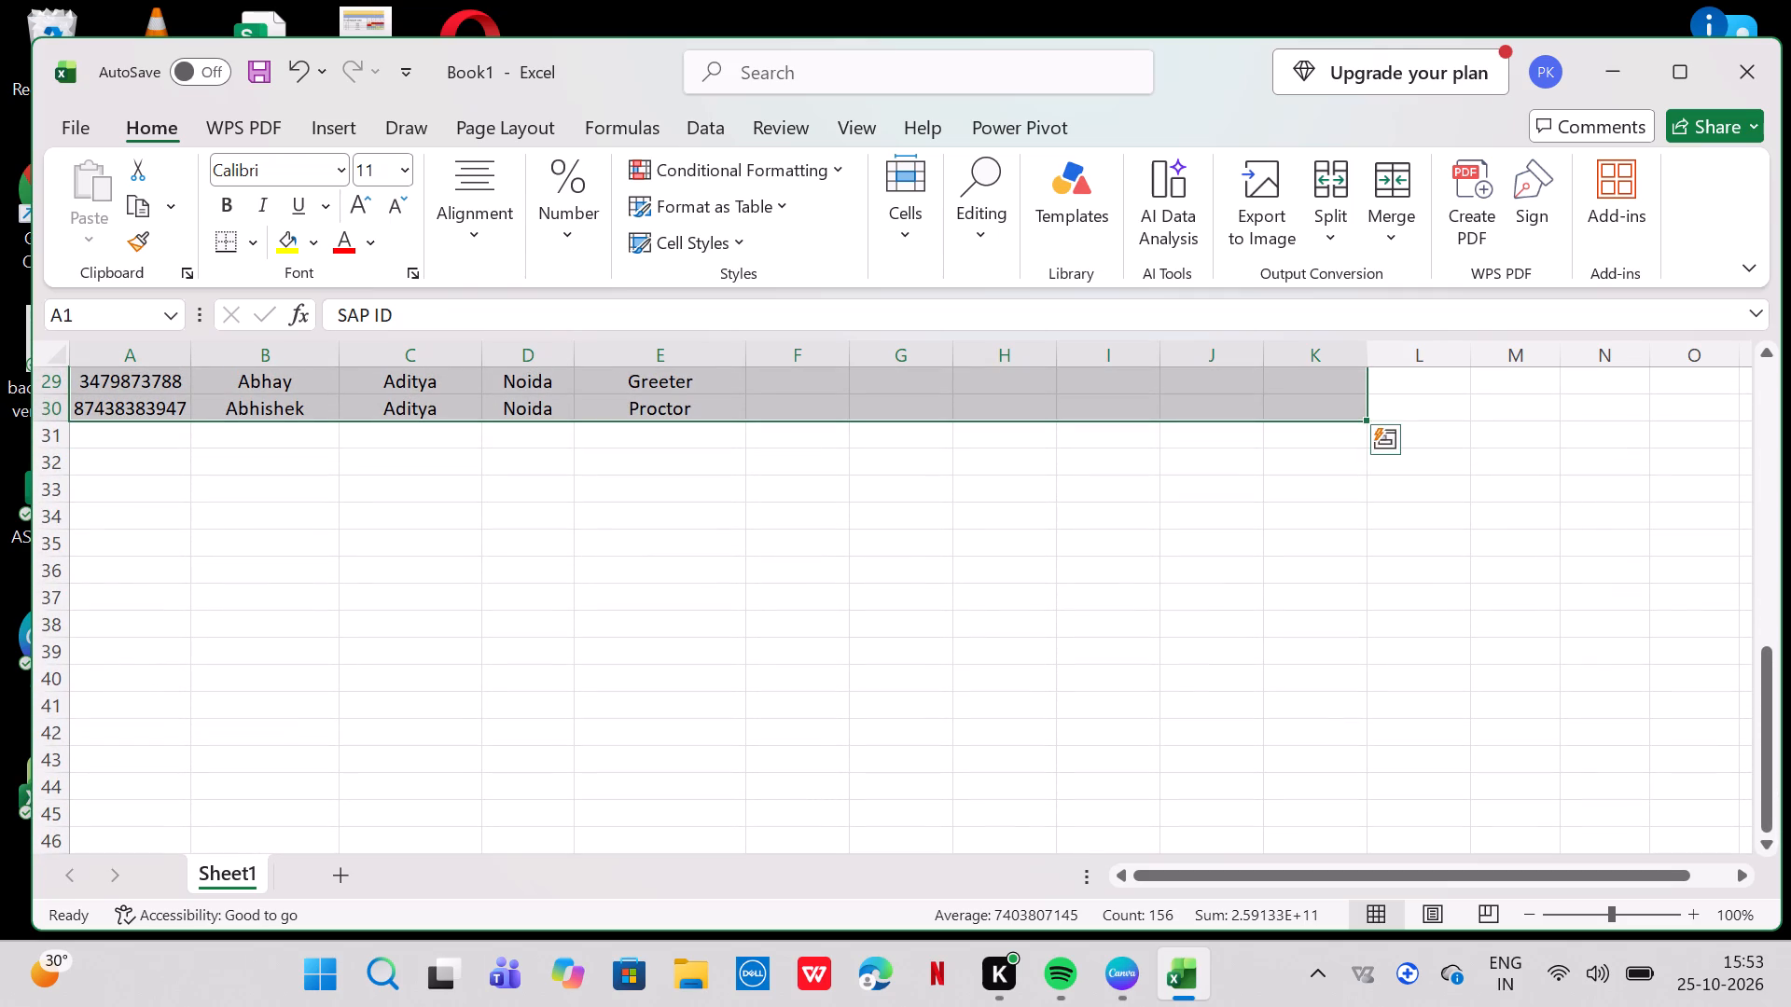
left_click(312, 239)
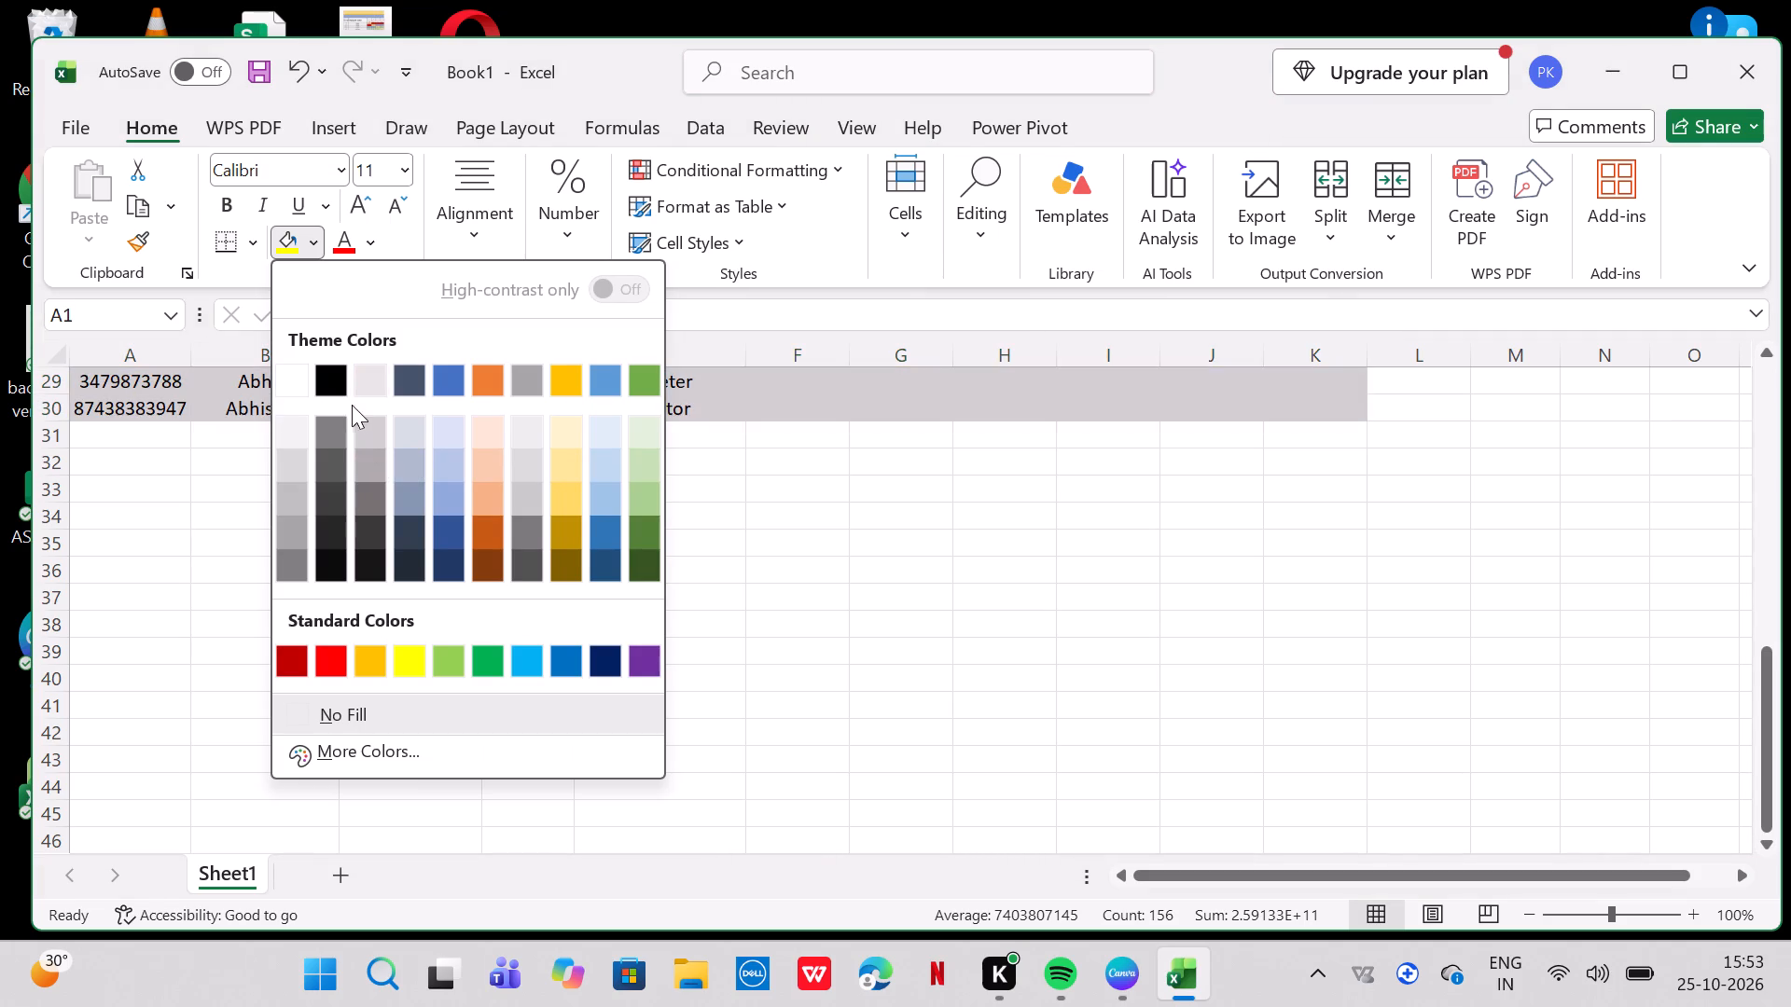
left_click(373, 393)
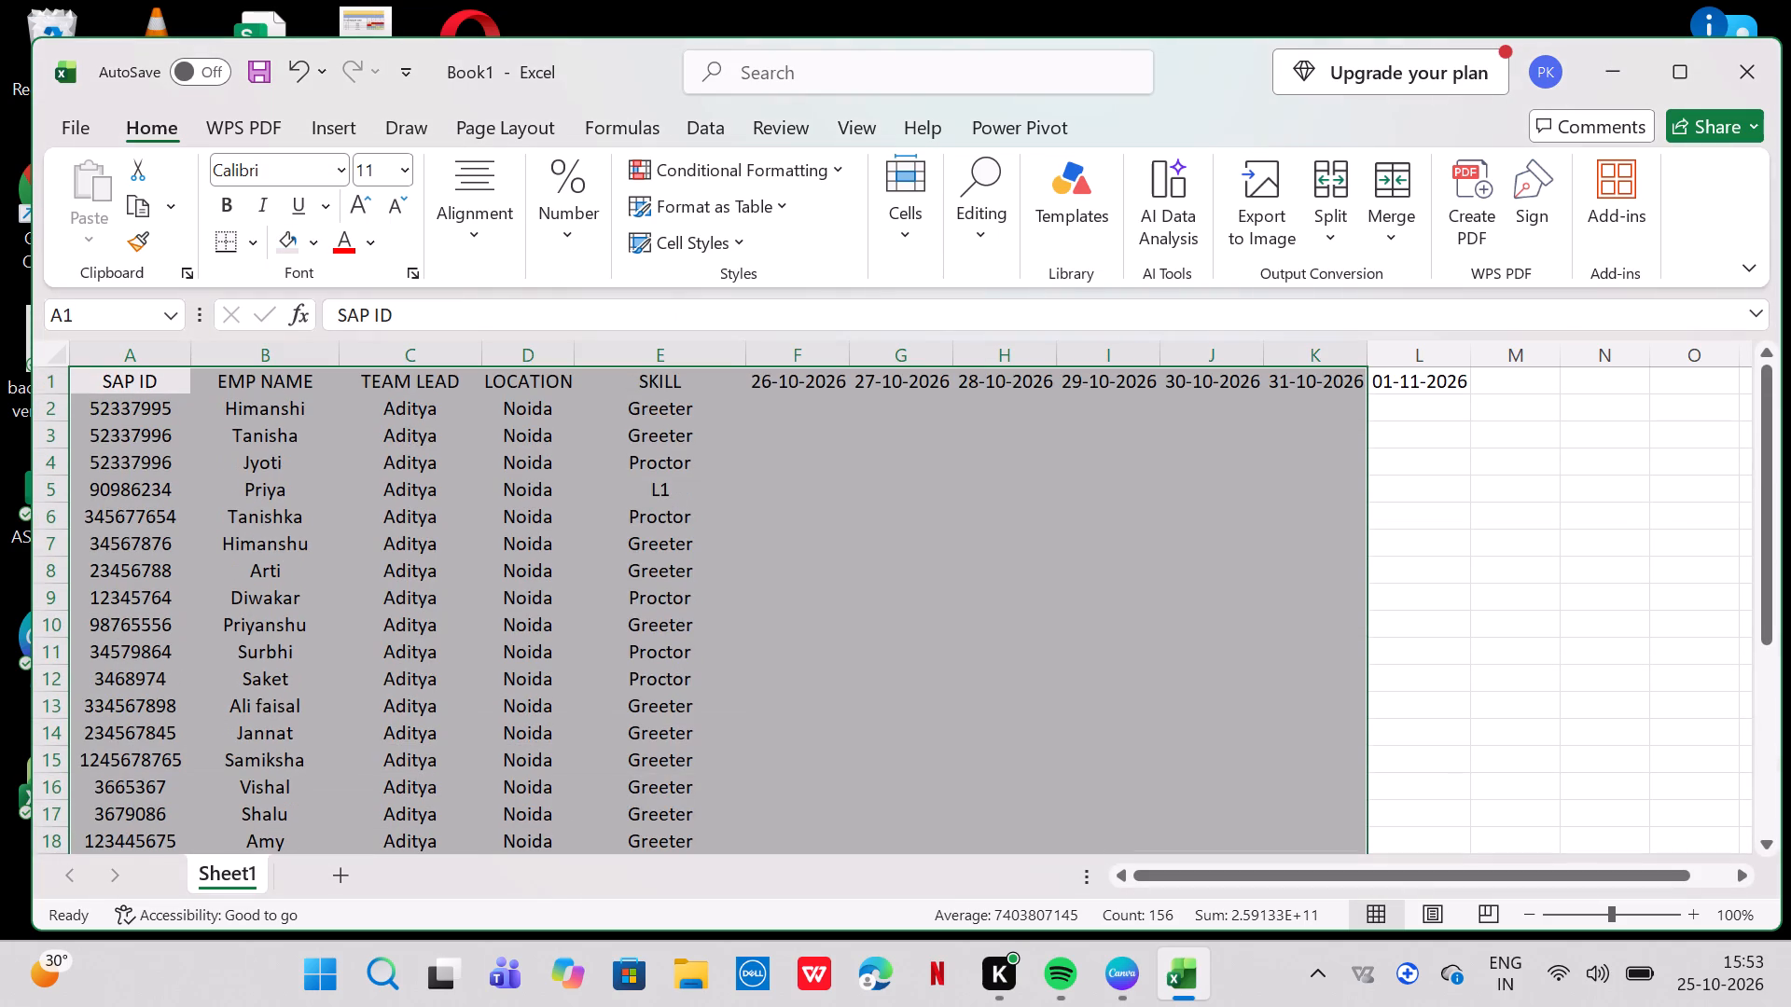
left_click(761, 540)
Apply All Borders to the roster cells A1 to K30.
scroll(506, 591, "up", 1)
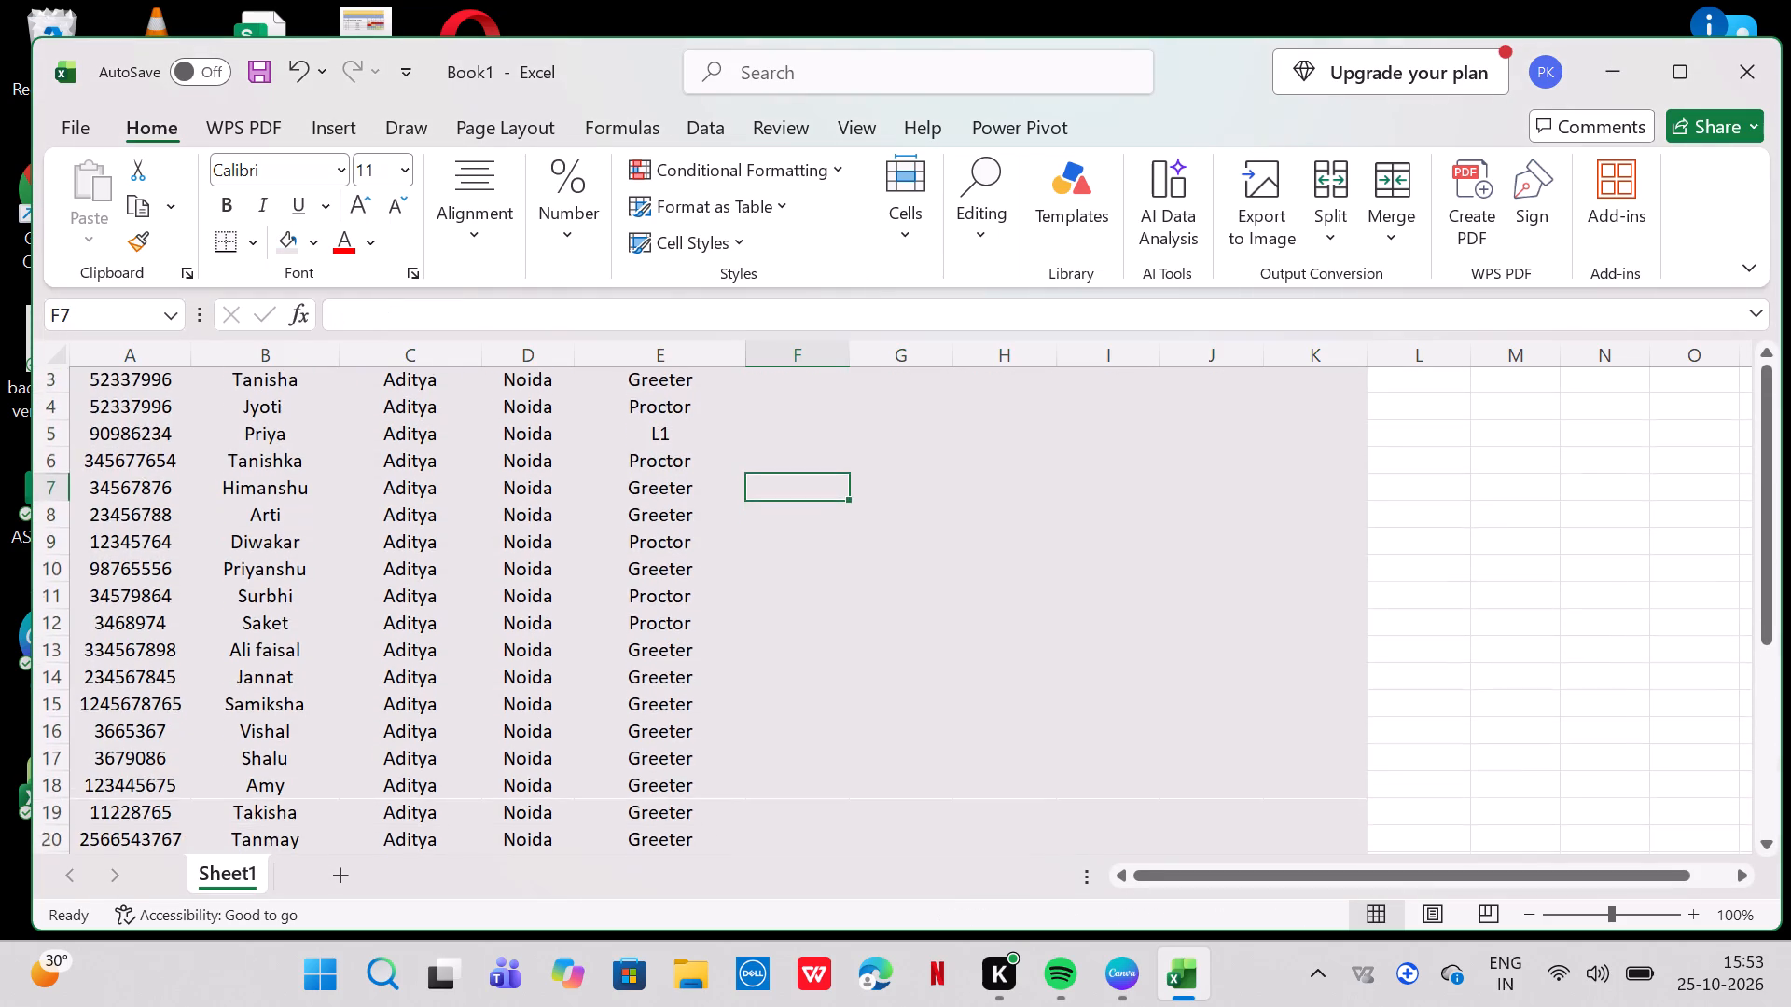
scroll(506, 591, "up", 1)
left_click_drag(158, 387, 743, 536)
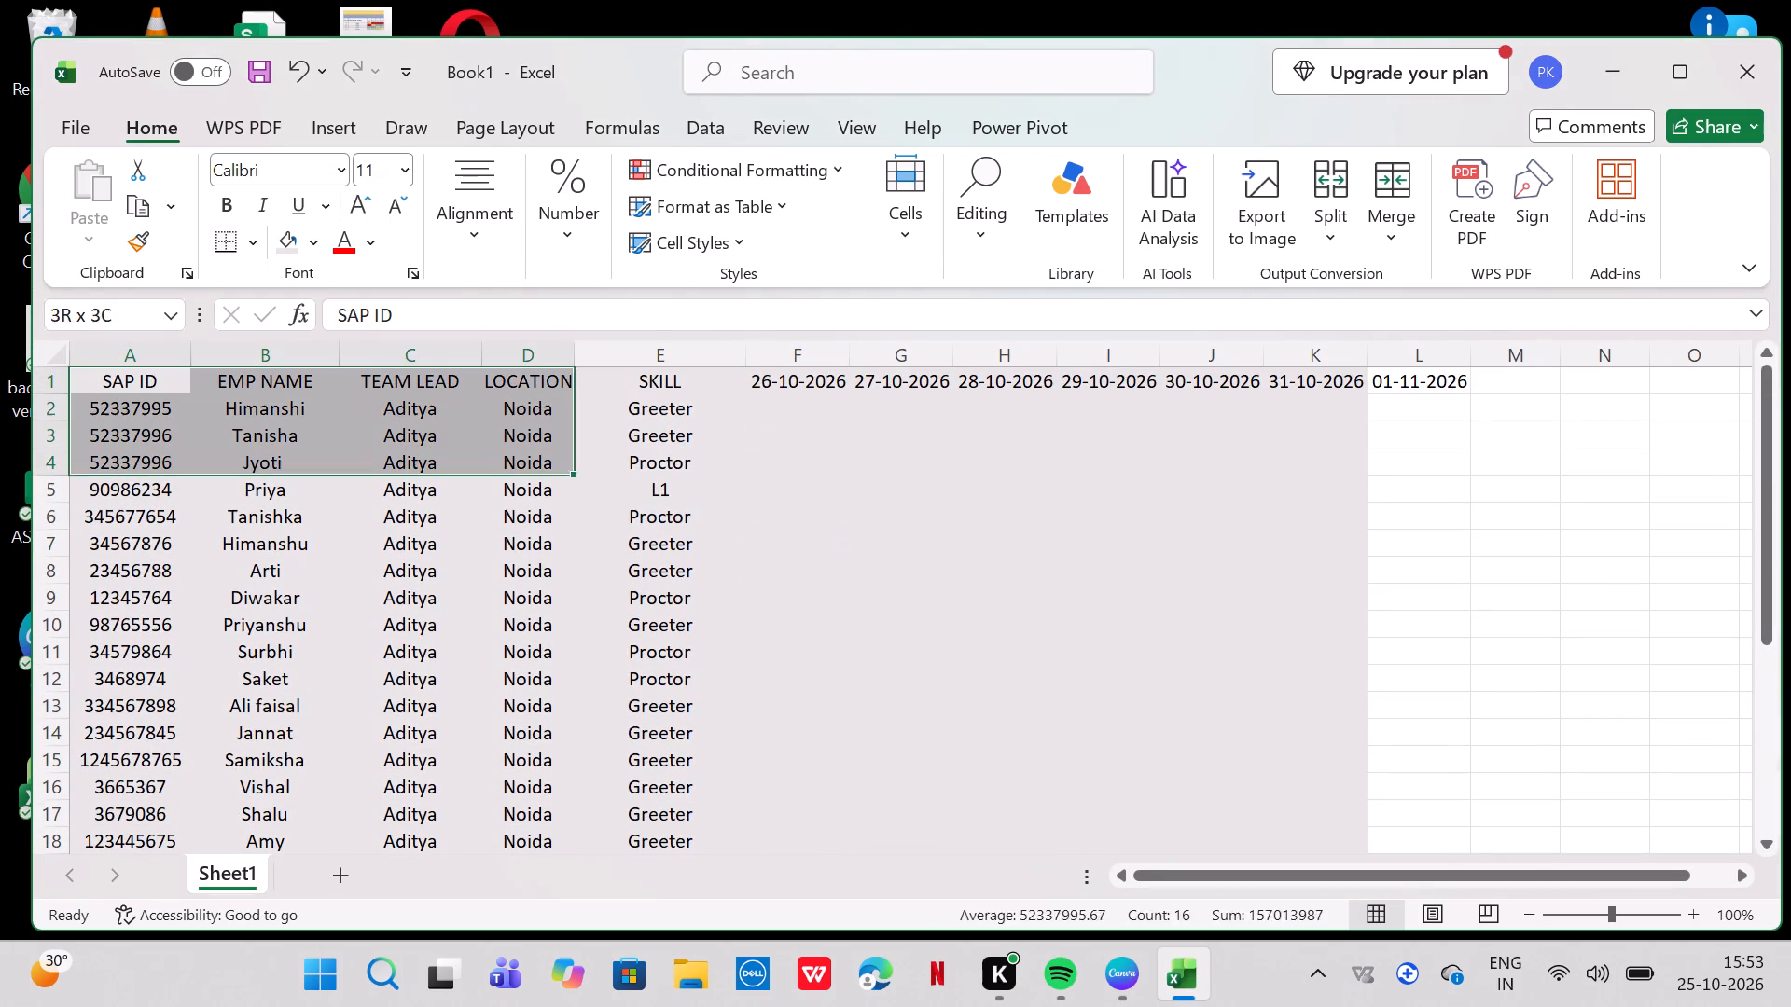
left_click_drag(743, 536, 1218, 843)
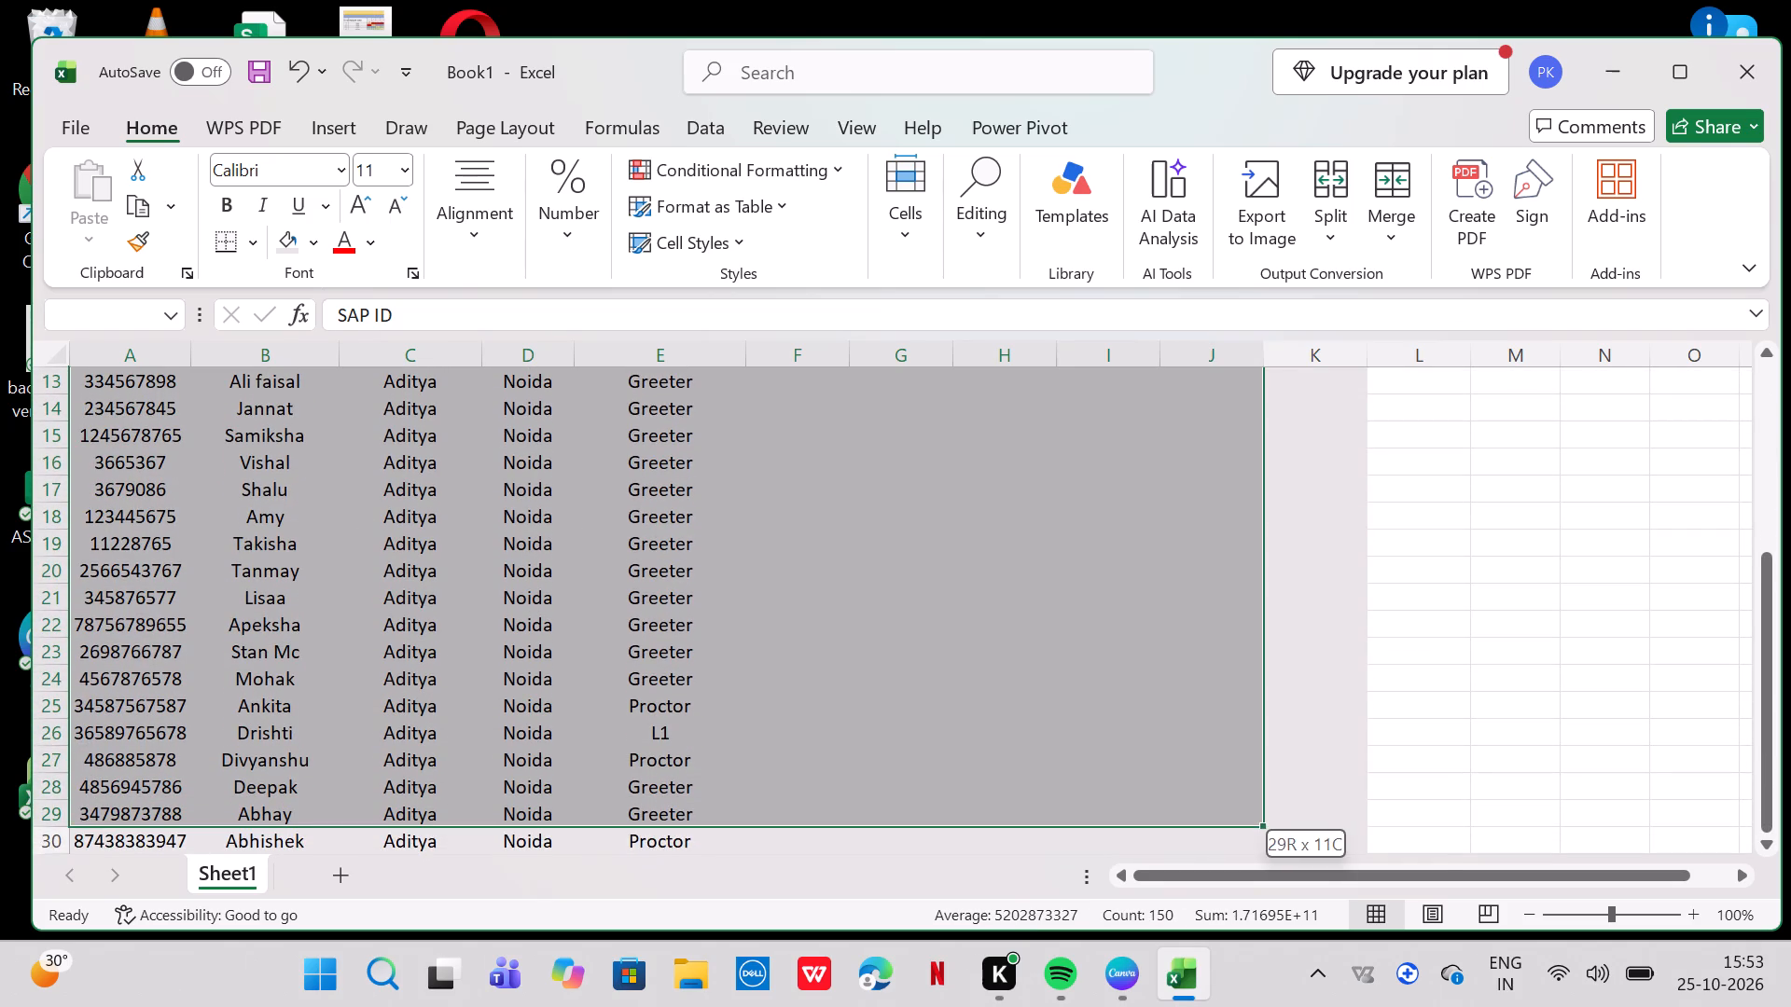
left_click_drag(1218, 843, 1211, 626)
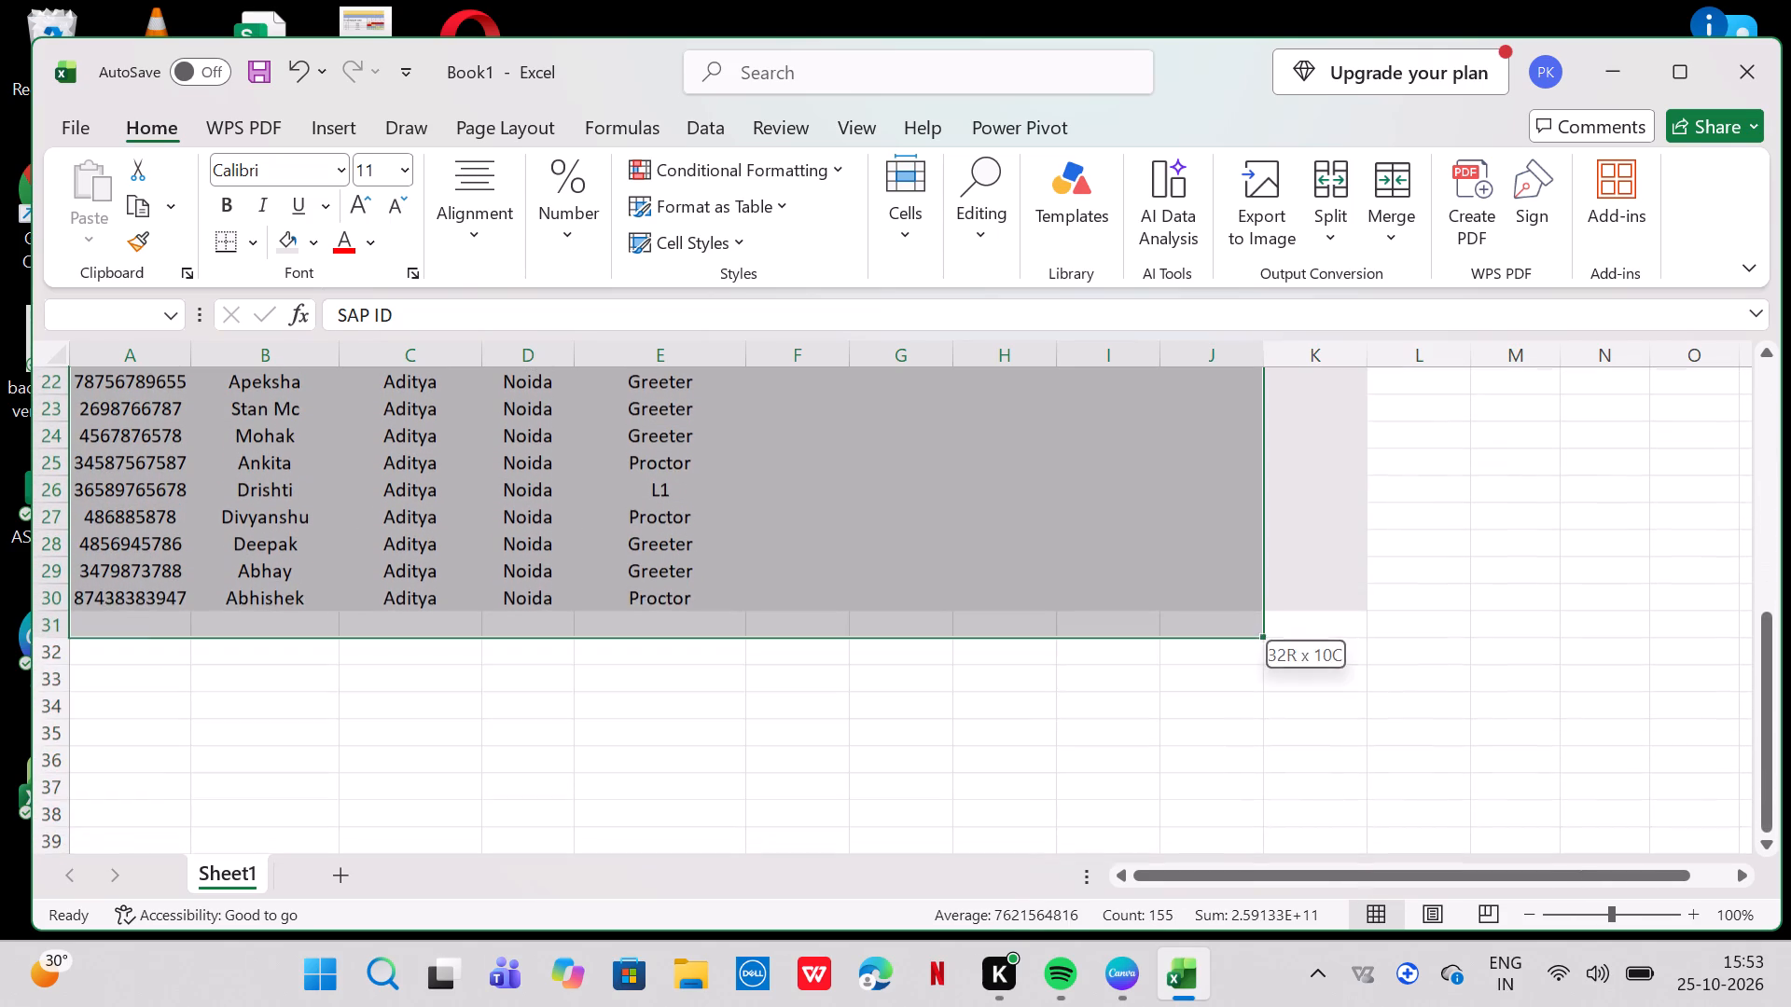
left_click_drag(1211, 626, 1306, 588)
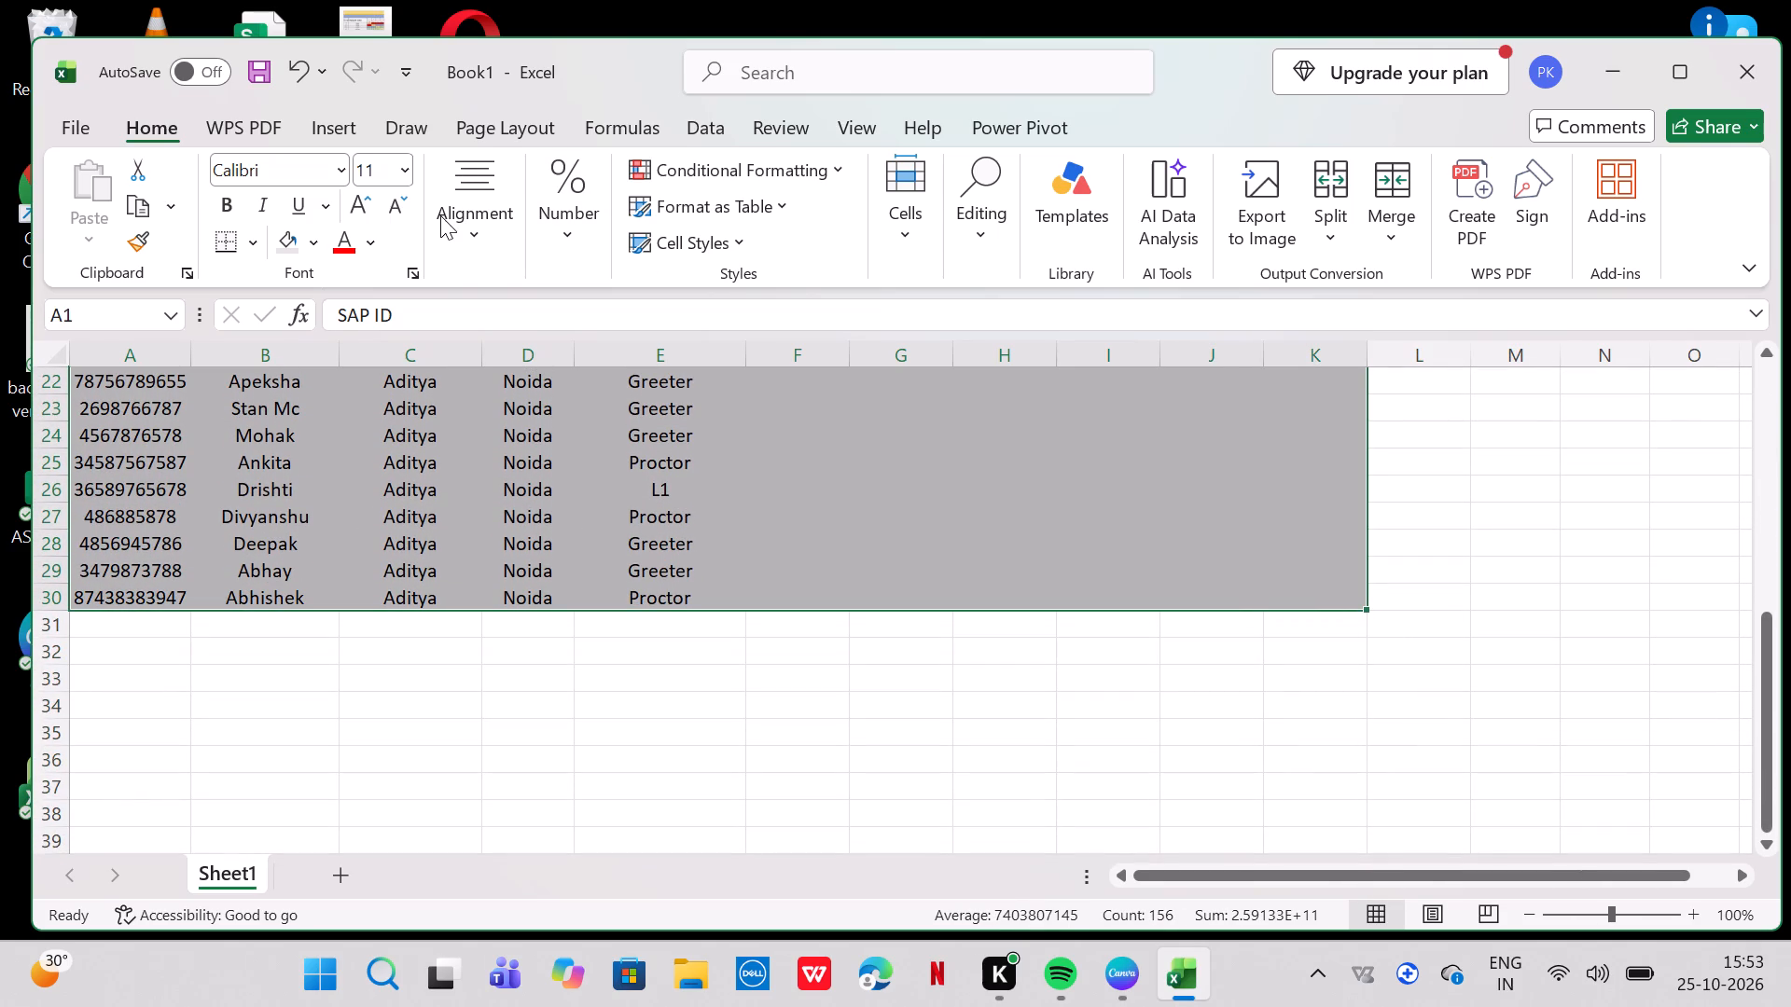
left_click(244, 238)
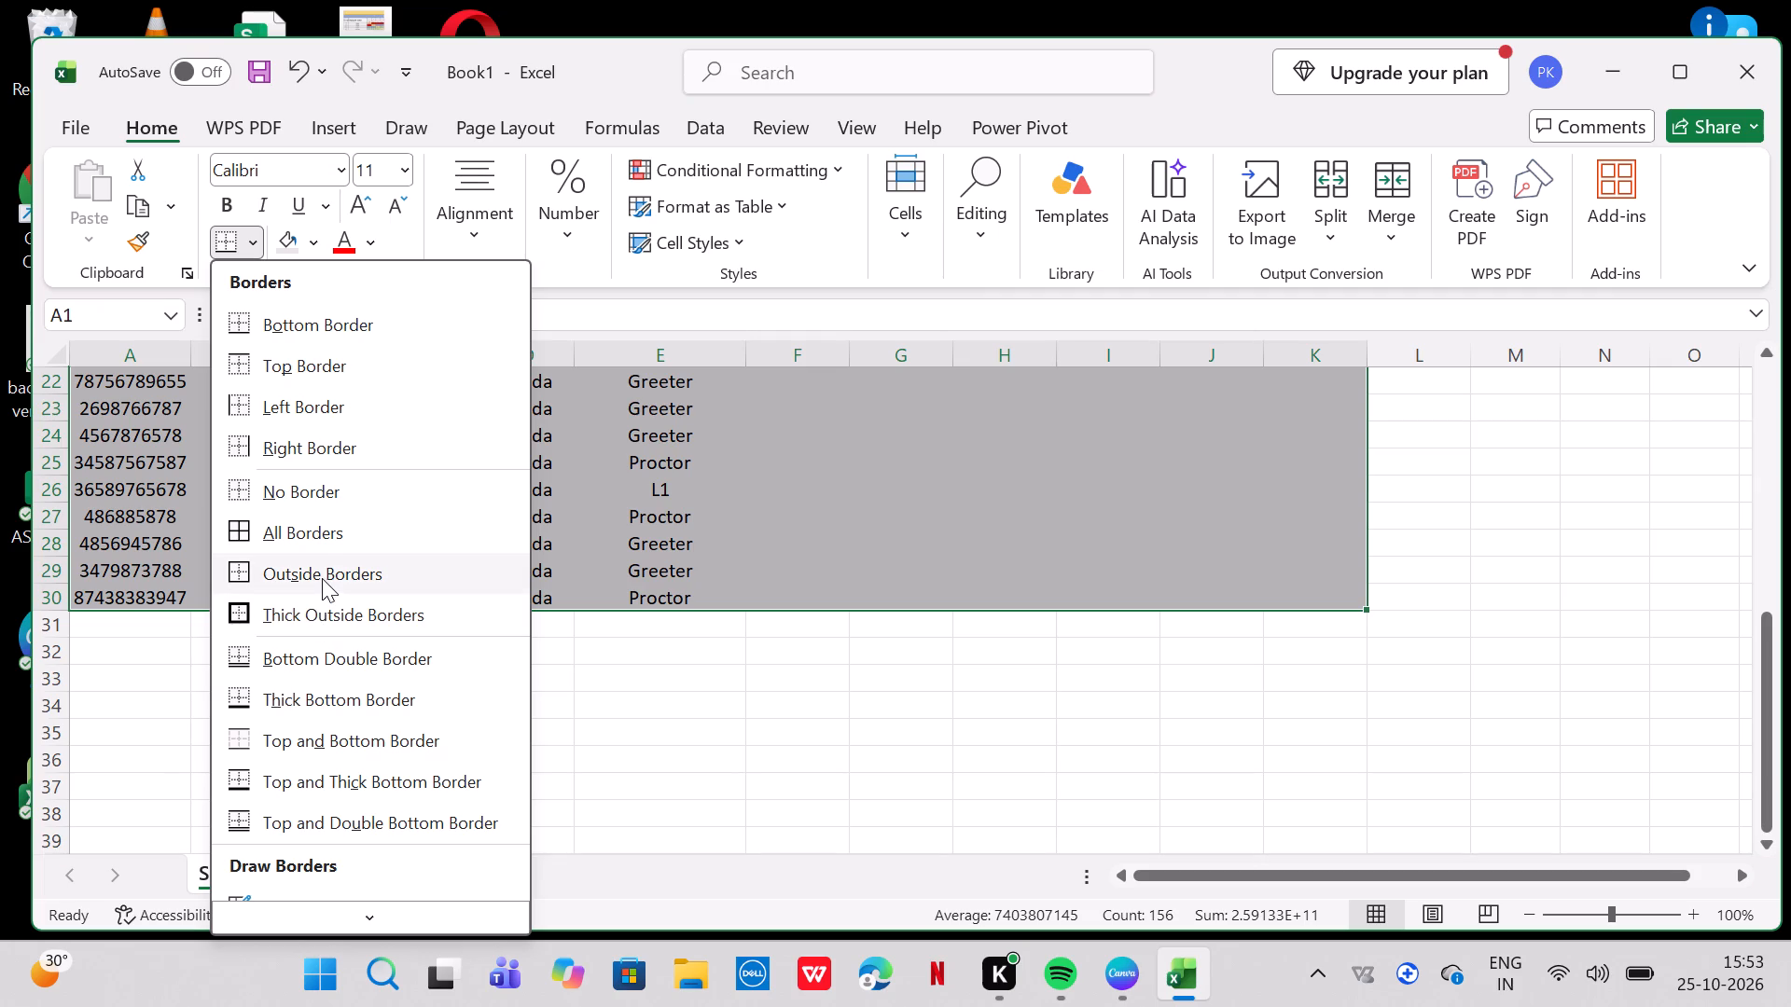
left_click(321, 543)
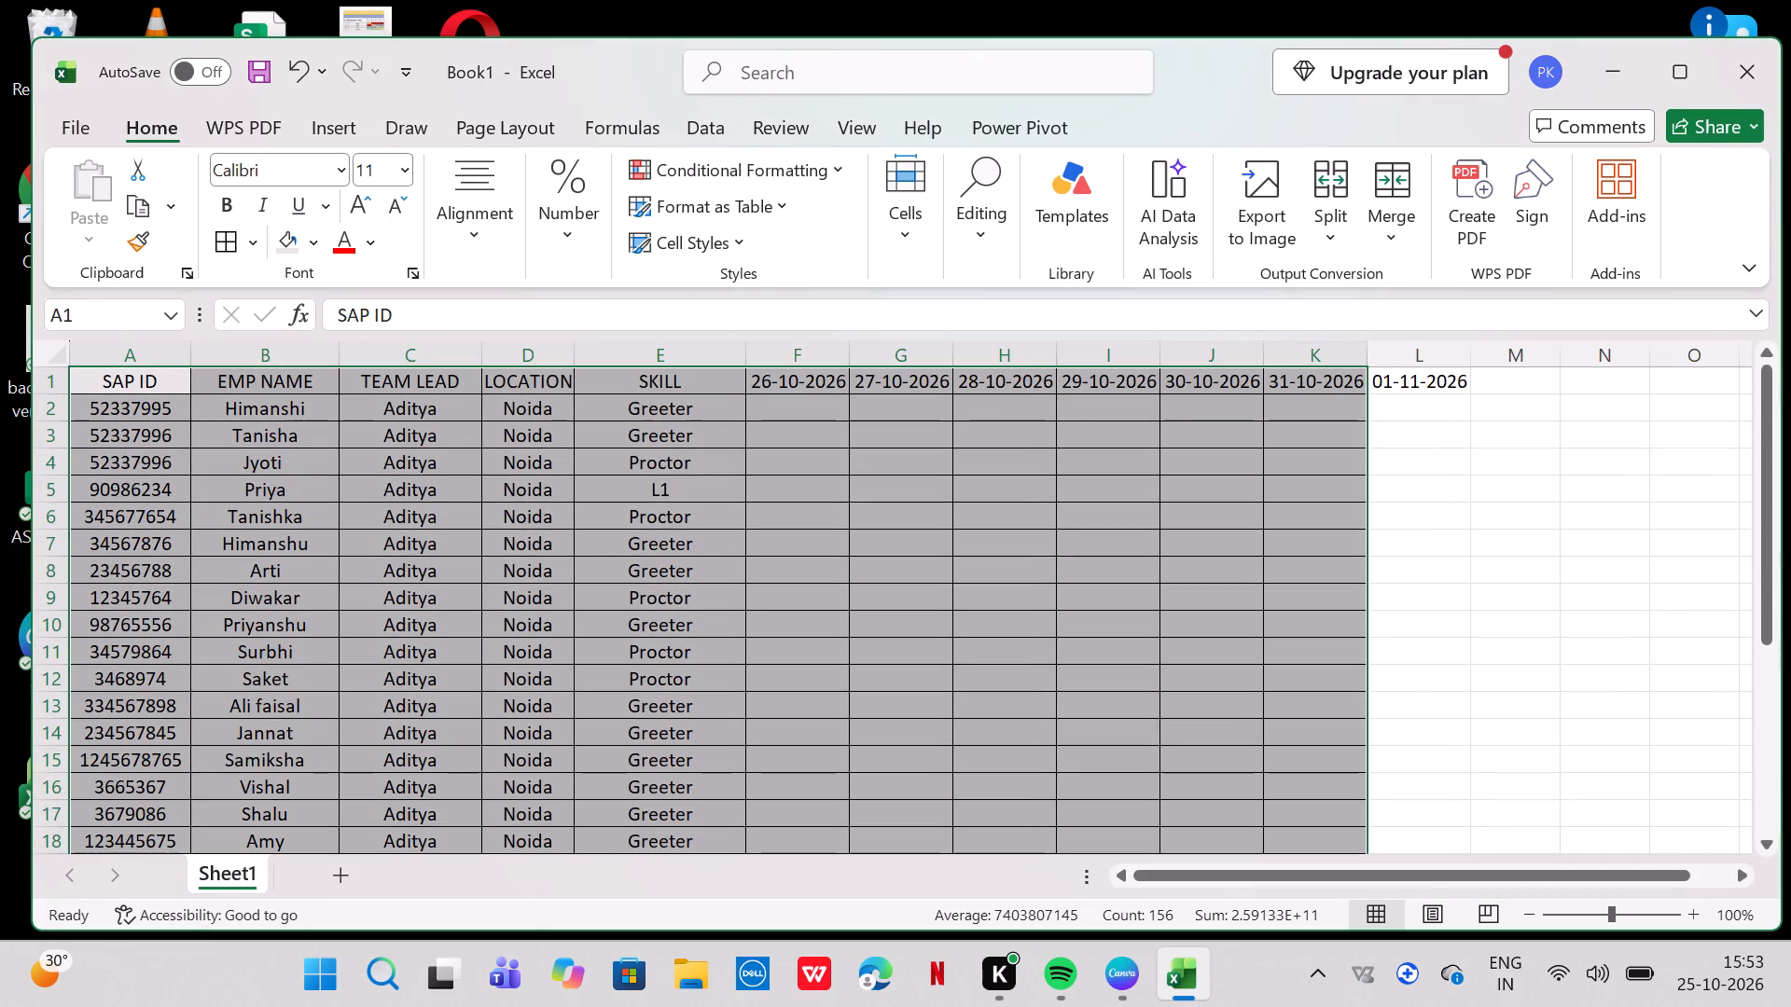
left_click(581, 676)
Make the header row bold from SAP ID in A1 to 01-11-2026 in L1.
scroll(581, 676, "up", 1)
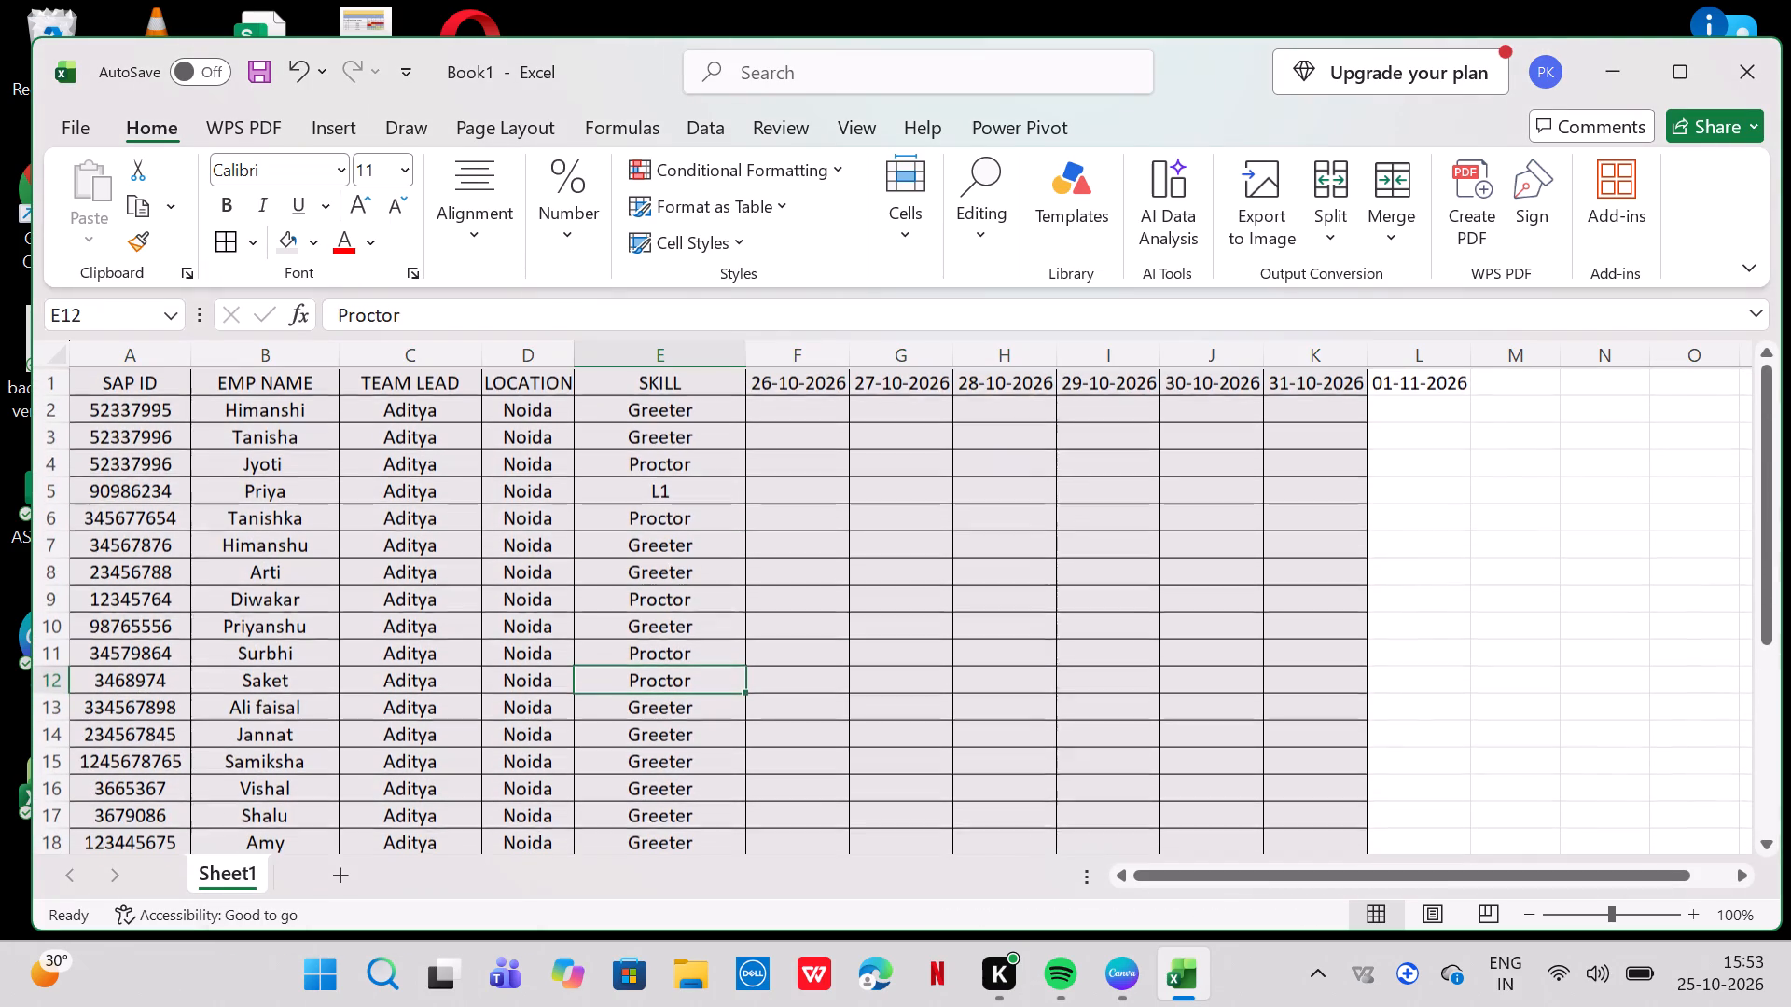
left_click_drag(142, 382, 859, 445)
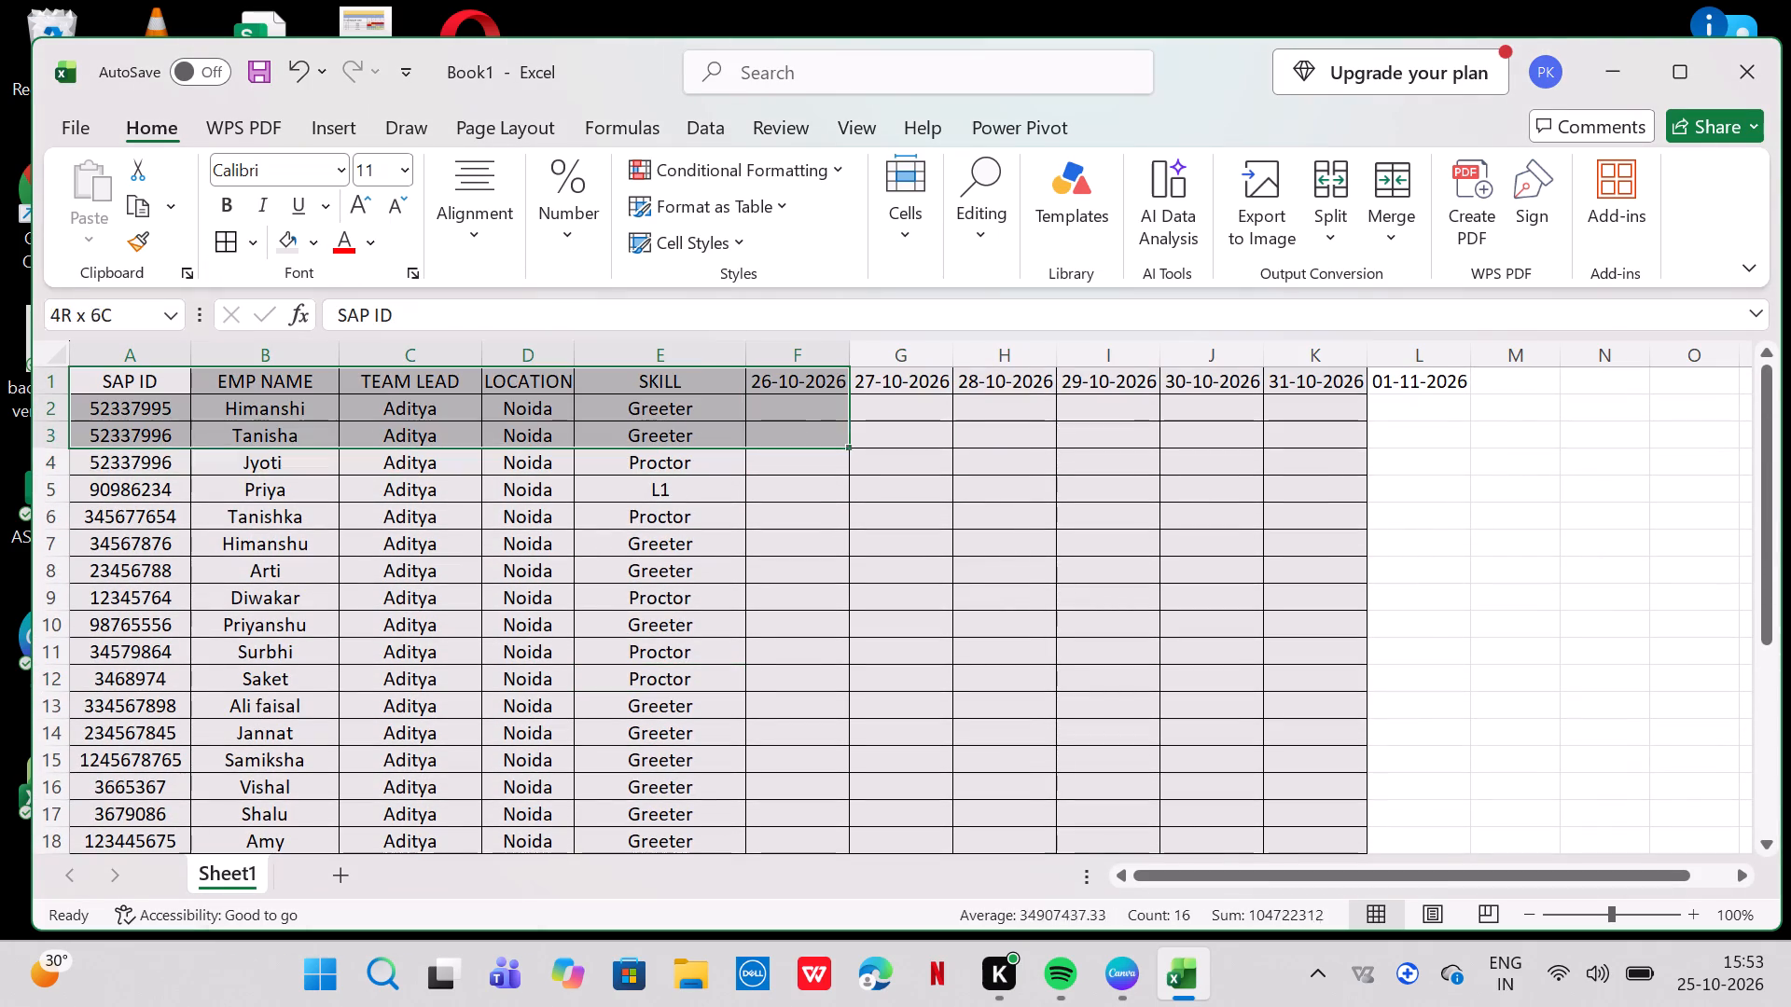
left_click_drag(859, 445, 1358, 377)
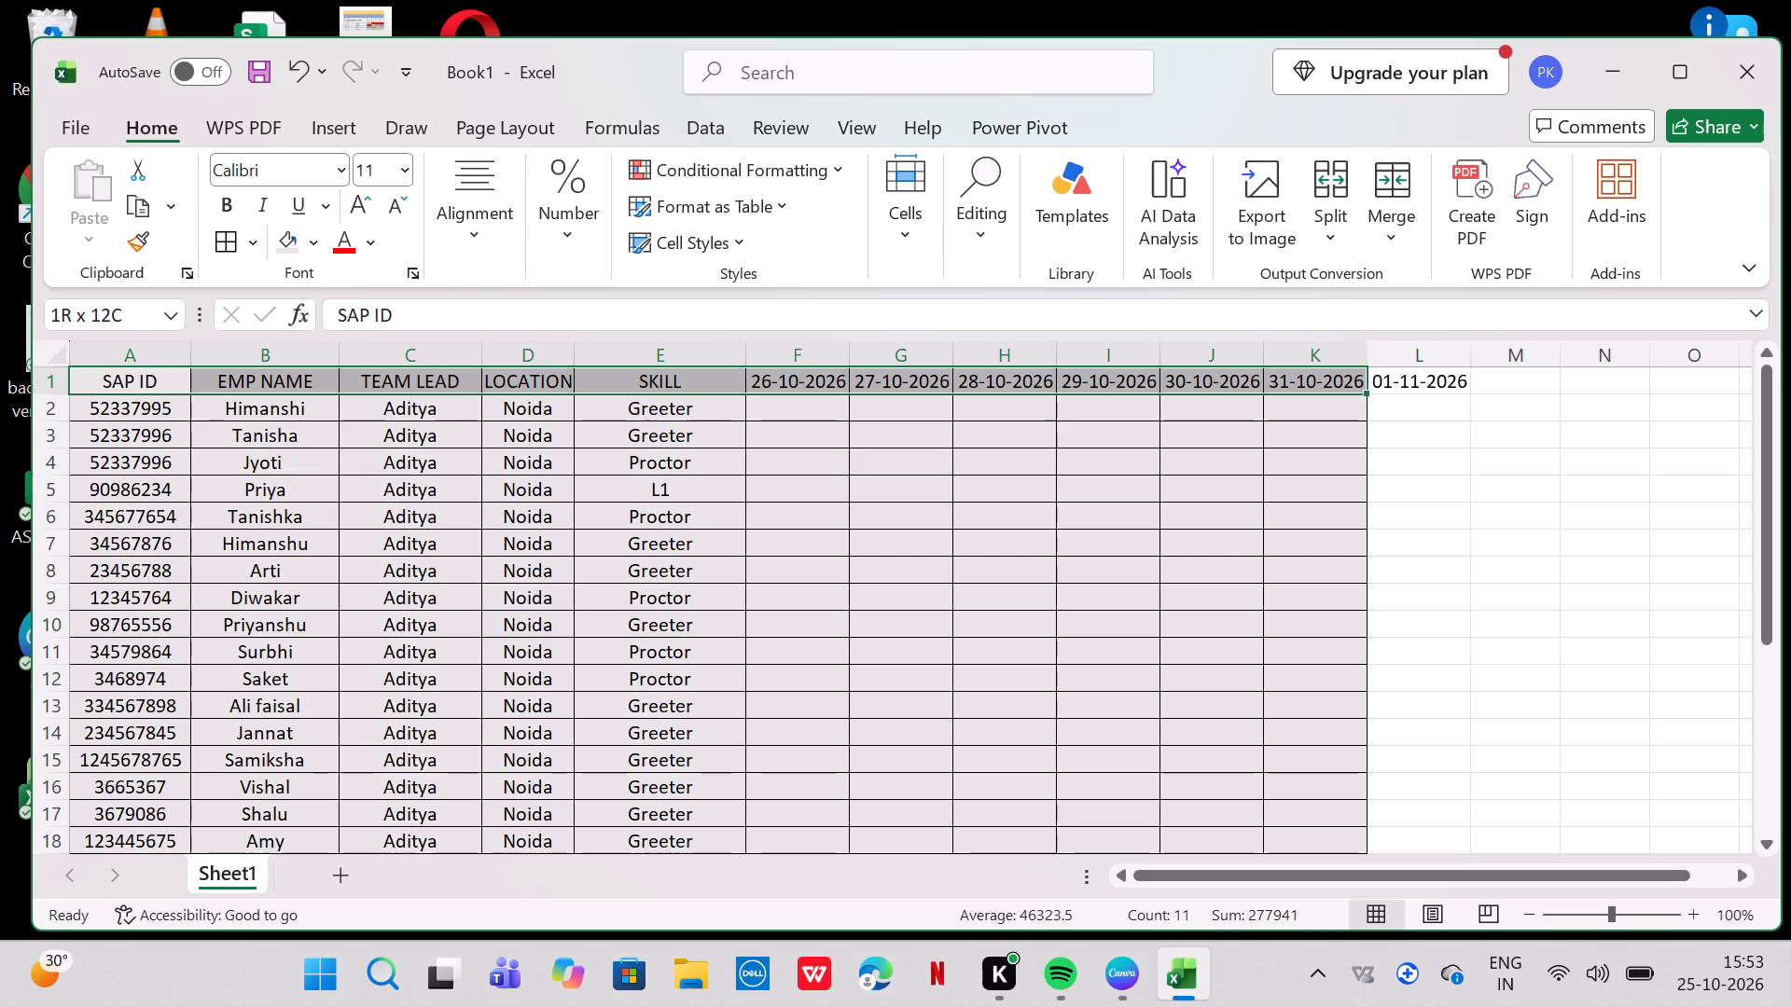
left_click_drag(1358, 377, 1437, 374)
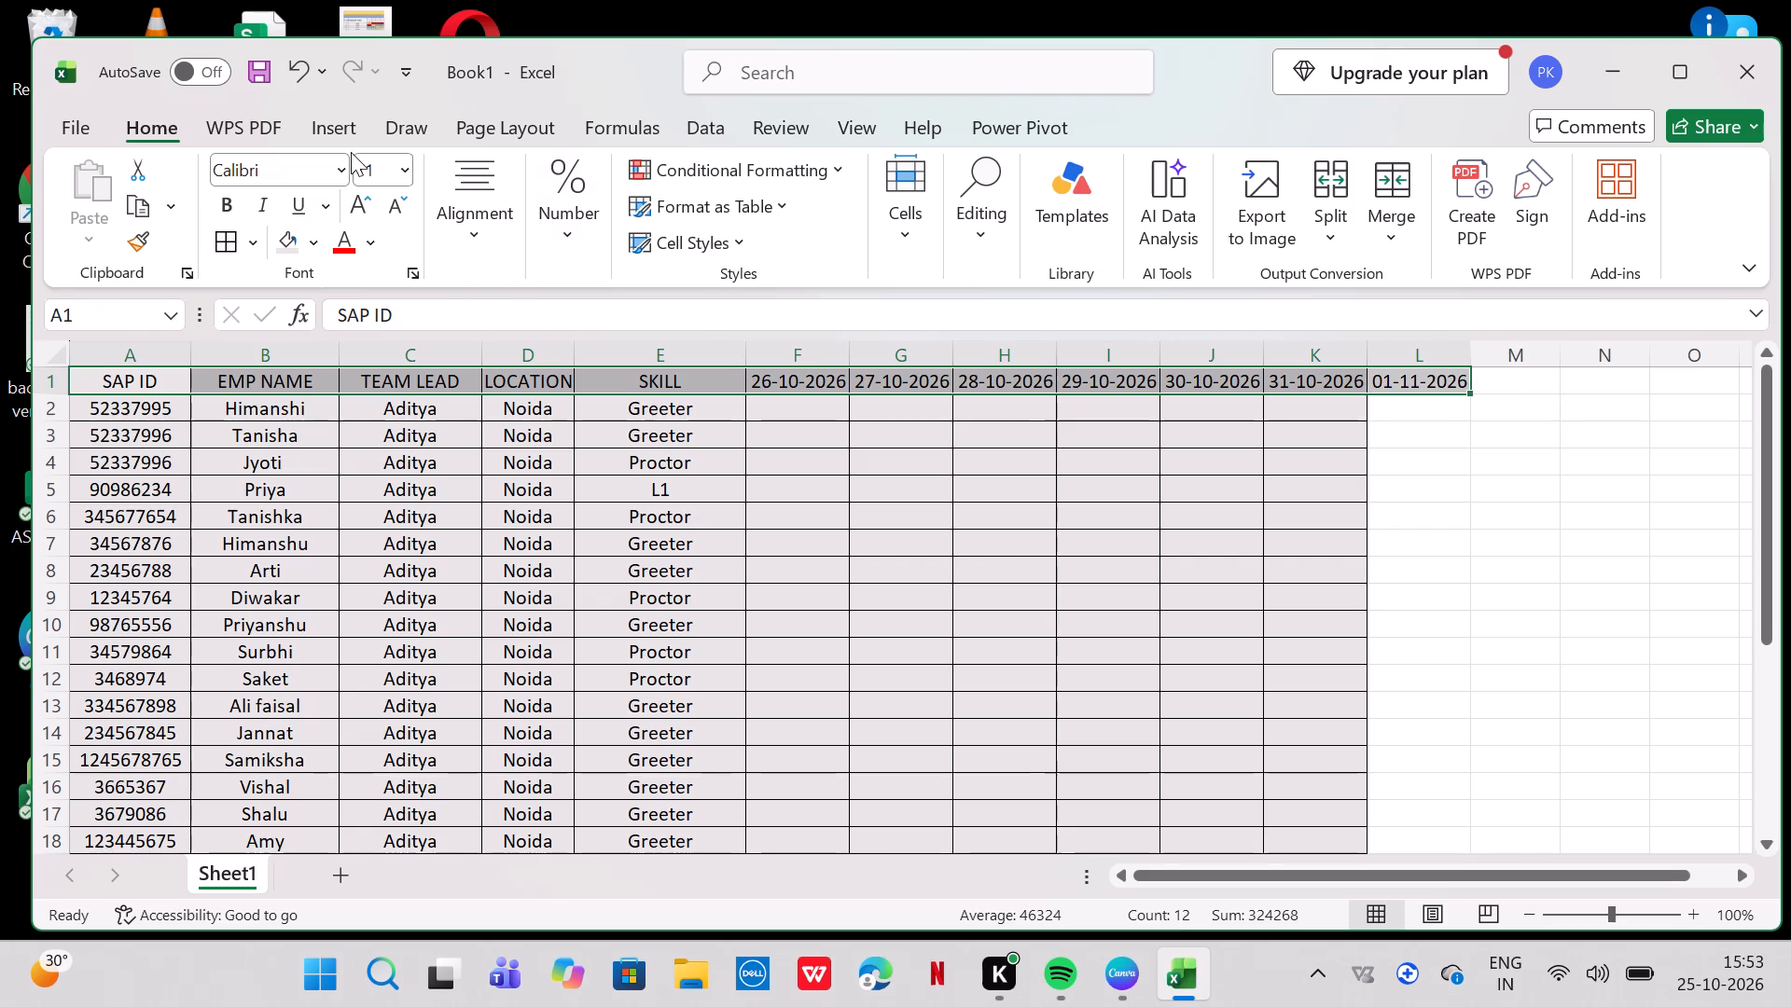
left_click(228, 208)
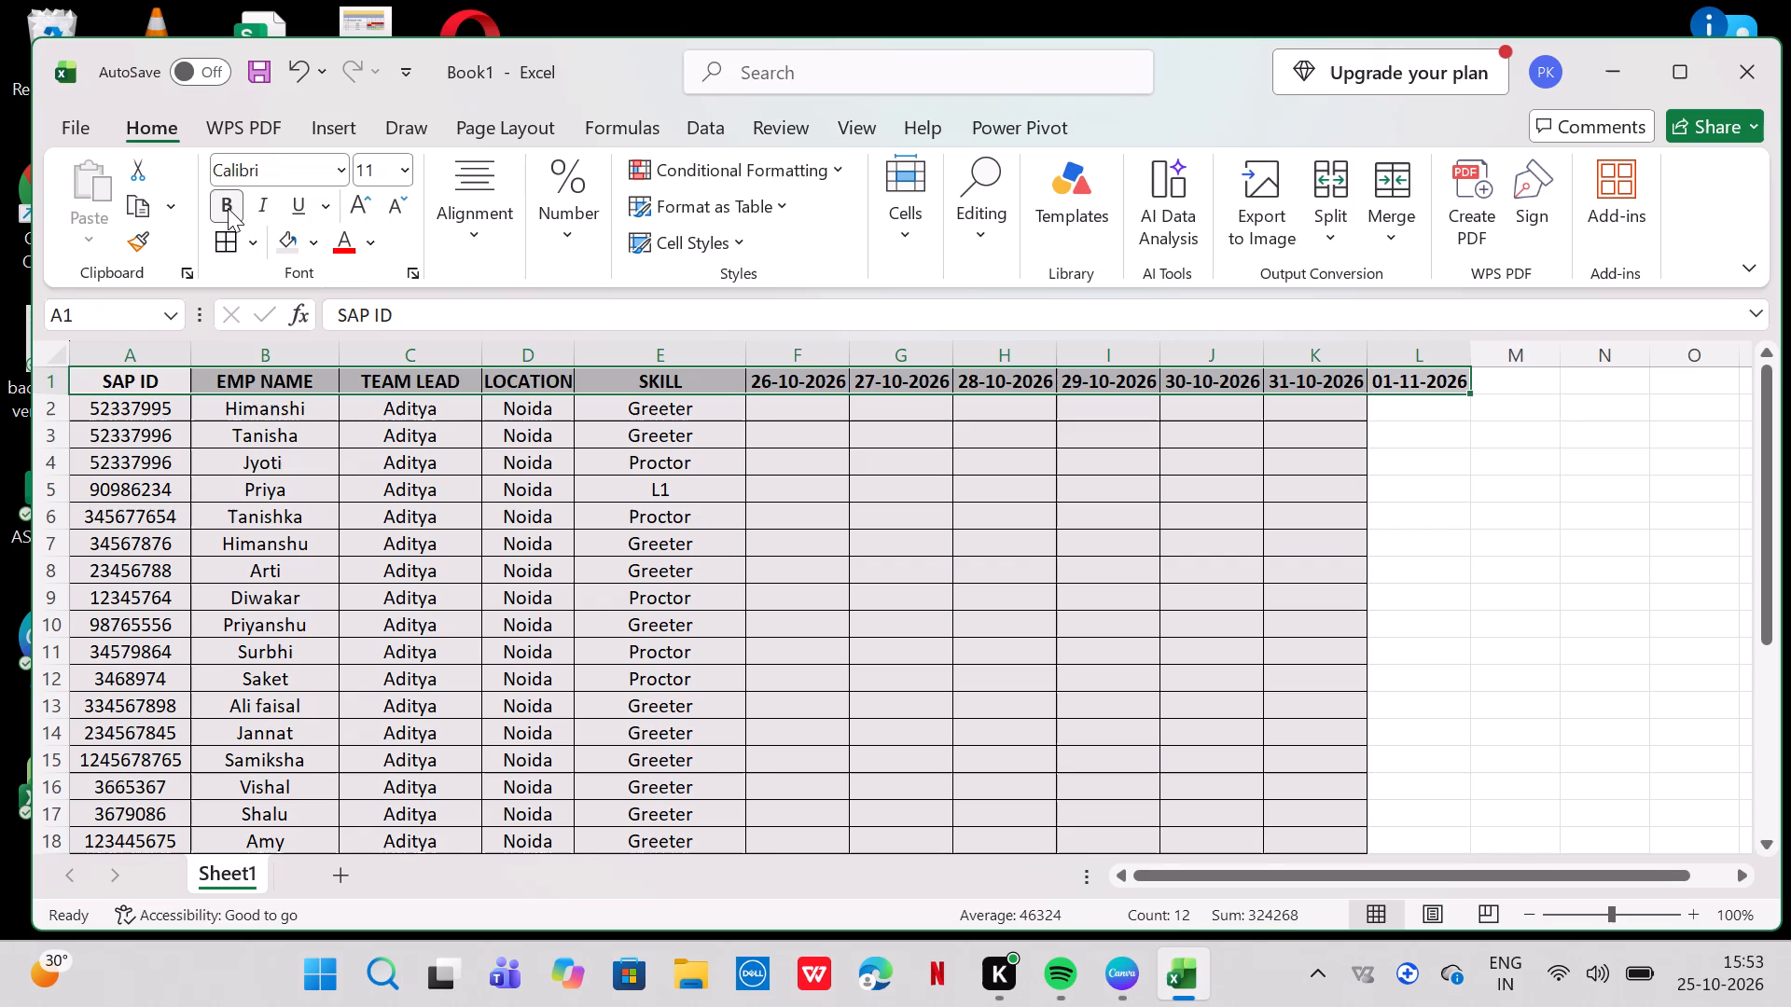
left_click(762, 531)
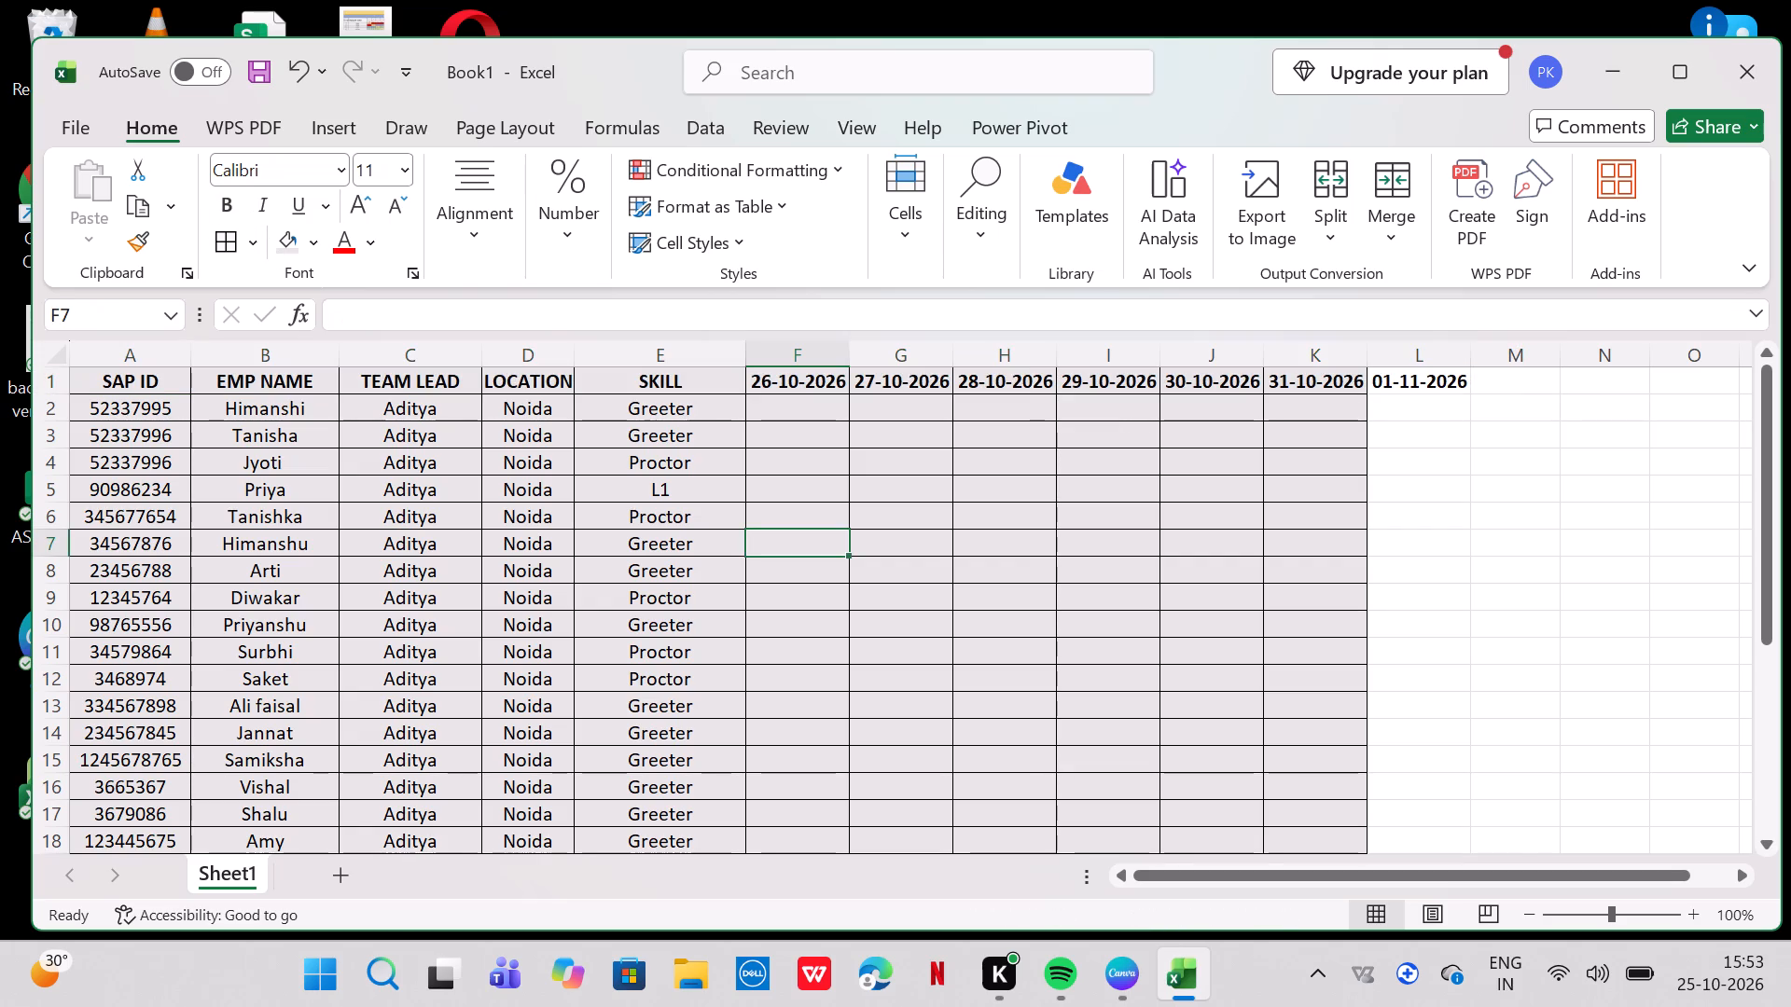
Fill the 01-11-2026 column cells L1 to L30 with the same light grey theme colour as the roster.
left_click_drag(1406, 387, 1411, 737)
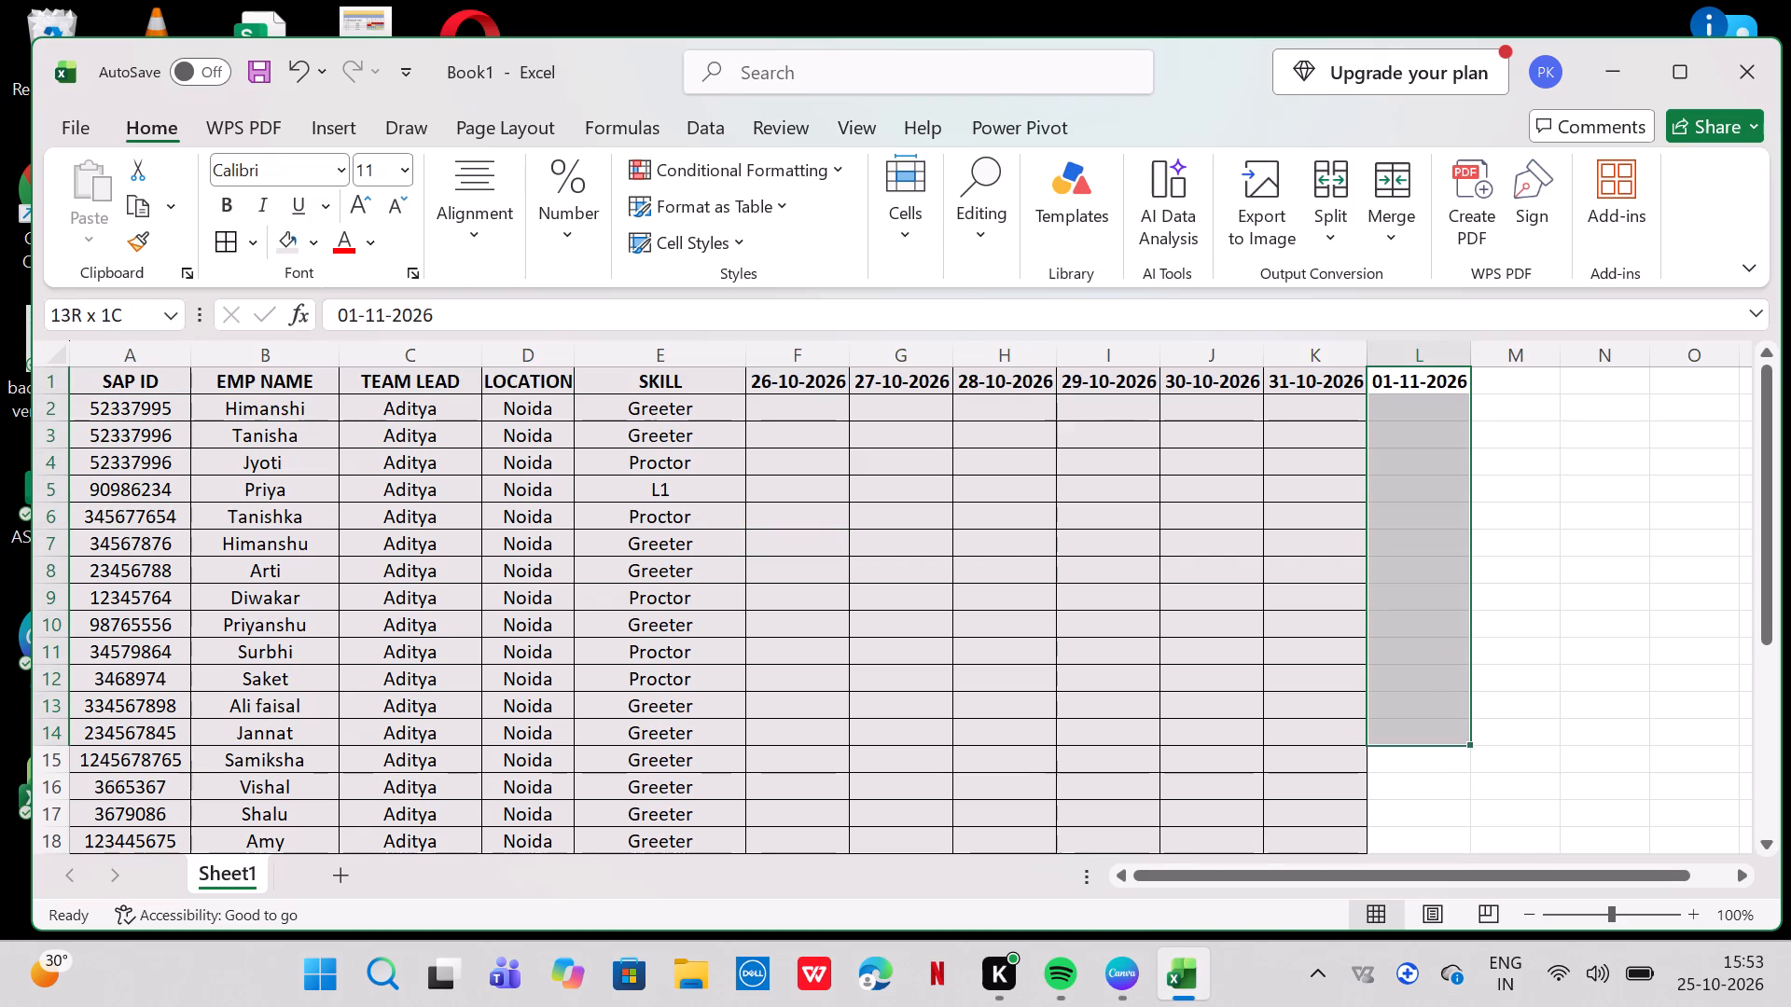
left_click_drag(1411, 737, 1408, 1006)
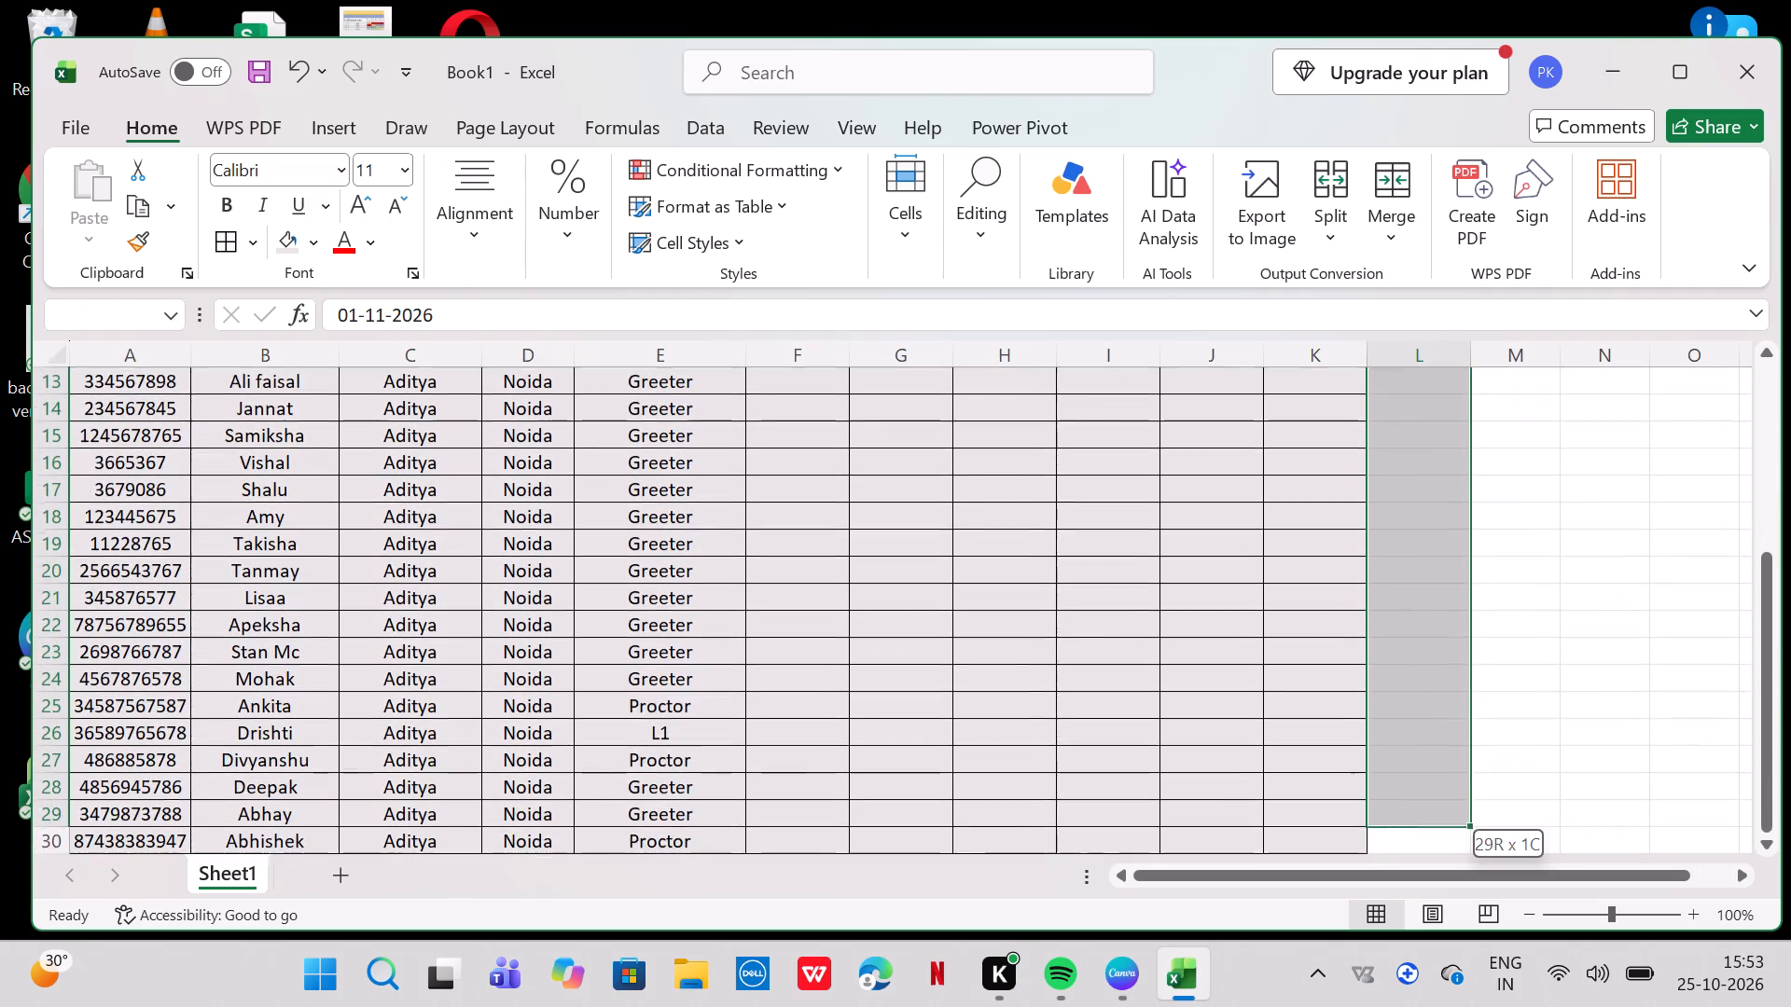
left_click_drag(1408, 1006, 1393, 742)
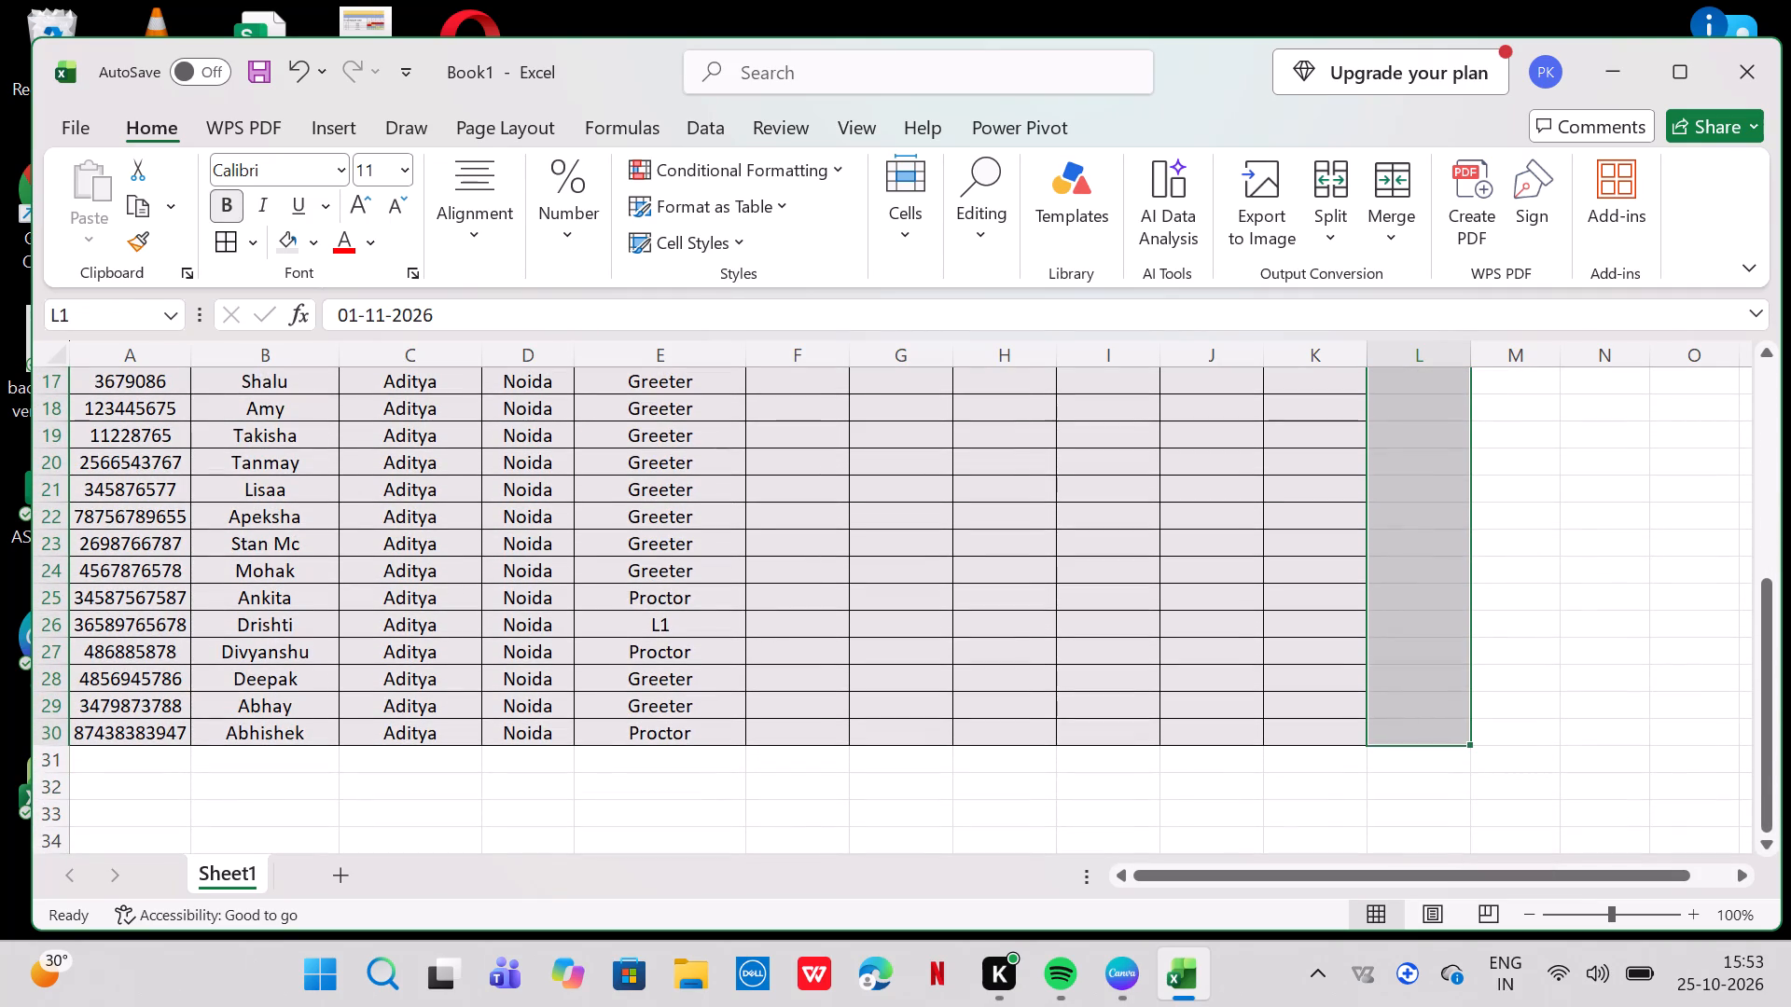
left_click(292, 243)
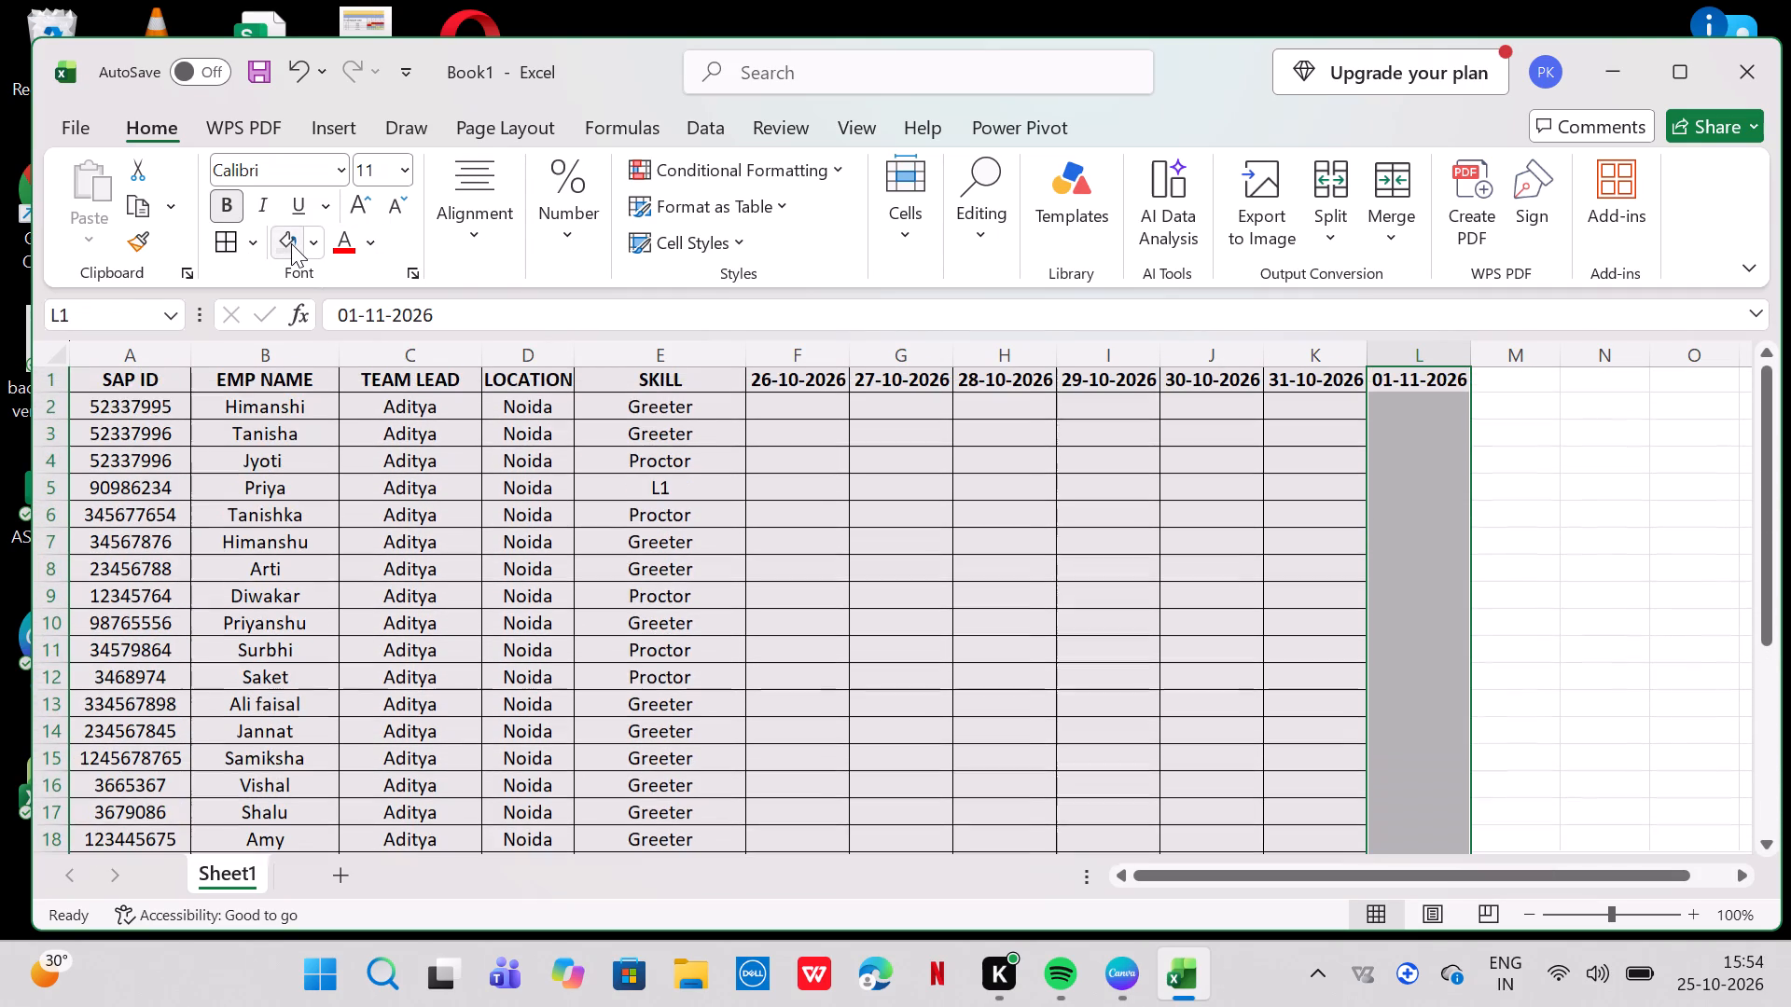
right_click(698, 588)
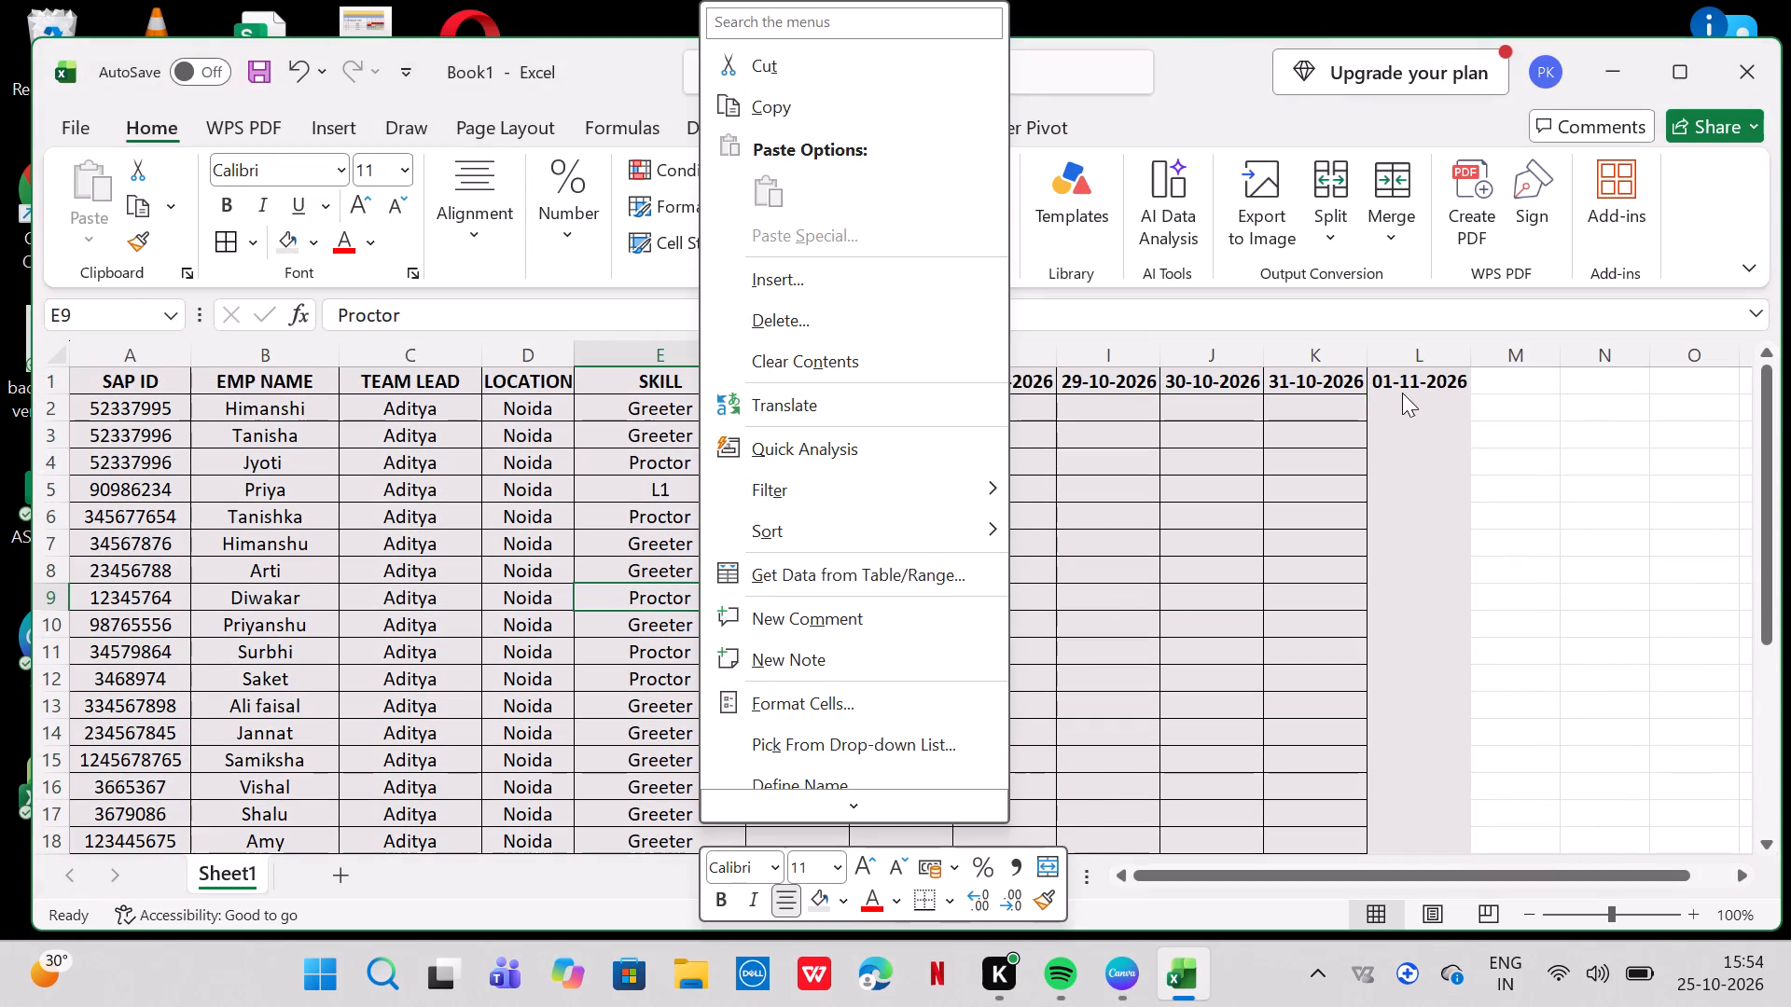
Apply All Borders to the 01-11-2026 column cells L1 to L30.
left_click(1403, 377)
left_click_drag(1403, 379, 1424, 750)
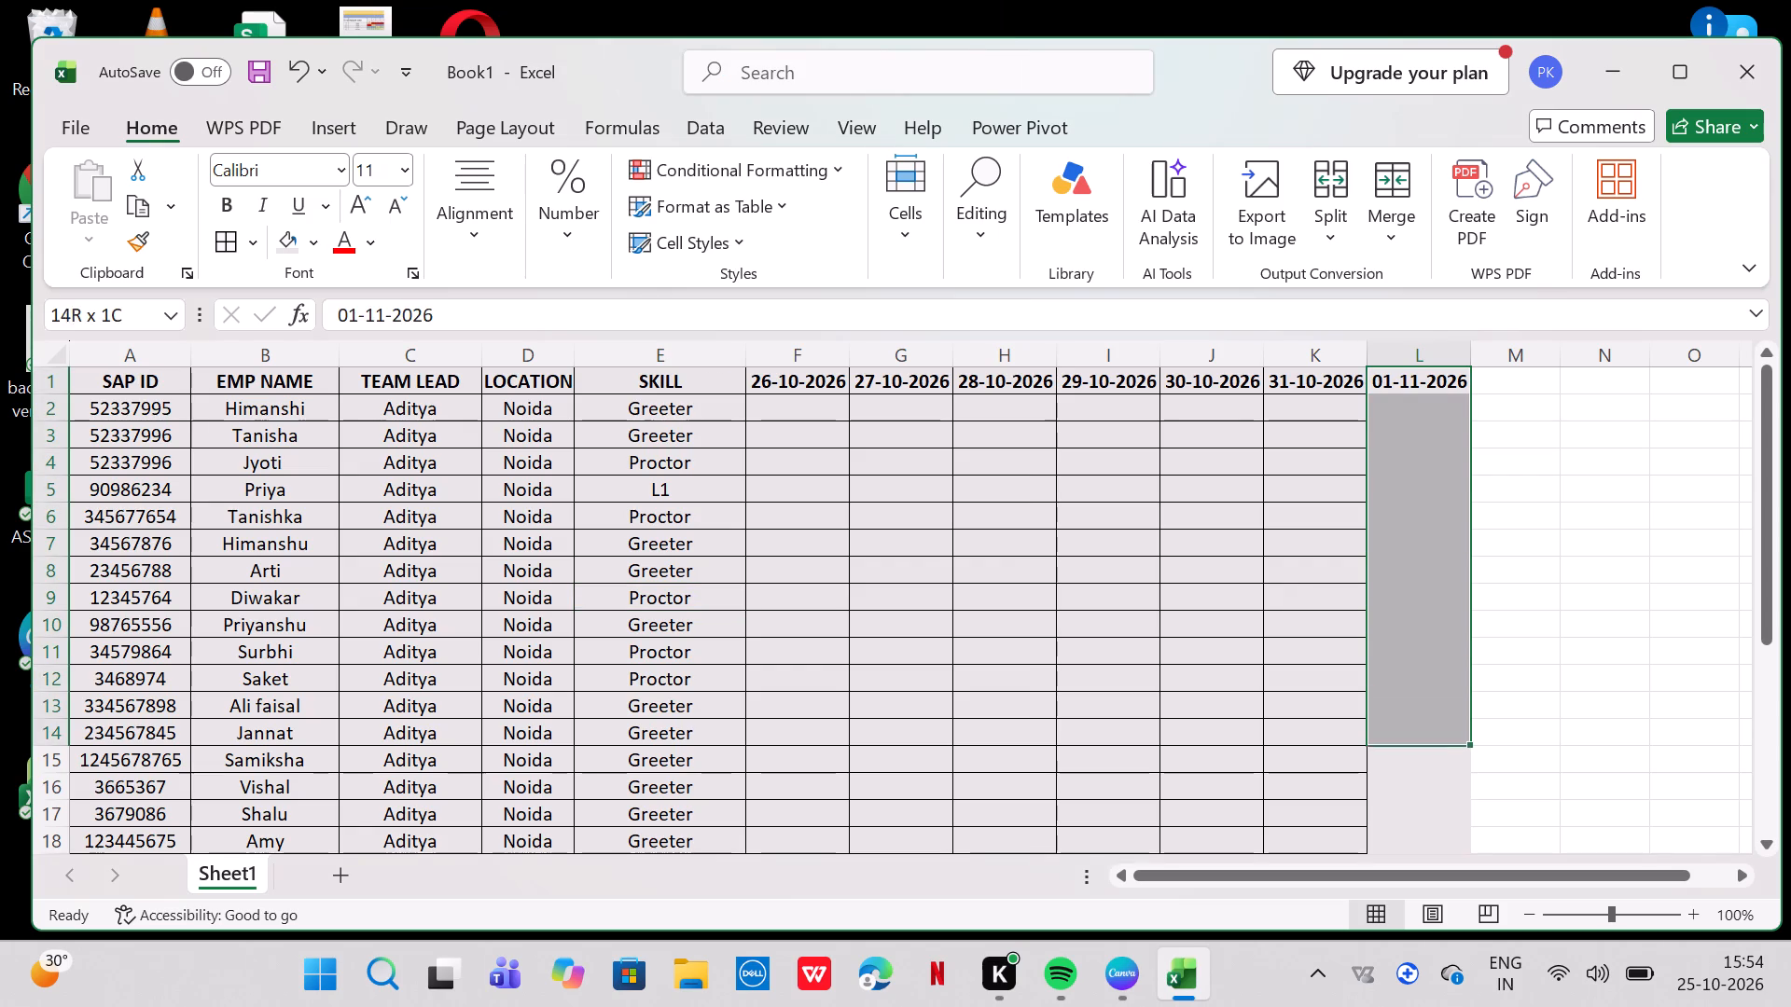
left_click_drag(1424, 750, 1423, 1006)
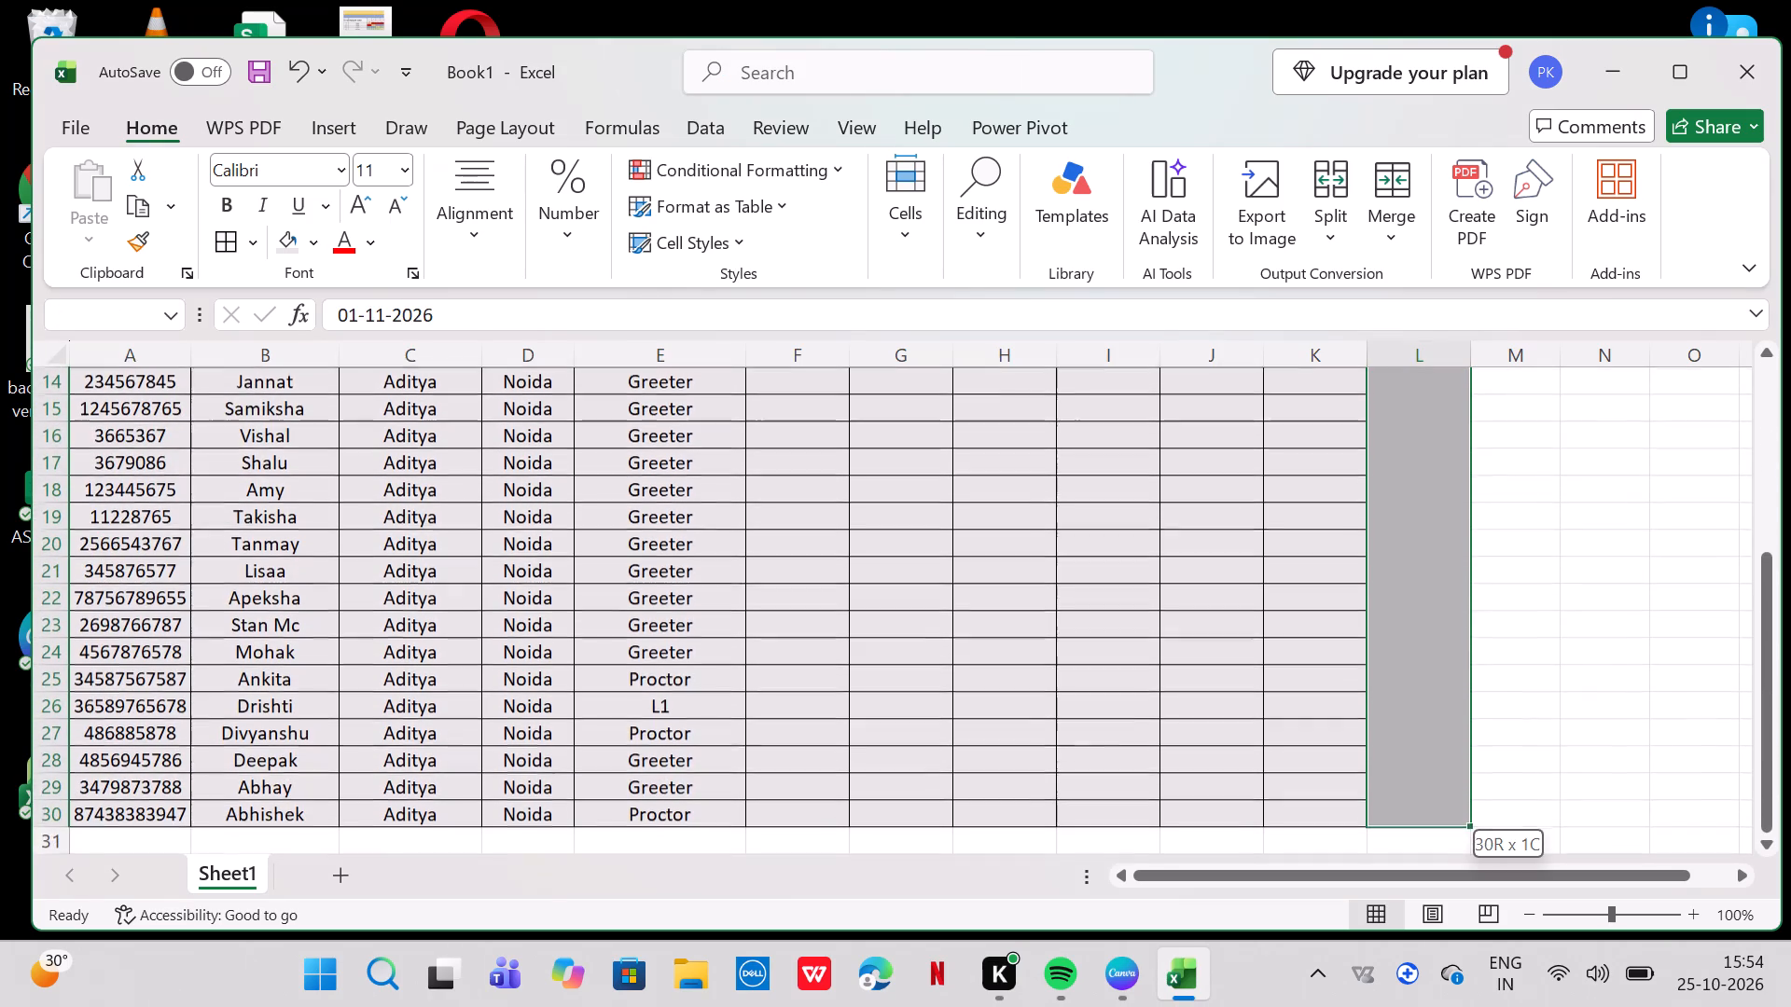
left_click_drag(1423, 1006, 1384, 790)
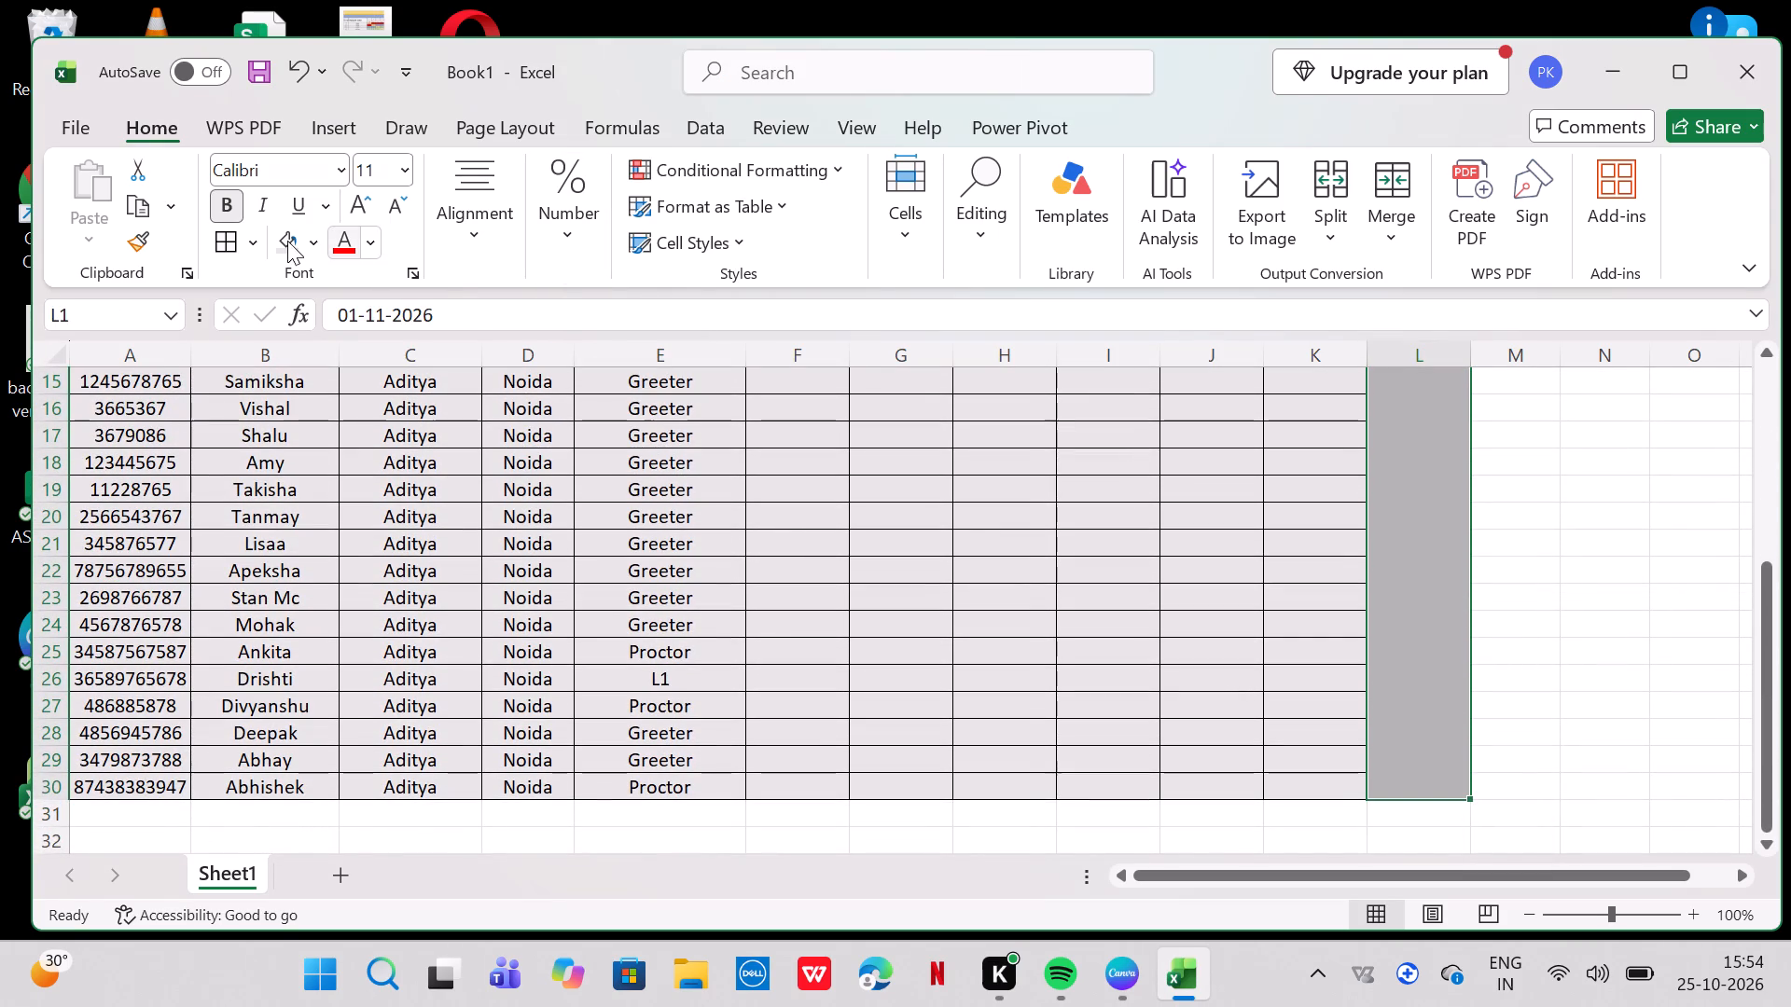
left_click(309, 246)
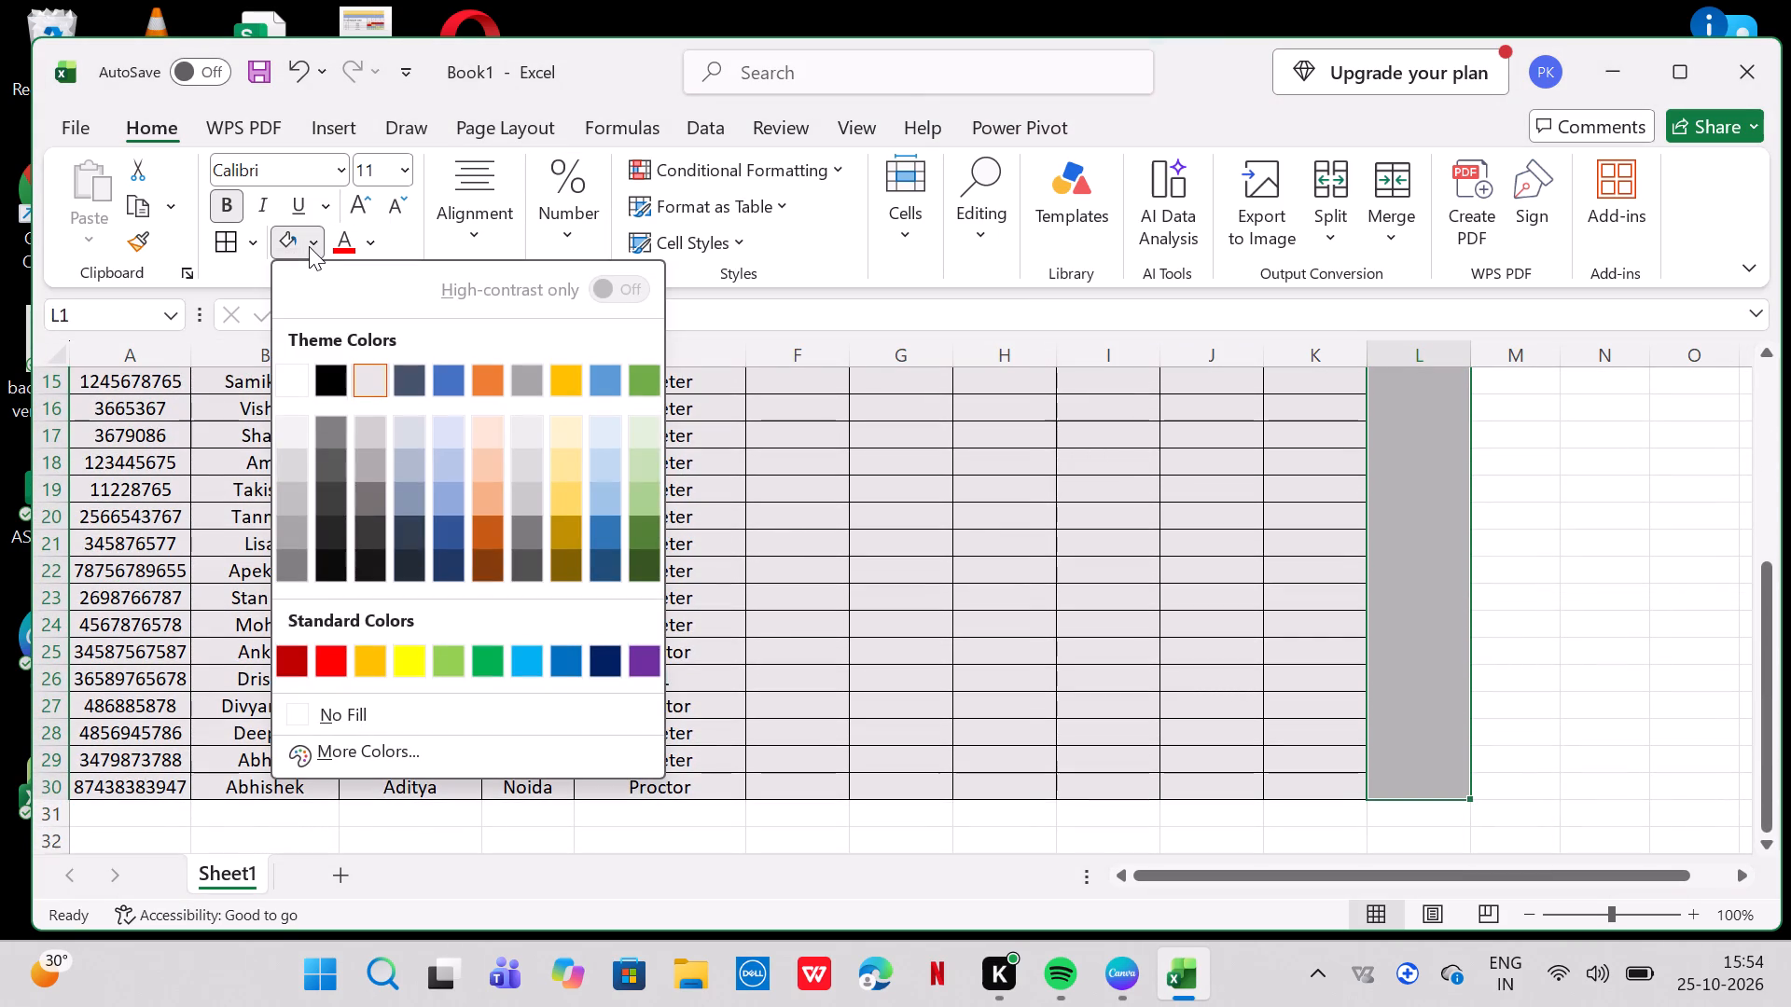
left_click(254, 241)
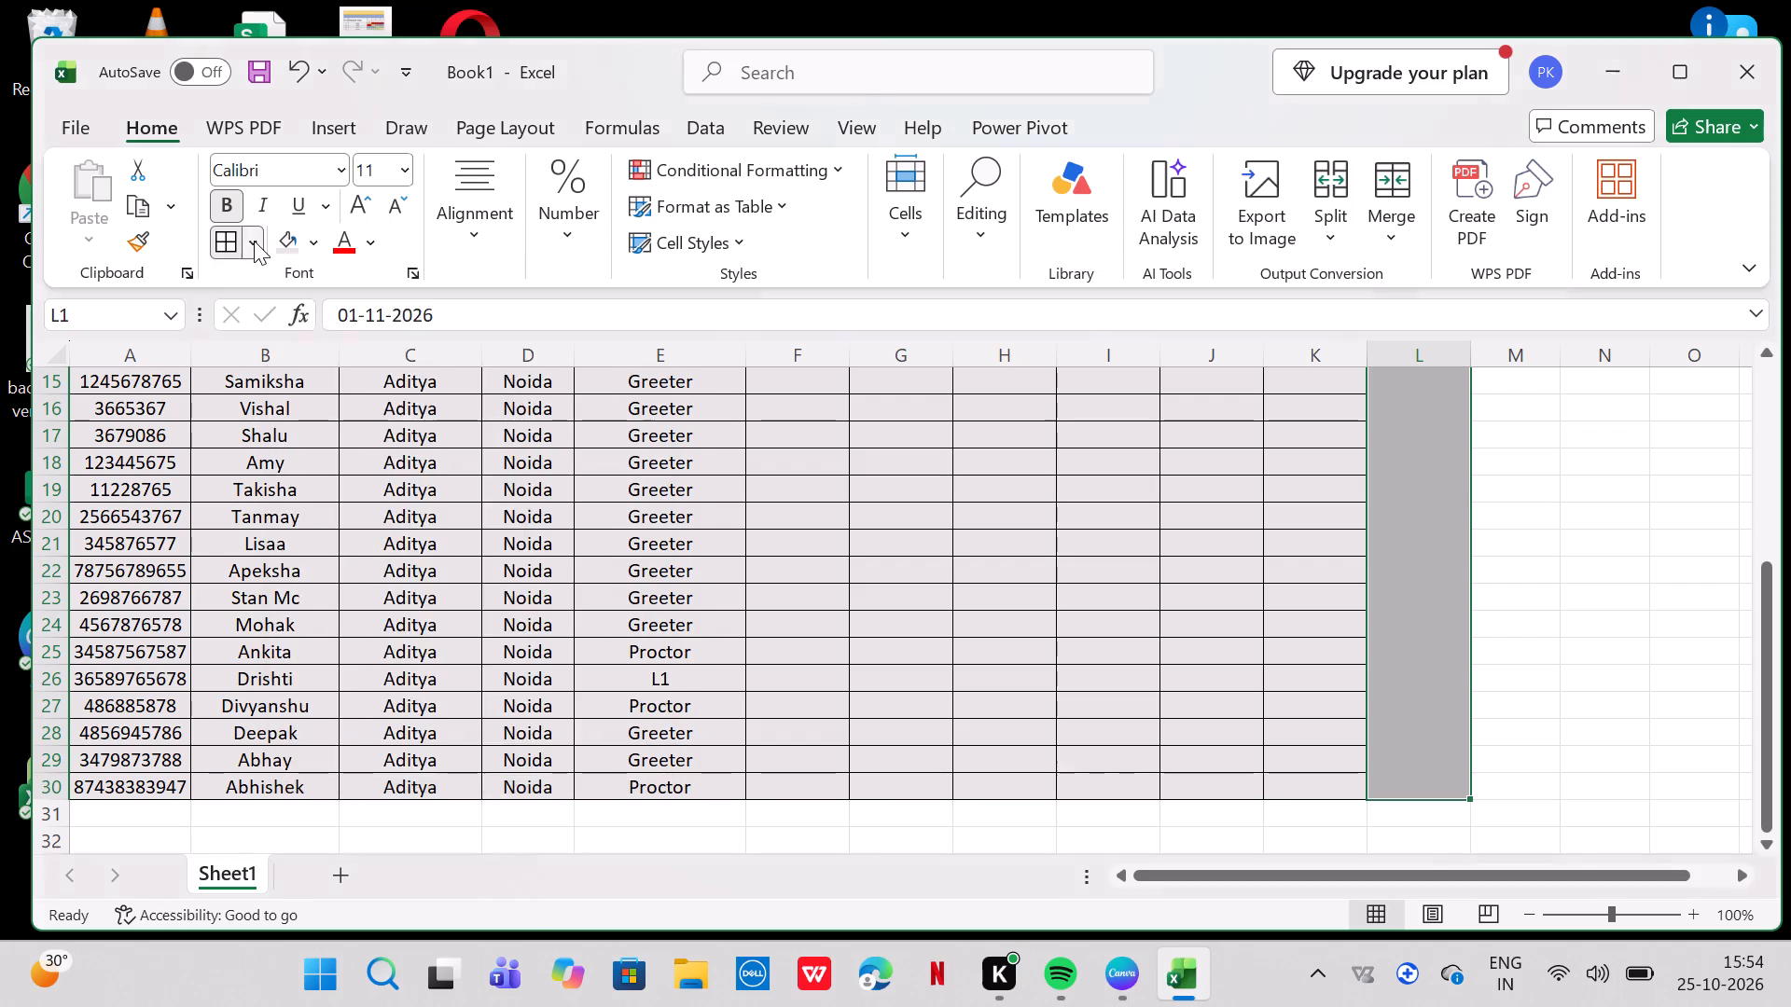
left_click(288, 523)
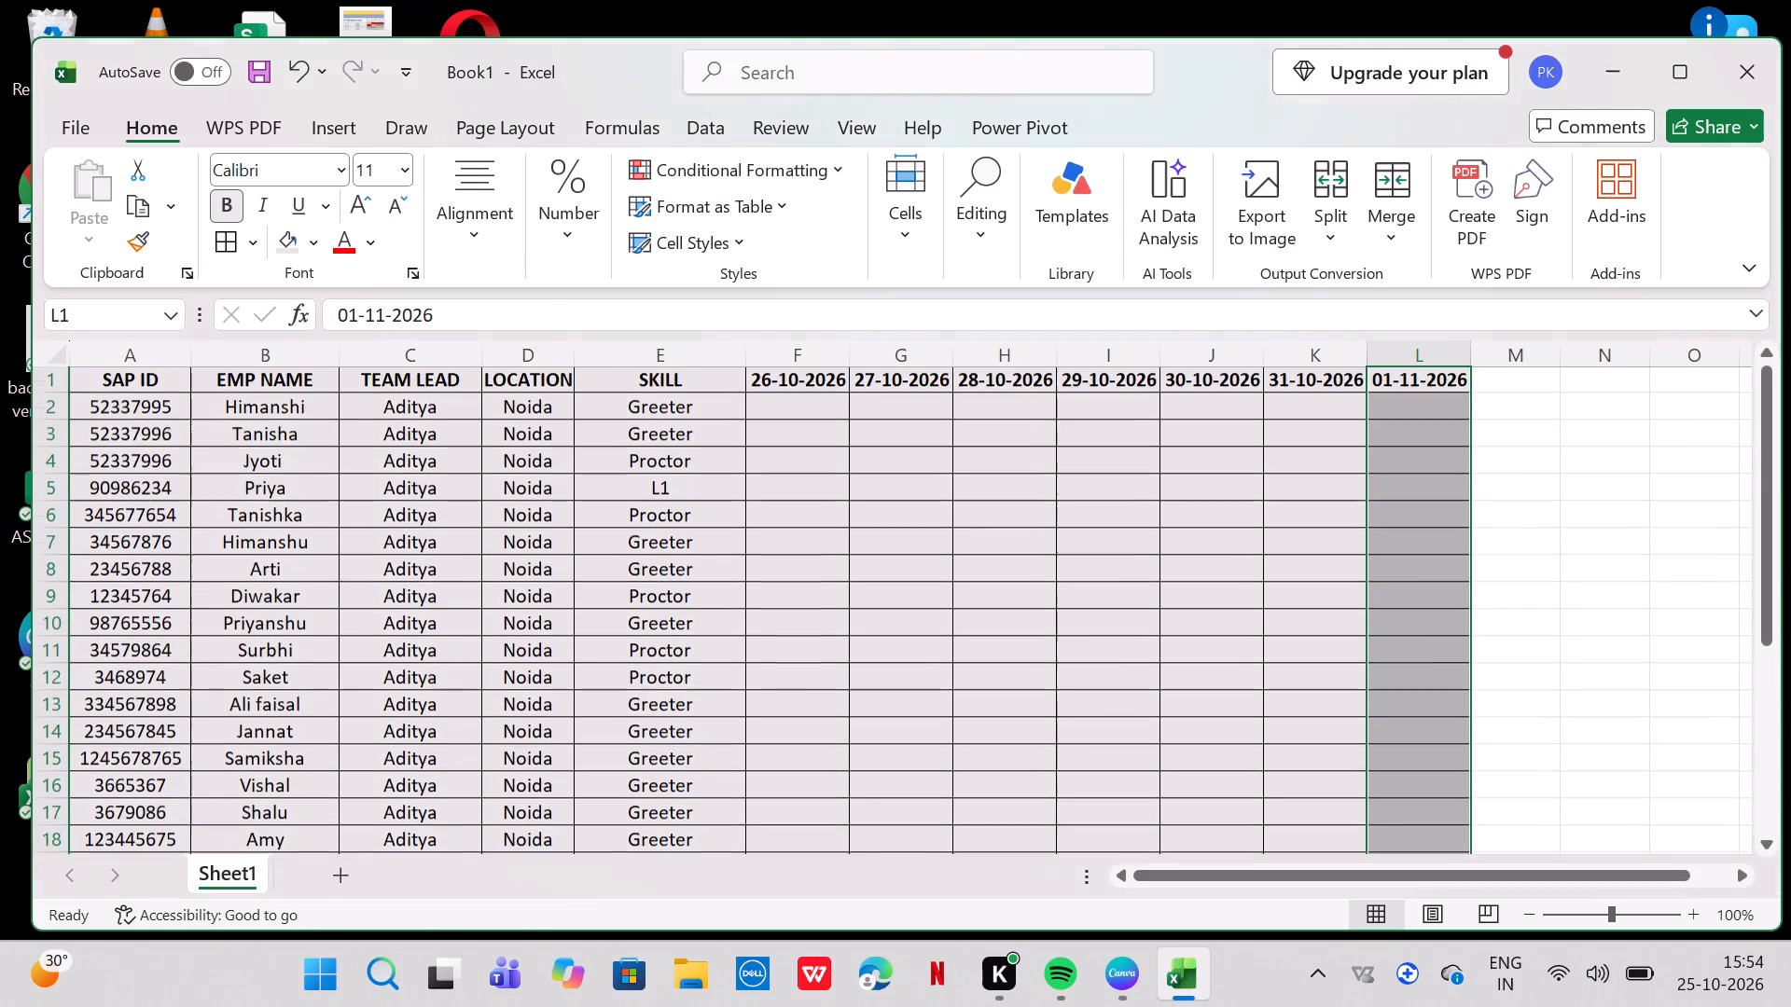
left_click(961, 544)
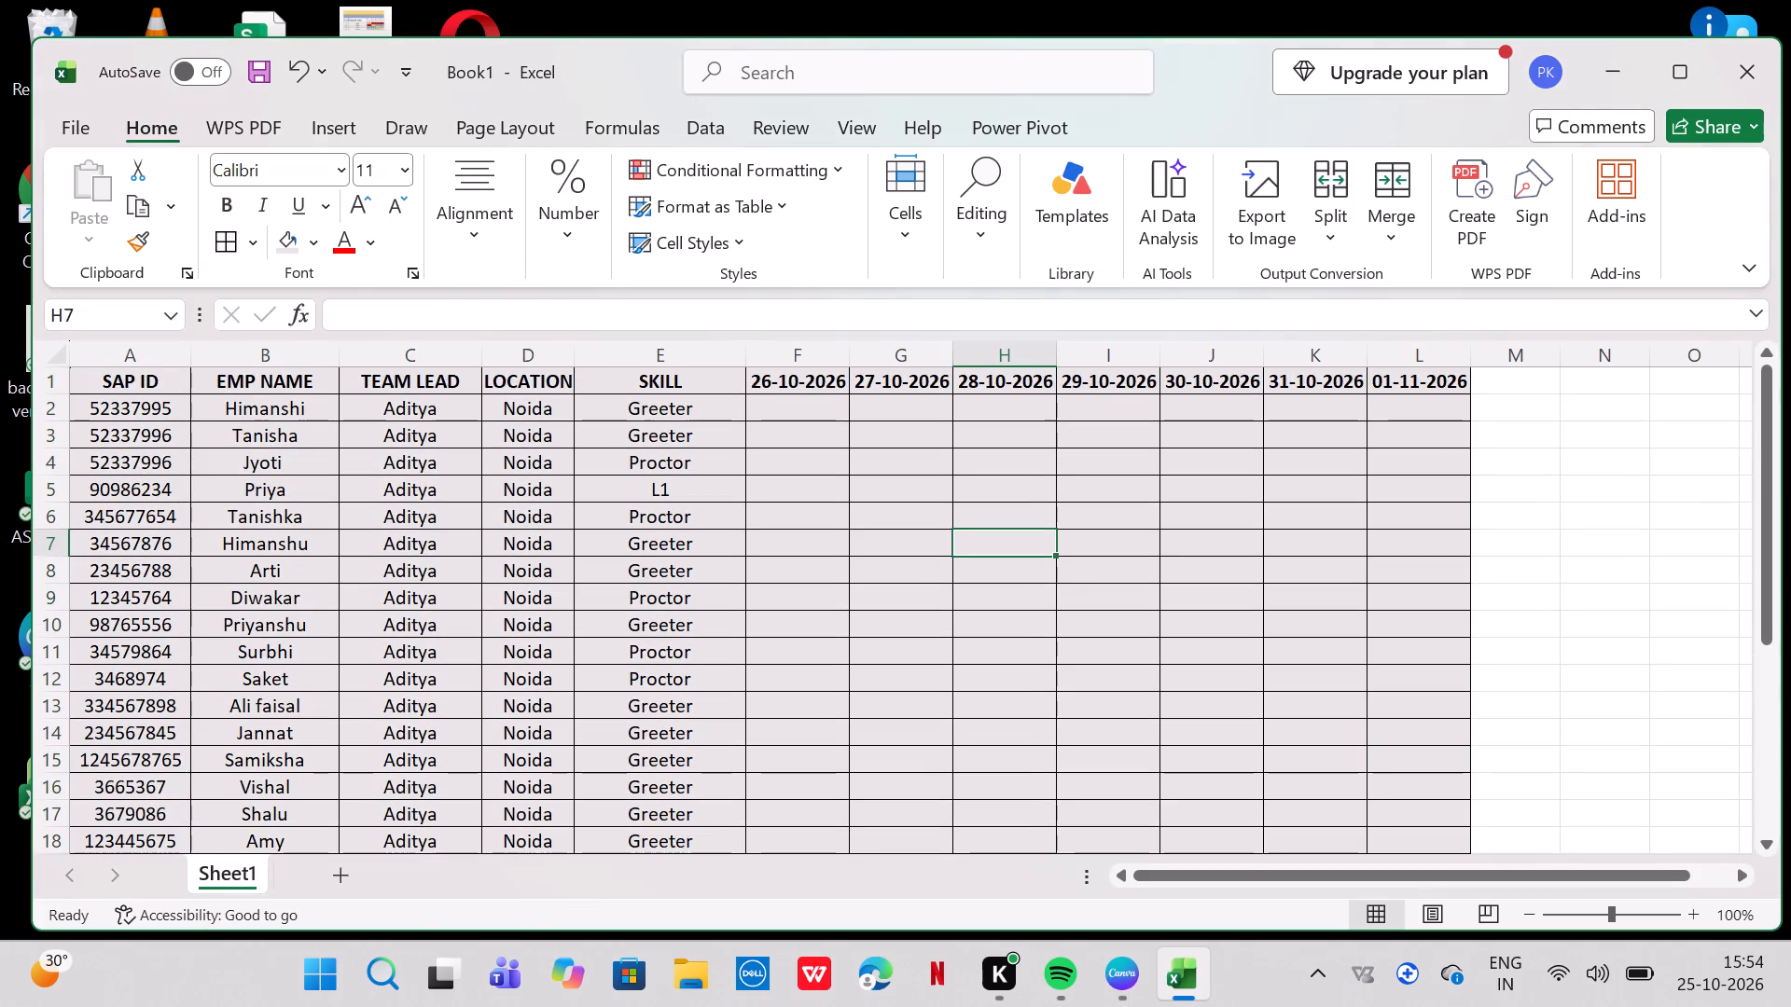
scroll(632, 560, "up", 1)
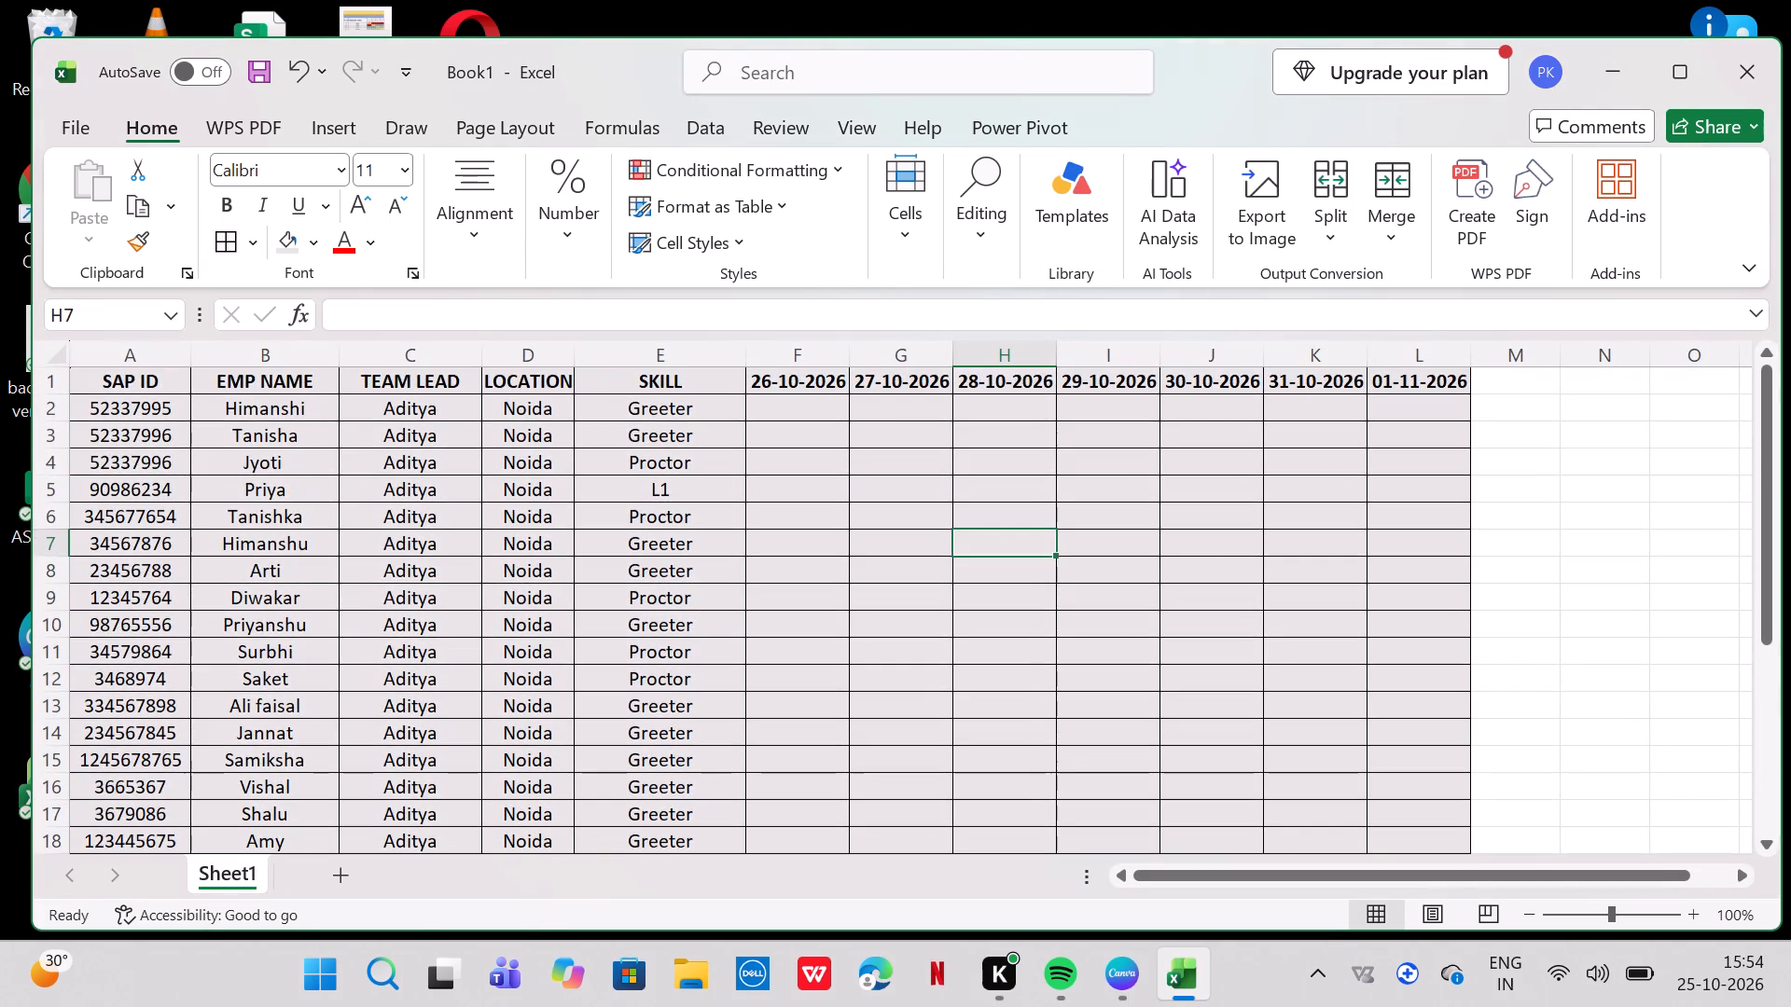
scroll(632, 560, "down", 3)
scroll(632, 560, "up", 1)
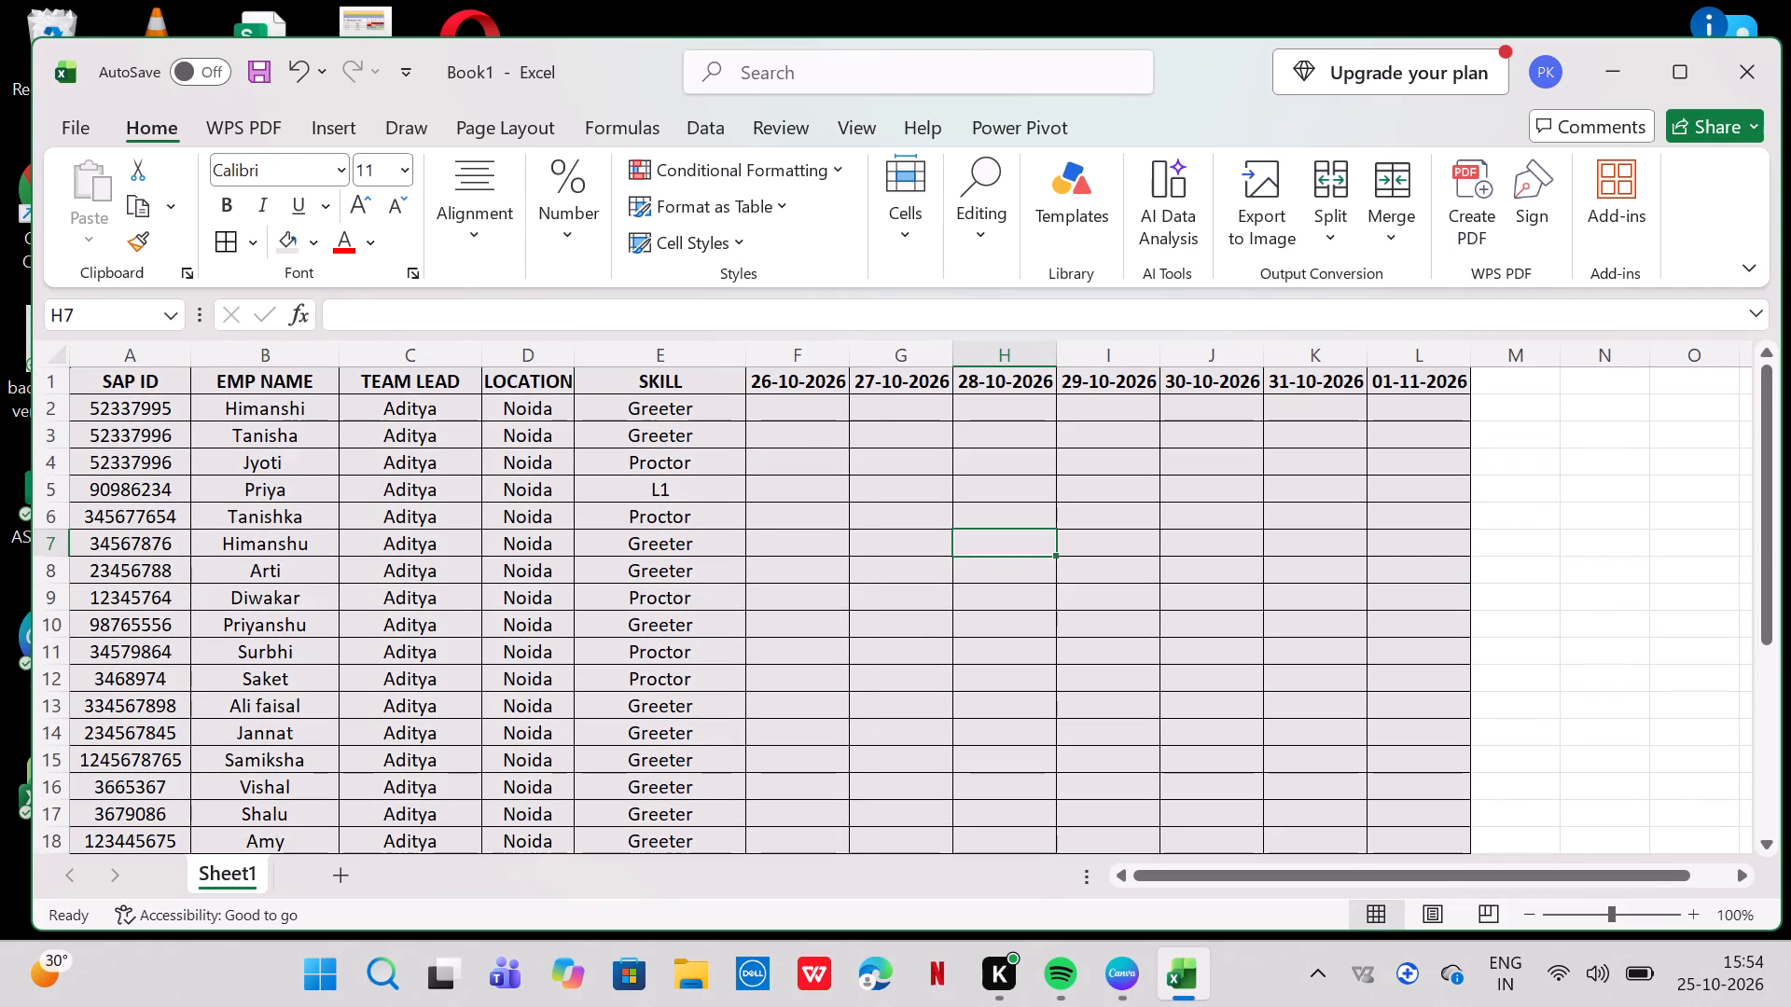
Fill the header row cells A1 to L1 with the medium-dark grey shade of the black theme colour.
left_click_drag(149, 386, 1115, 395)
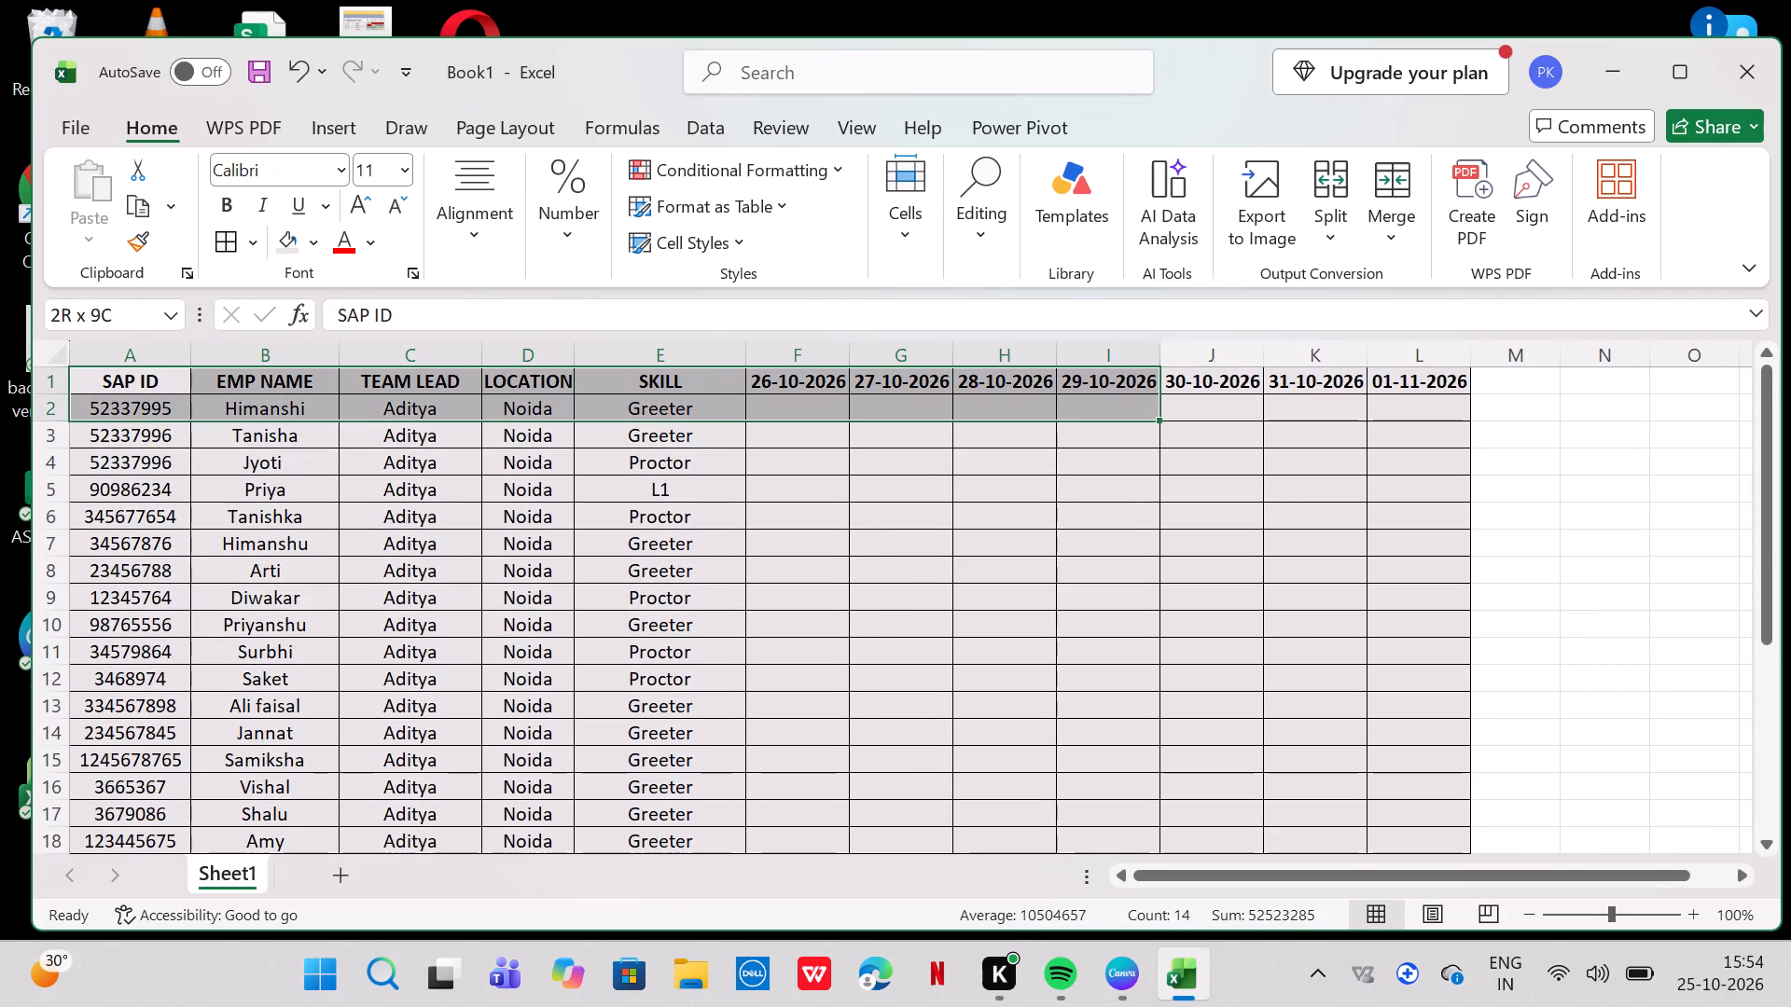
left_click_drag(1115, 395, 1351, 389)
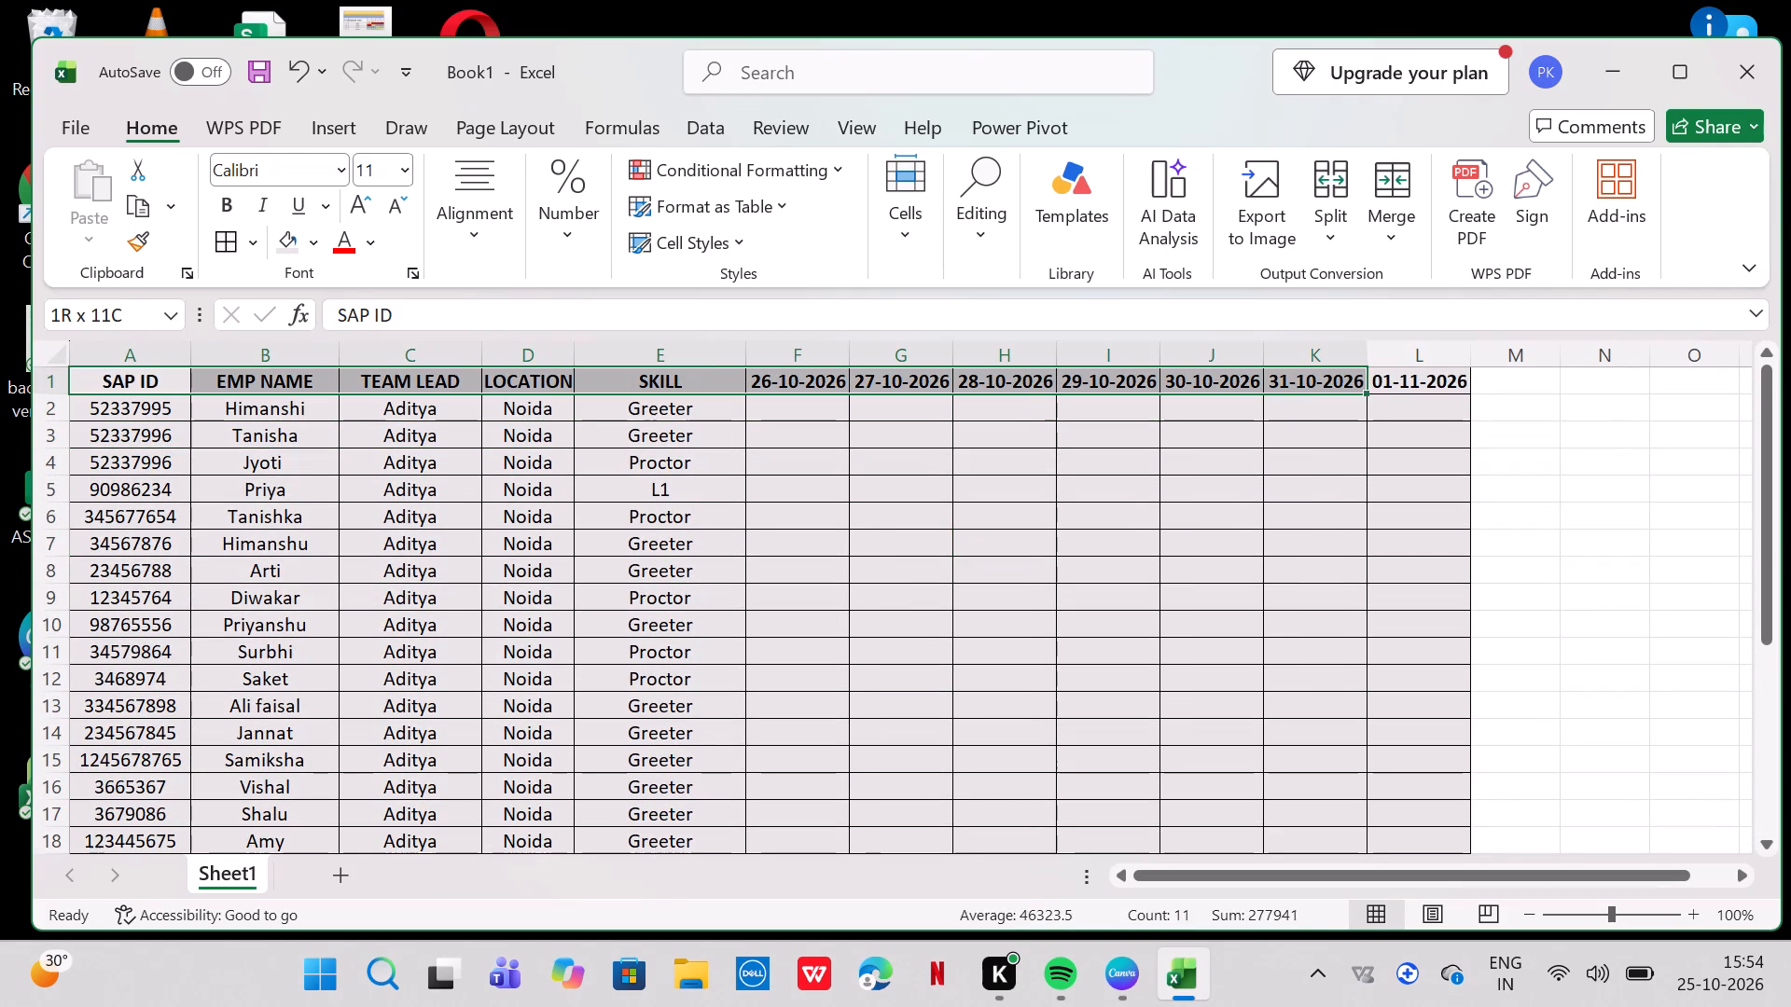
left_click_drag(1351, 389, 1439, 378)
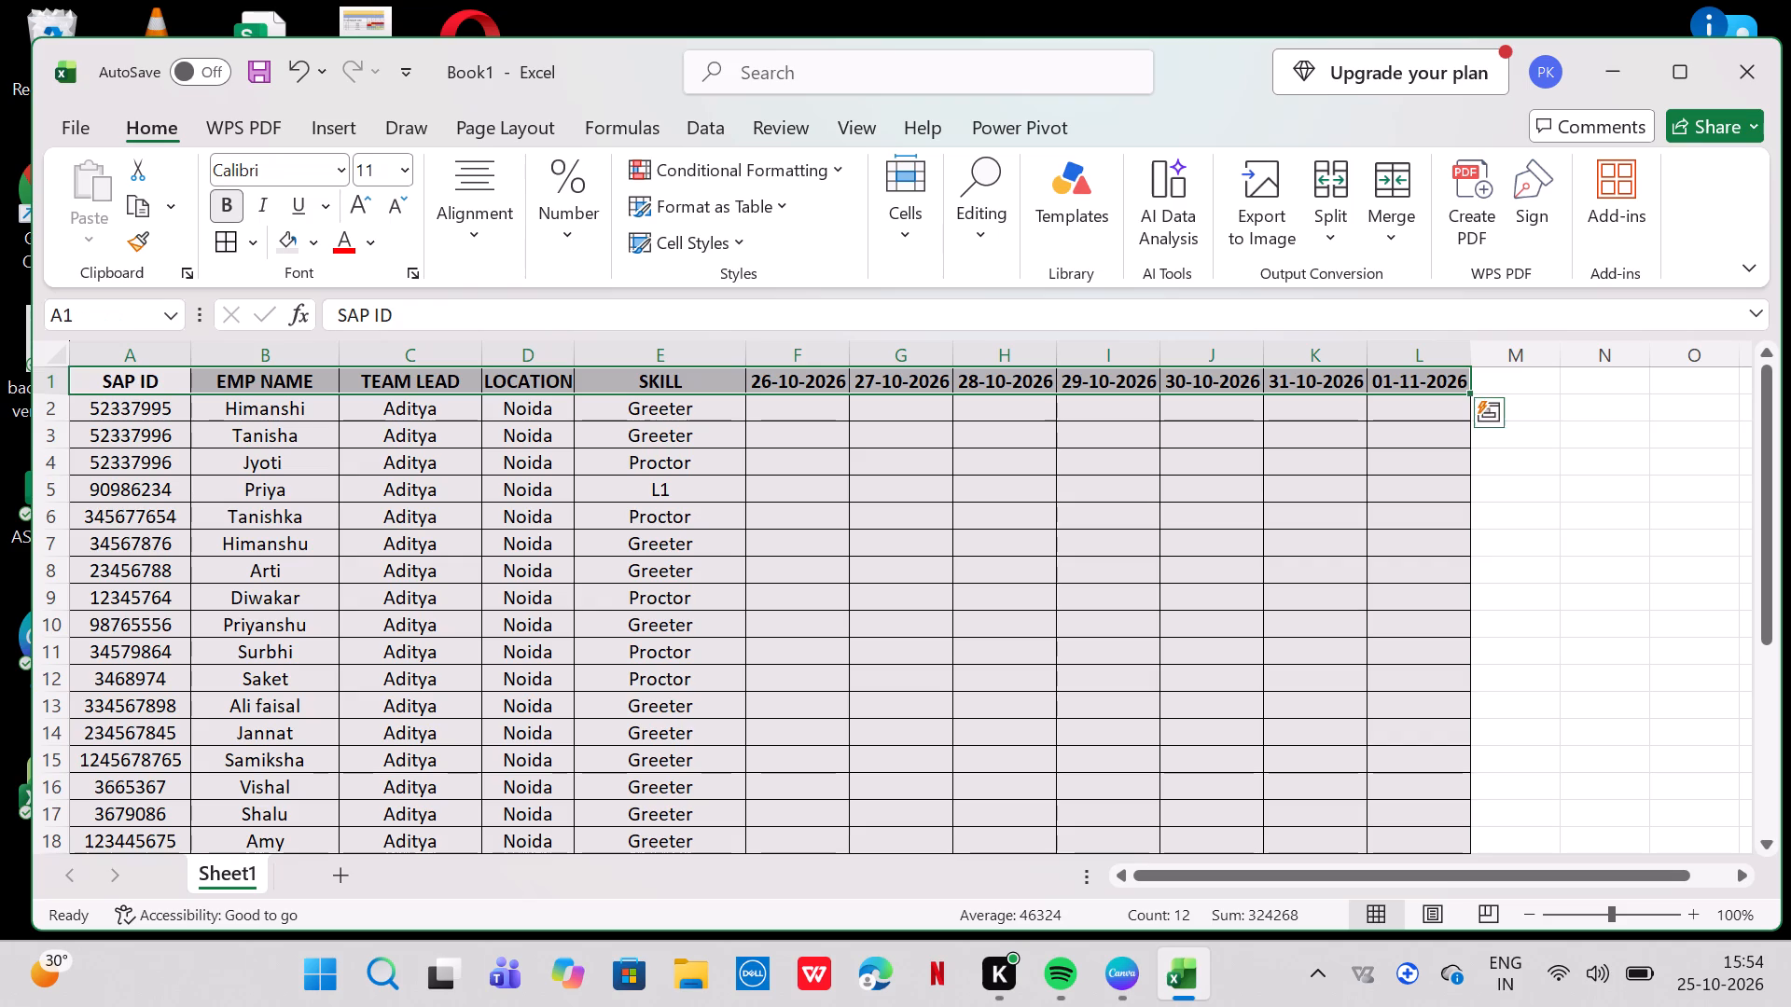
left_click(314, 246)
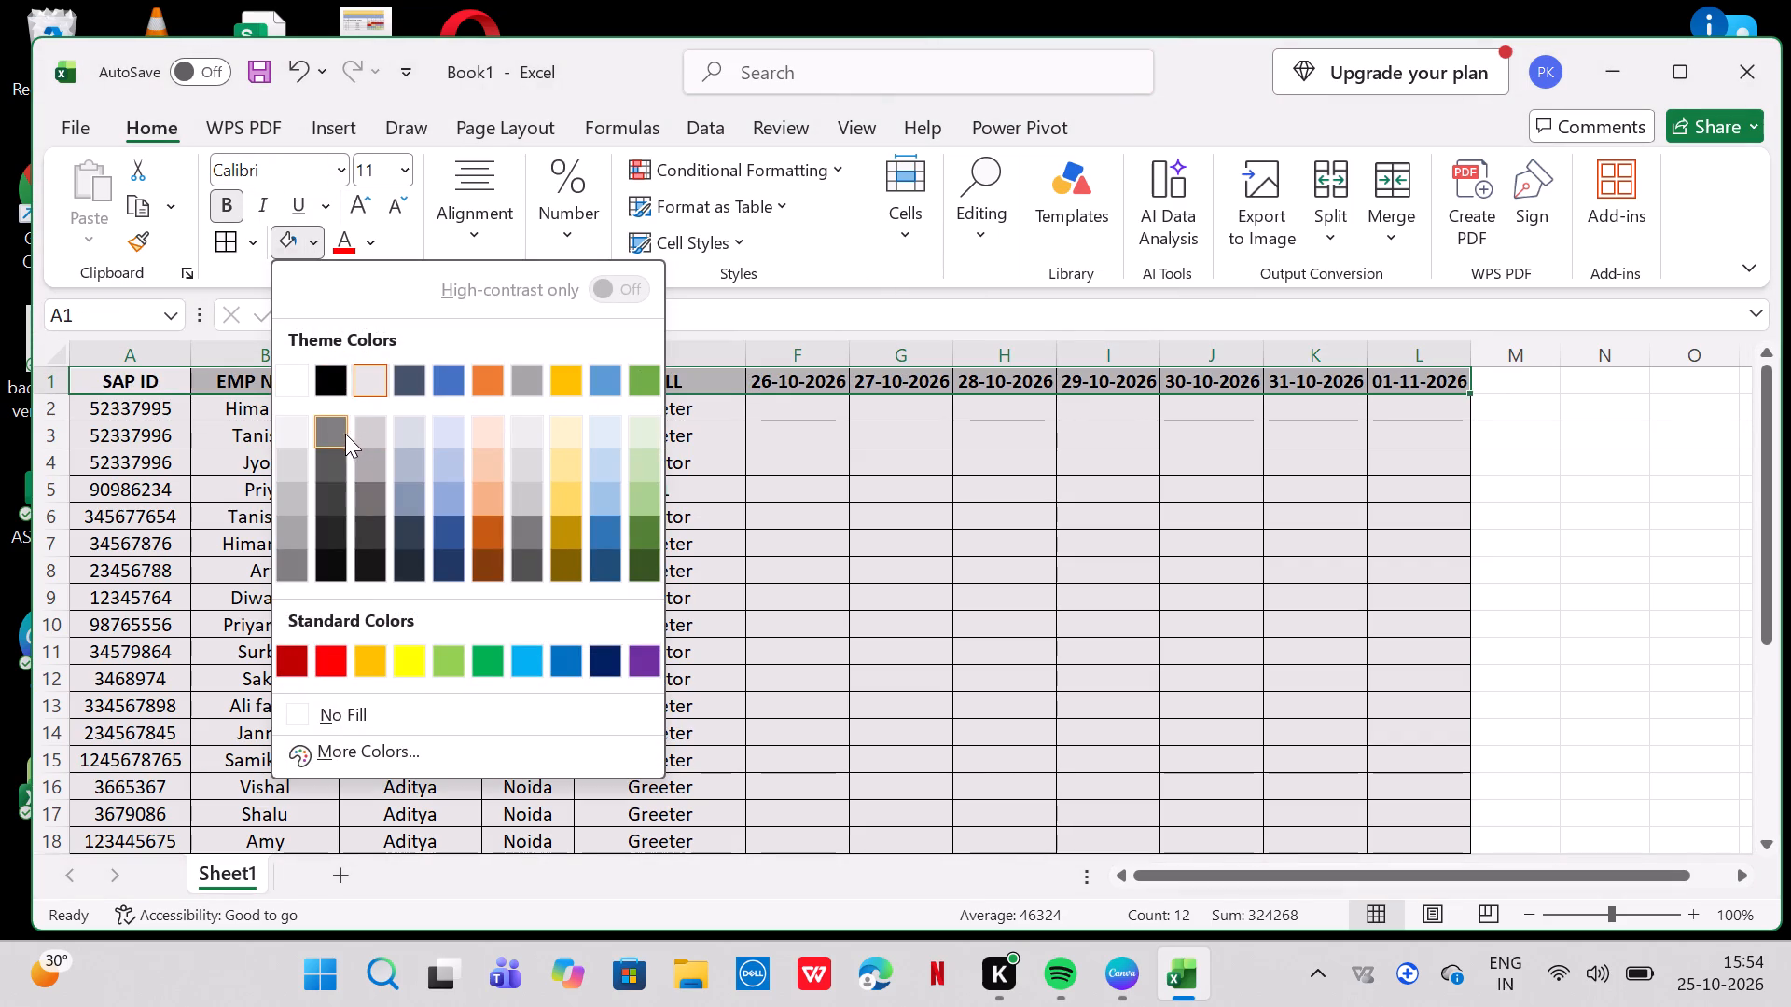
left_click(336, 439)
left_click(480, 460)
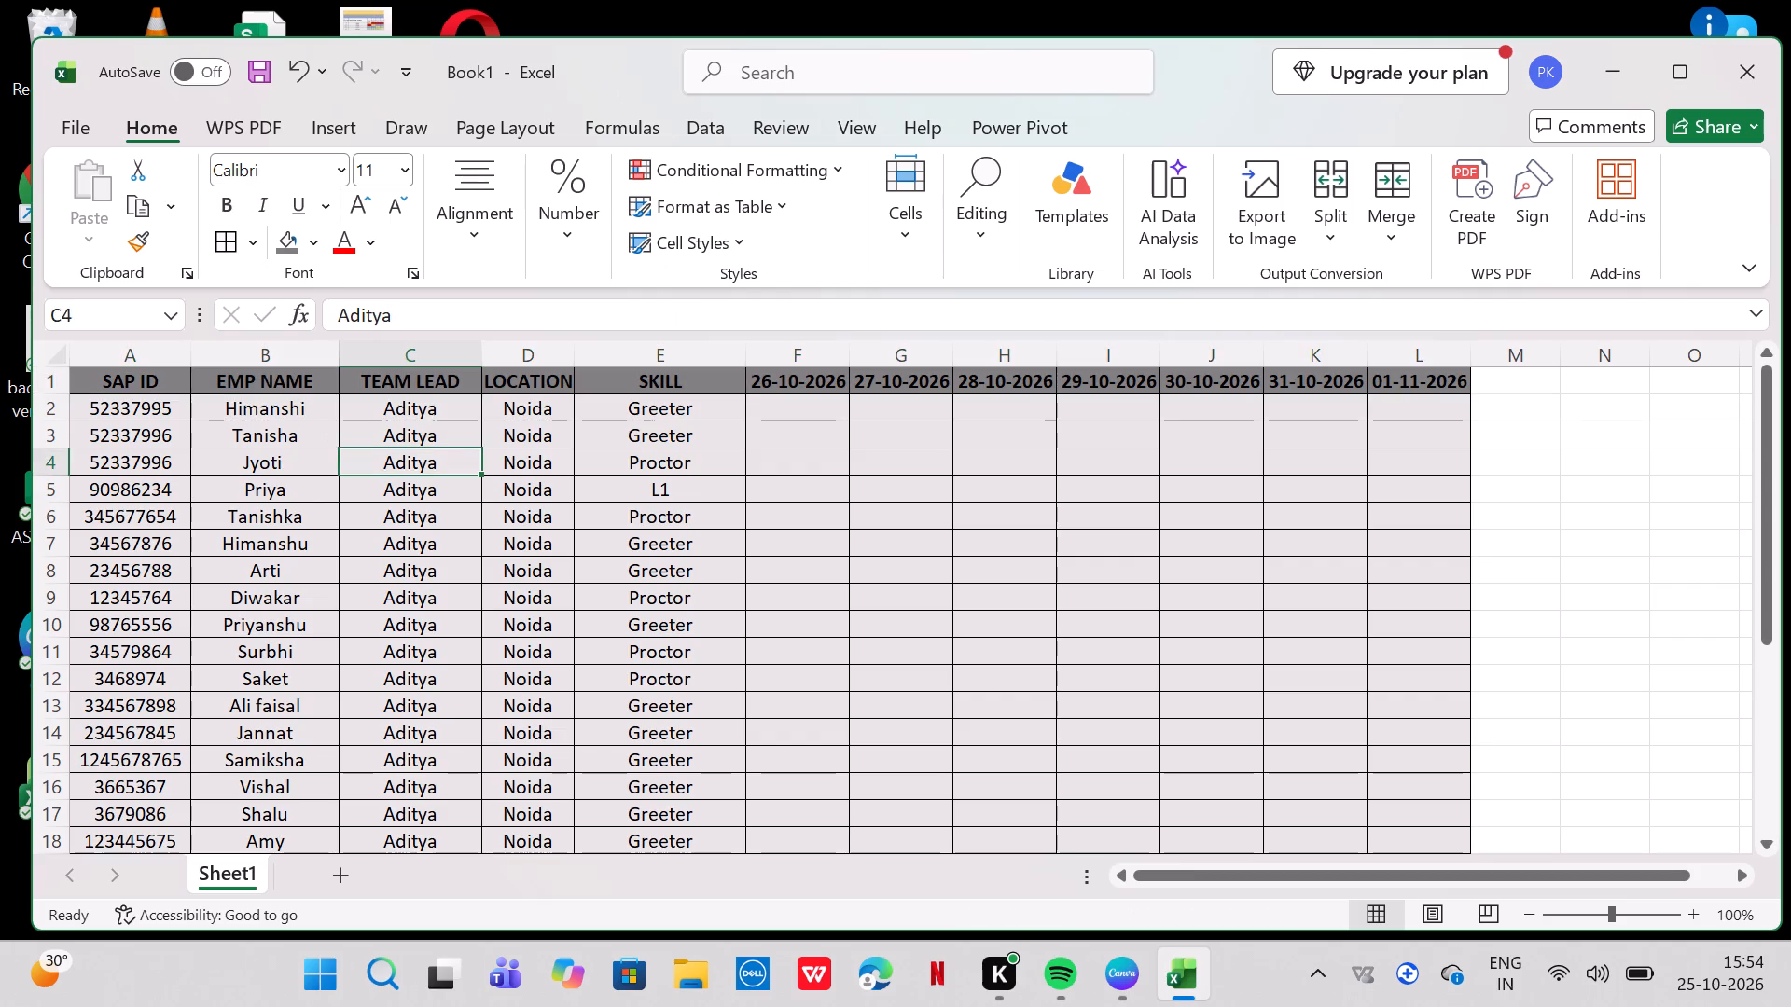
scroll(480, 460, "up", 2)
Fill the header row cells A1 to L1 with the light blue theme colour.
left_click(132, 402)
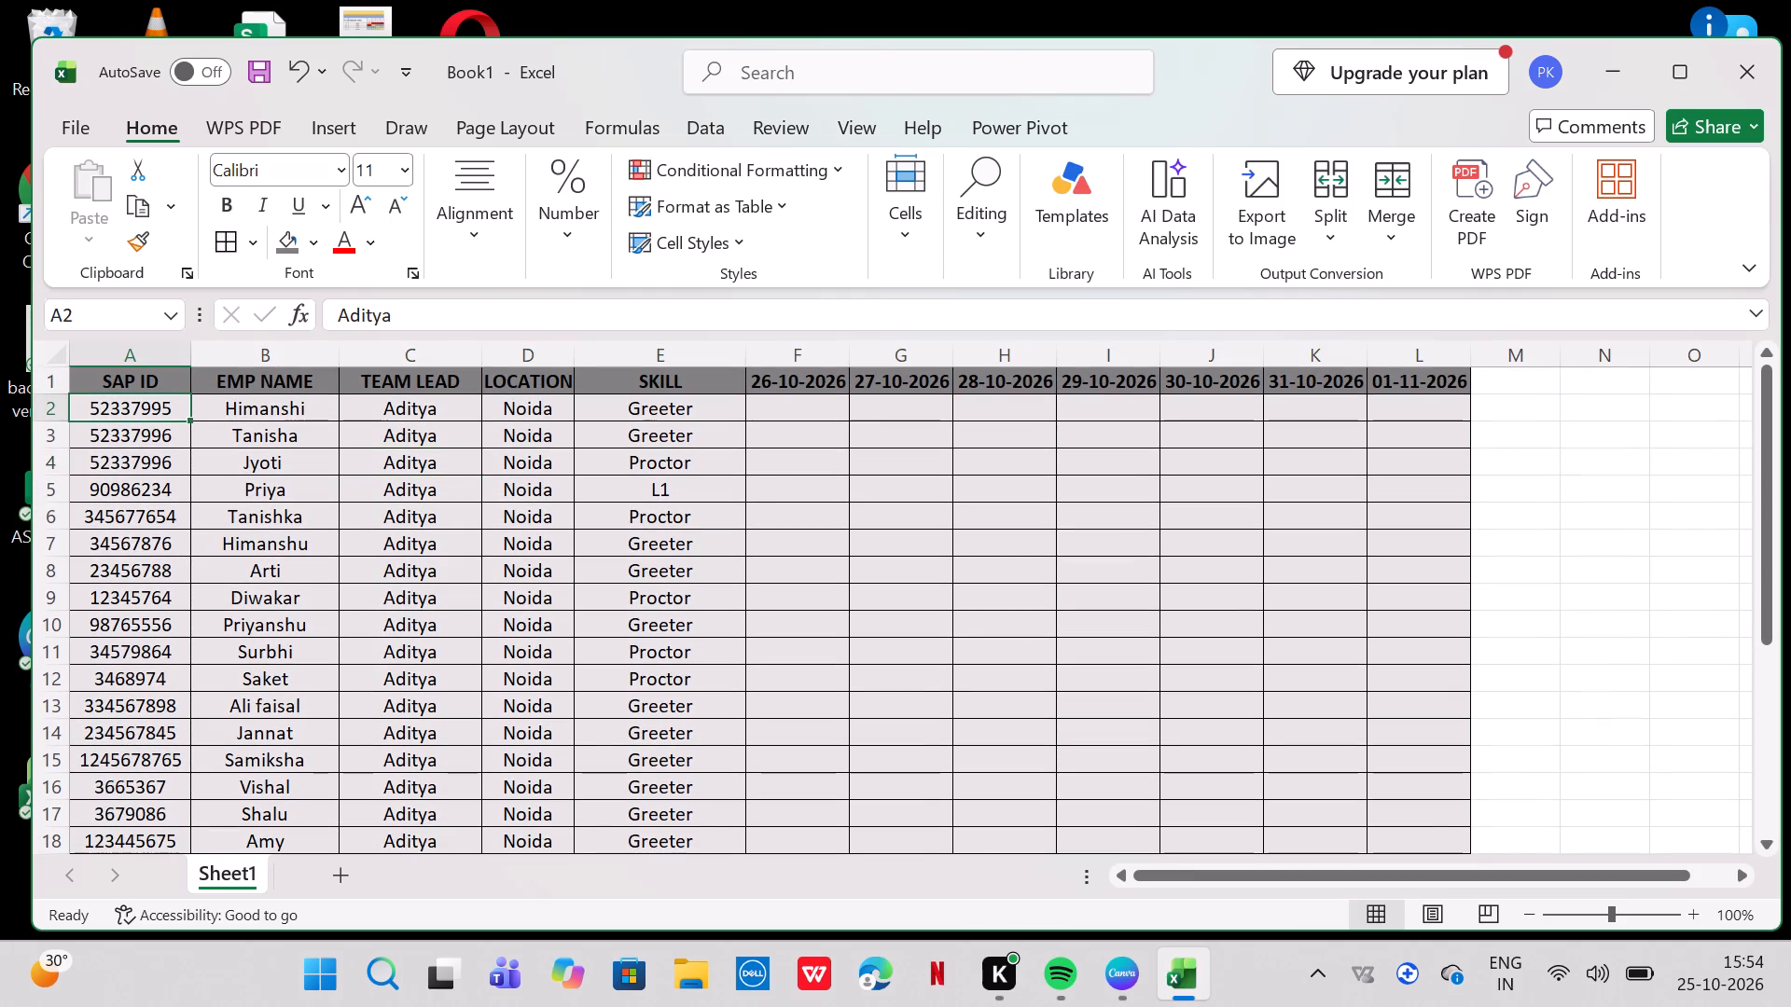
left_click_drag(129, 387, 1117, 387)
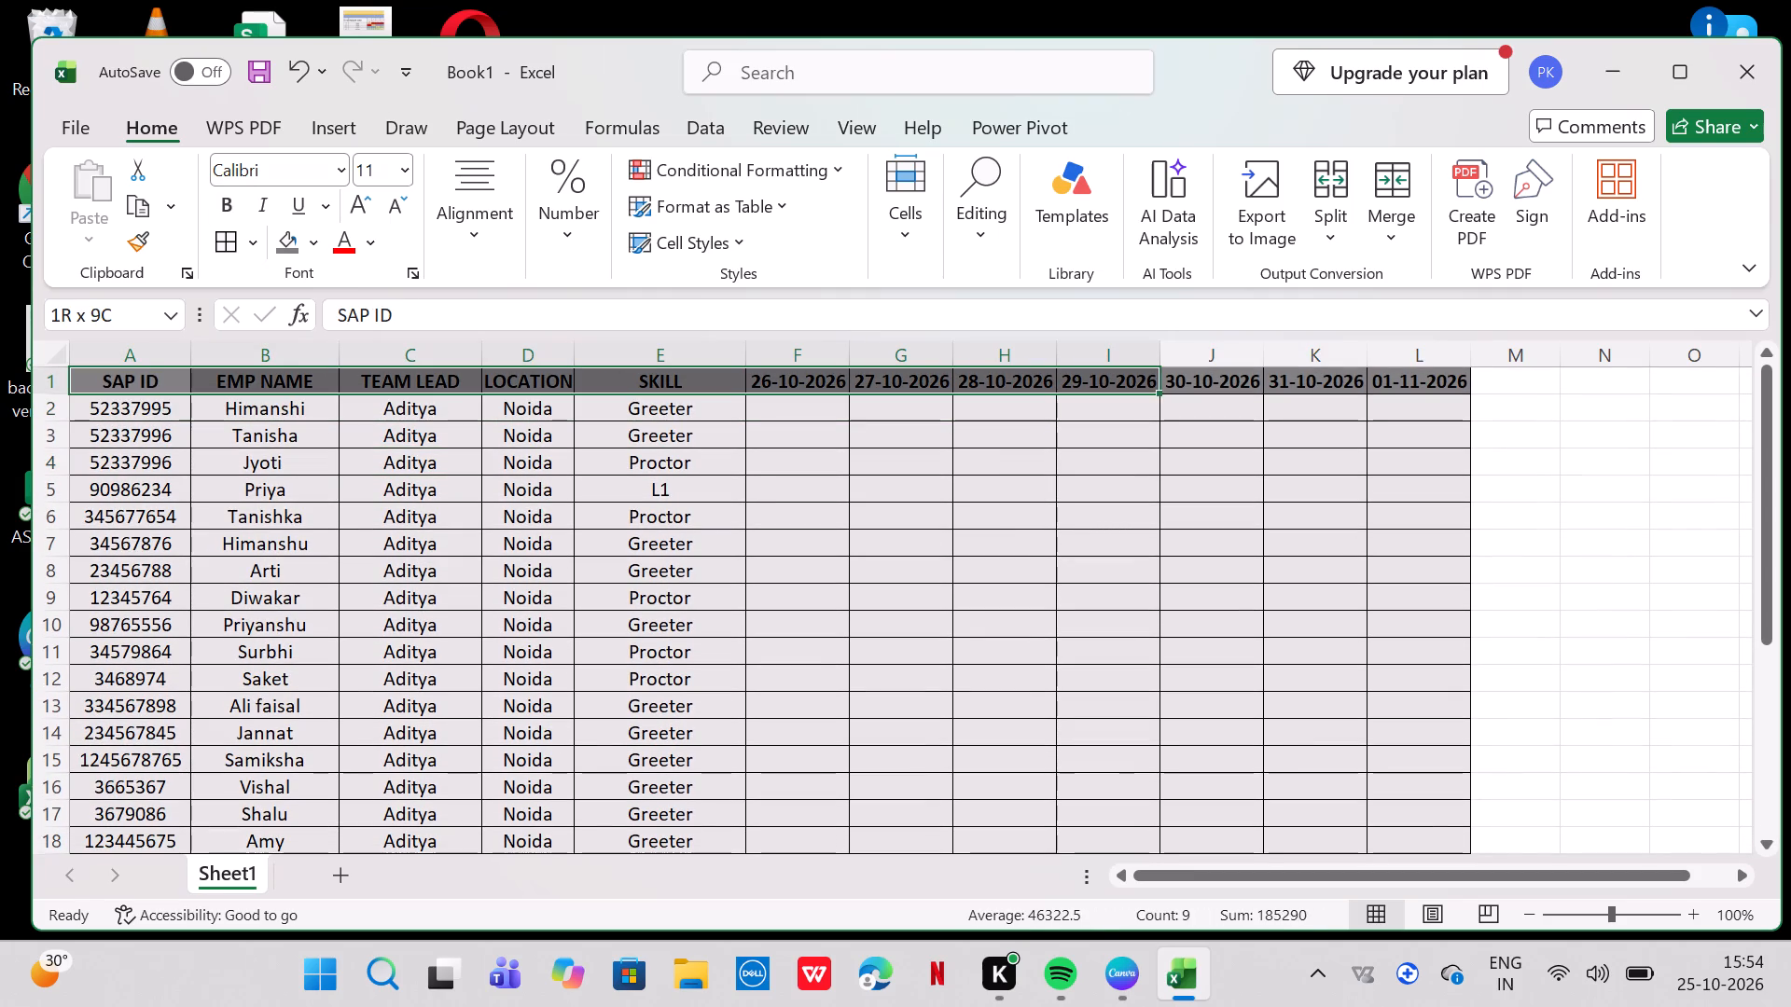
left_click_drag(1117, 387, 1451, 381)
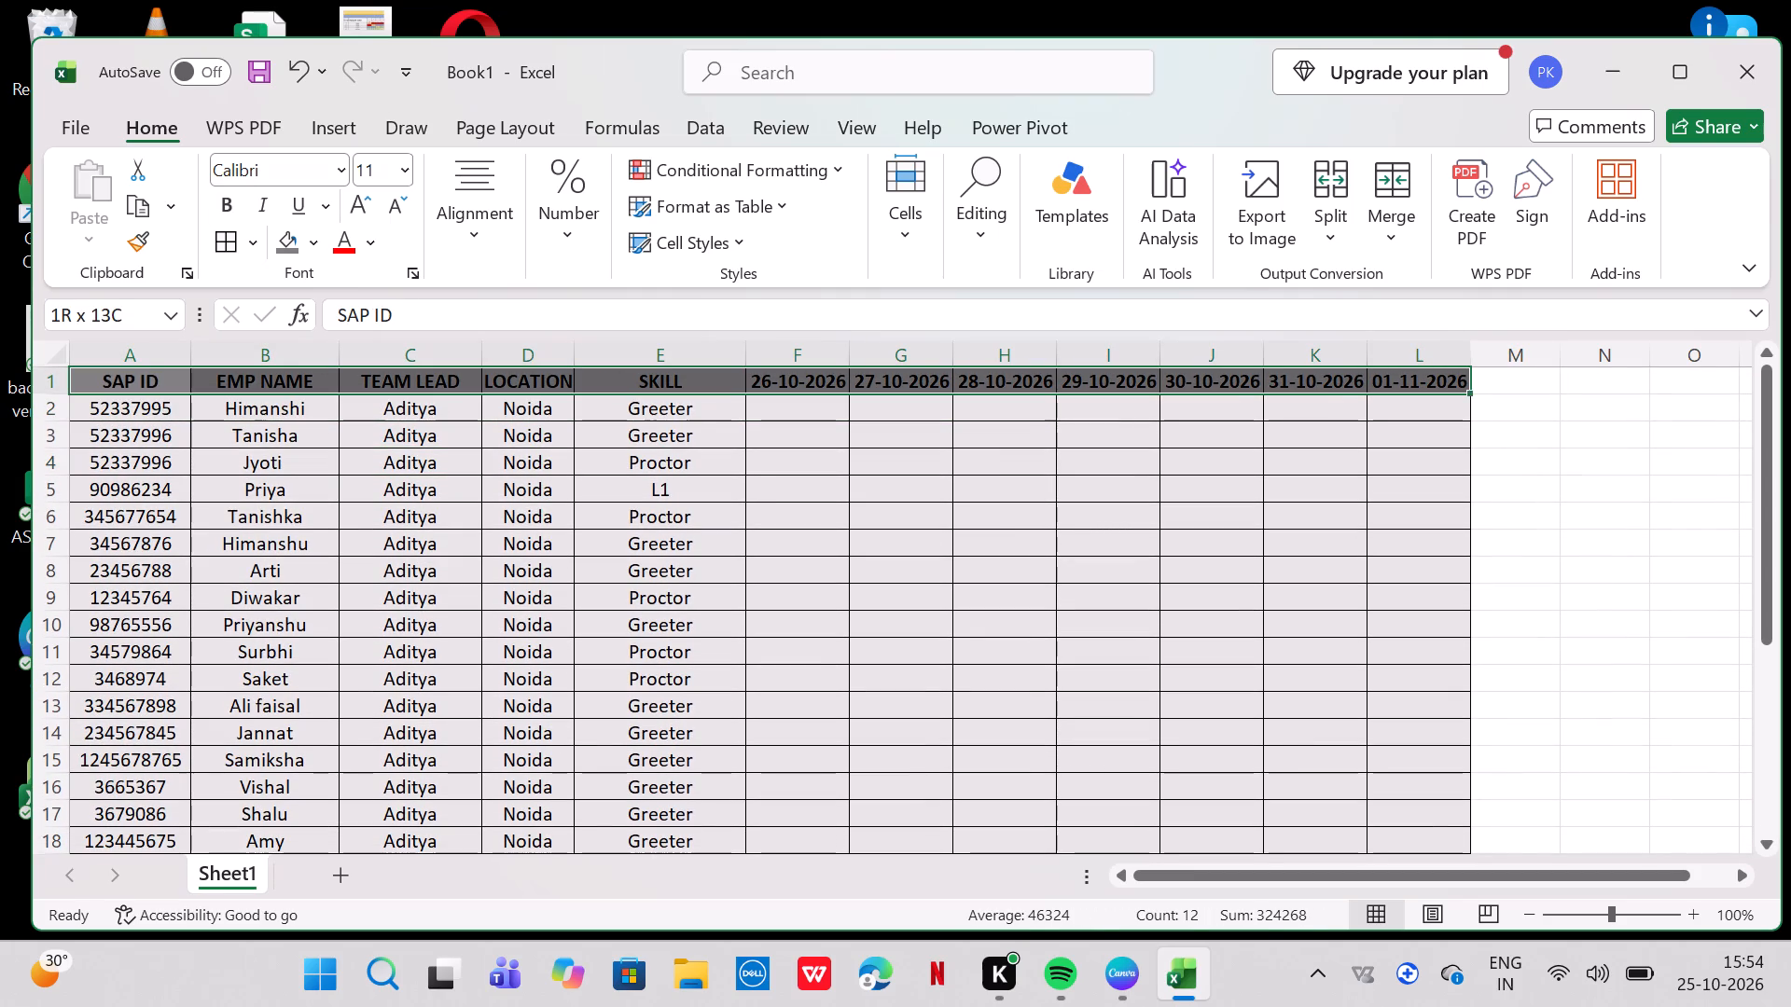
left_click_drag(1451, 381, 1433, 381)
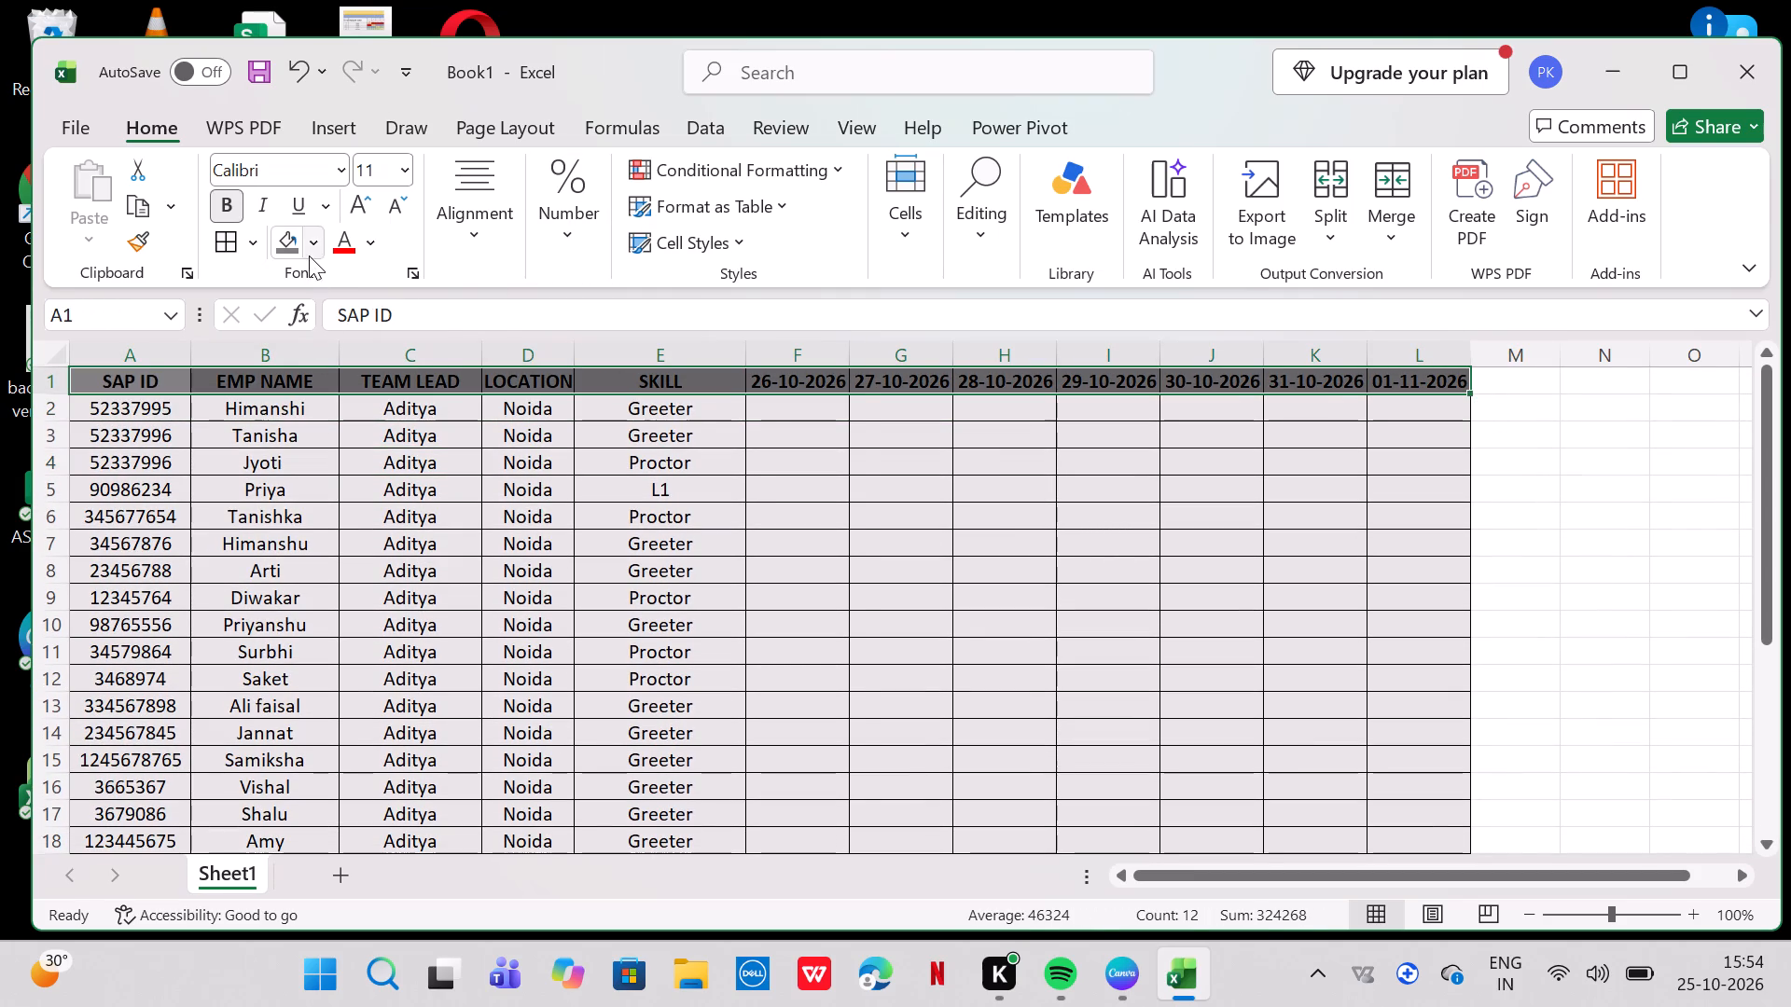
left_click(304, 249)
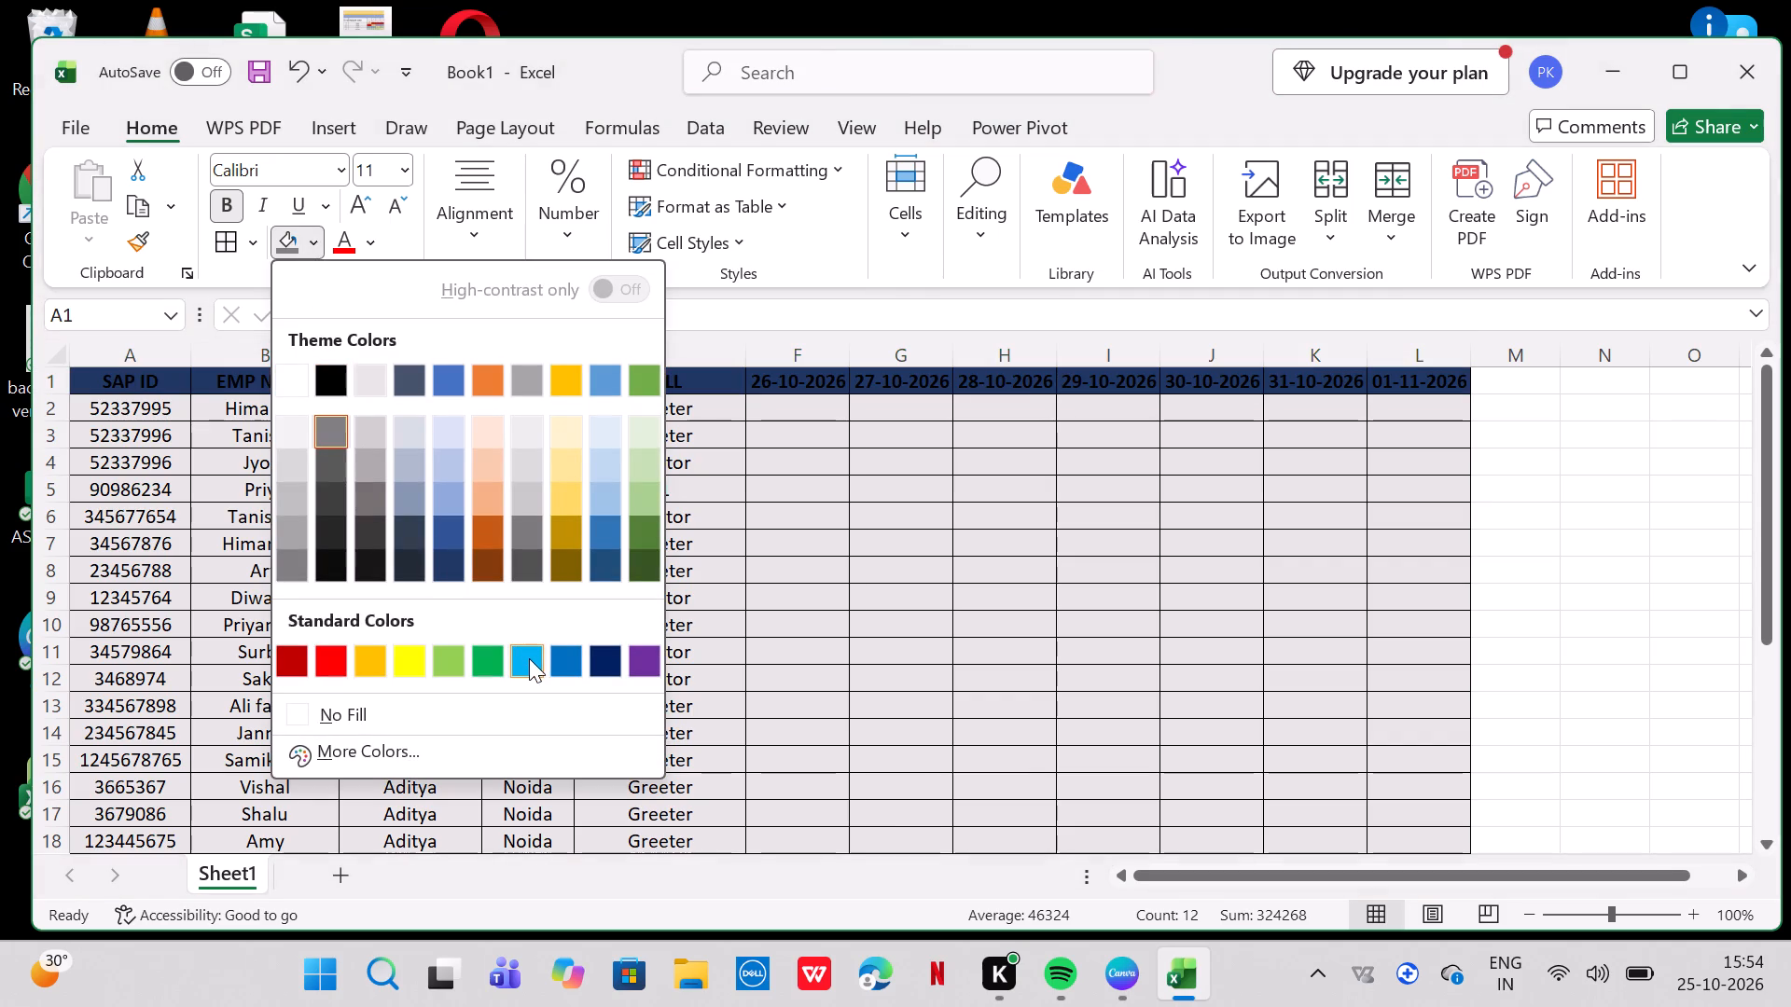
left_click(601, 505)
left_click(518, 506)
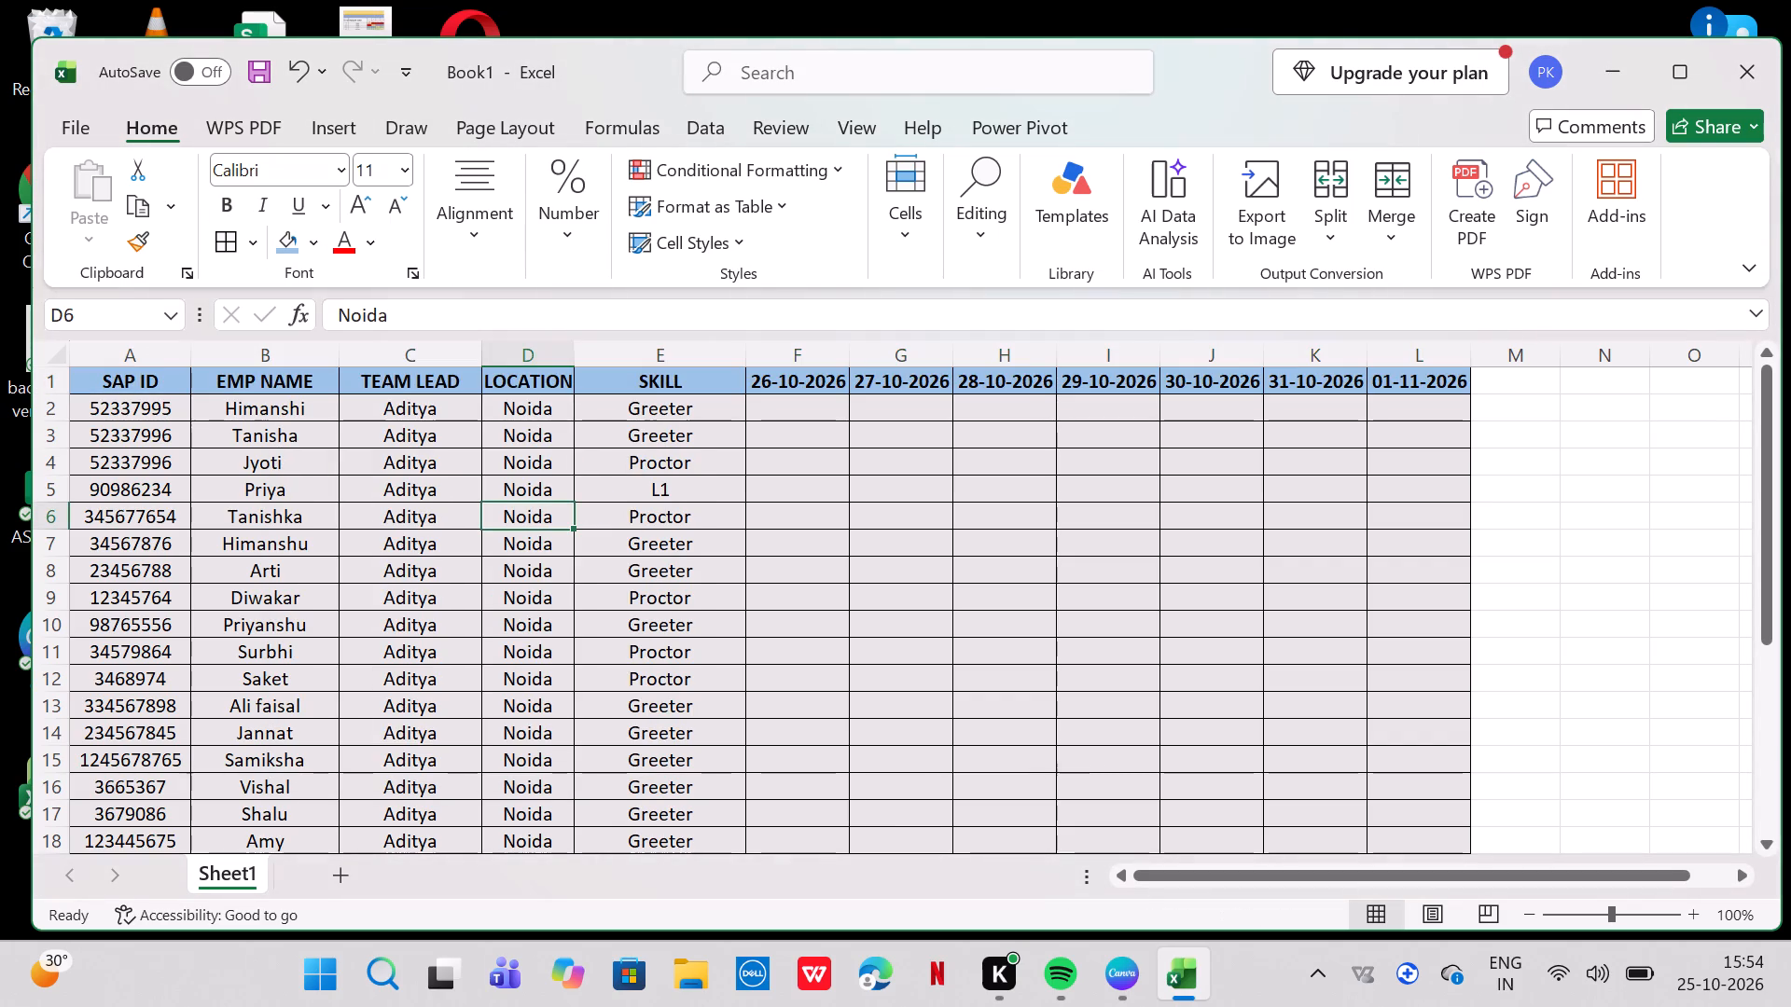
Fill the roster body cells A2 to L30 with the white theme colour.
left_click_drag(132, 415, 767, 751)
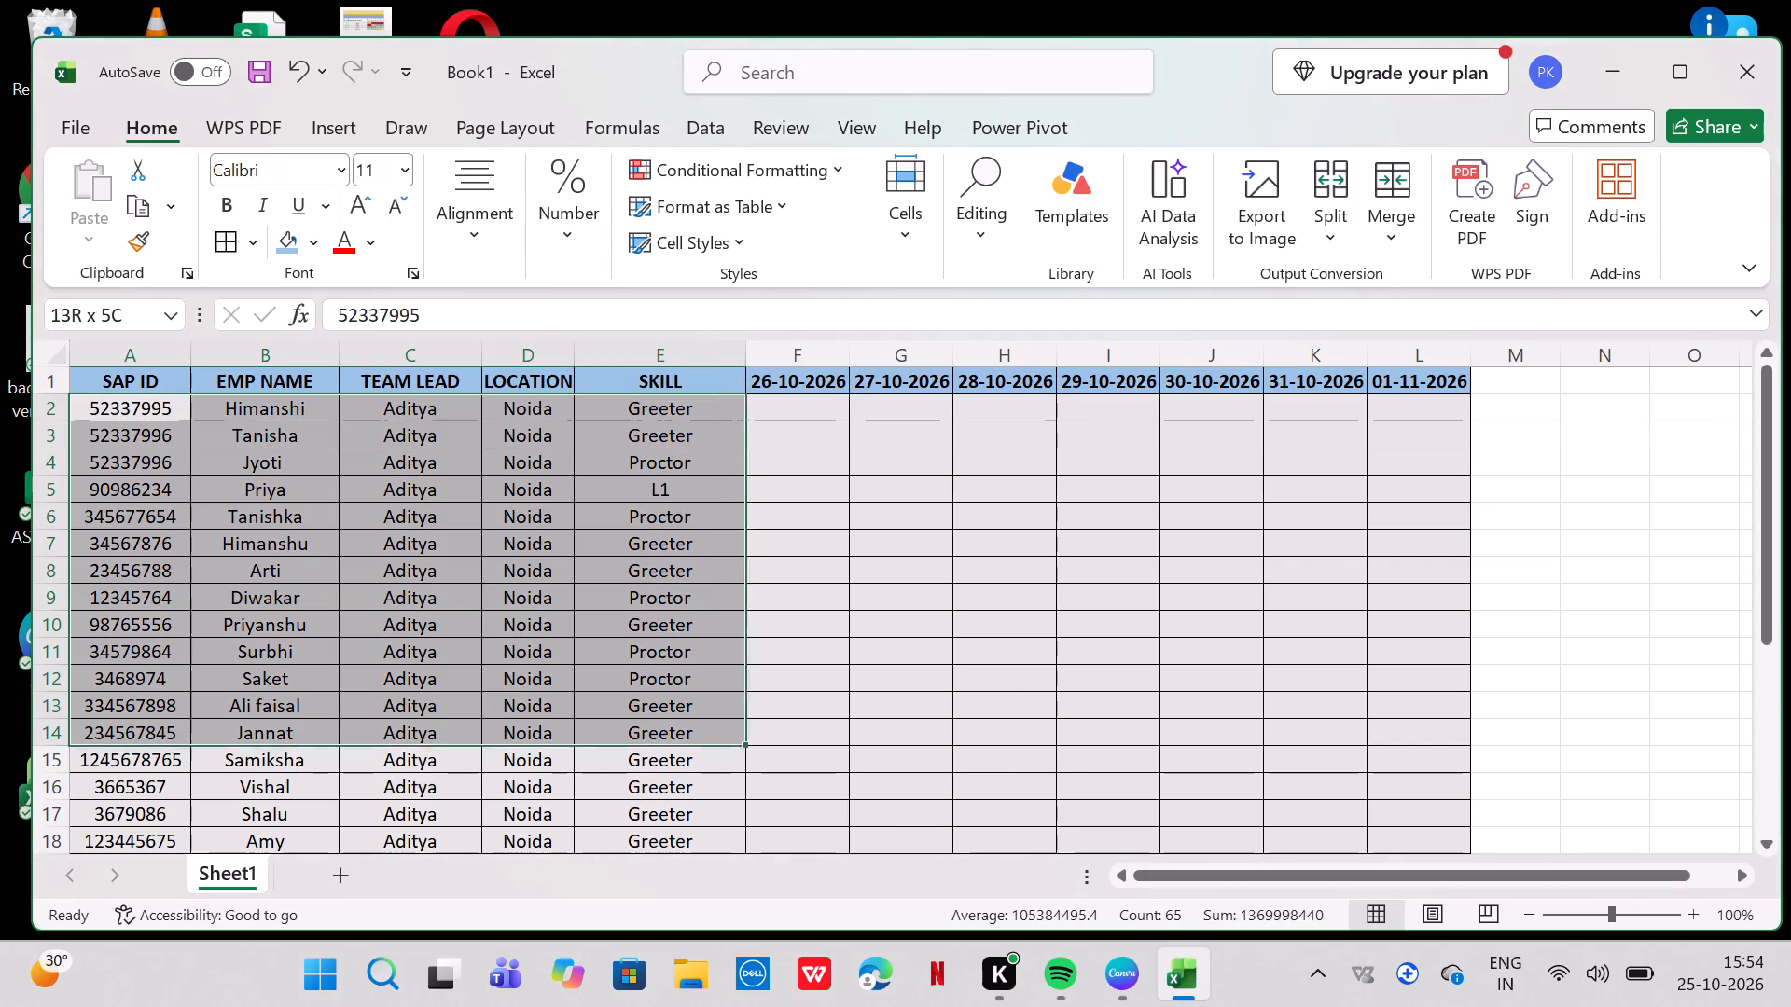
left_click_drag(767, 751, 1335, 848)
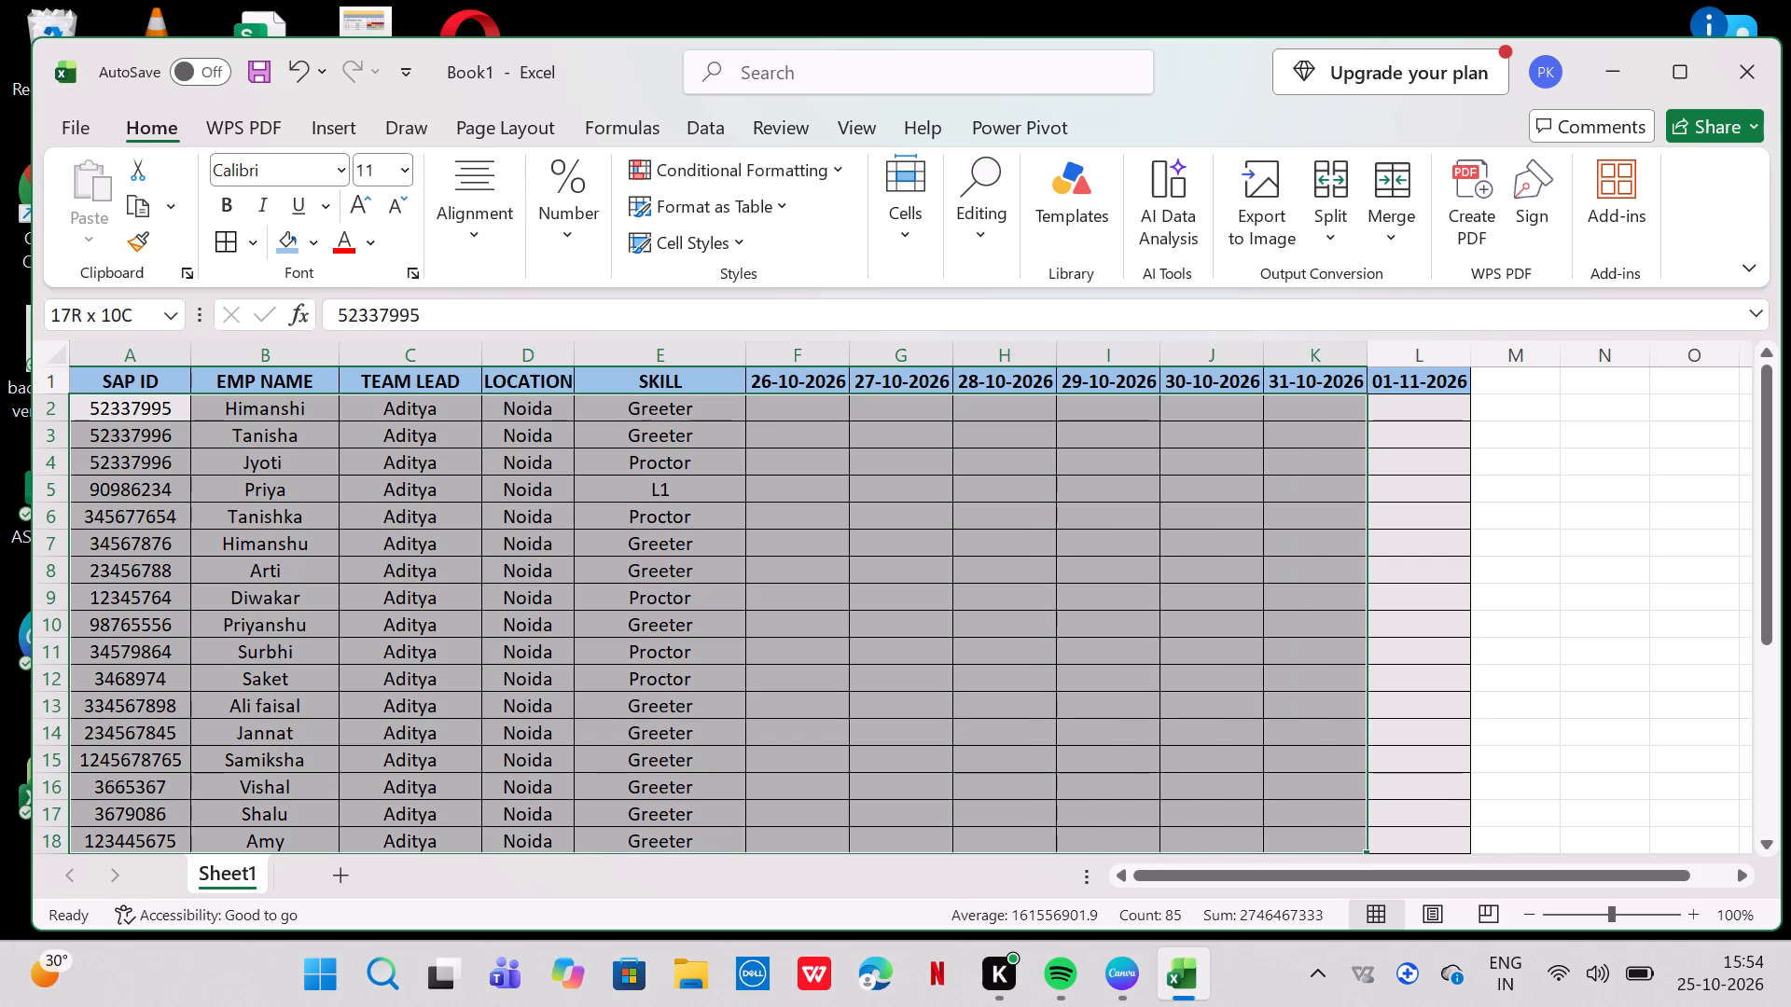
left_click_drag(1335, 848, 1767, 878)
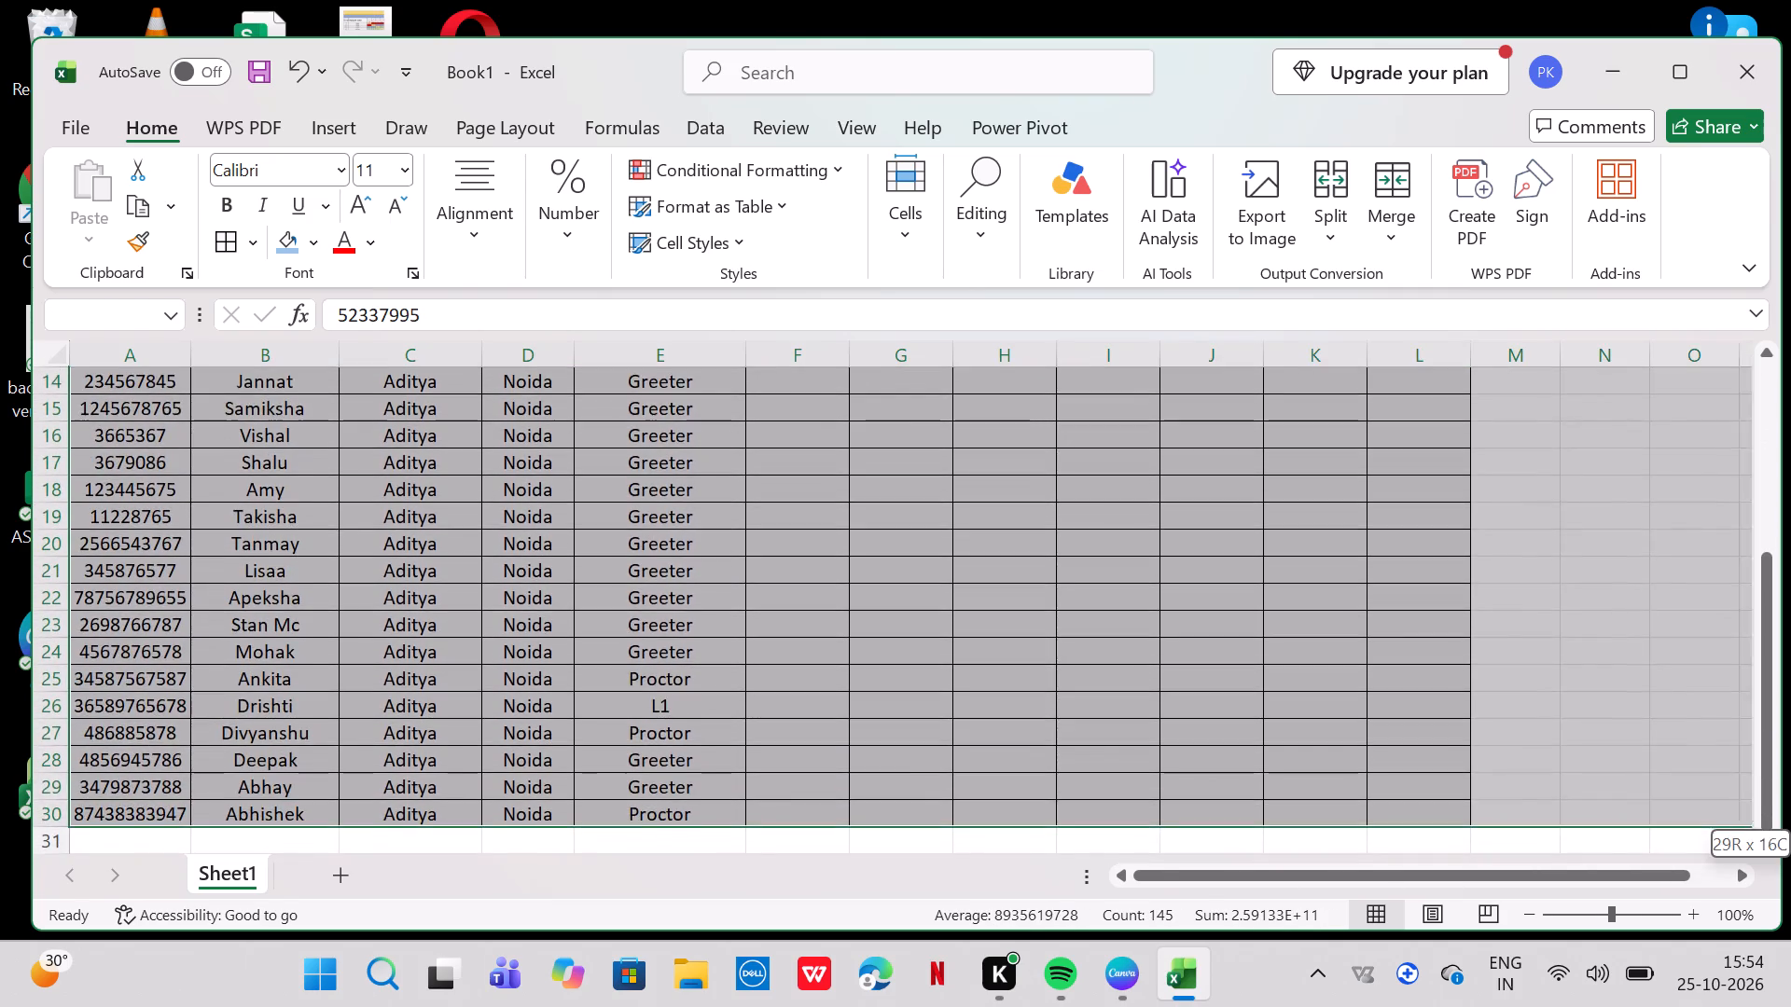
left_click_drag(1767, 878, 1318, 779)
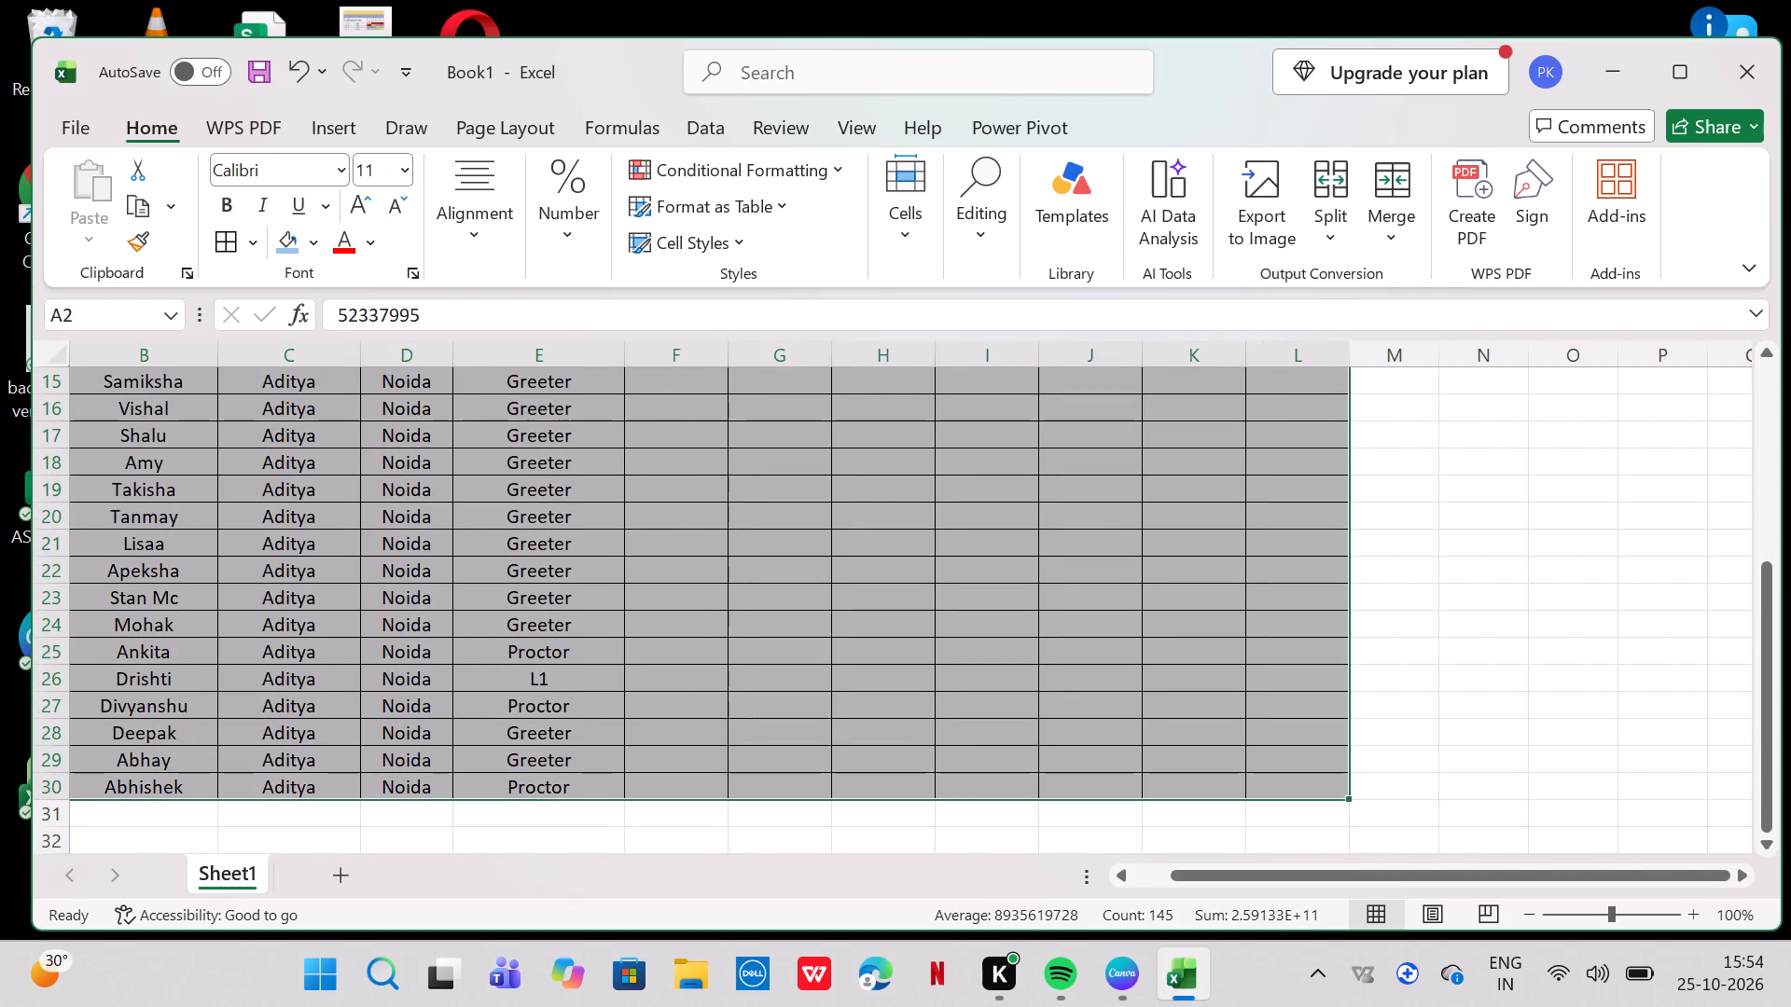
left_click(313, 241)
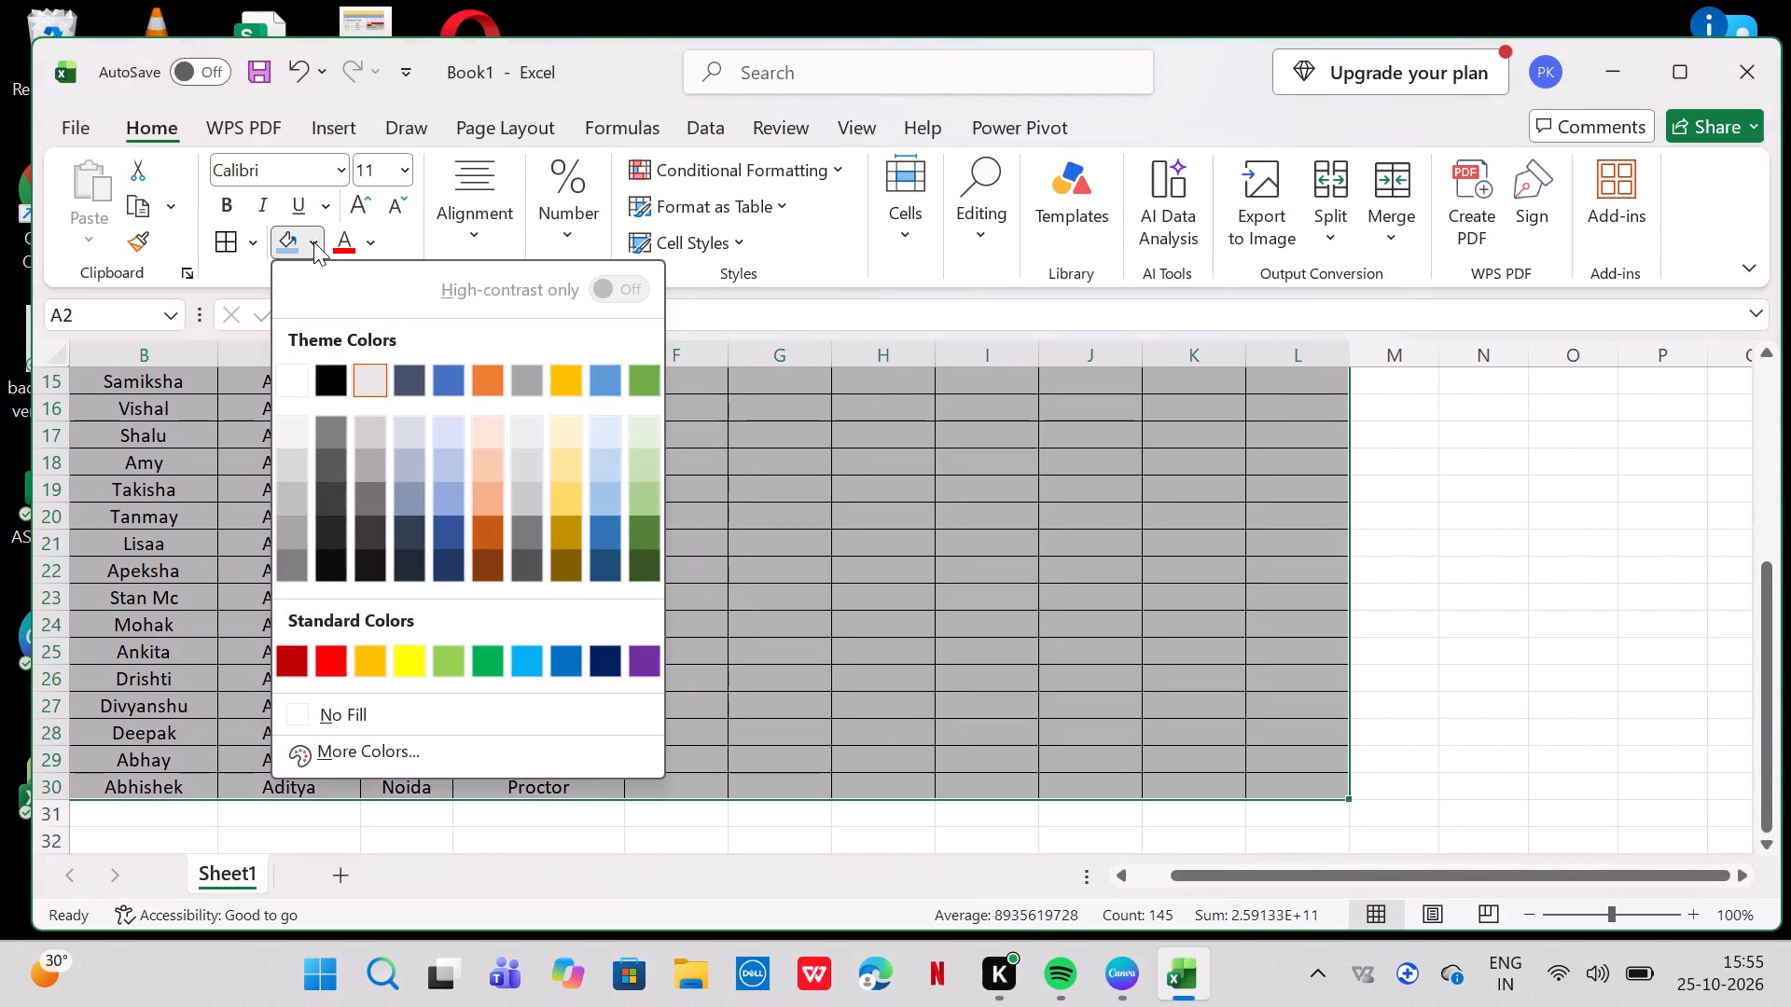
left_click(278, 372)
scroll(601, 535, "up", 3)
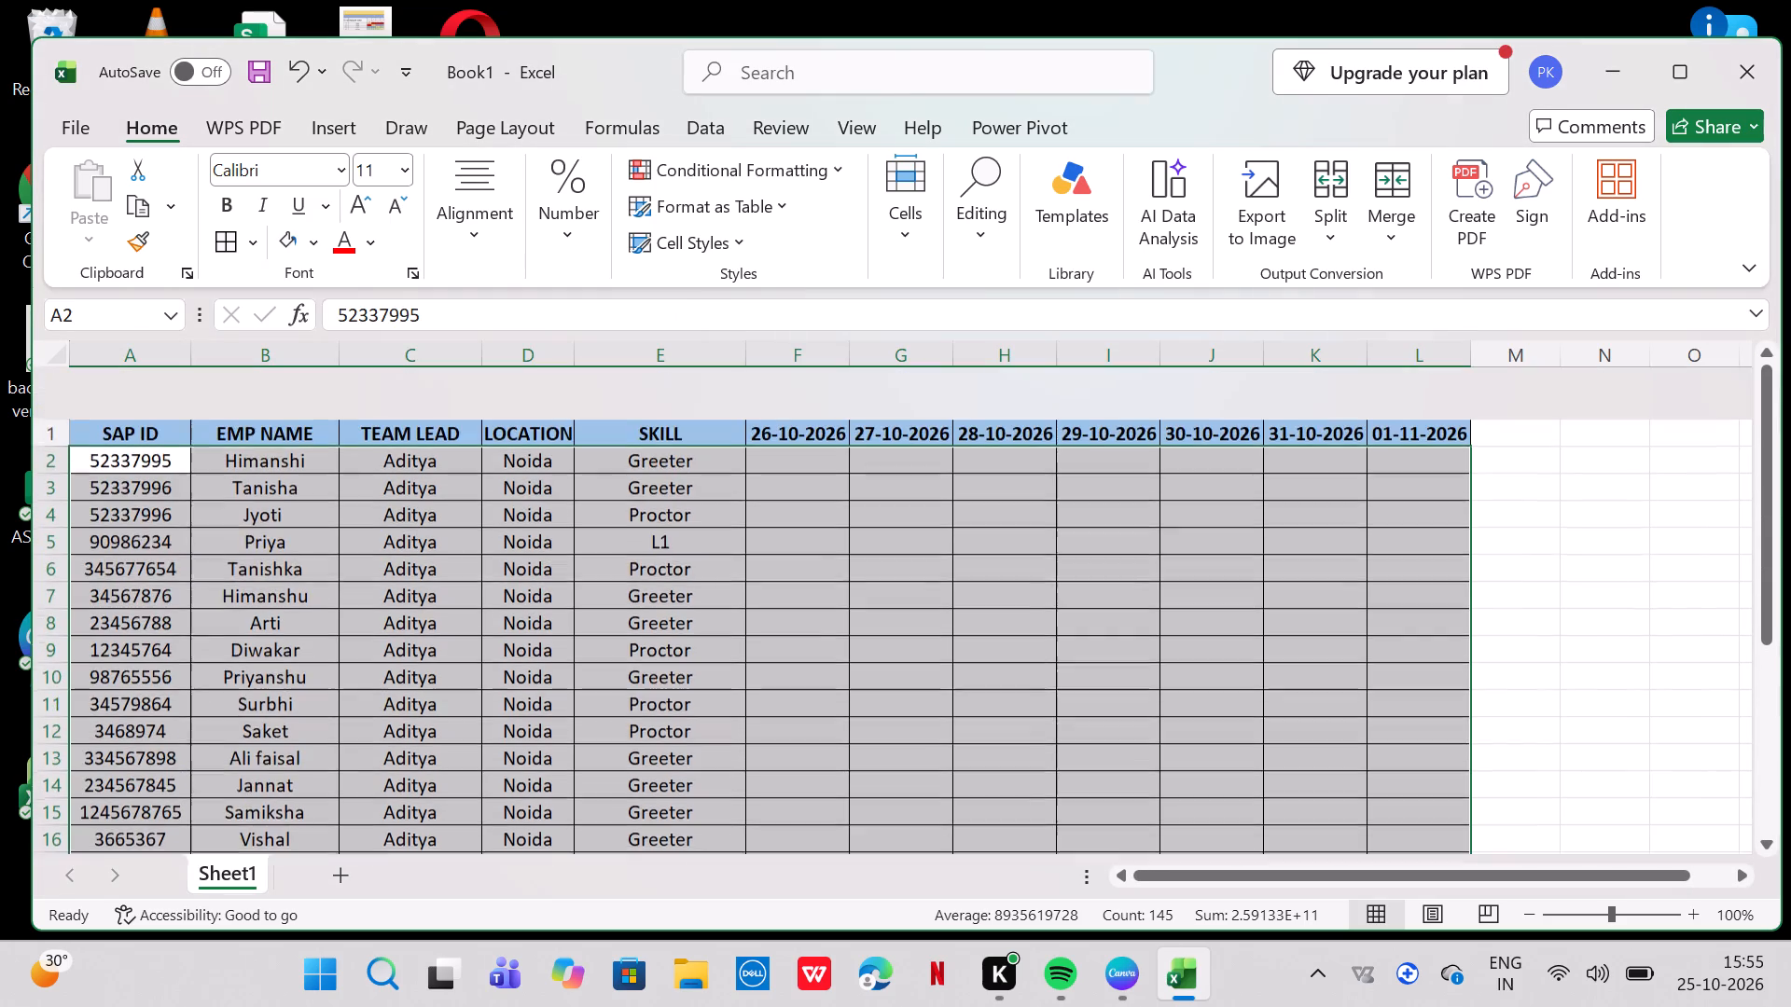
left_click(446, 529)
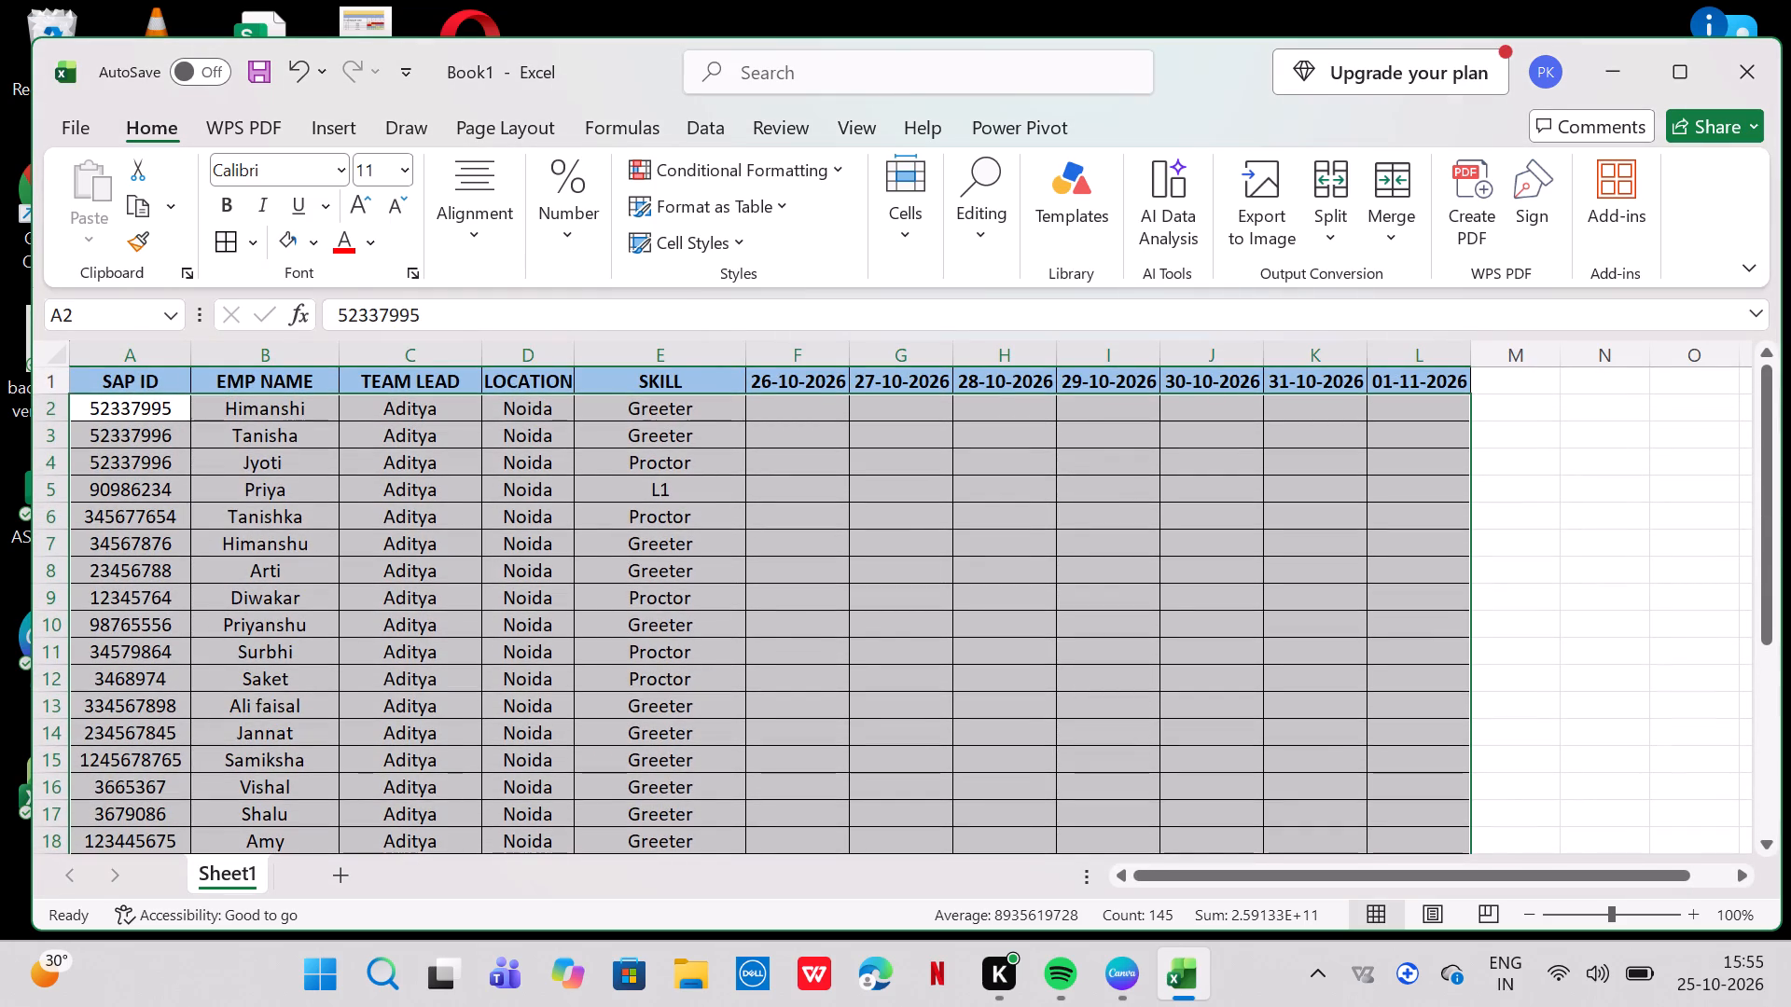
key("Left")
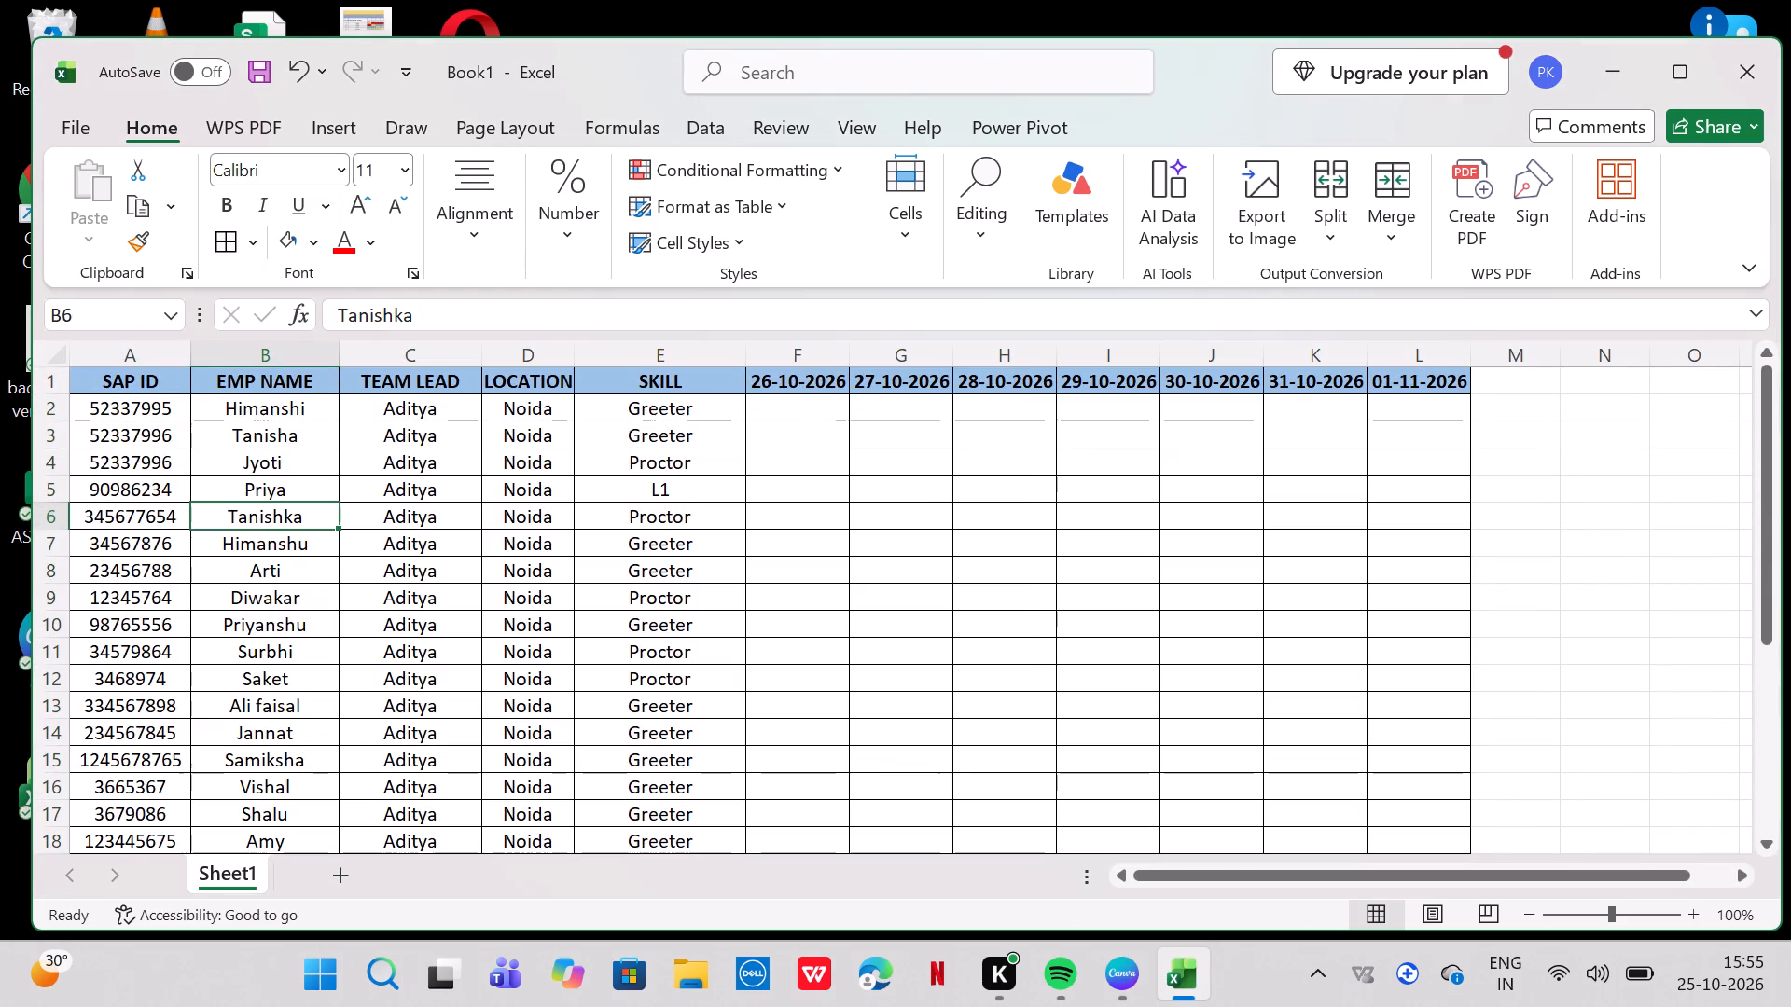
scroll(901, 558, "up", 1)
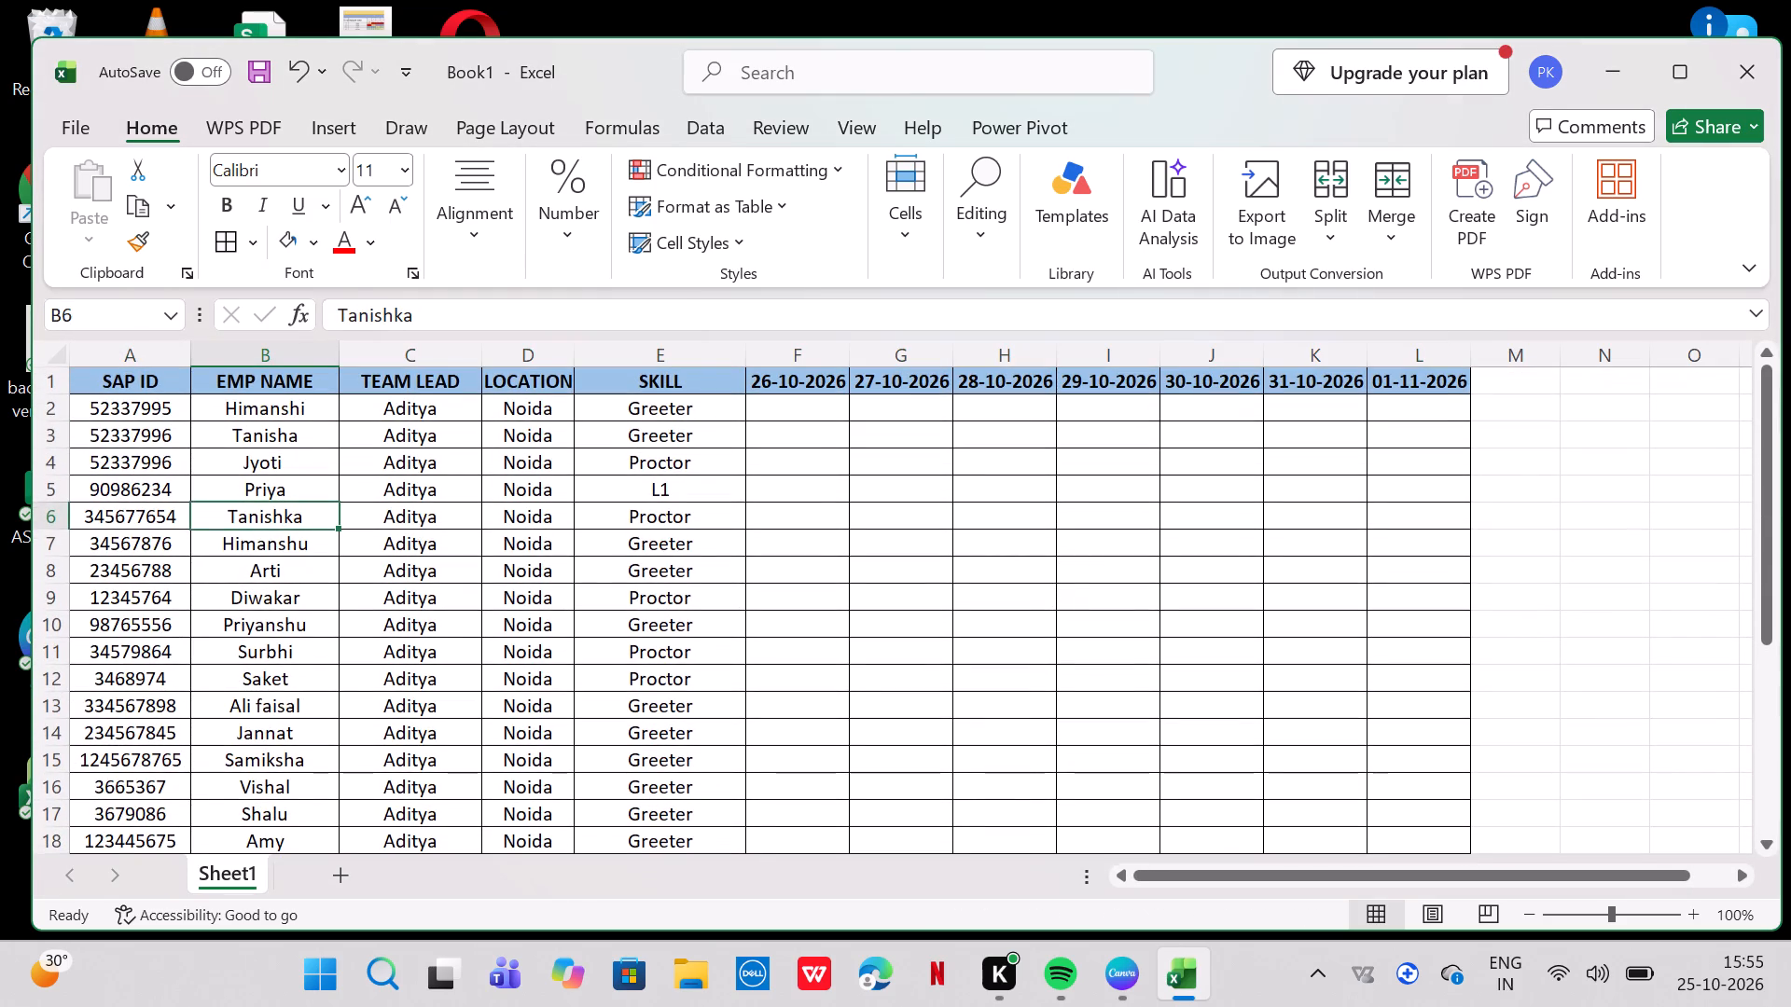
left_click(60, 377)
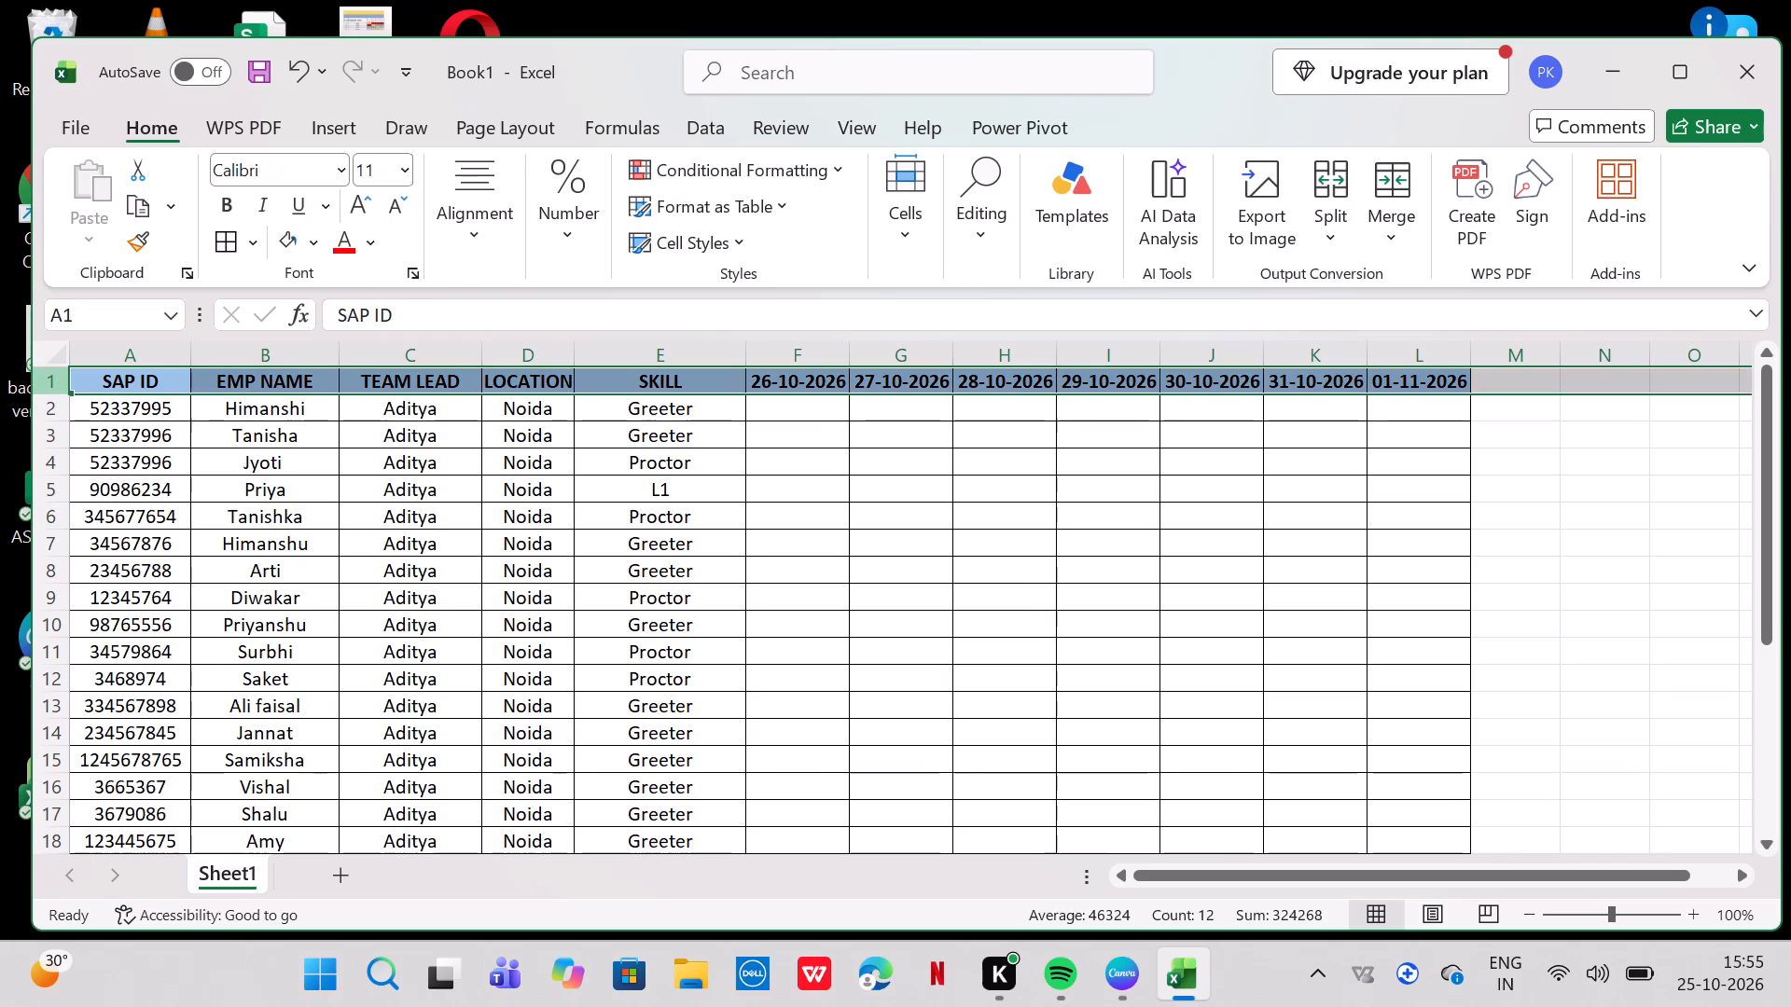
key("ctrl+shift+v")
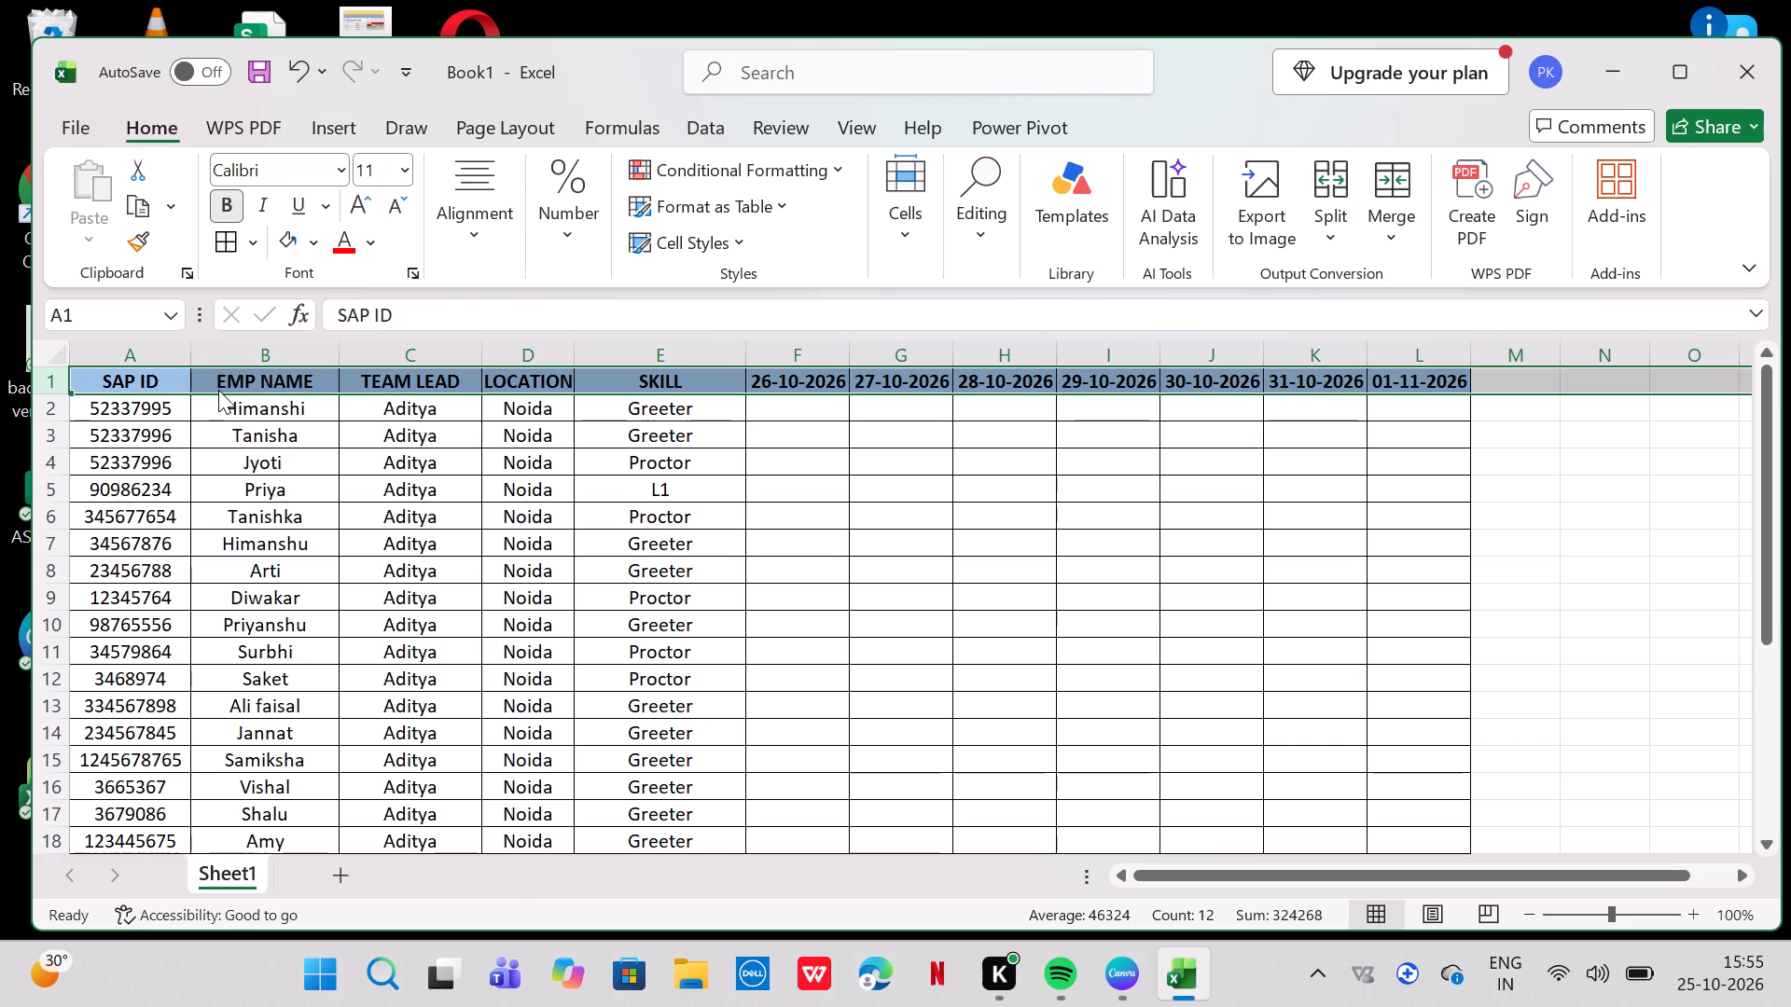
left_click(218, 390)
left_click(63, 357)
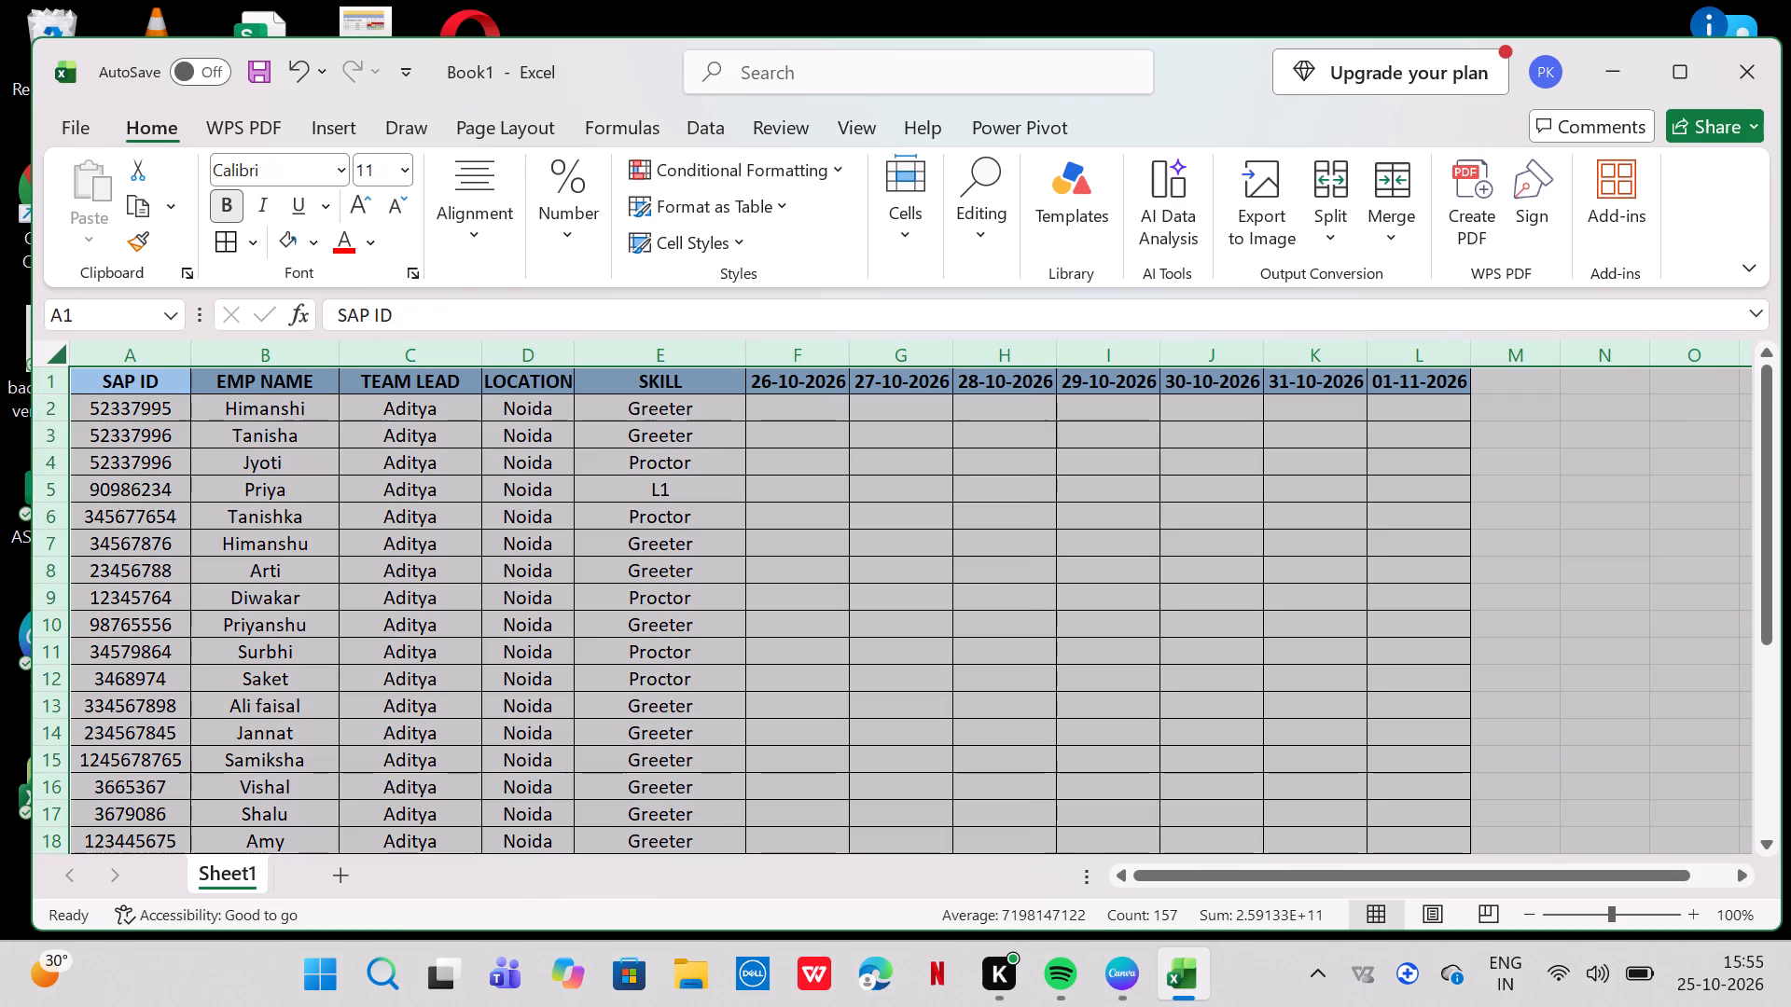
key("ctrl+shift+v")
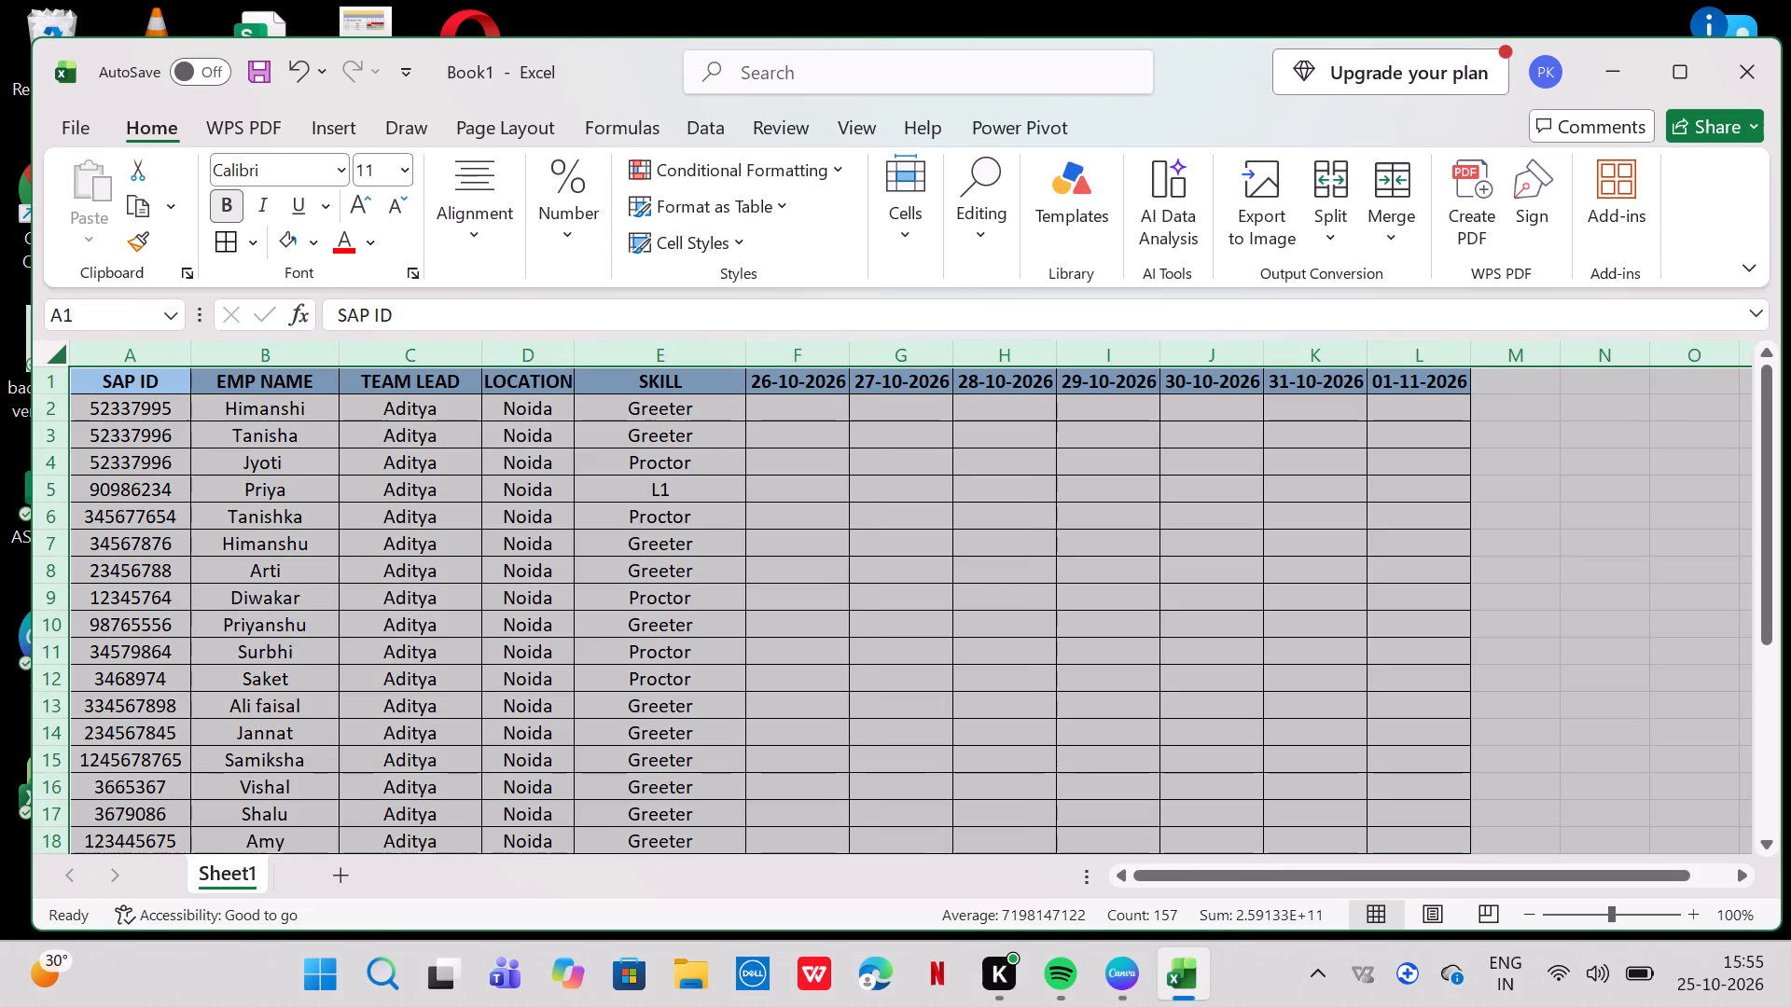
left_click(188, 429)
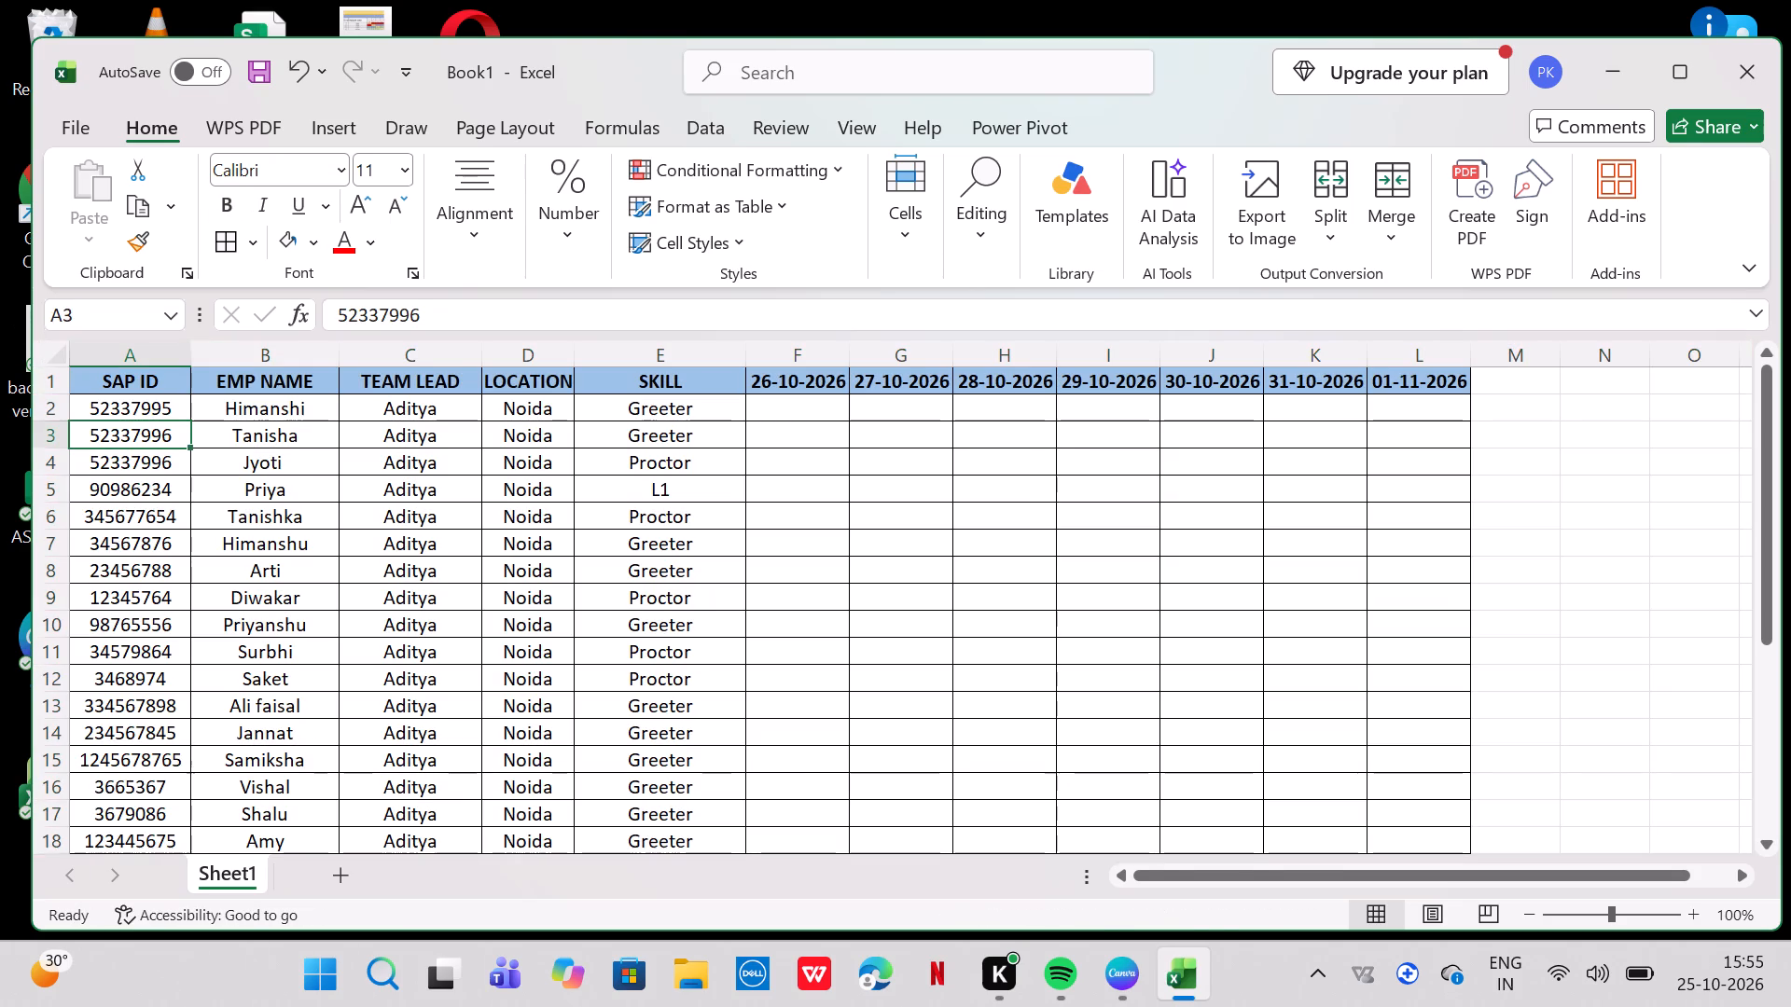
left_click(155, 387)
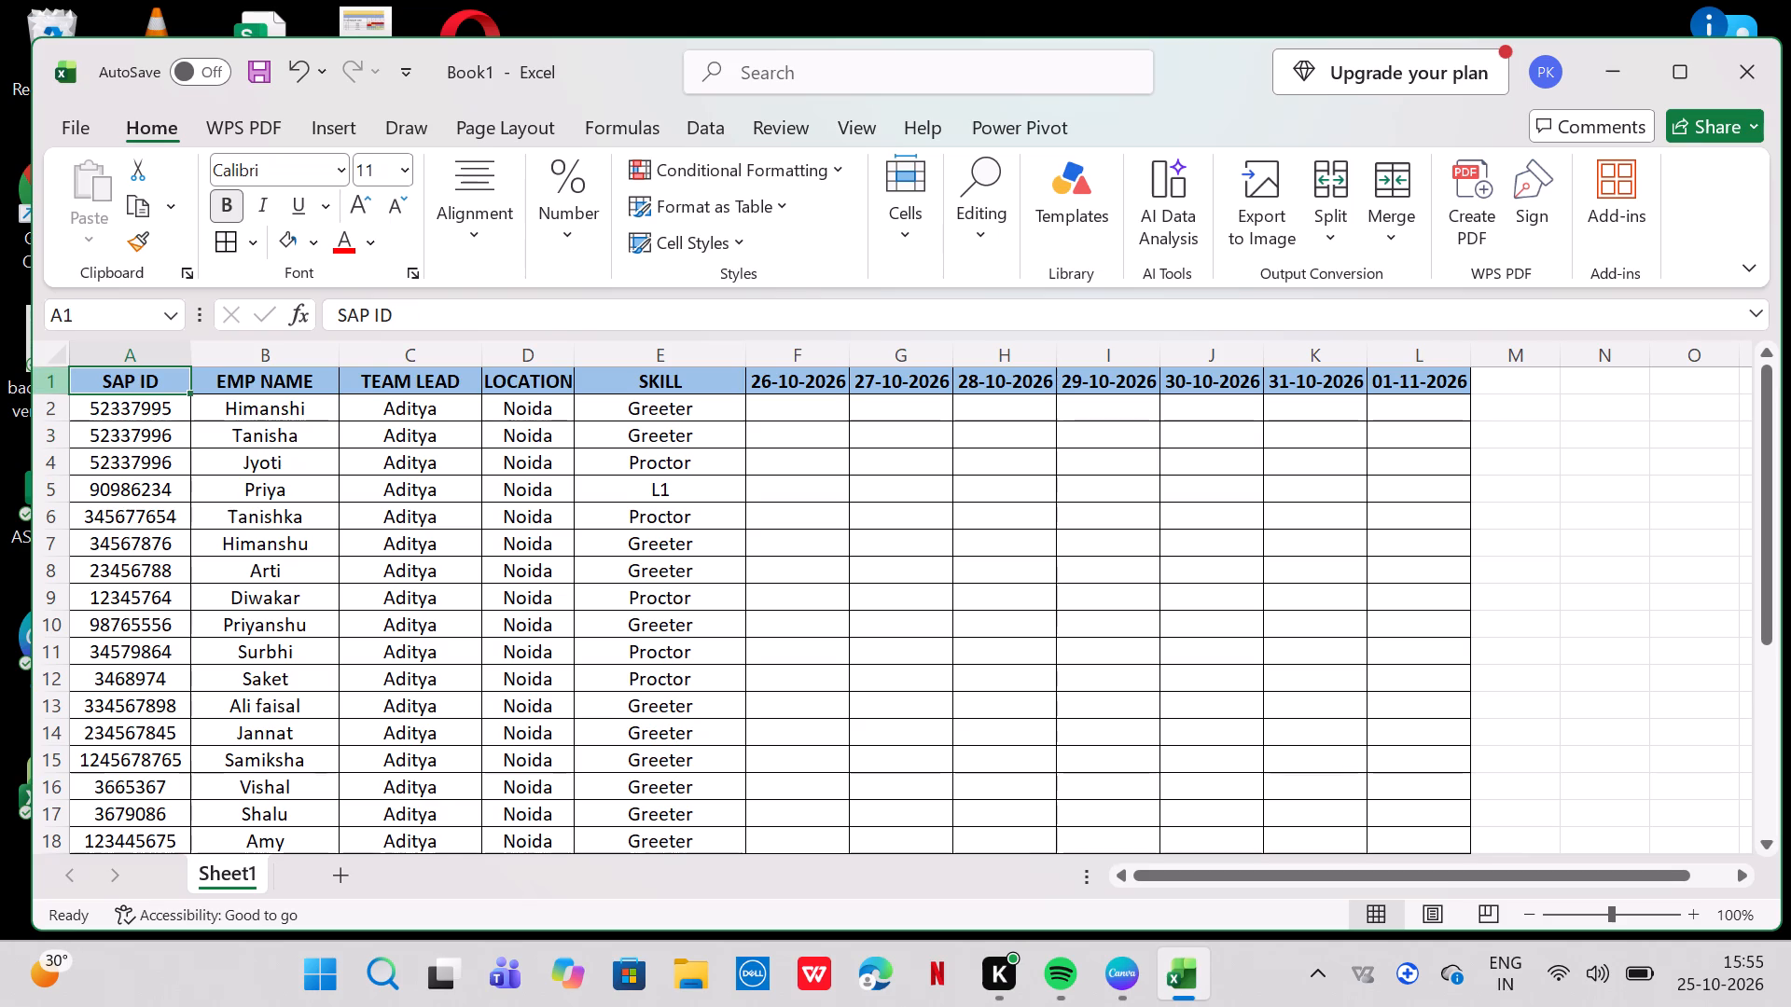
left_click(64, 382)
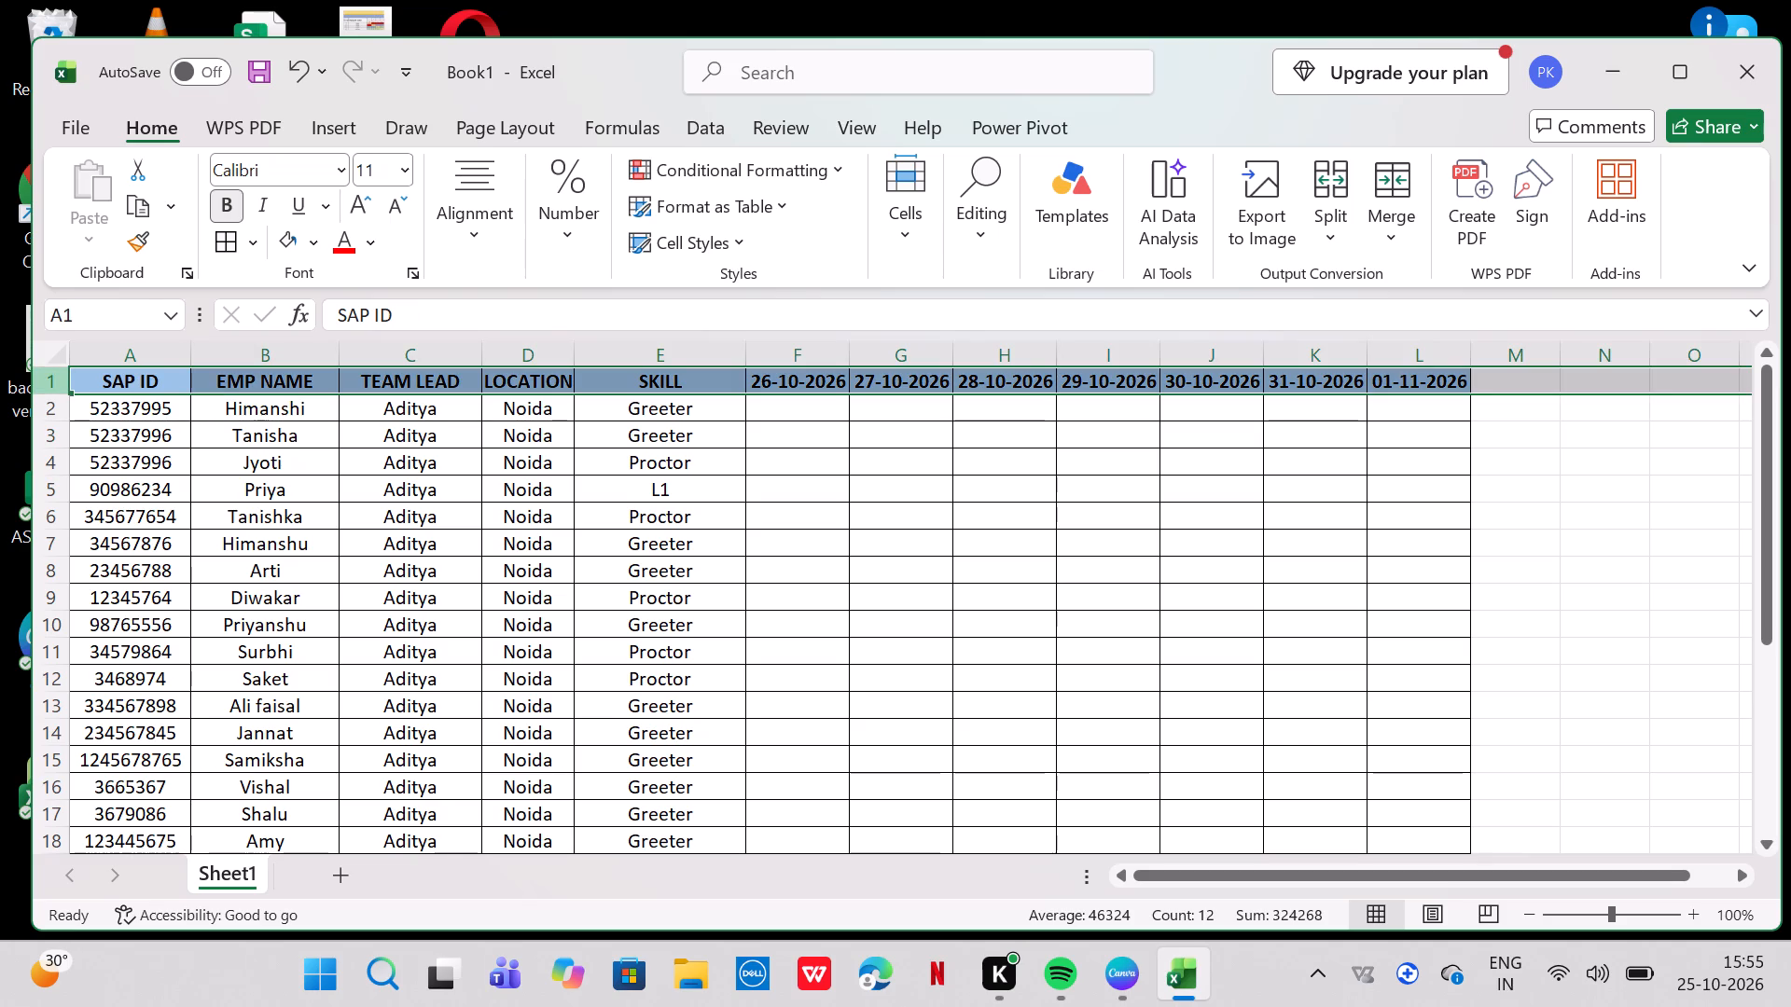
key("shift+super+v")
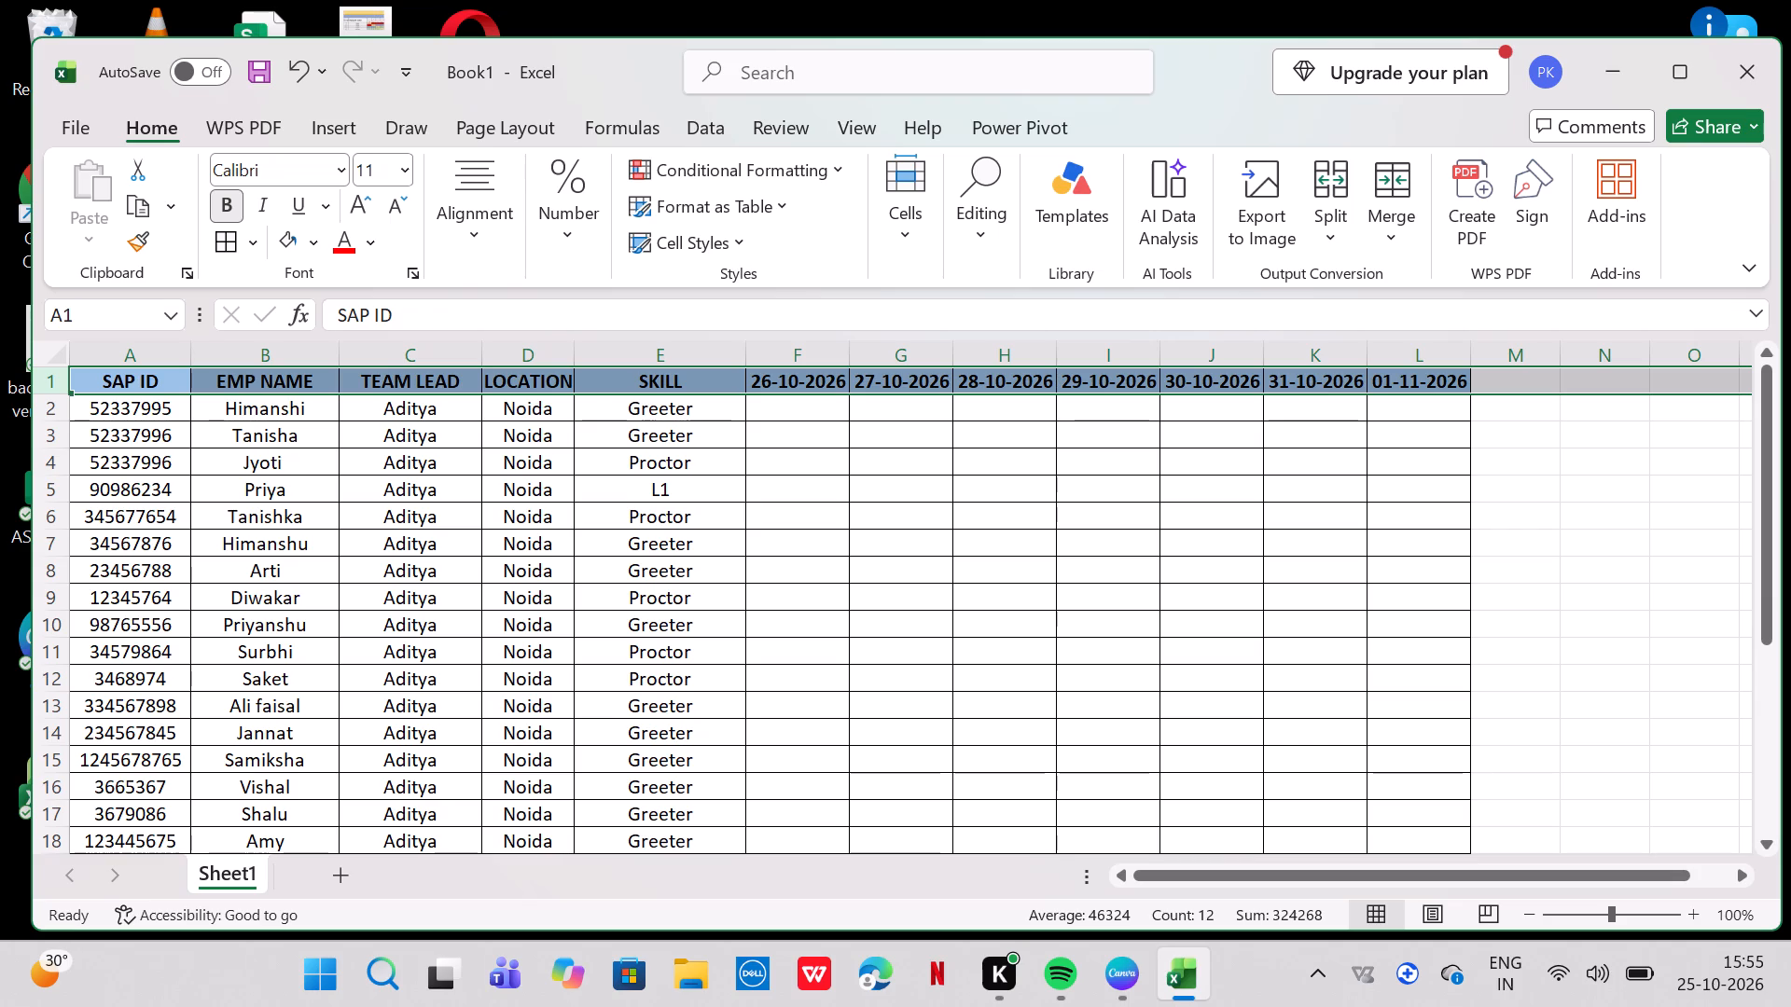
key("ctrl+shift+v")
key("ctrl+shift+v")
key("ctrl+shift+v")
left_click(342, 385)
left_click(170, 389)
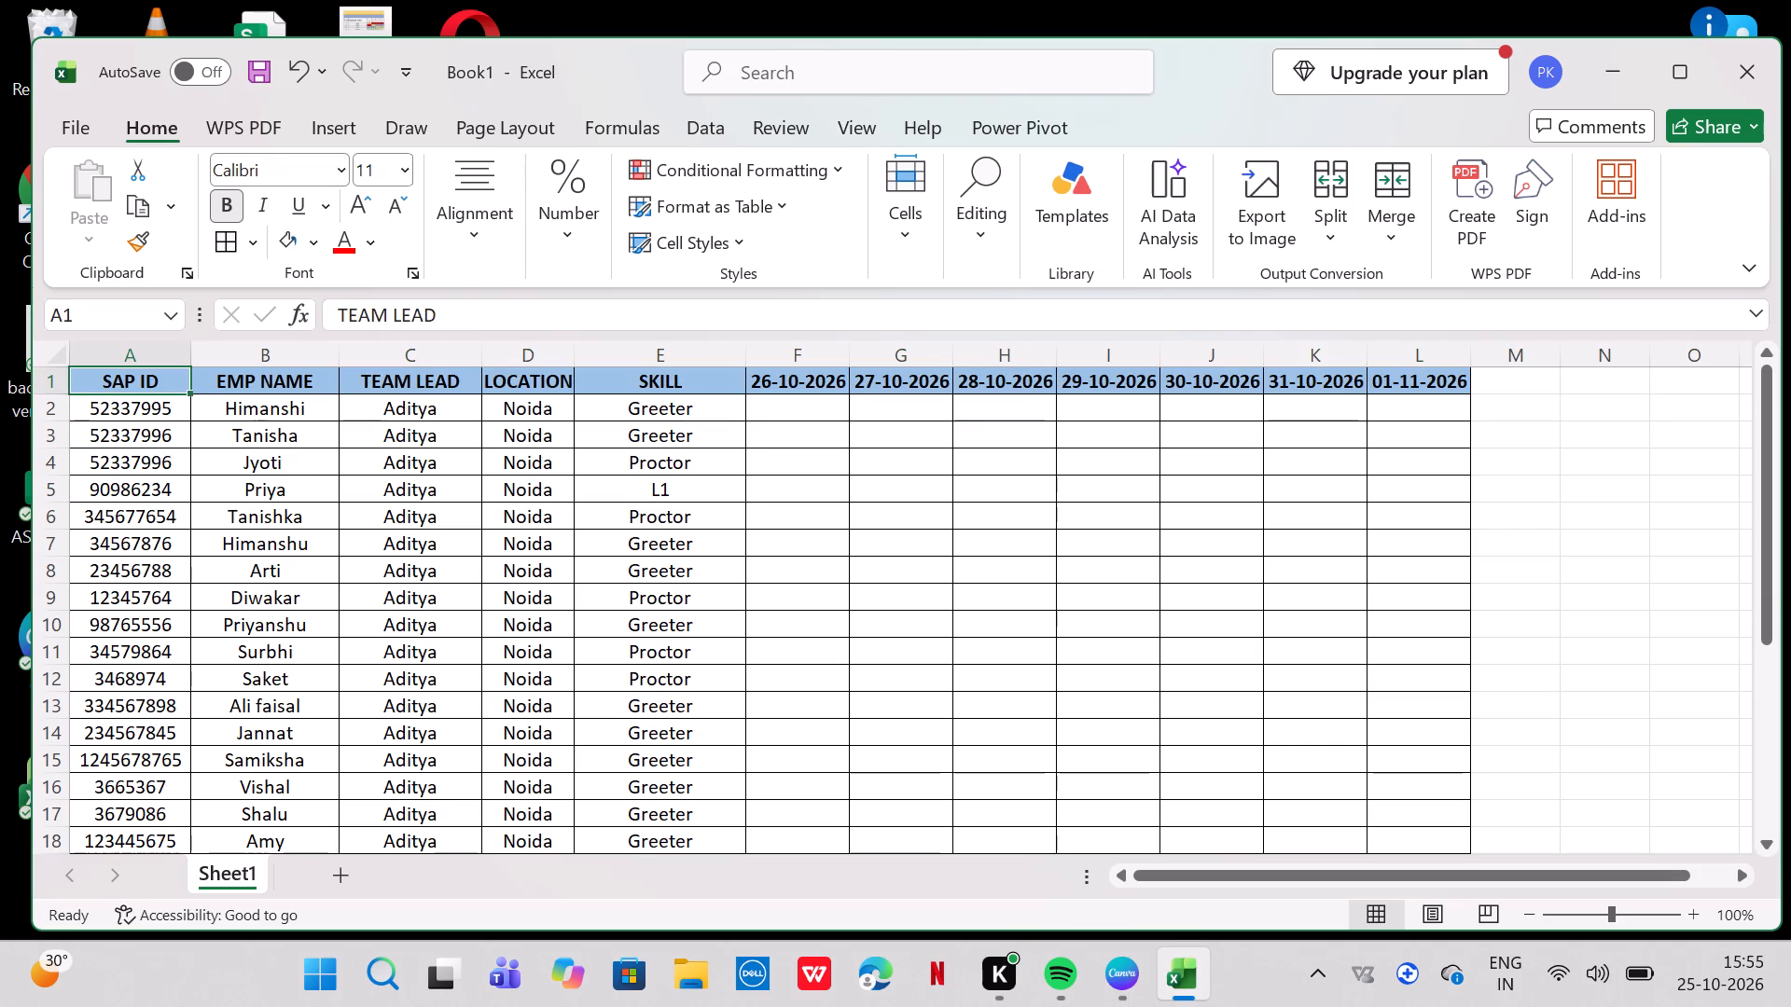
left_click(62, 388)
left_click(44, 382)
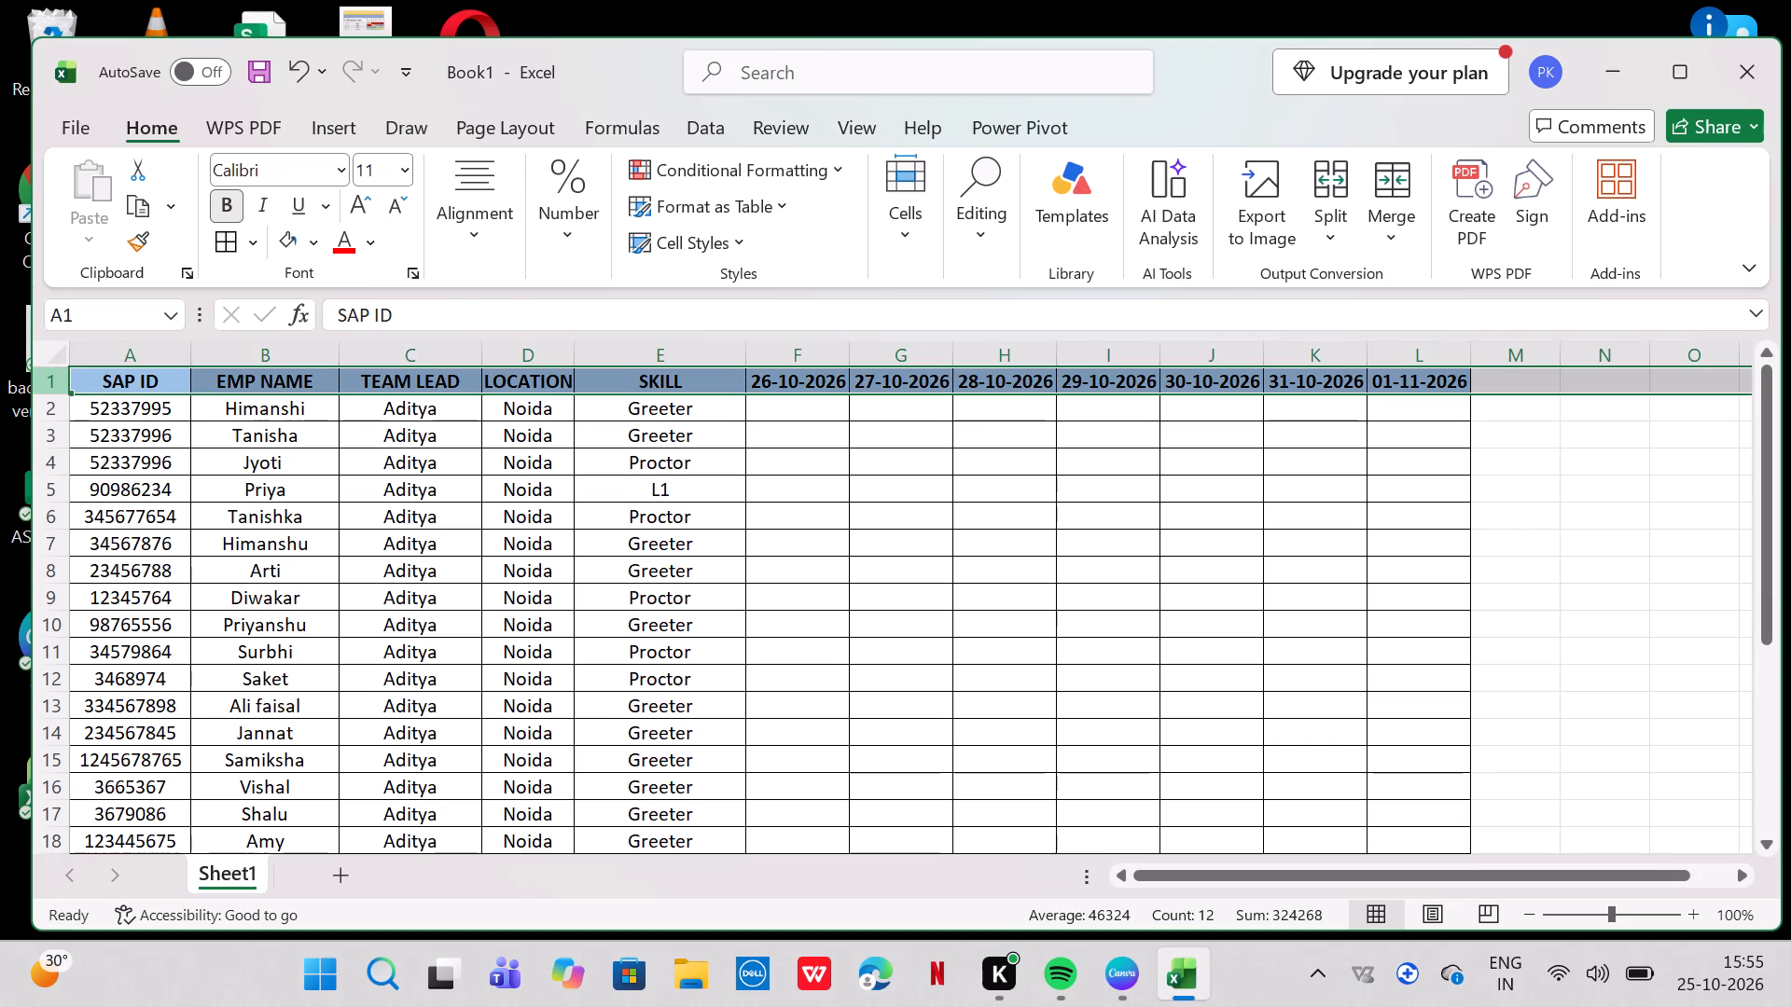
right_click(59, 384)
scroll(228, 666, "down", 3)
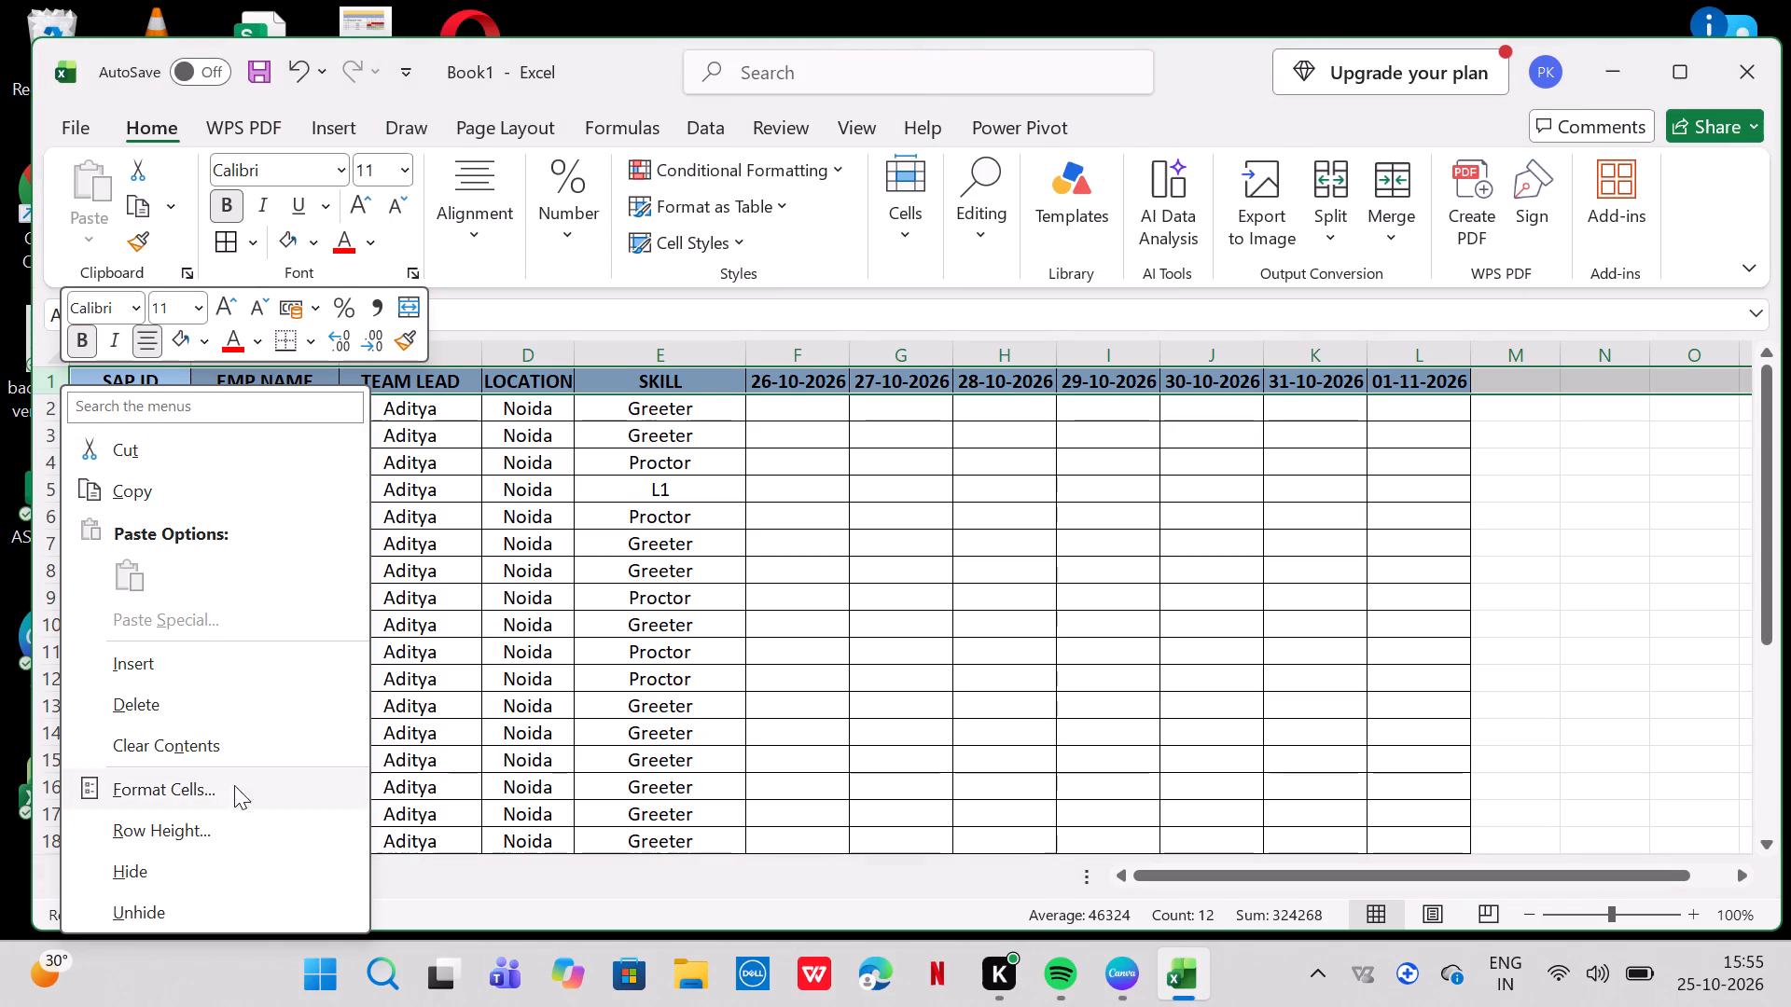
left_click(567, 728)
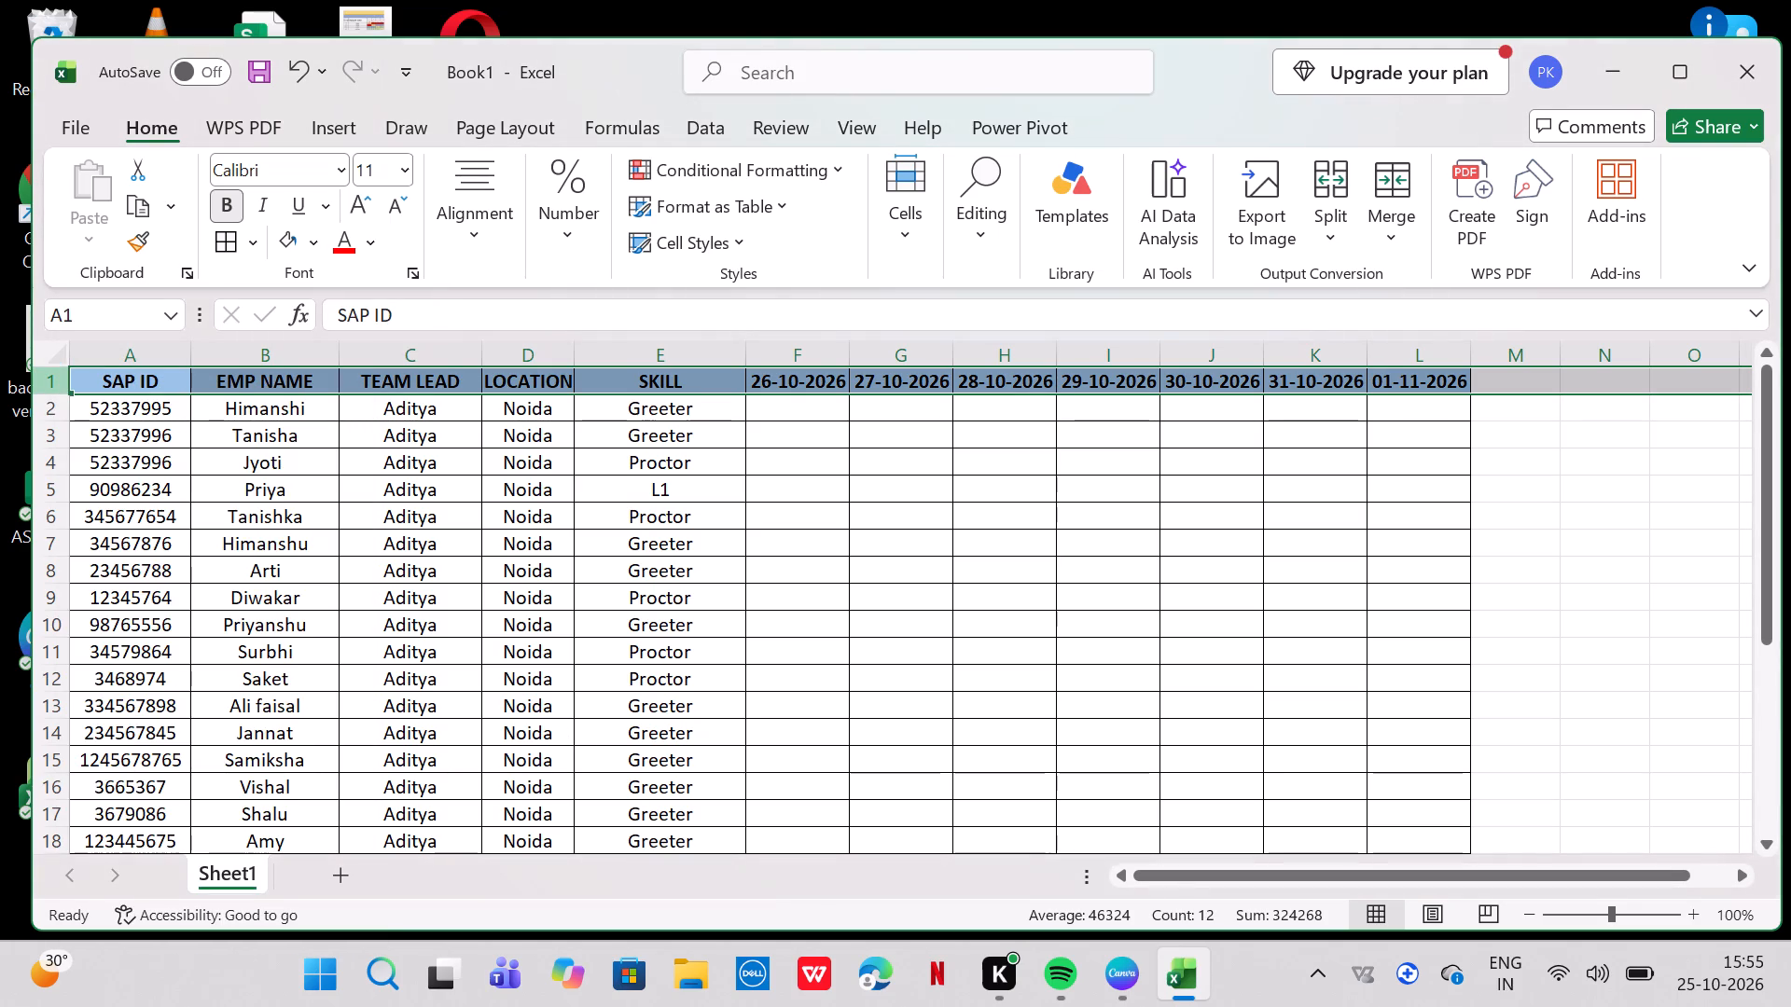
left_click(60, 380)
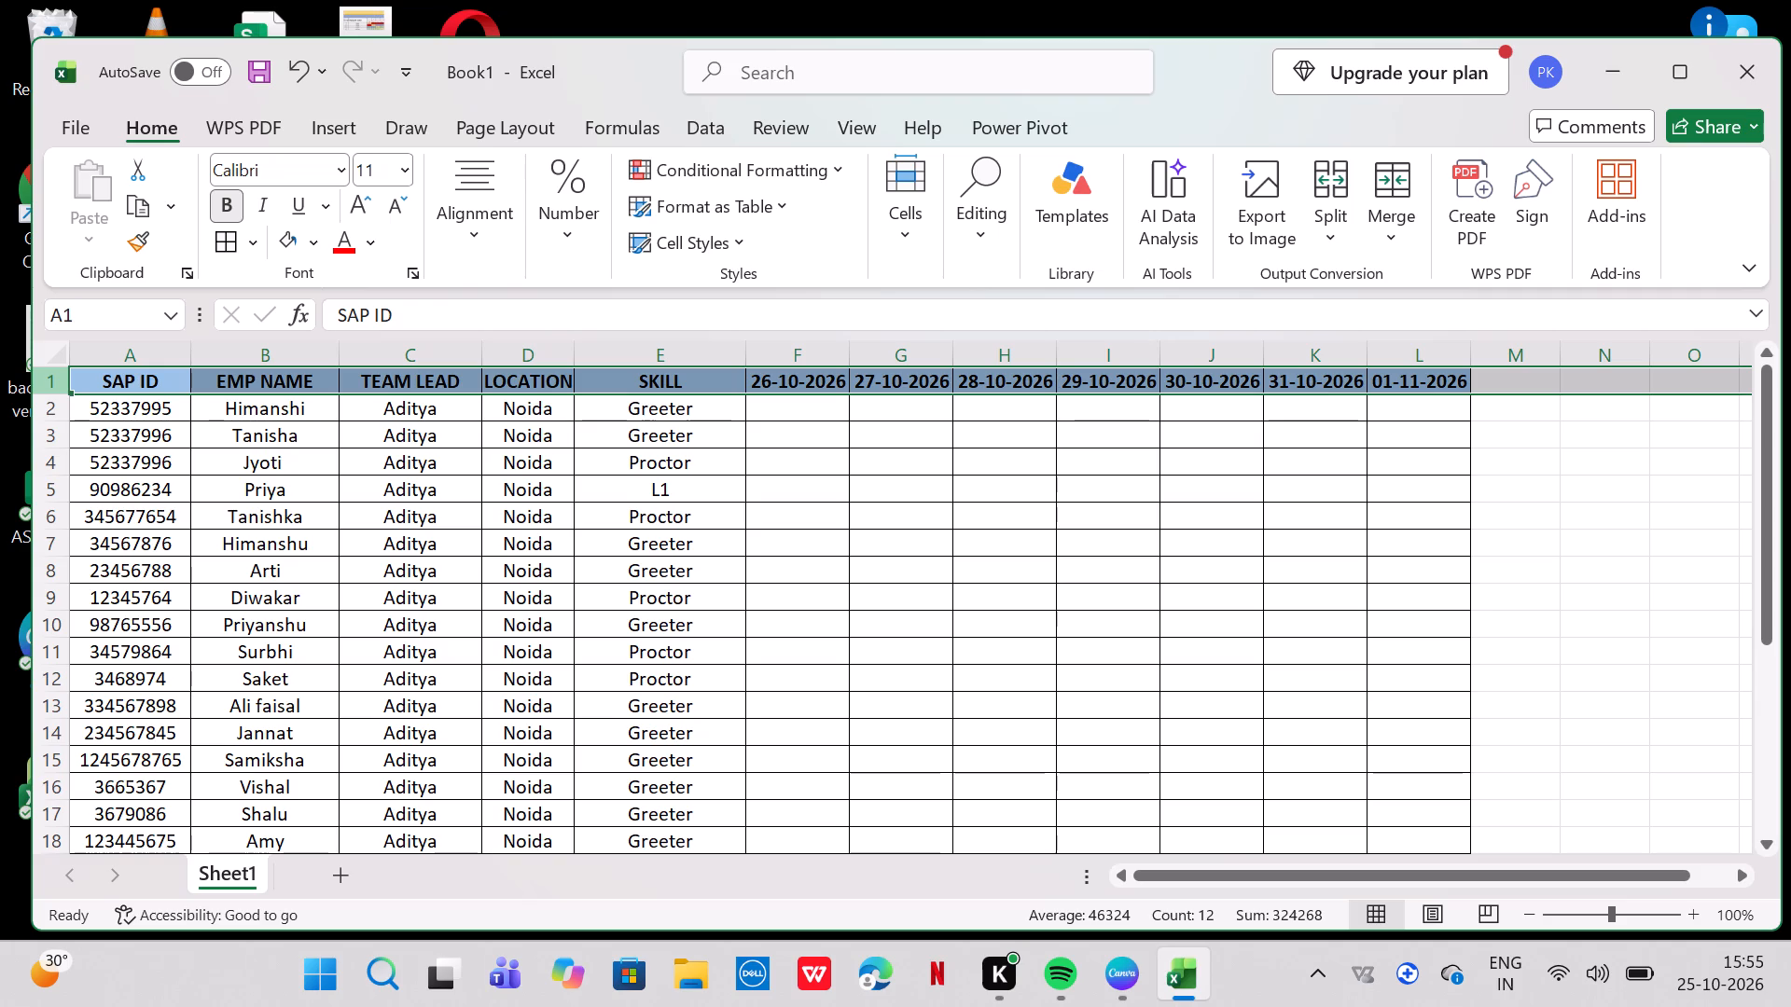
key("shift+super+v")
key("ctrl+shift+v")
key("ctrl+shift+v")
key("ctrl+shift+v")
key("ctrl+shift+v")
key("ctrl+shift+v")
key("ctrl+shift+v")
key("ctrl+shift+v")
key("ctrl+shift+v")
Enter WO in cells H2, I3, G4, H5 and L6 of the roster's date columns.
left_click(1673, 79)
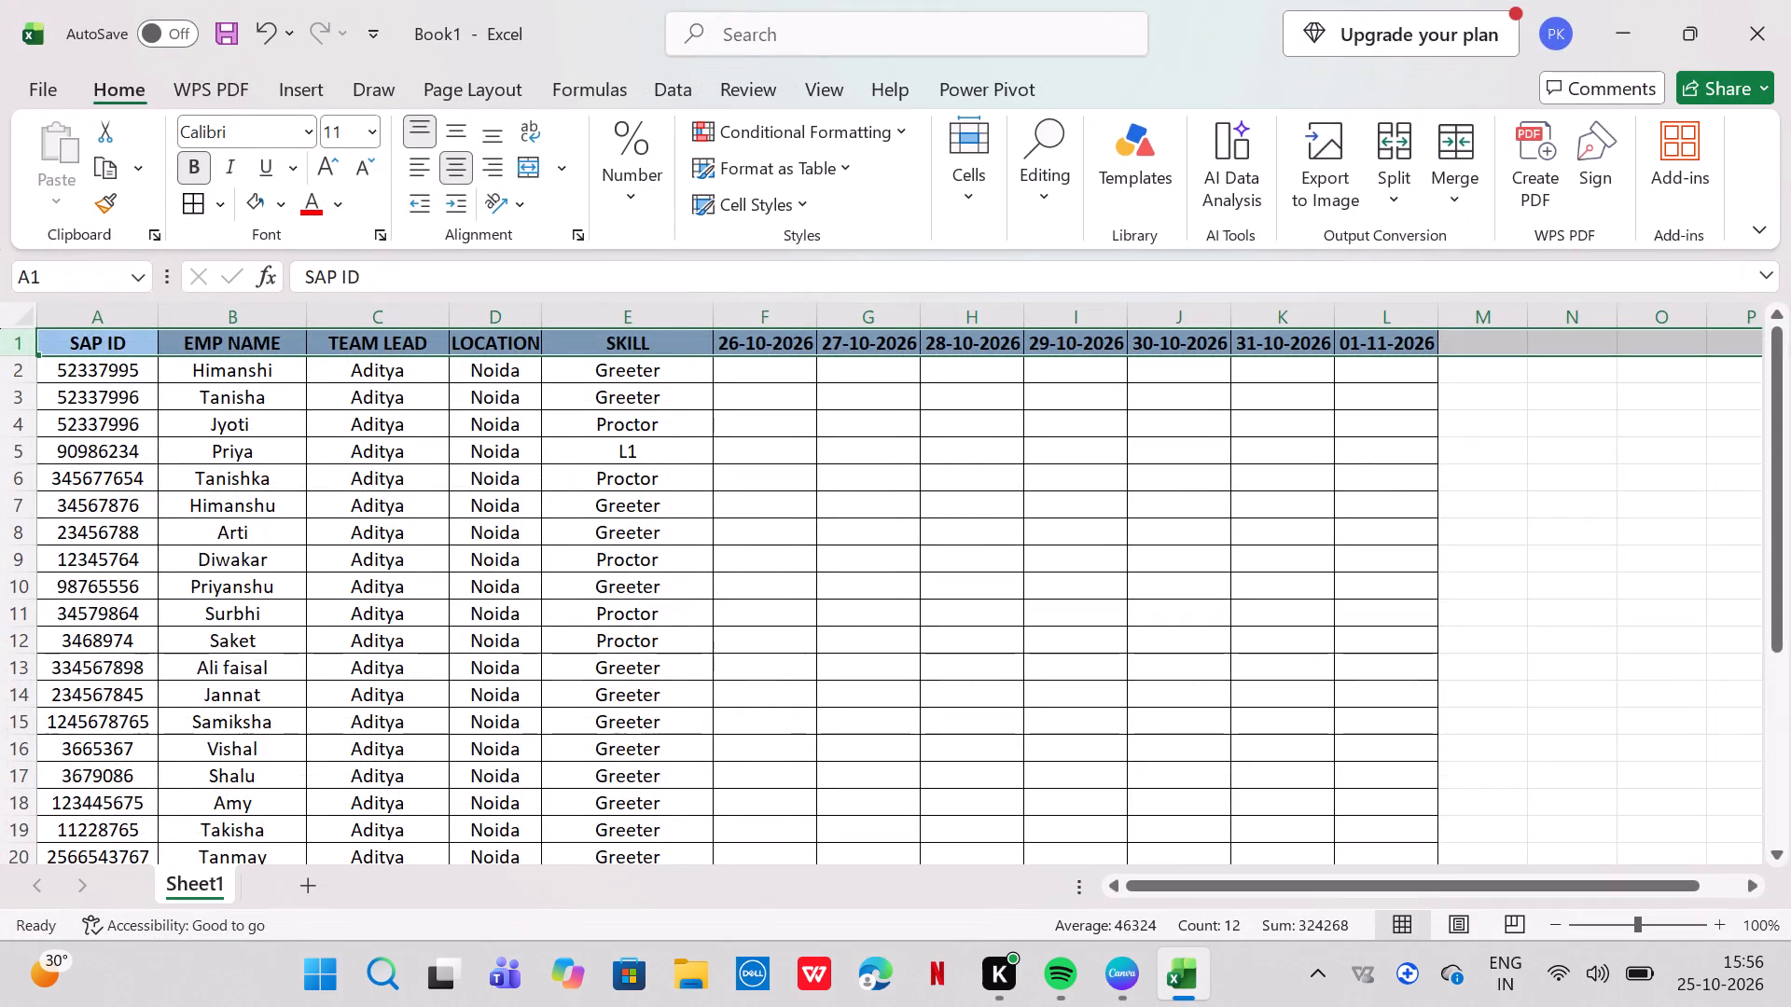
scroll(632, 434, "up", 3)
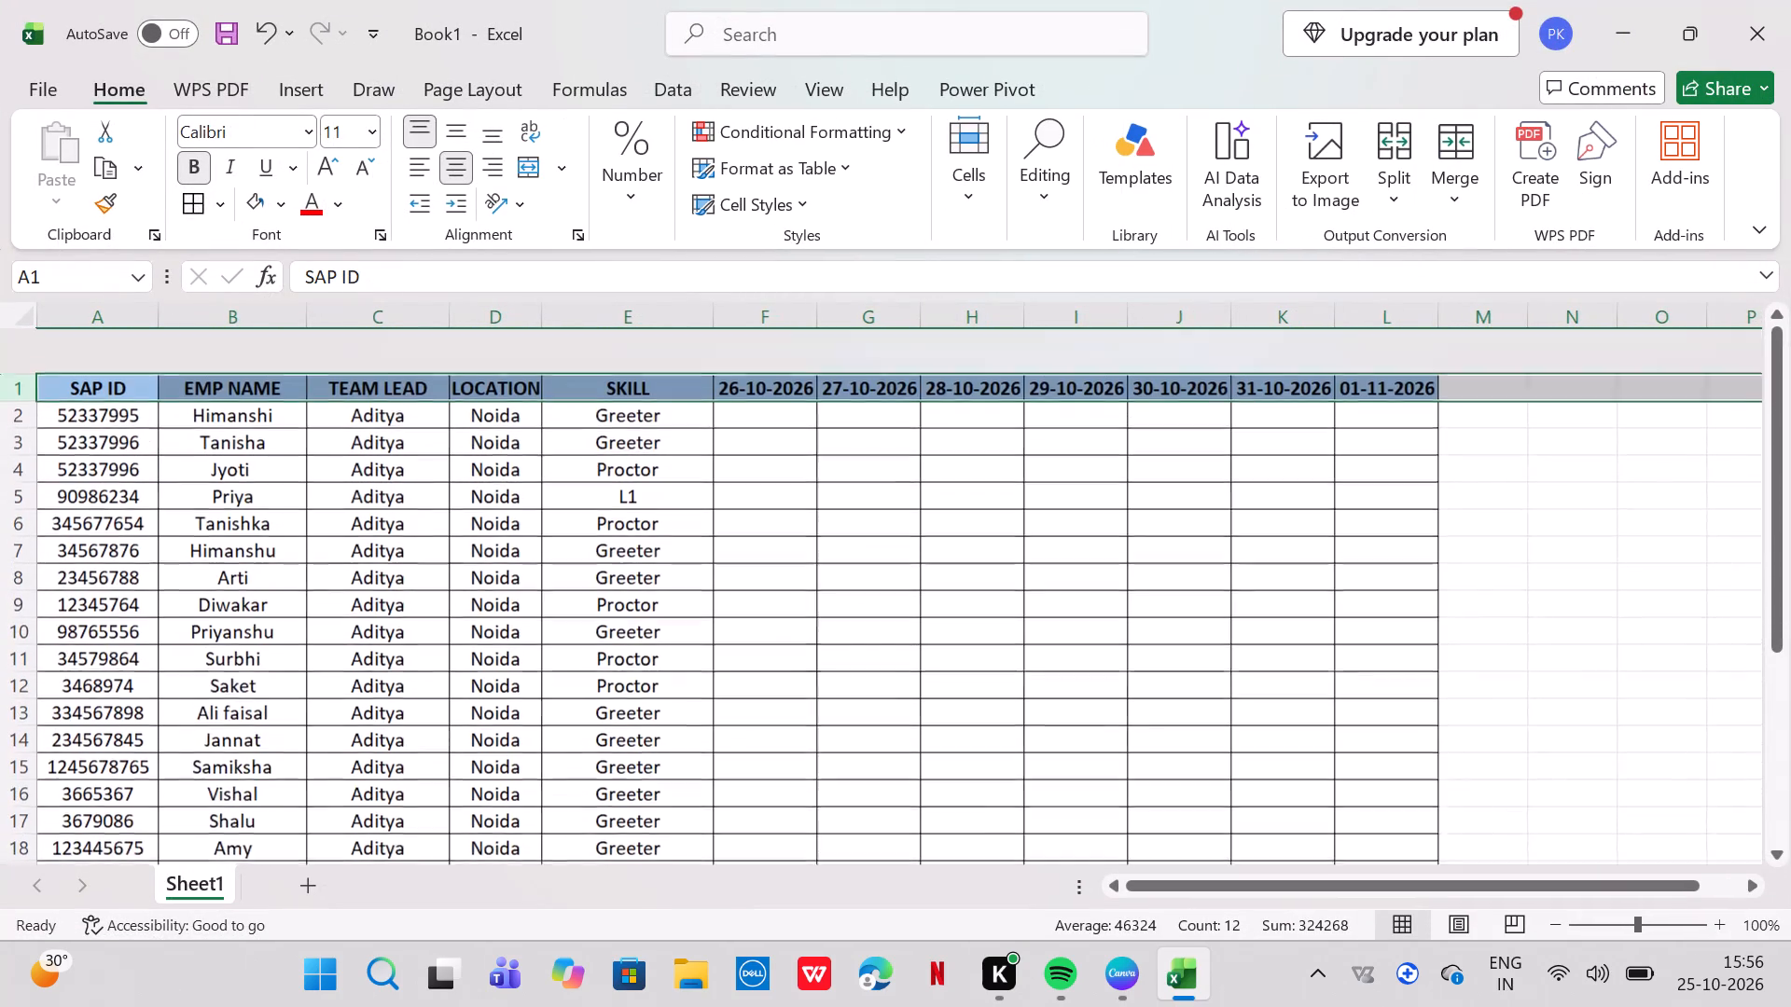
left_click(771, 376)
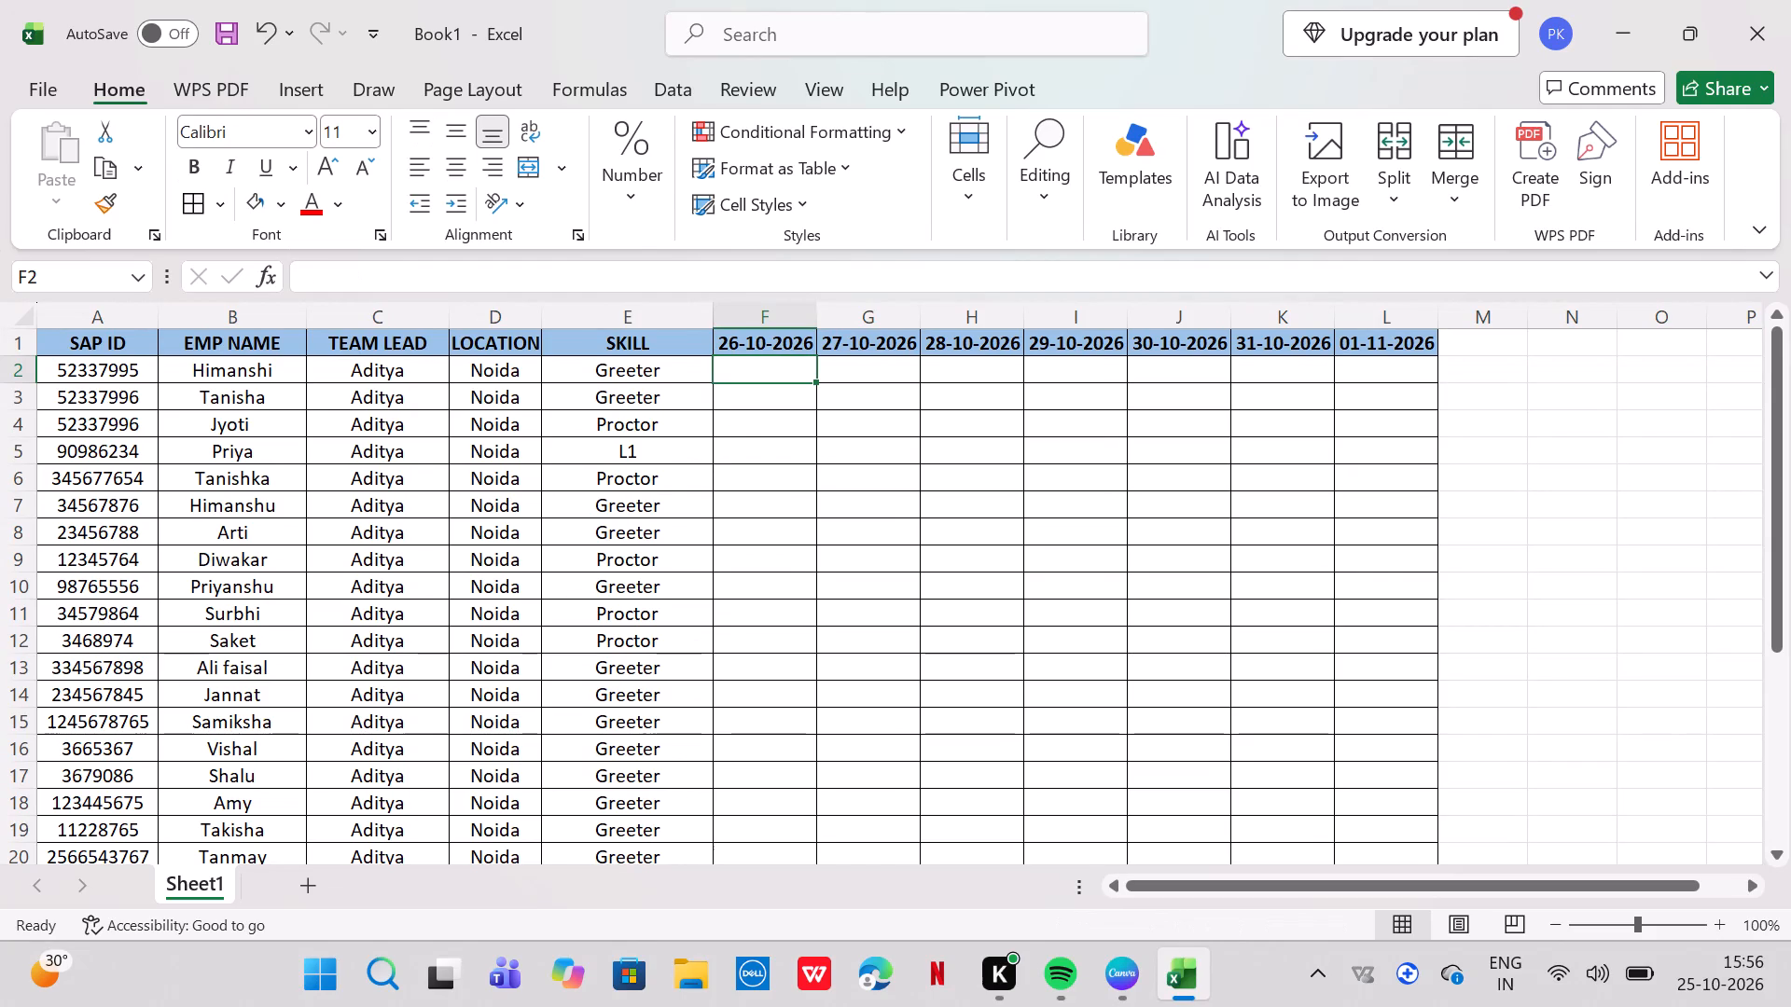
left_click(993, 368)
type("WO")
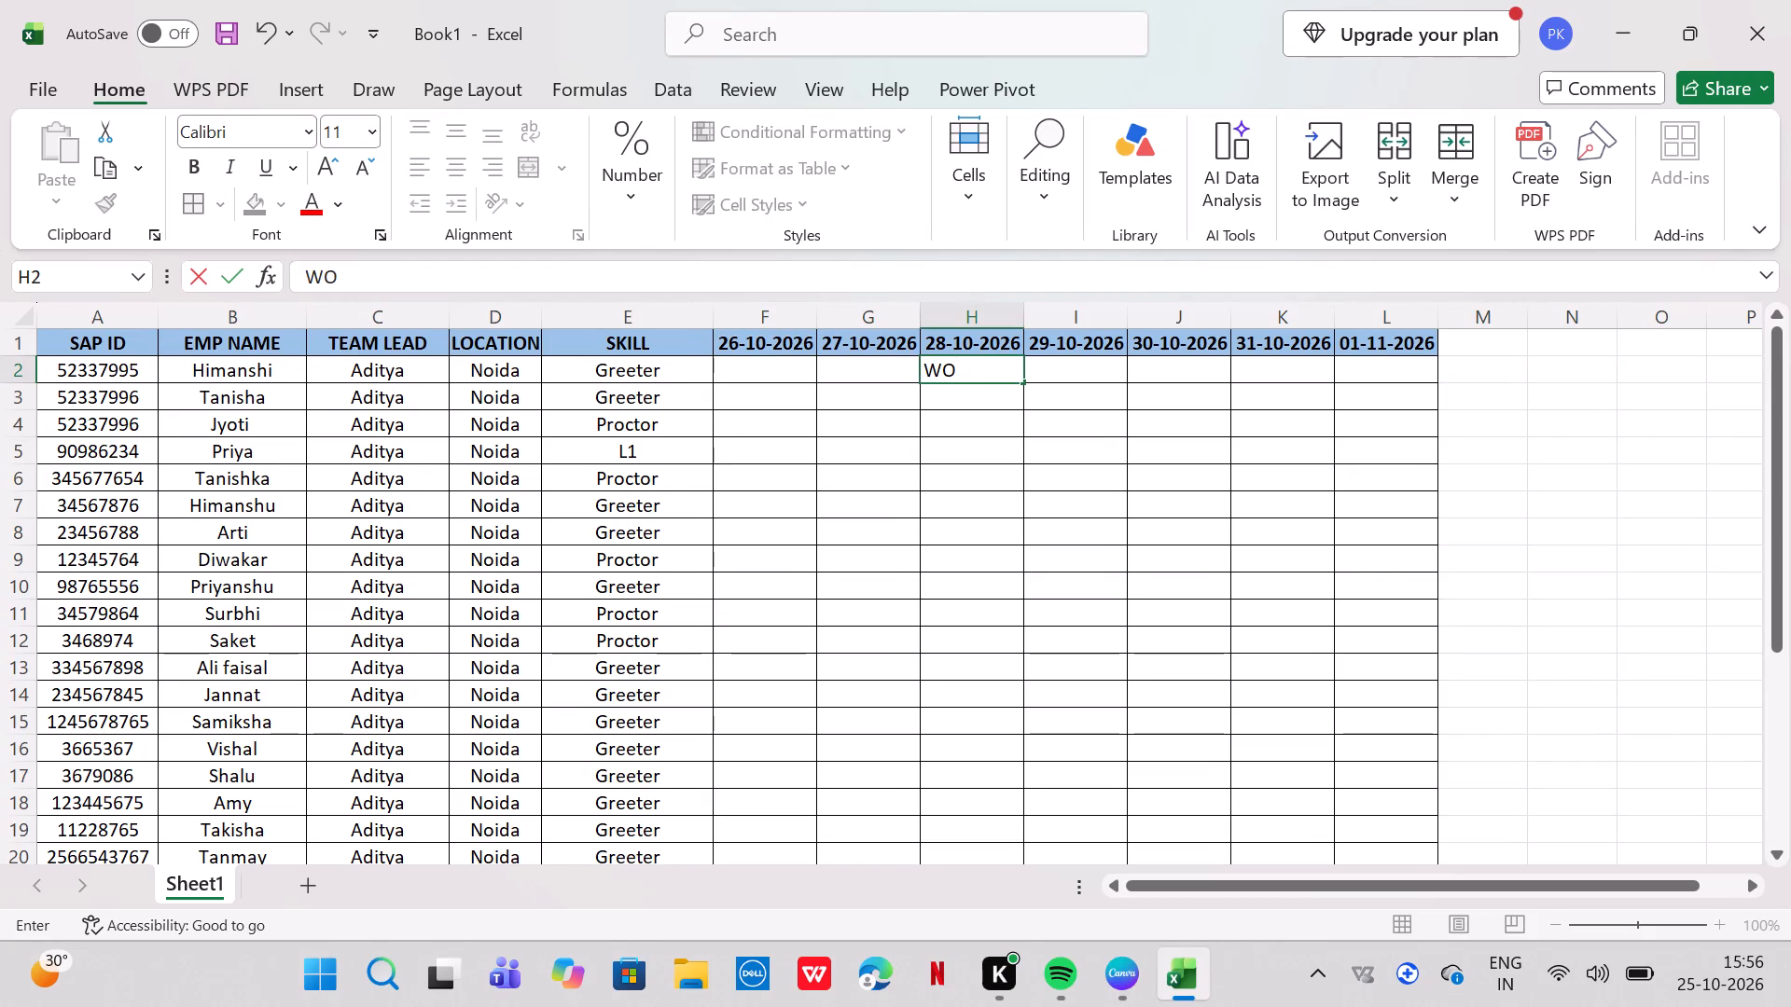
left_click(1058, 407)
type("WO")
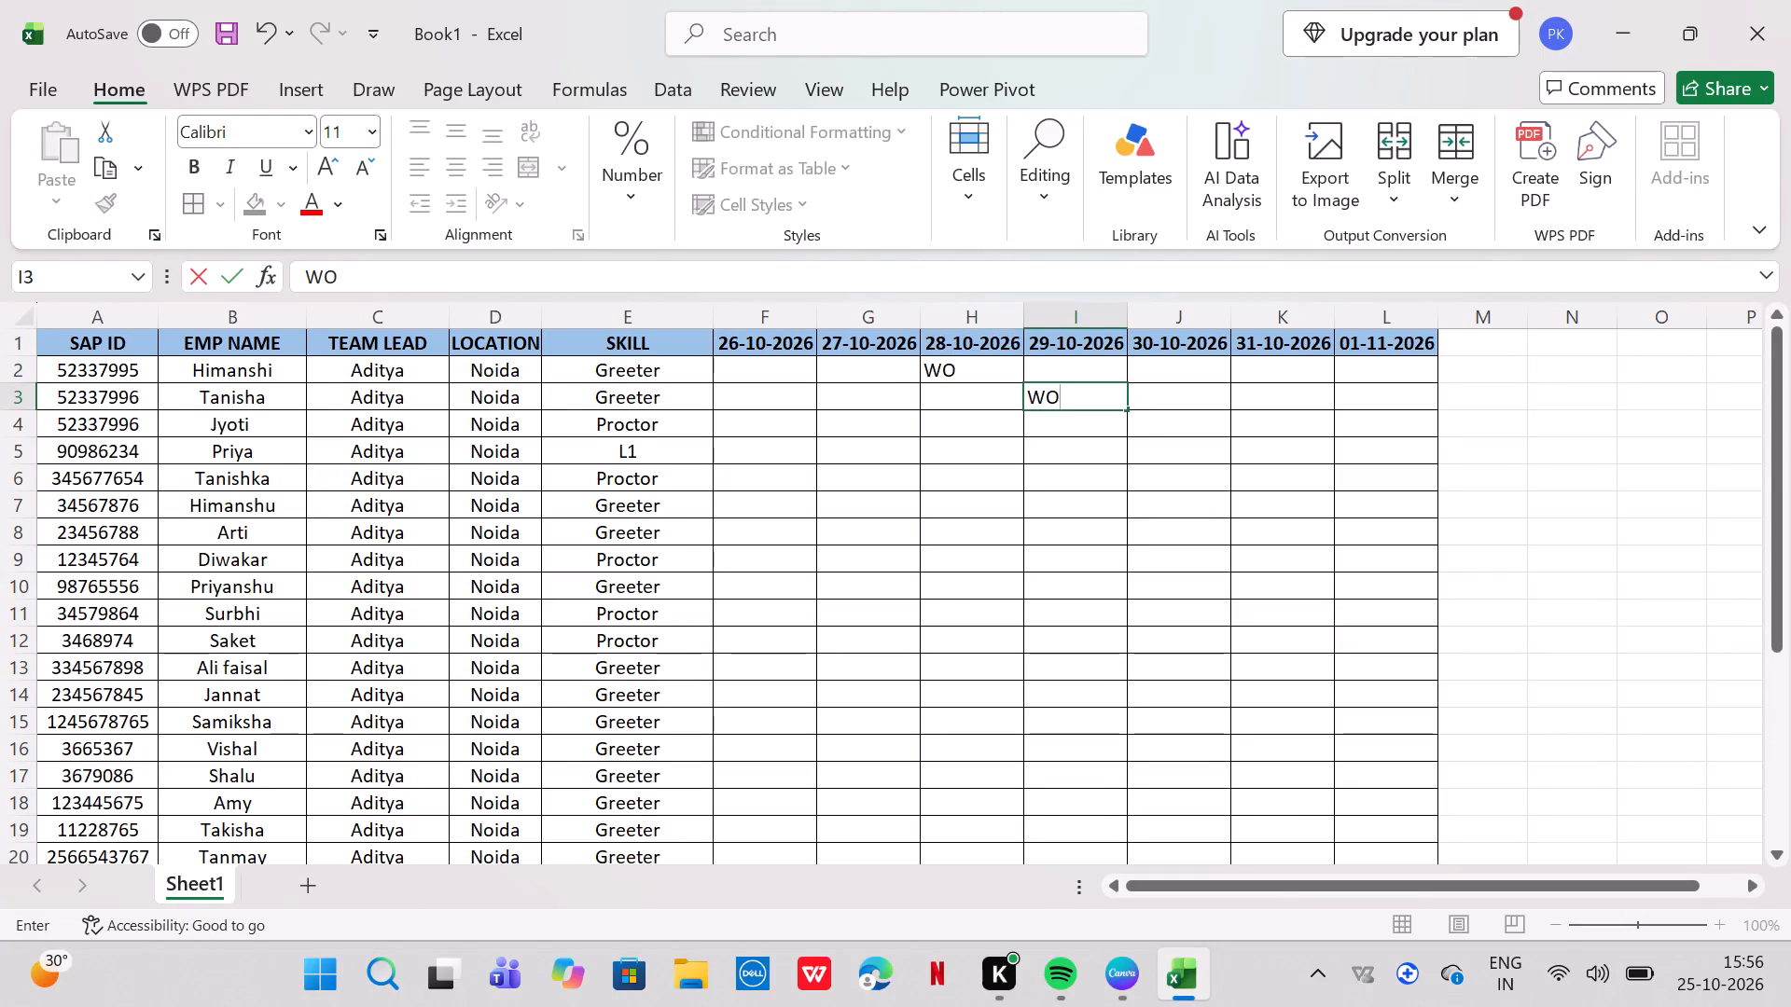
left_click(834, 421)
type("WO")
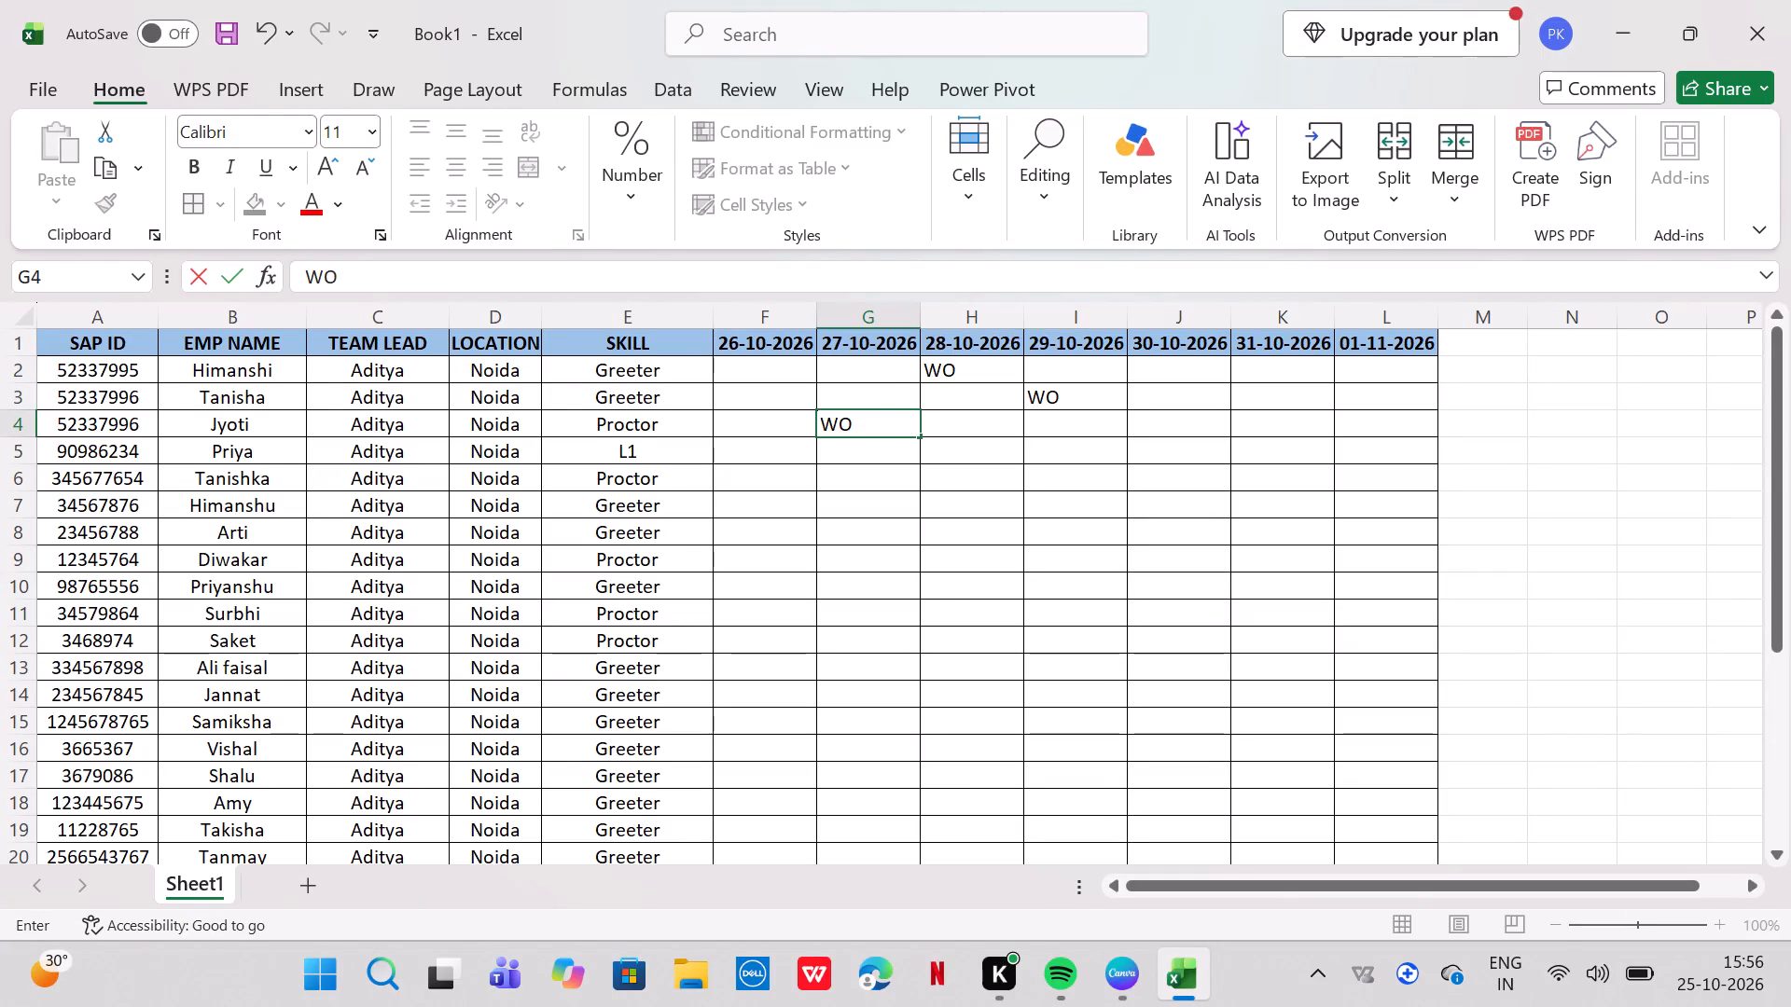
left_click(978, 455)
type("WO")
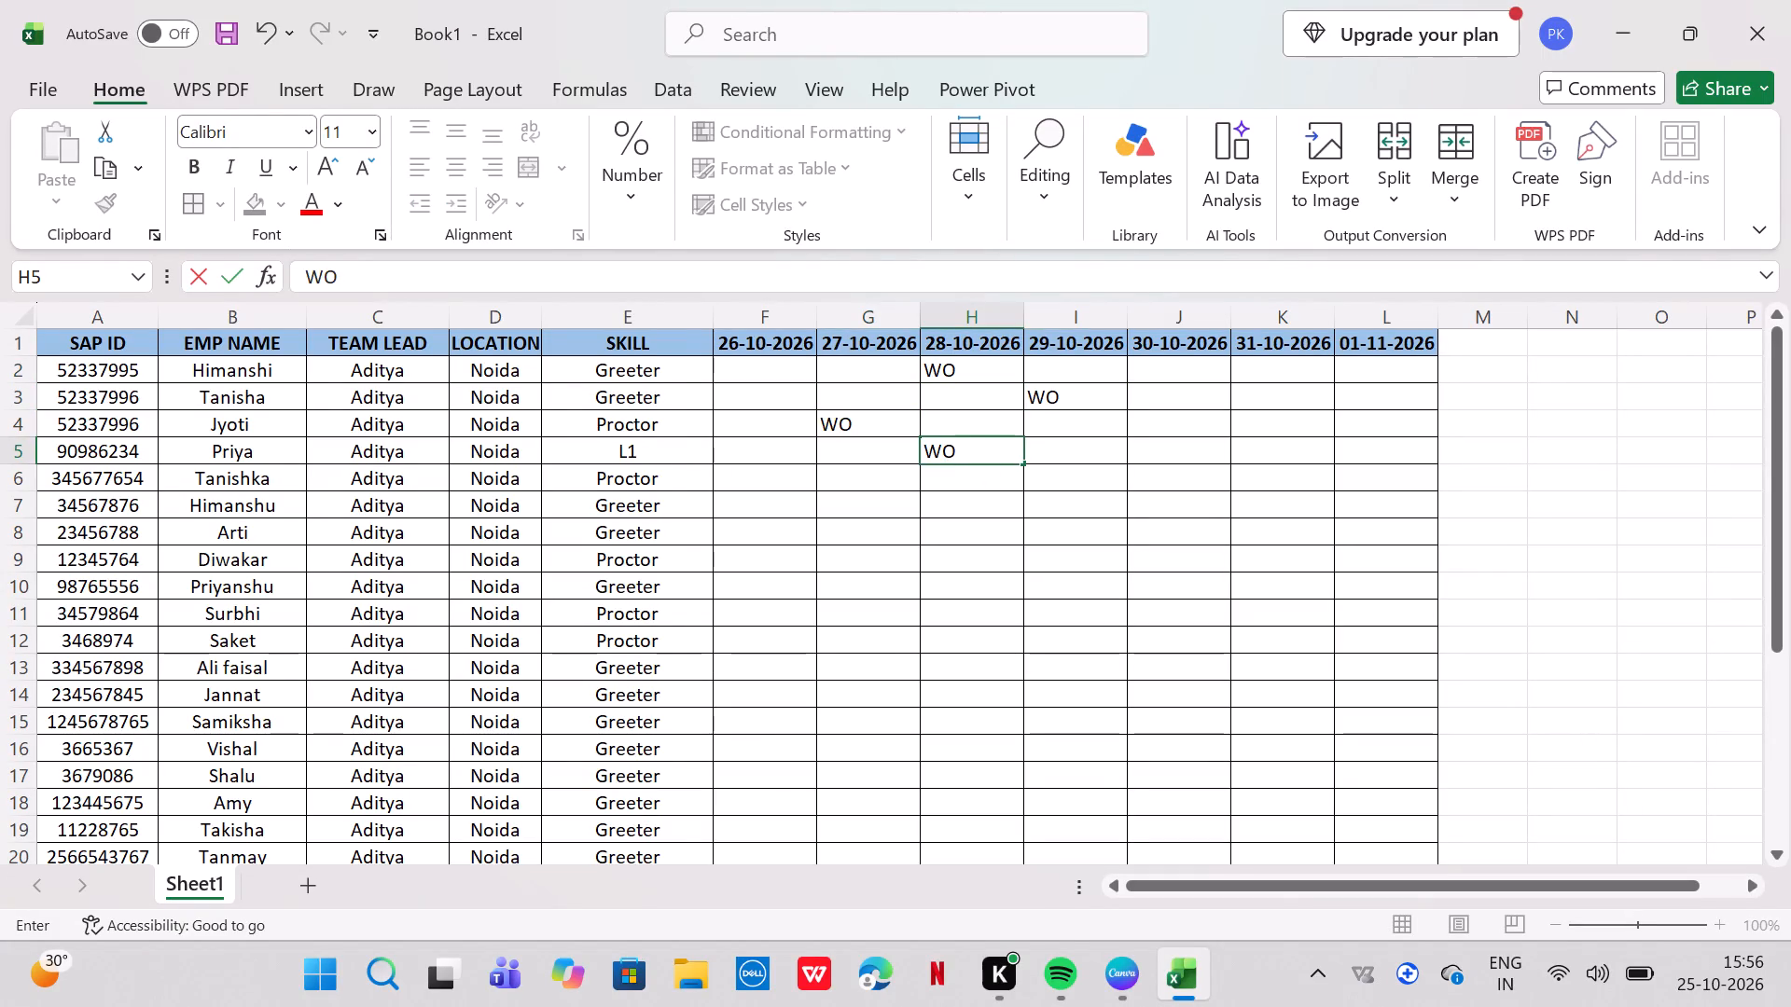
left_click(1375, 473)
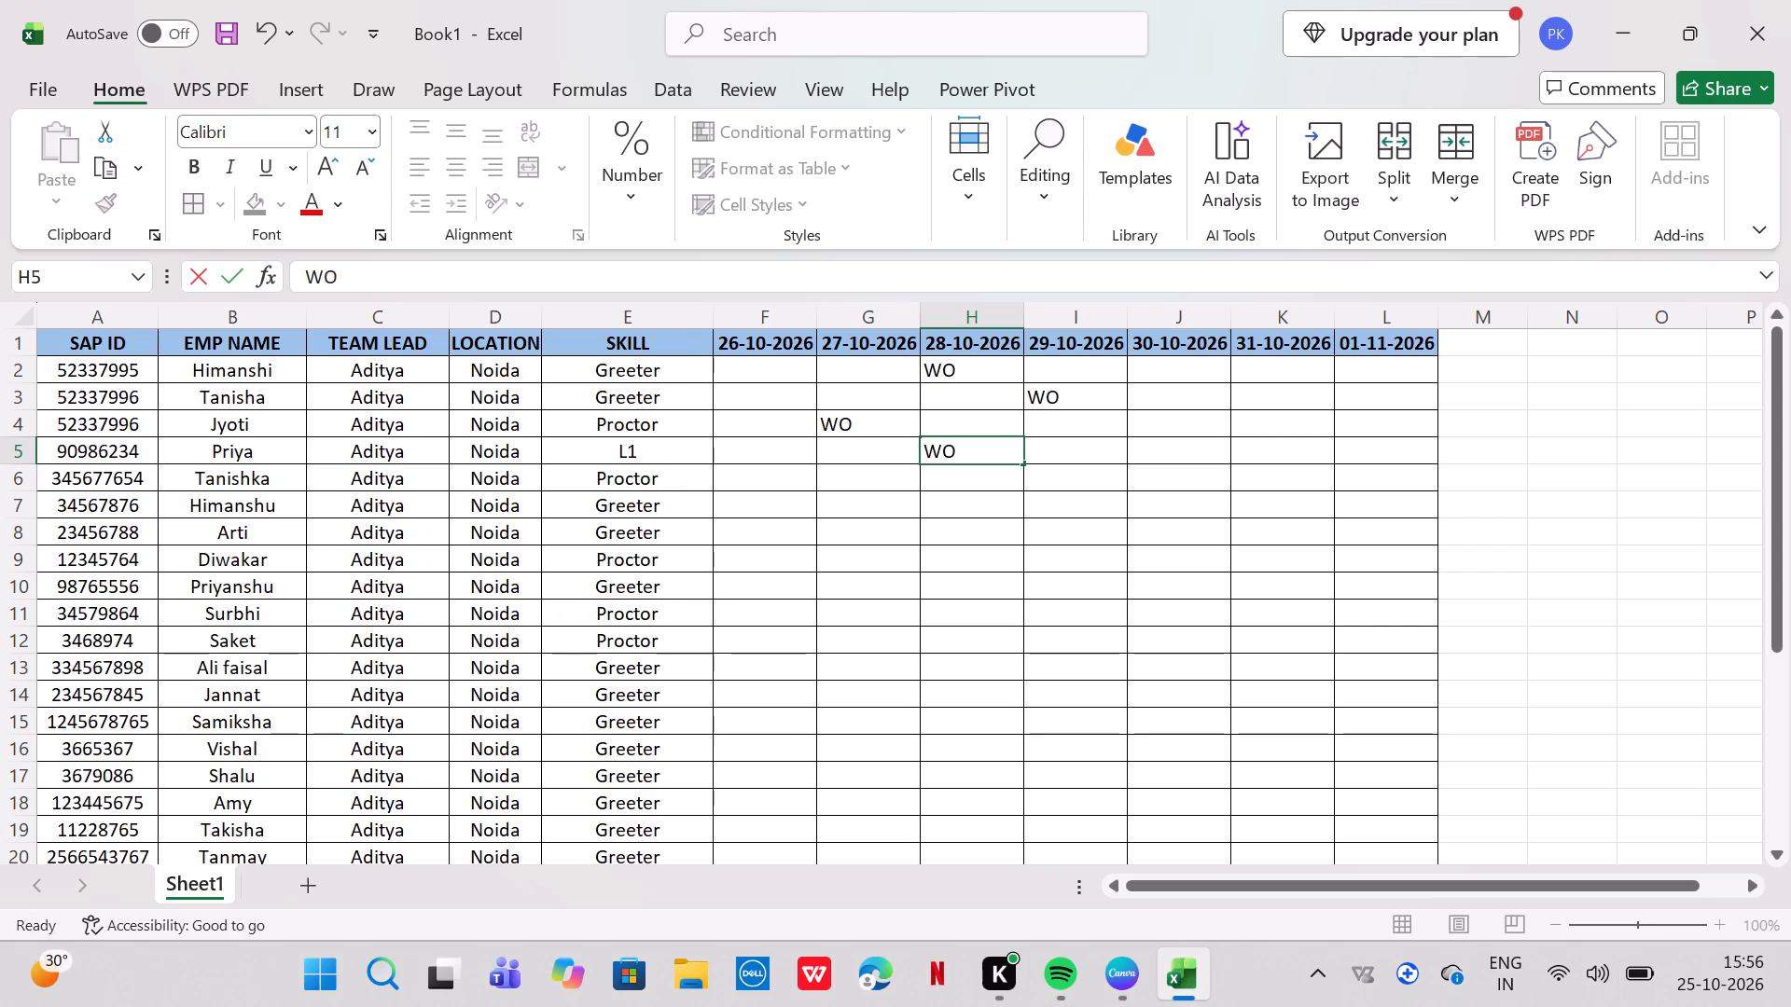
type("WO")
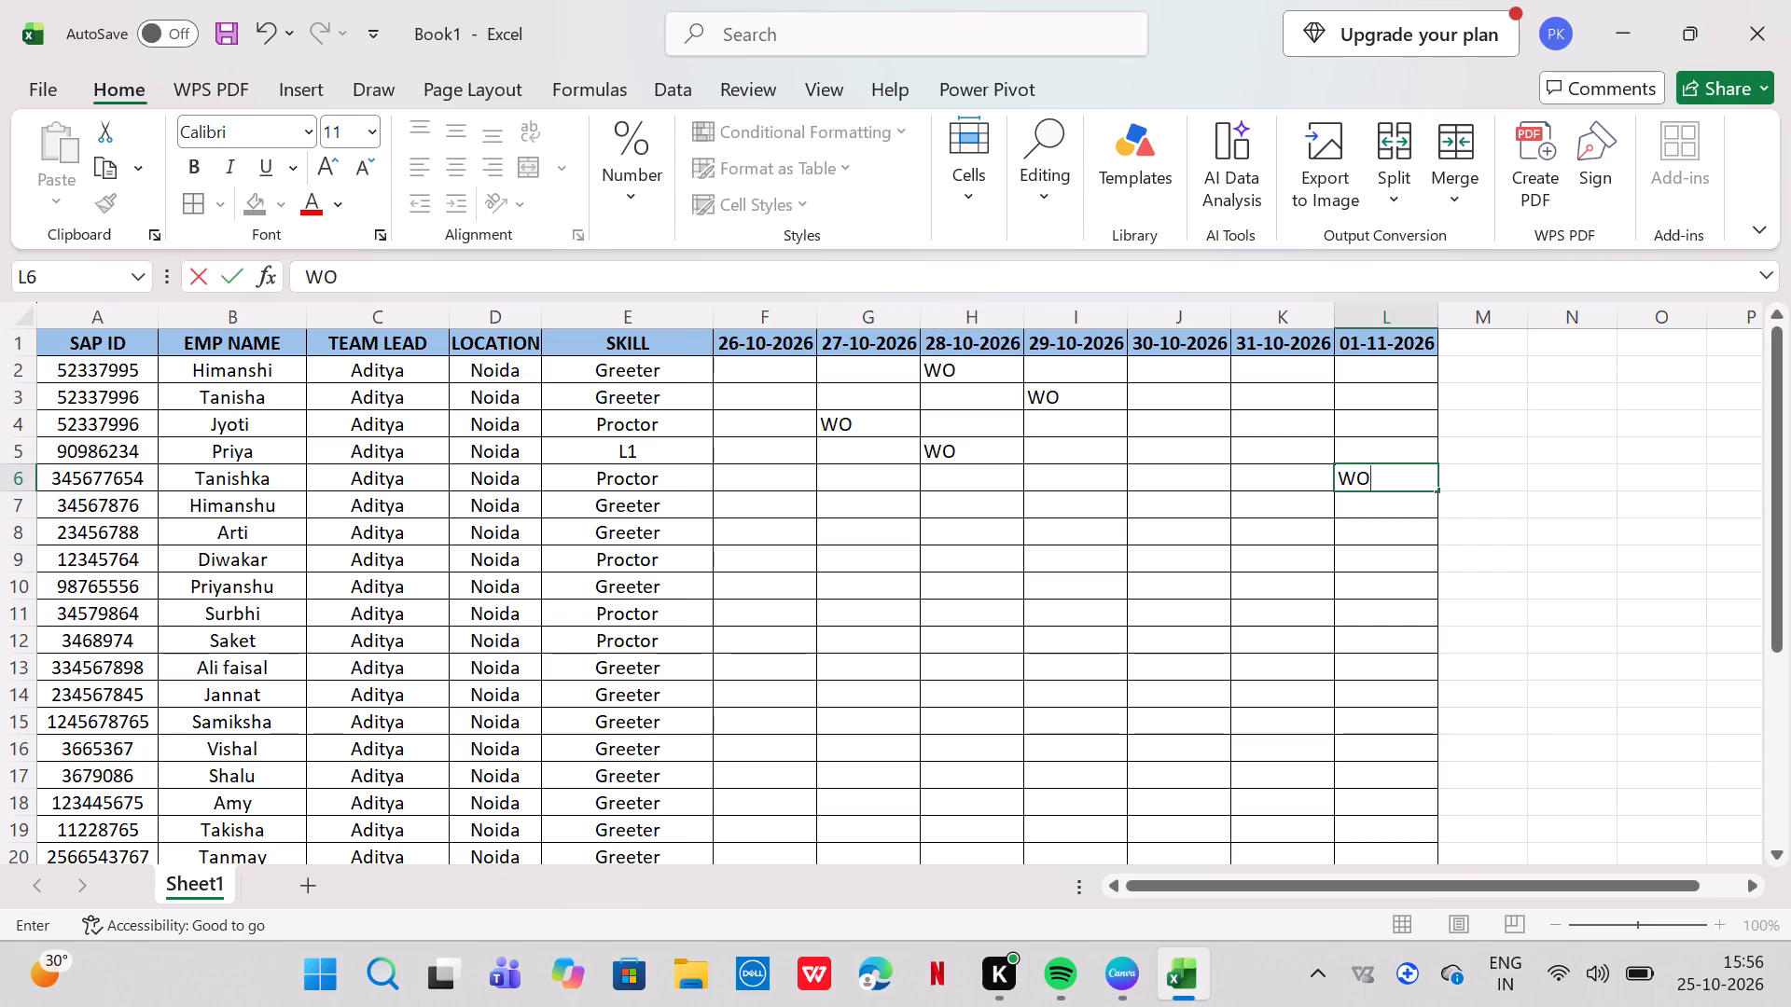
Enter Leave in cell K6, under 31-10-2026.
left_click(1298, 482)
type("Leave")
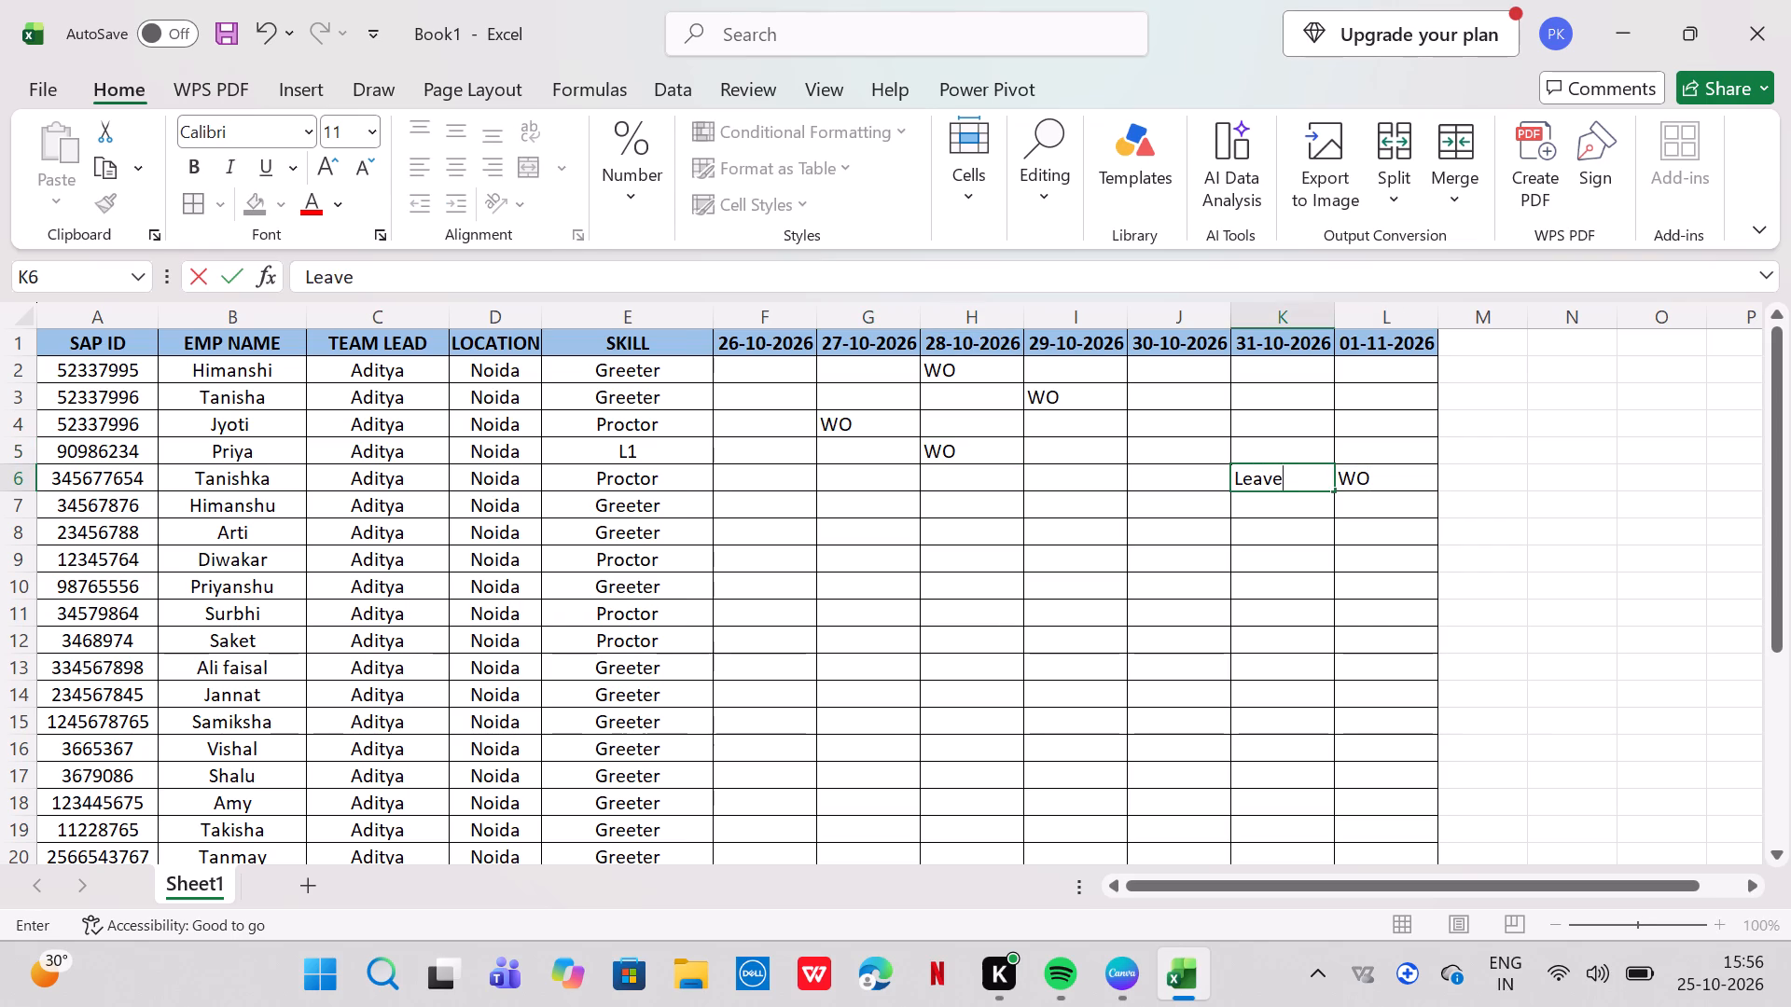
Enter WO in cells I7 and I8 under 29-10-2026, and in F9 under 26-10-2026.
left_click(1095, 502)
type("WO")
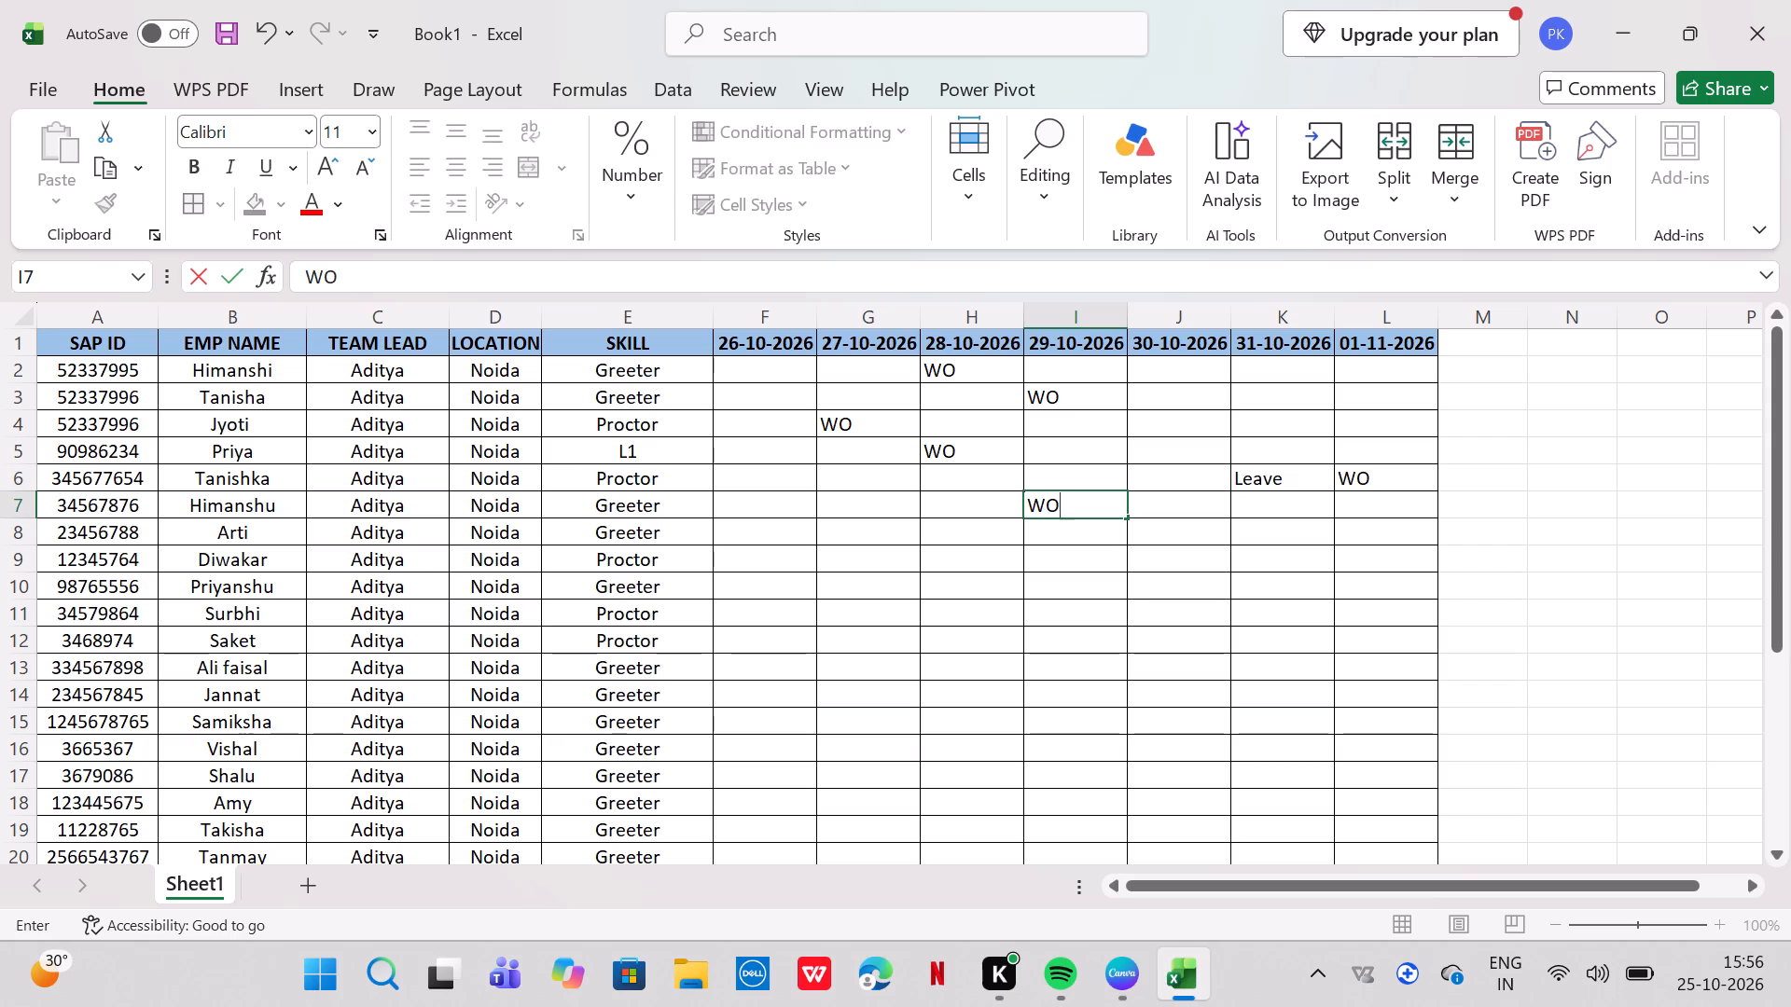
left_click(1087, 529)
type("WO")
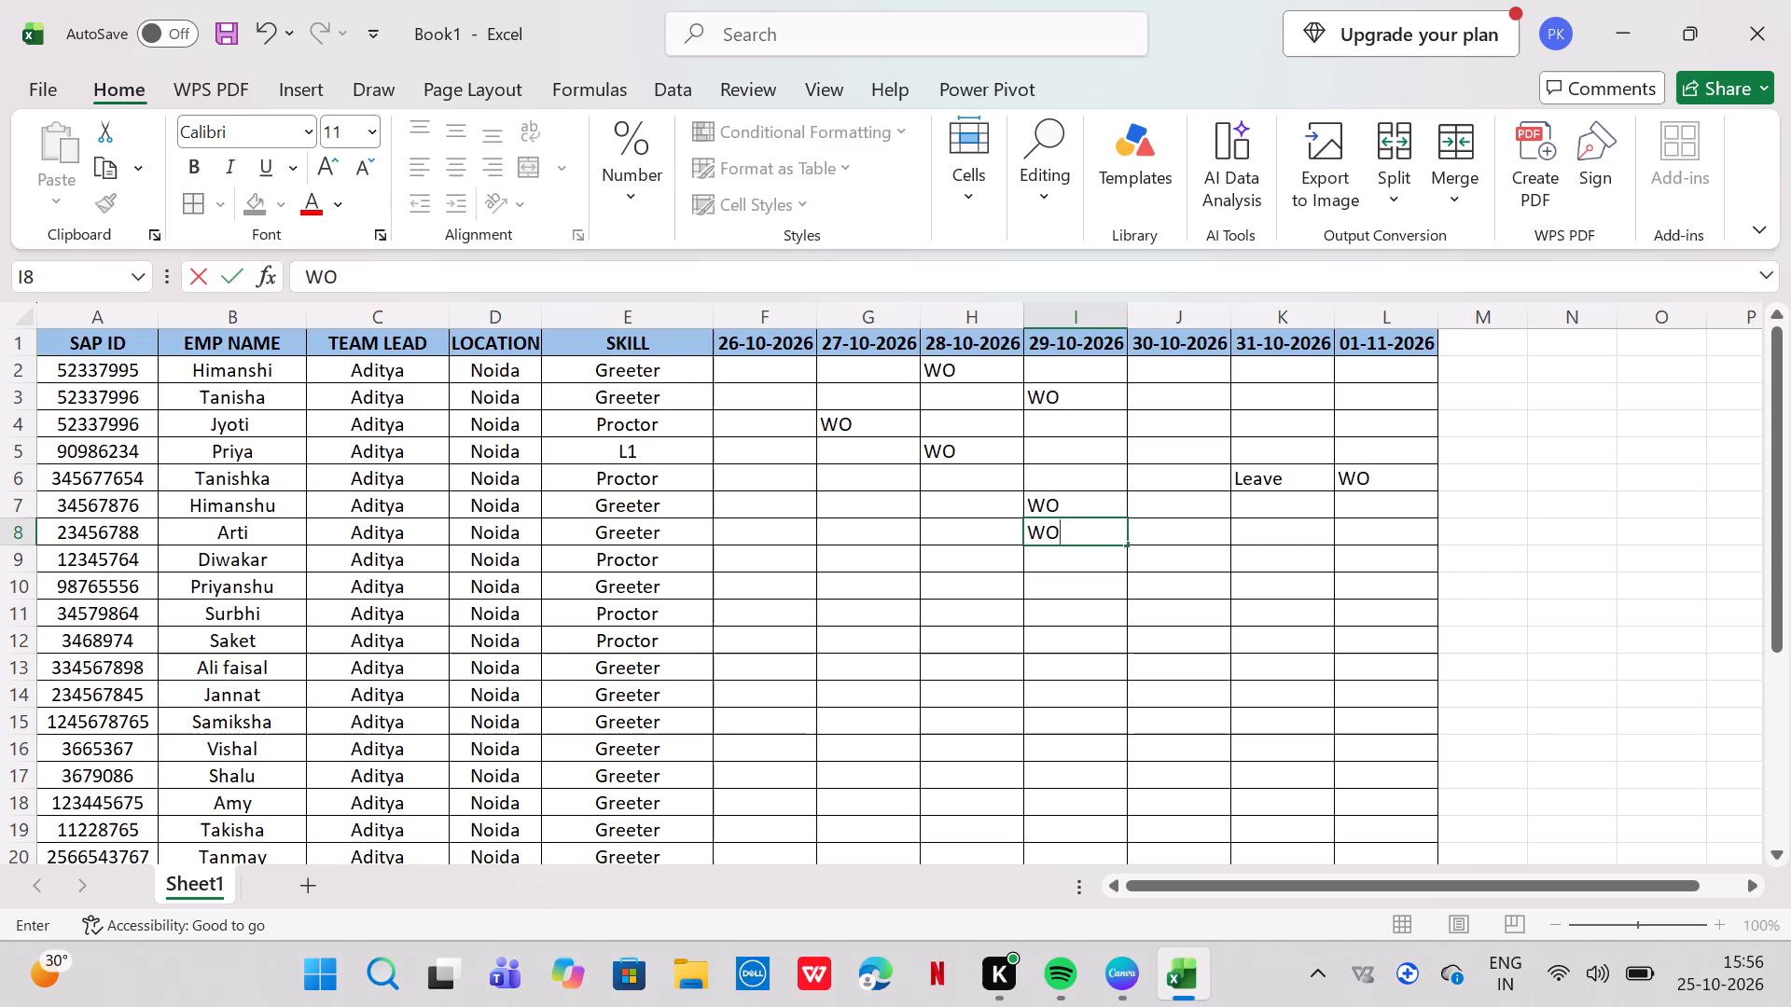
left_click(739, 575)
left_click(757, 557)
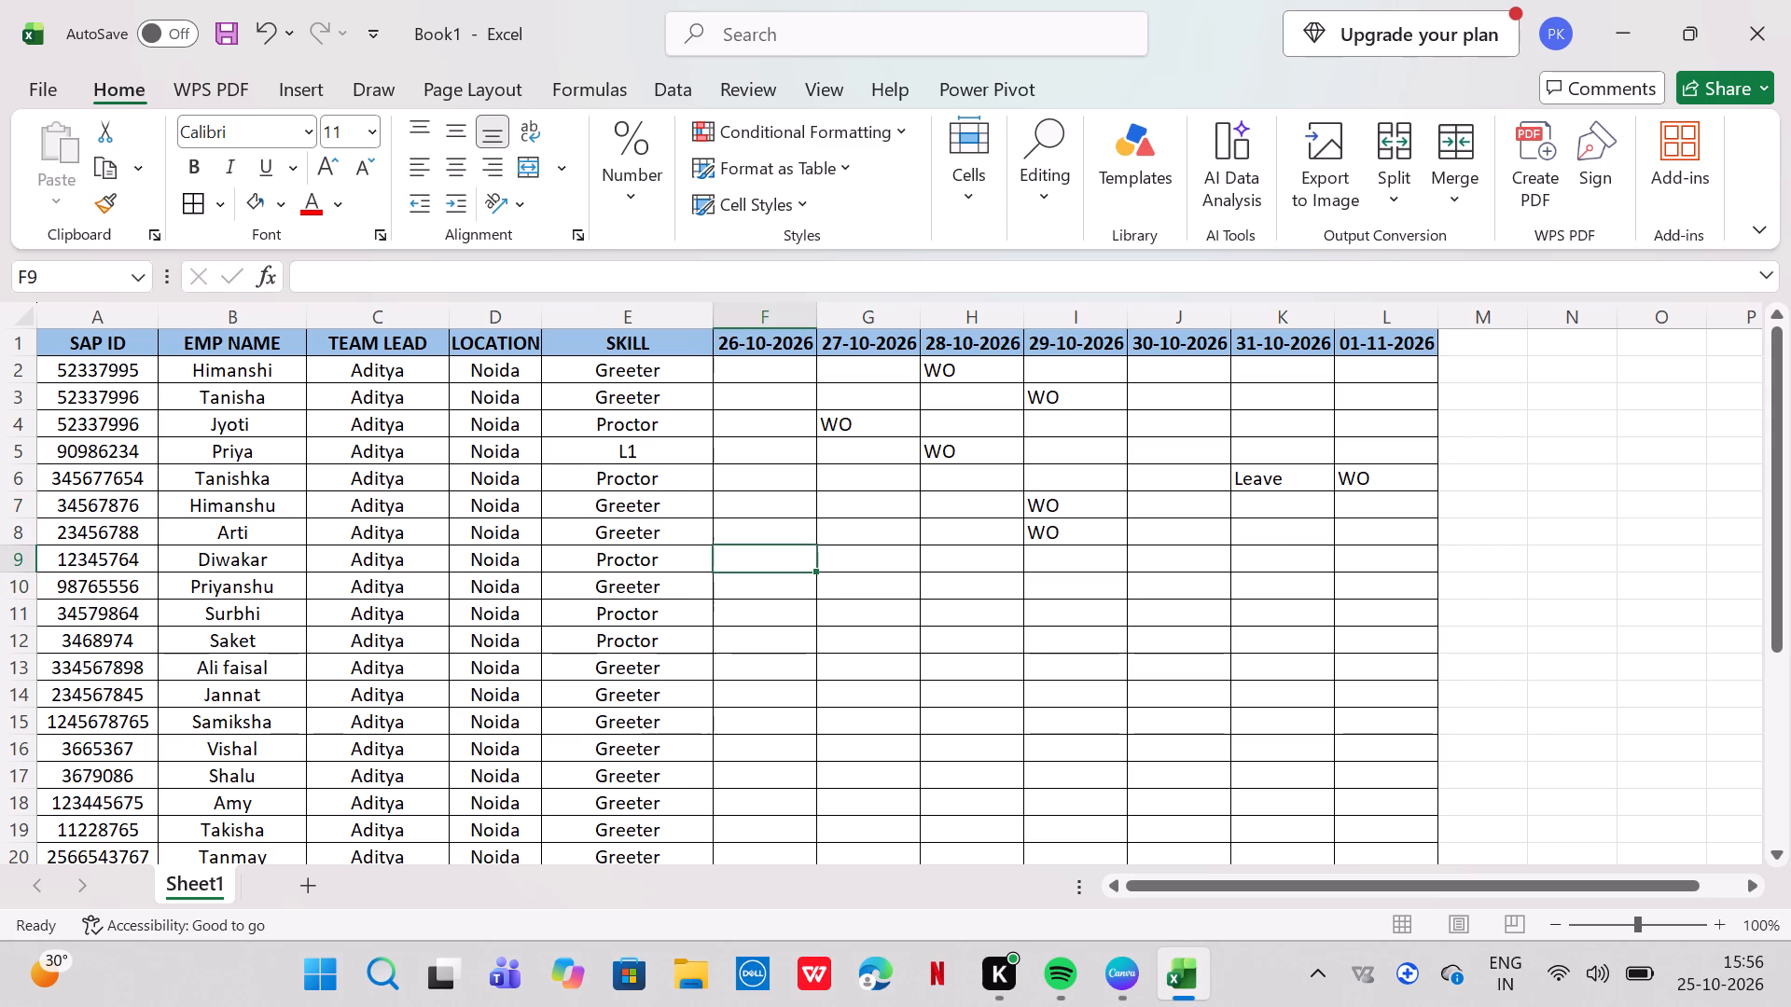
type("WO")
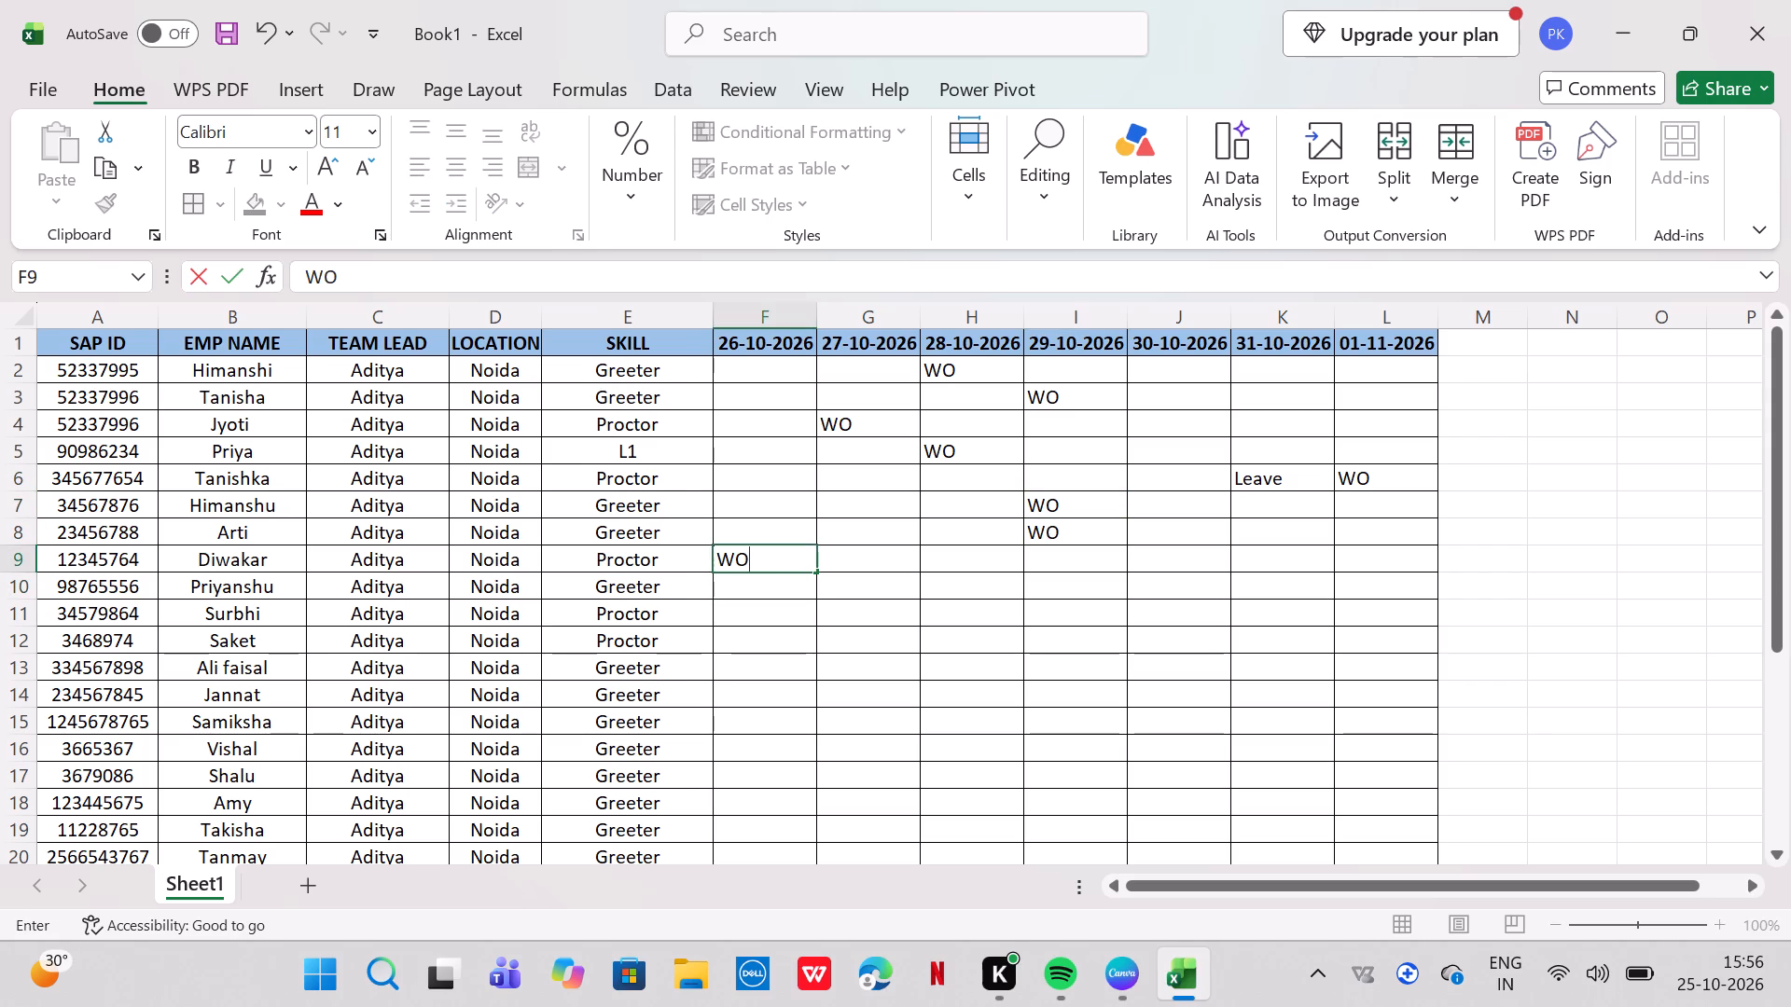
Enter WO in cells G10 and G11 under 27-10-2026, and in L12 under 01-11-2026.
left_click(847, 582)
key("shift+w")
key("shift+o")
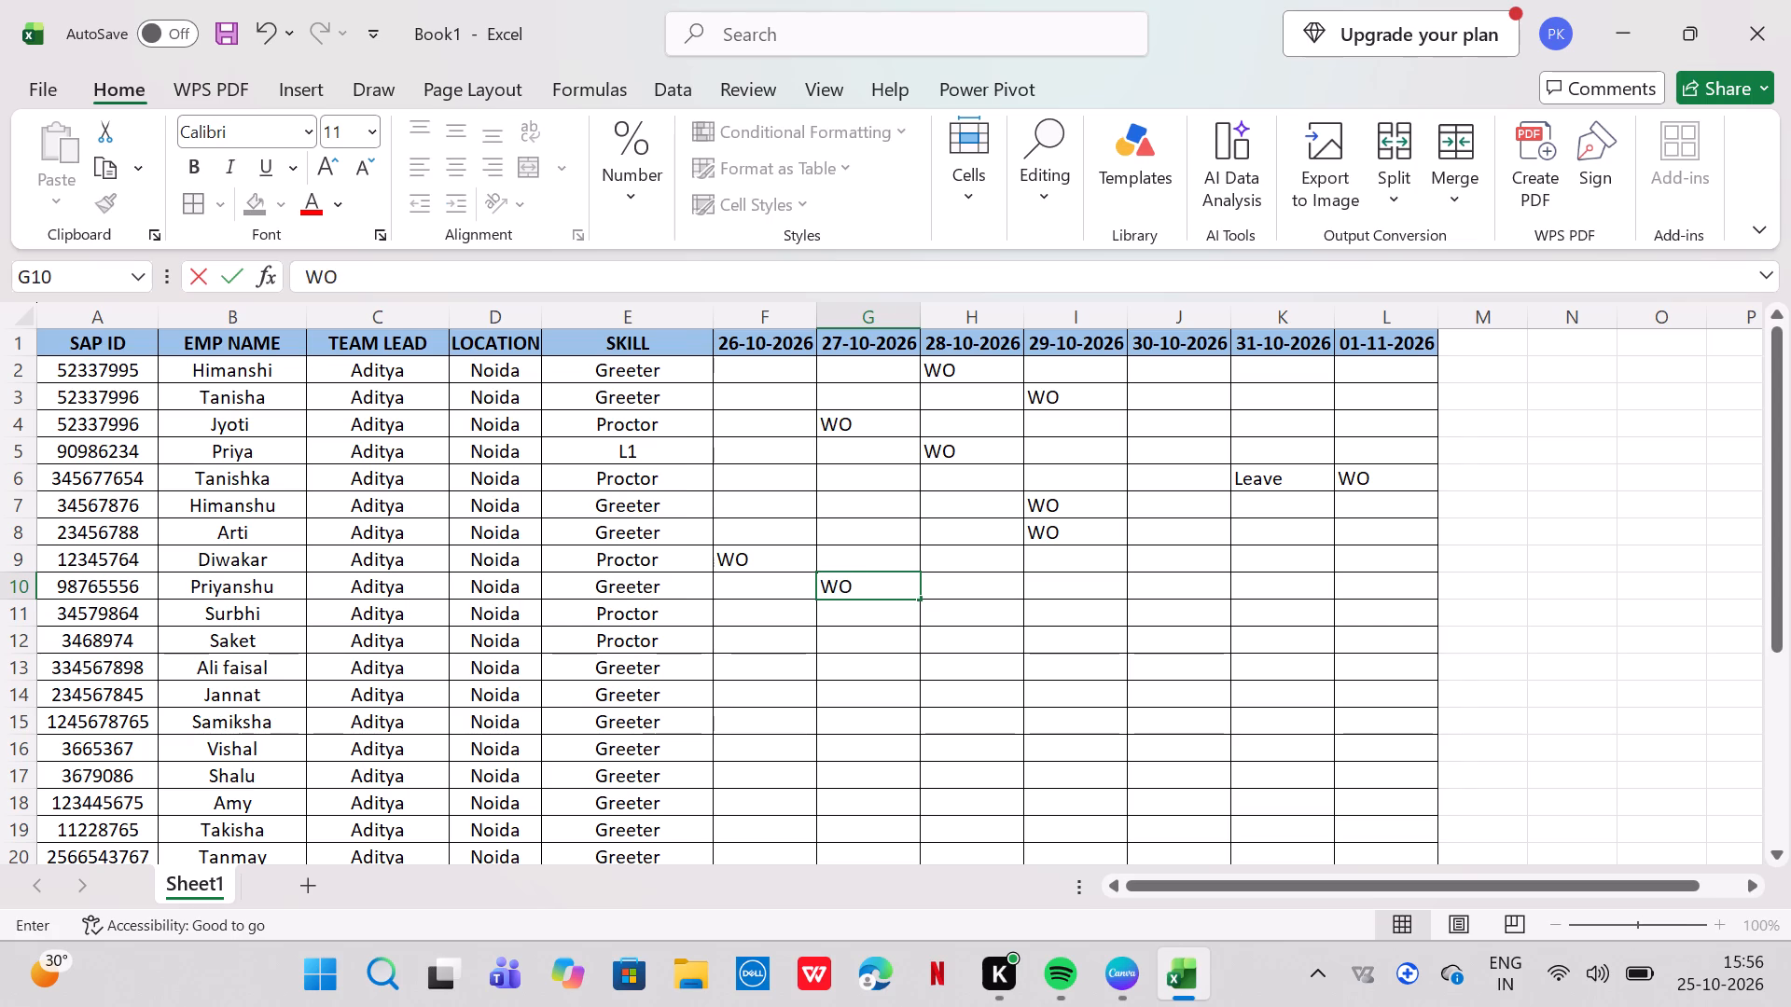
left_click(884, 614)
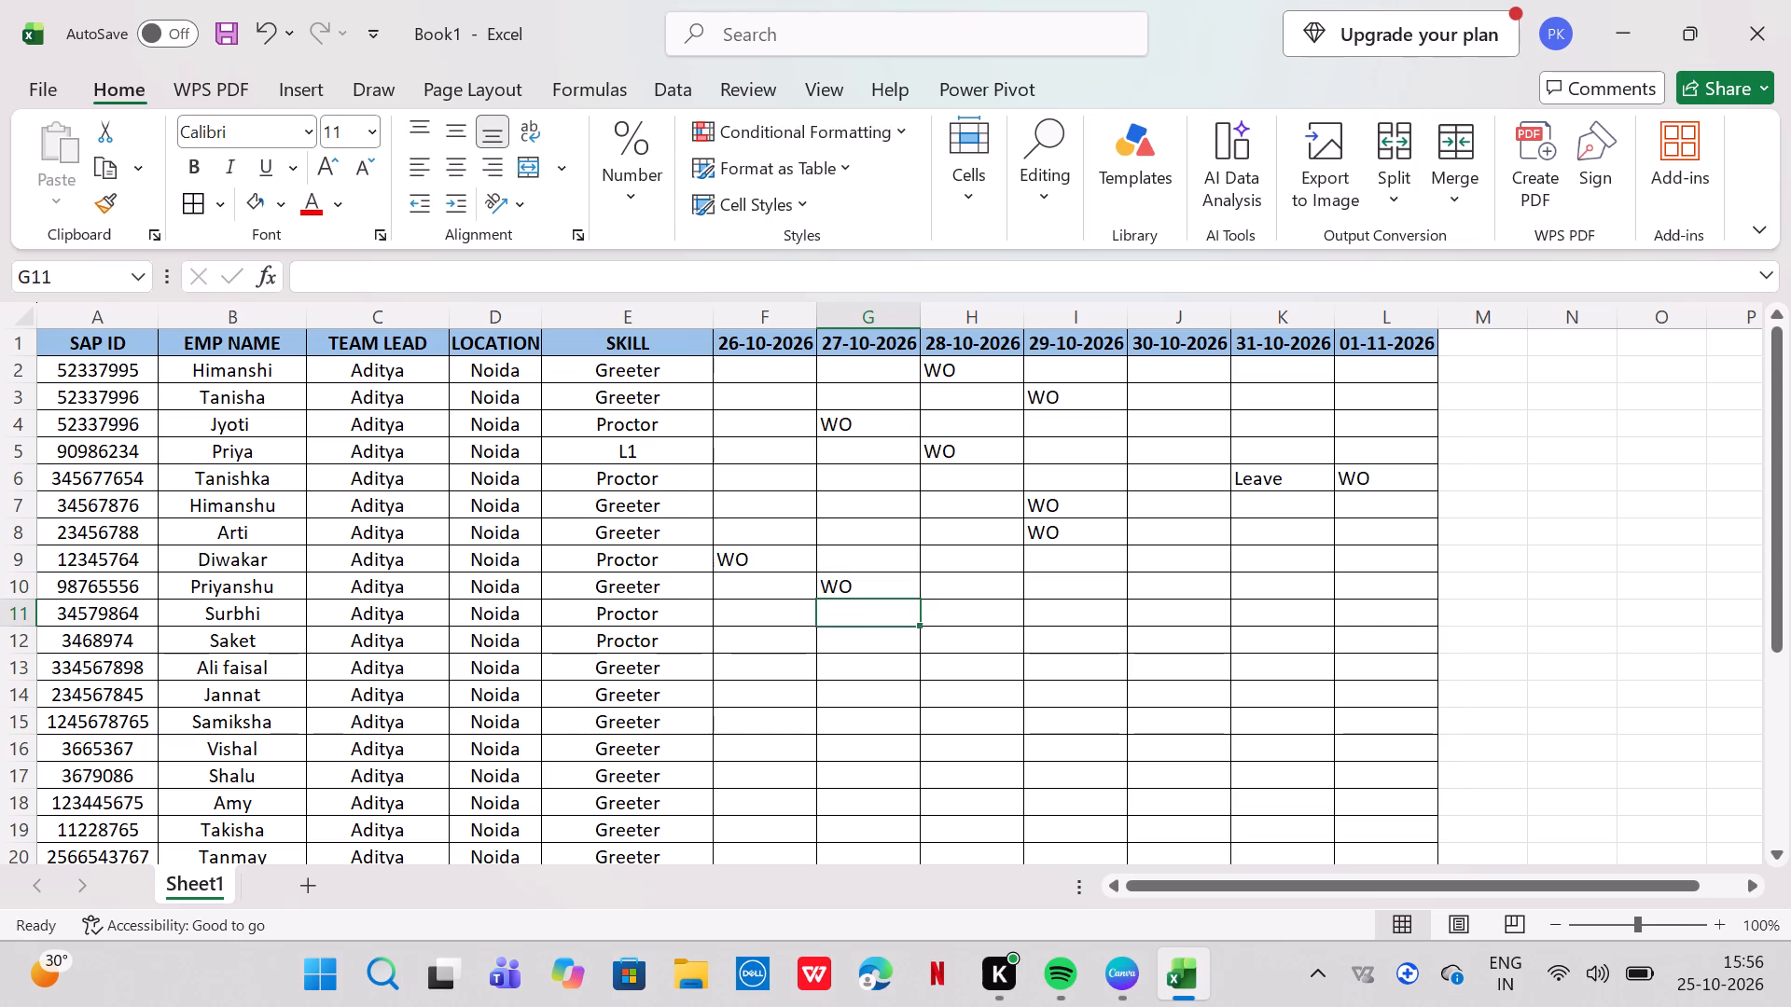
type("WO")
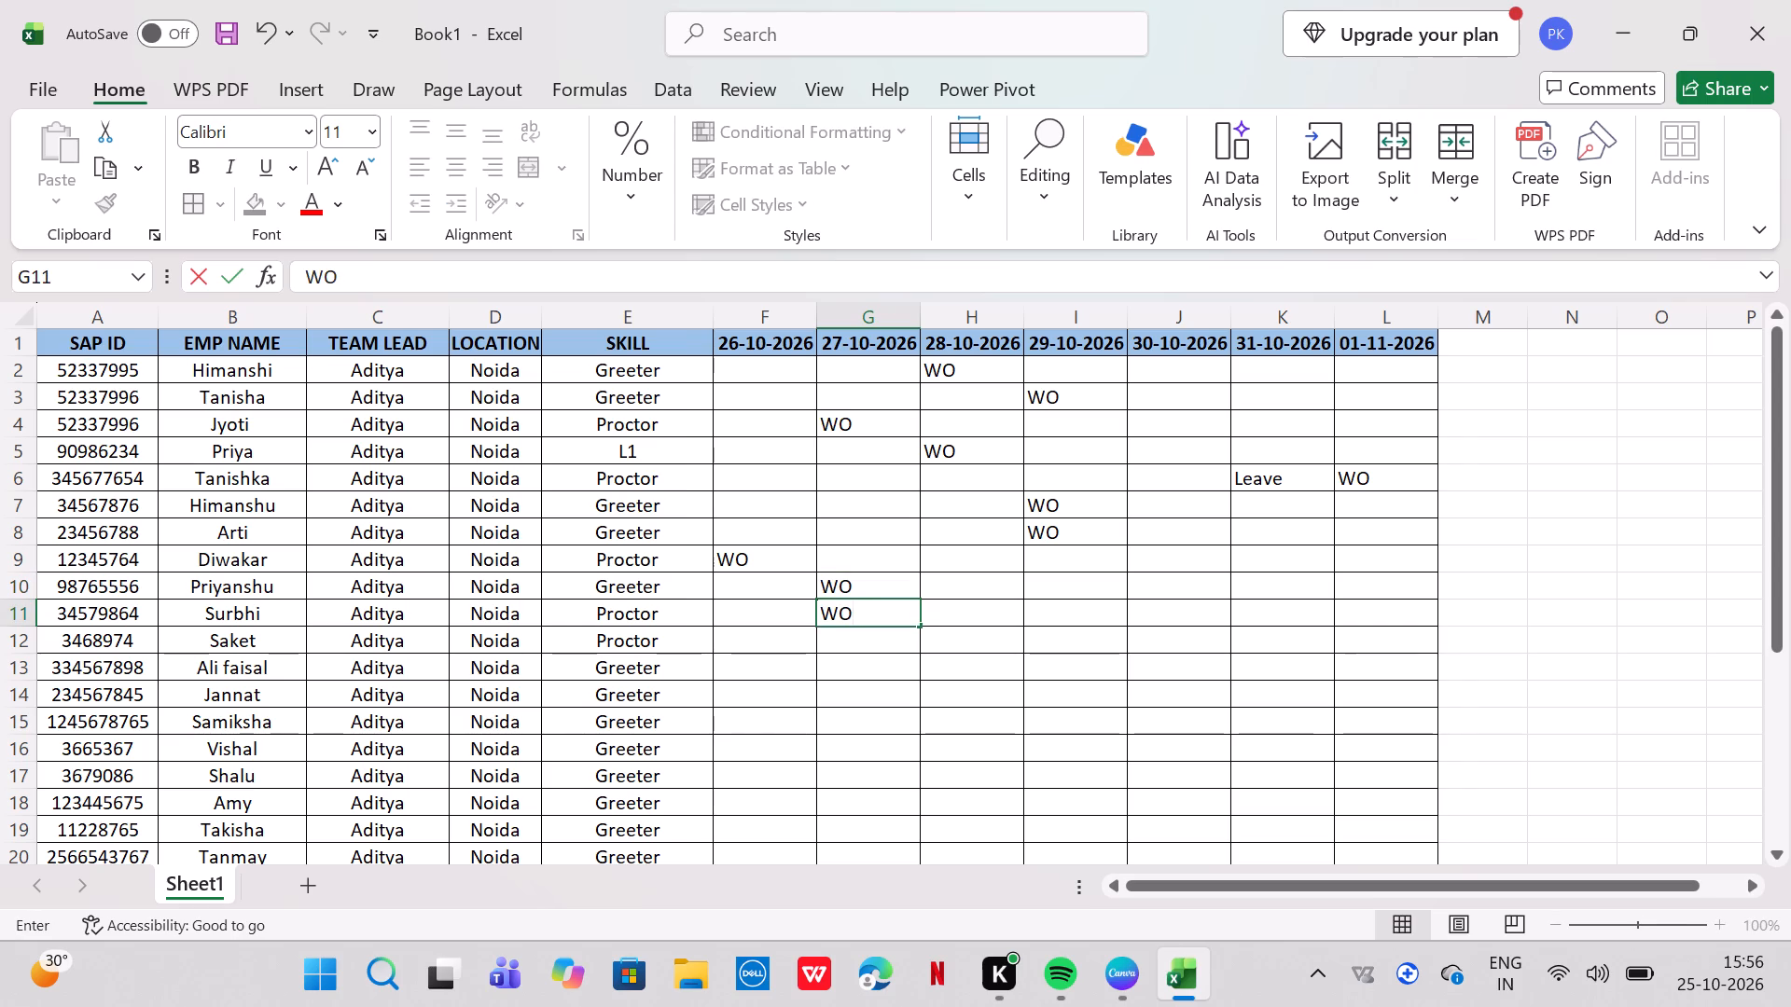
left_click(1351, 637)
type("WO")
left_click(1312, 662)
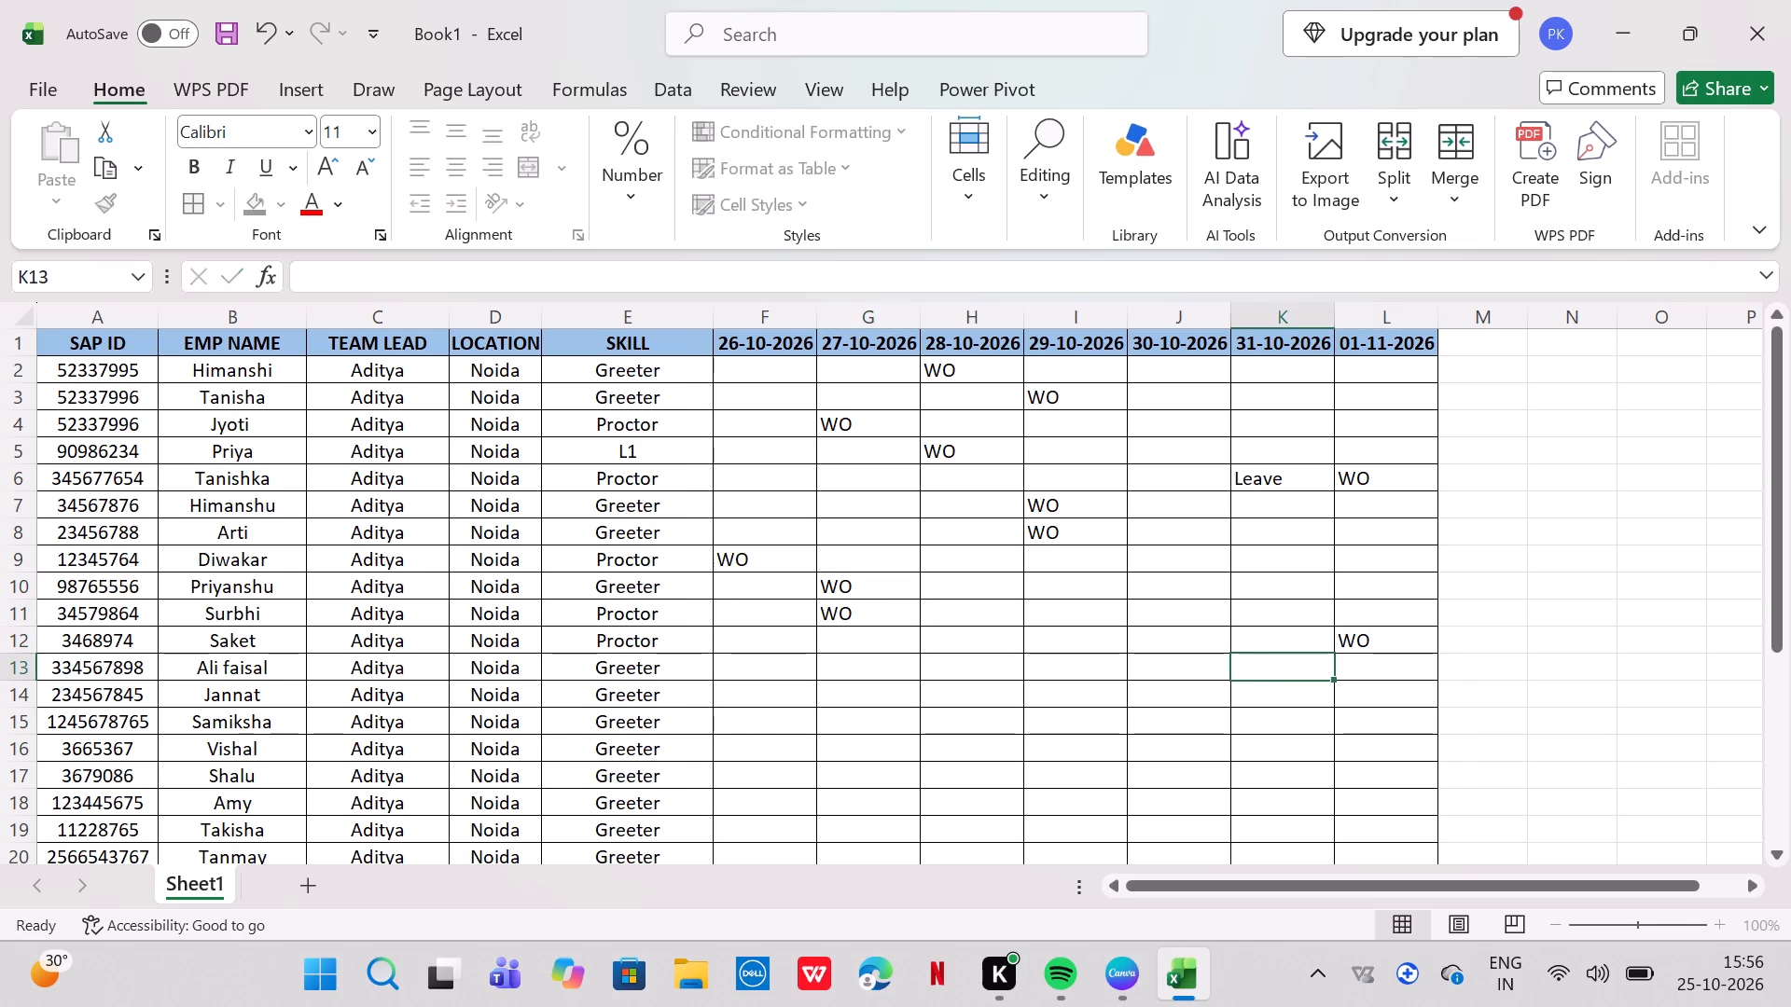
Enter WO in cells K13 and K14 under 31-10-2026, in J15 under 30-10-2026, and in L16 under 01-11-2026.
type("WO")
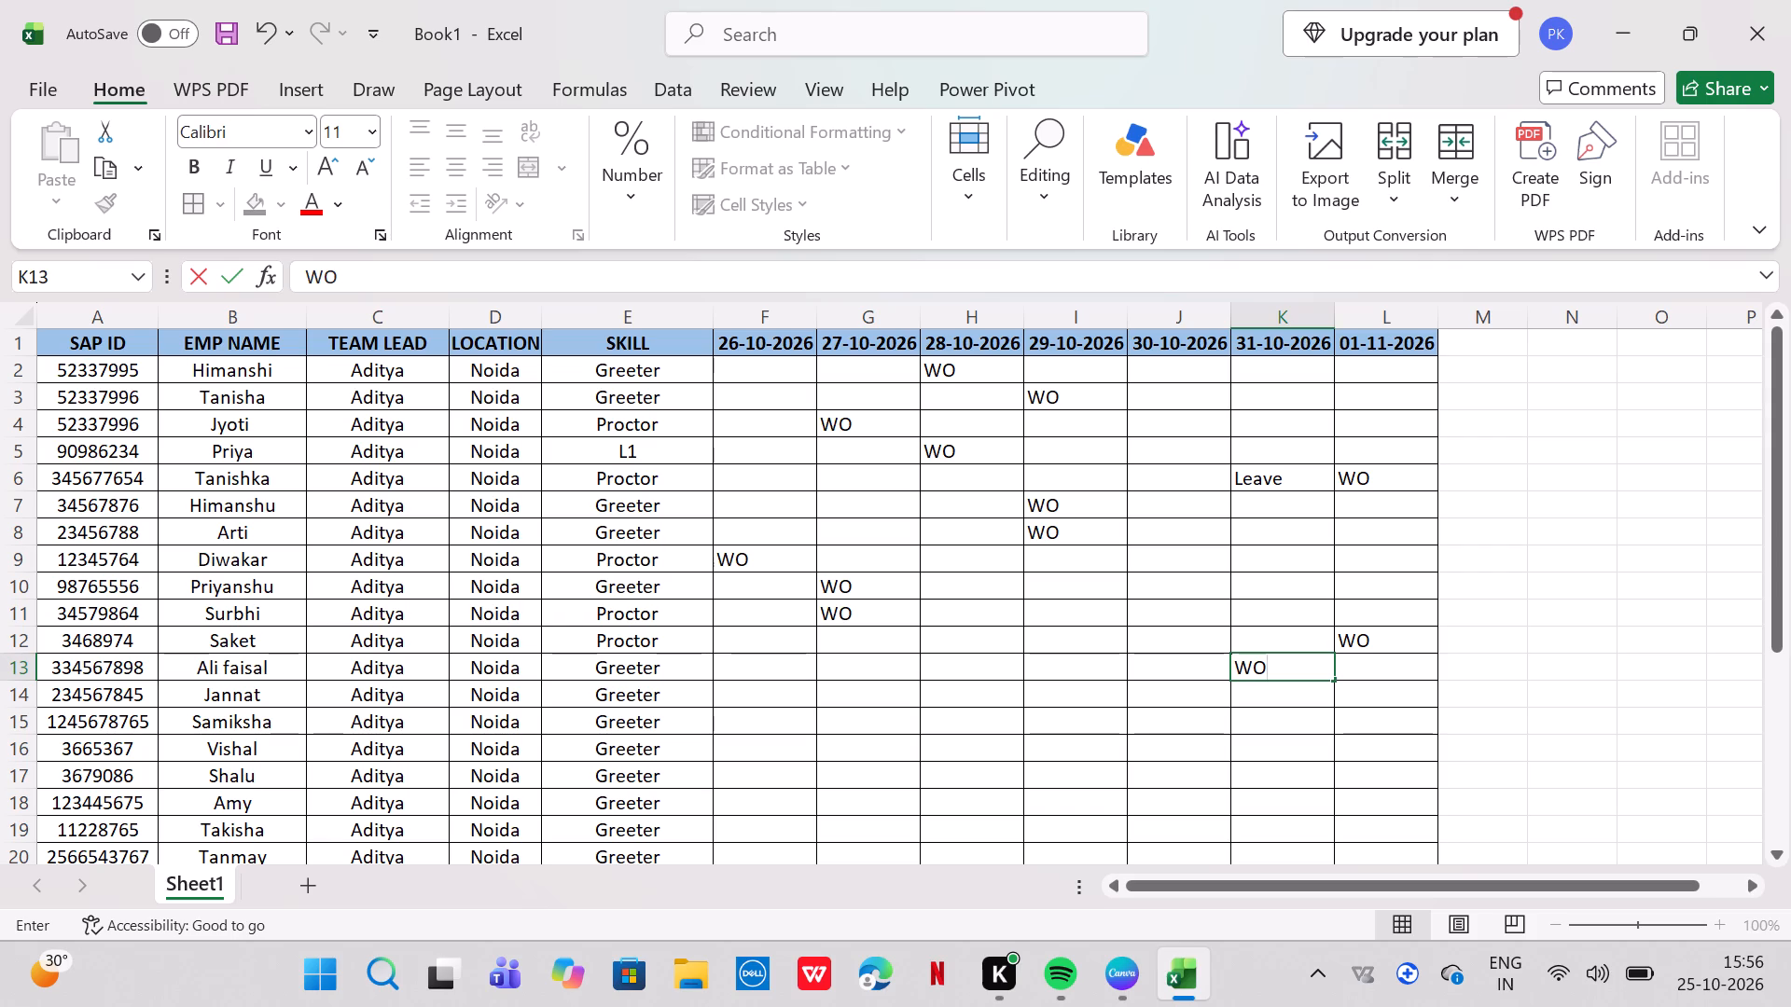
left_click(1259, 697)
type("WO")
scroll(1145, 711, "down", 1)
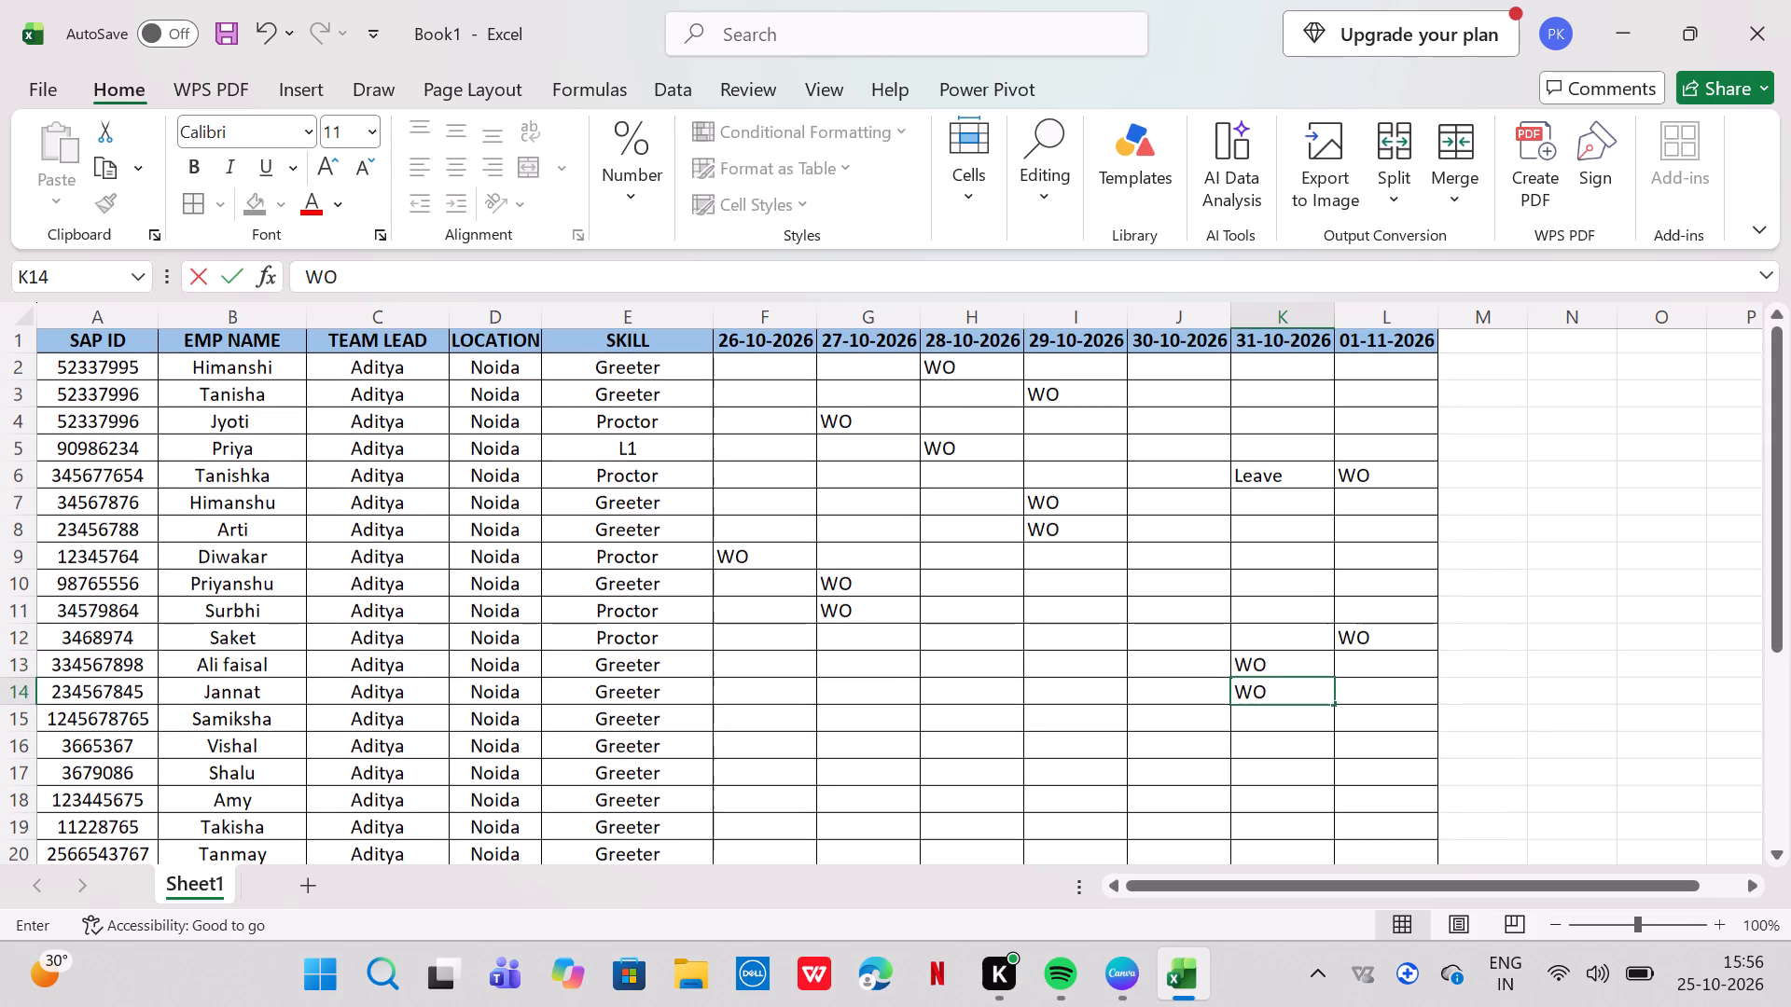
scroll(1145, 711, "down", 1)
left_click(1172, 673)
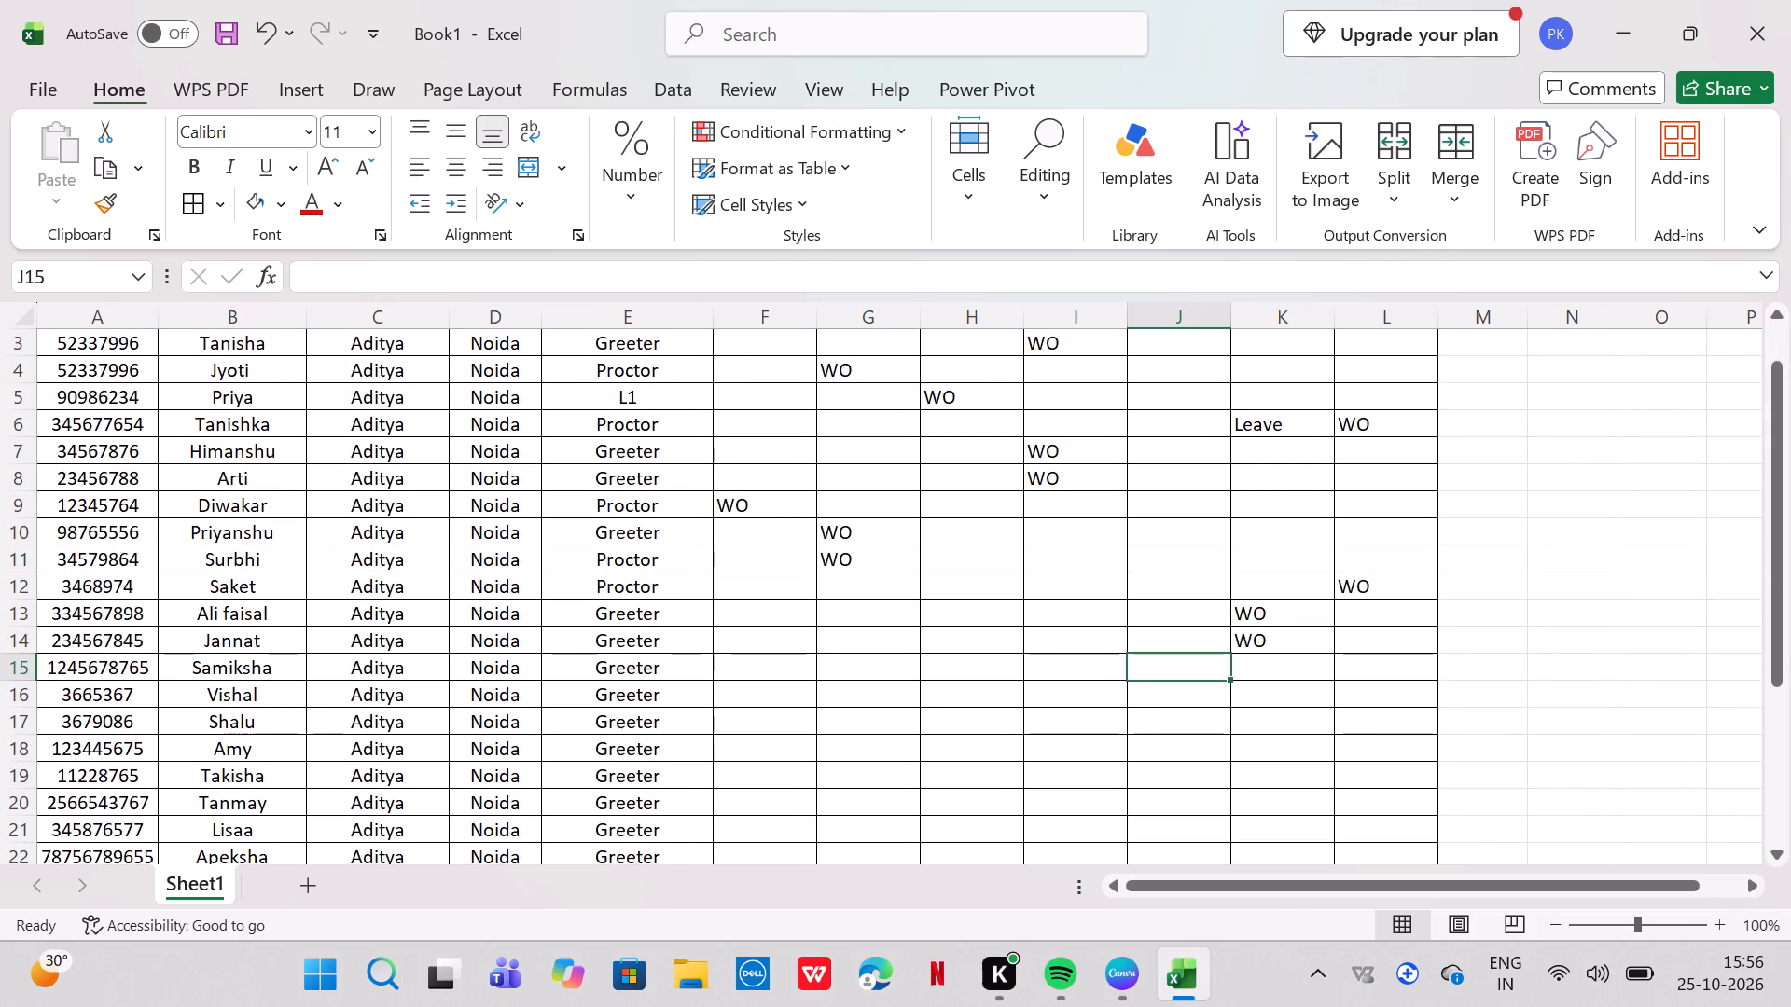
type("WO")
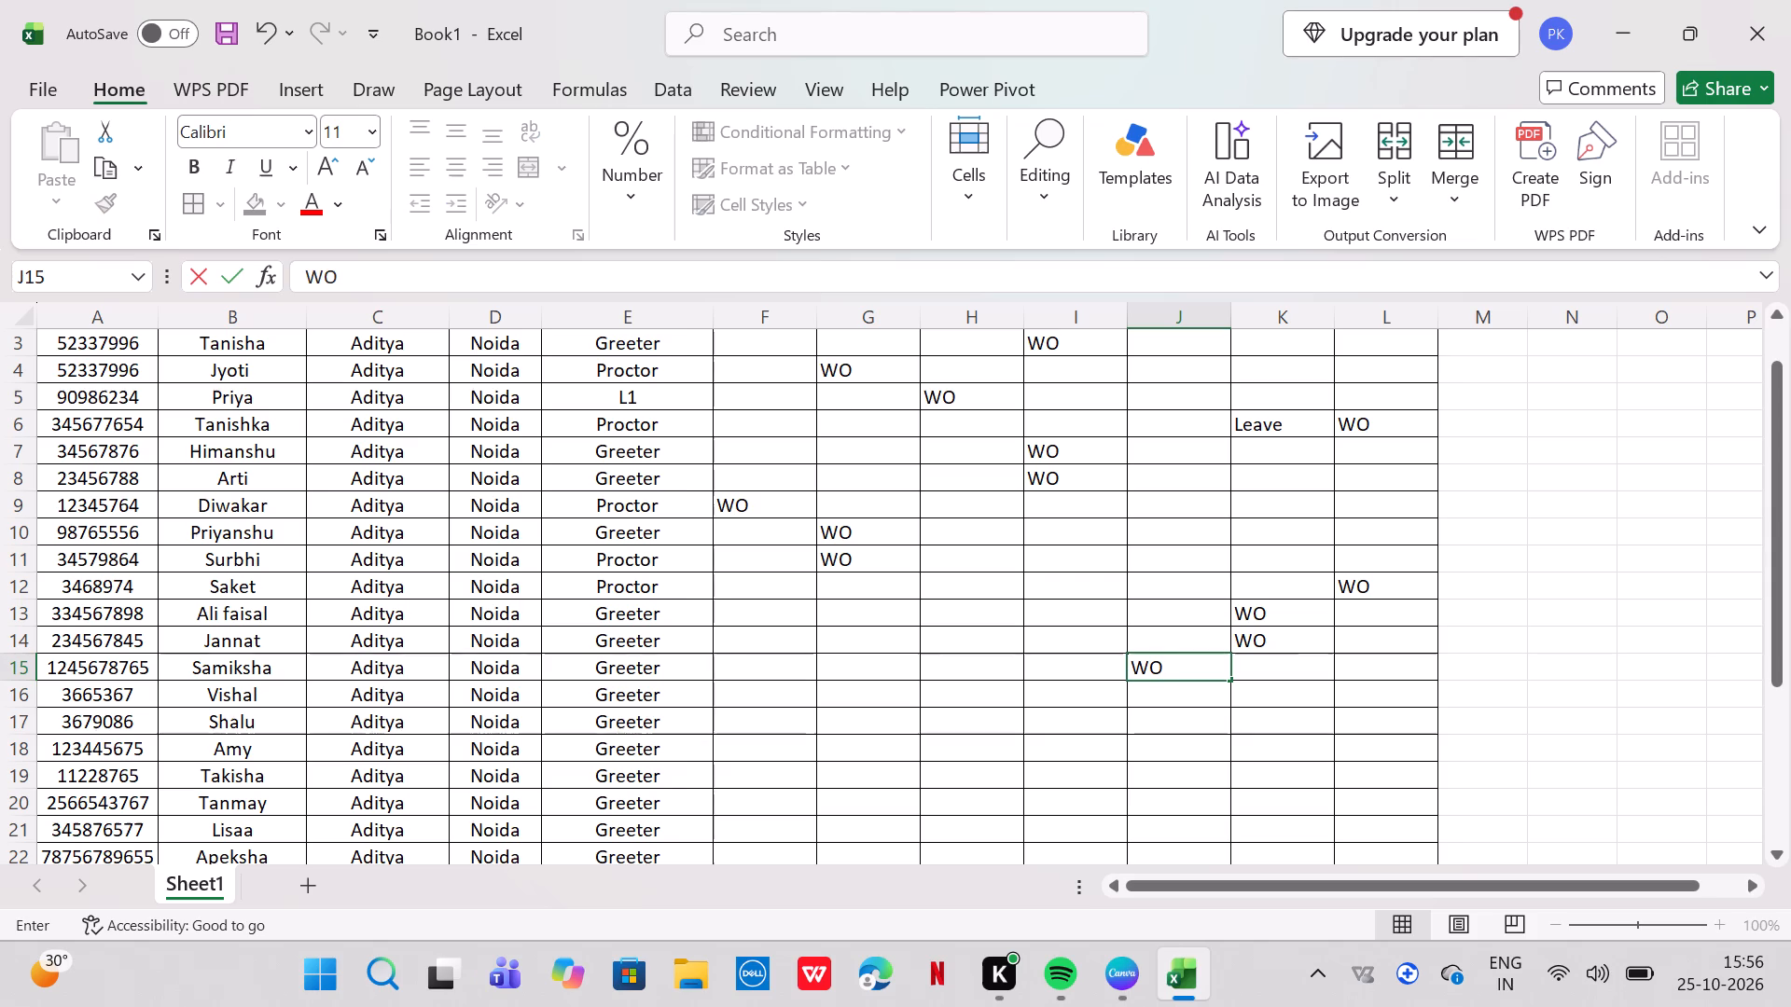
left_click(1390, 702)
type("WO")
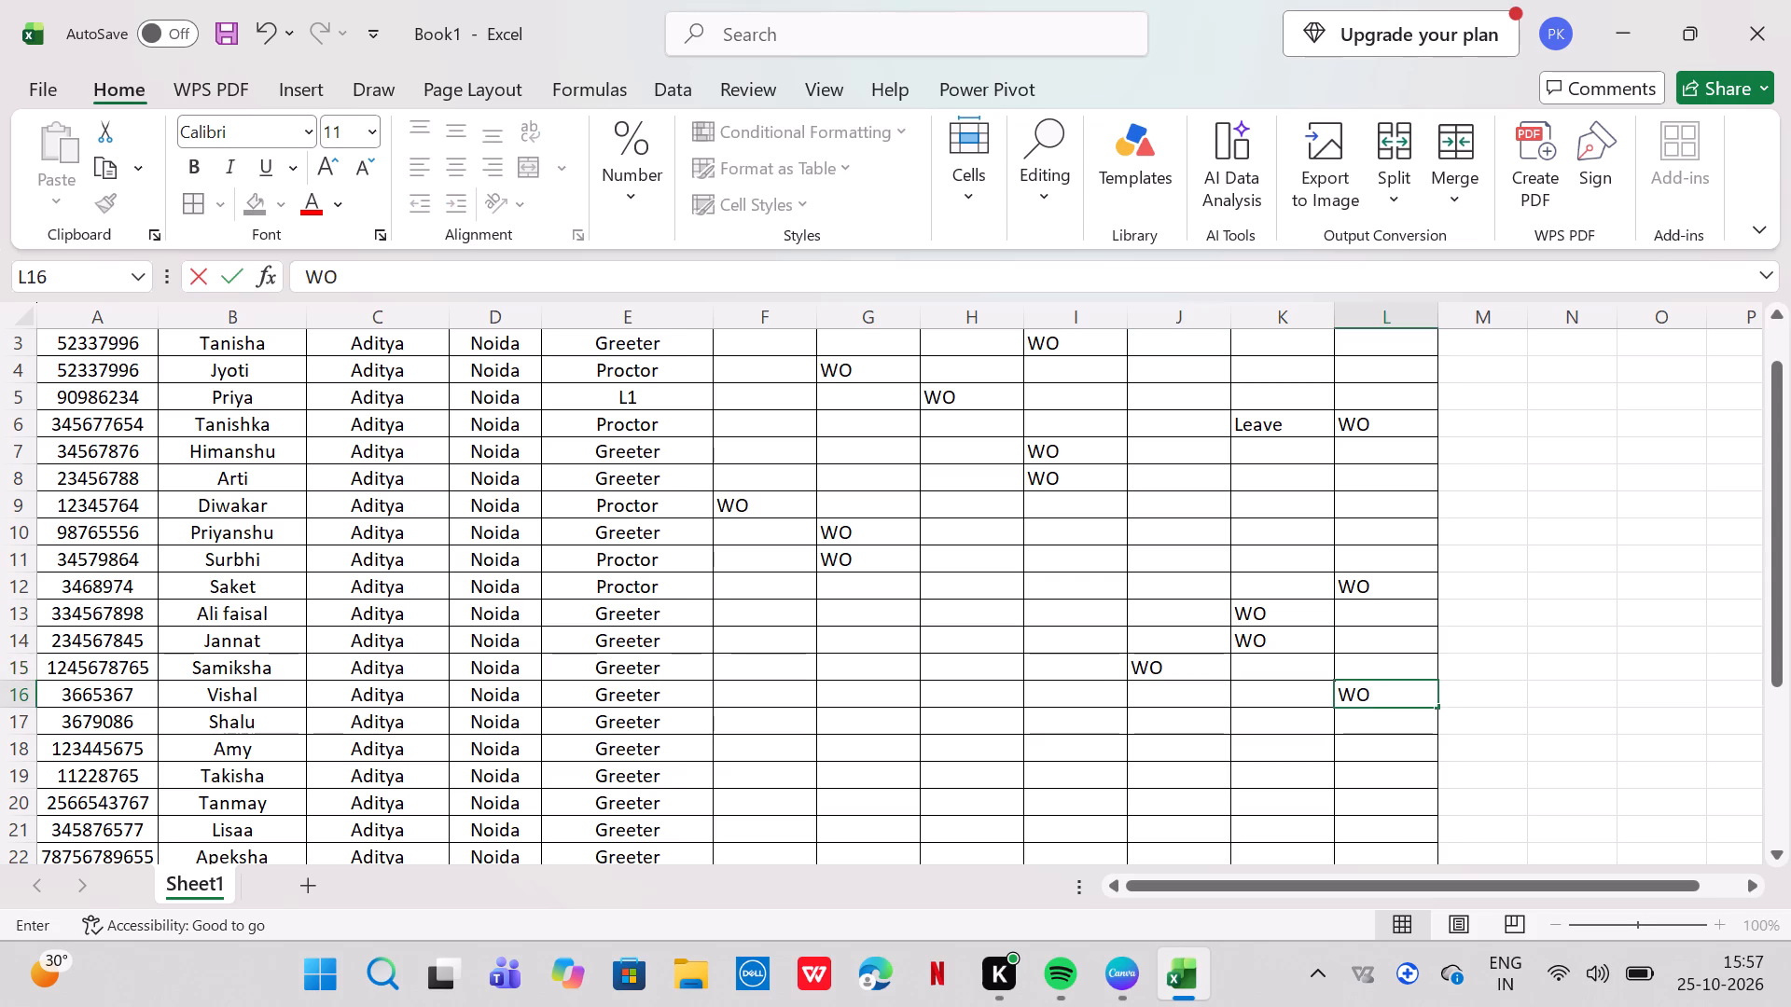
Enter WO in cell F17 under 26-10-2026 and in cells G18 and G19 under 27-10-2026.
left_click(743, 721)
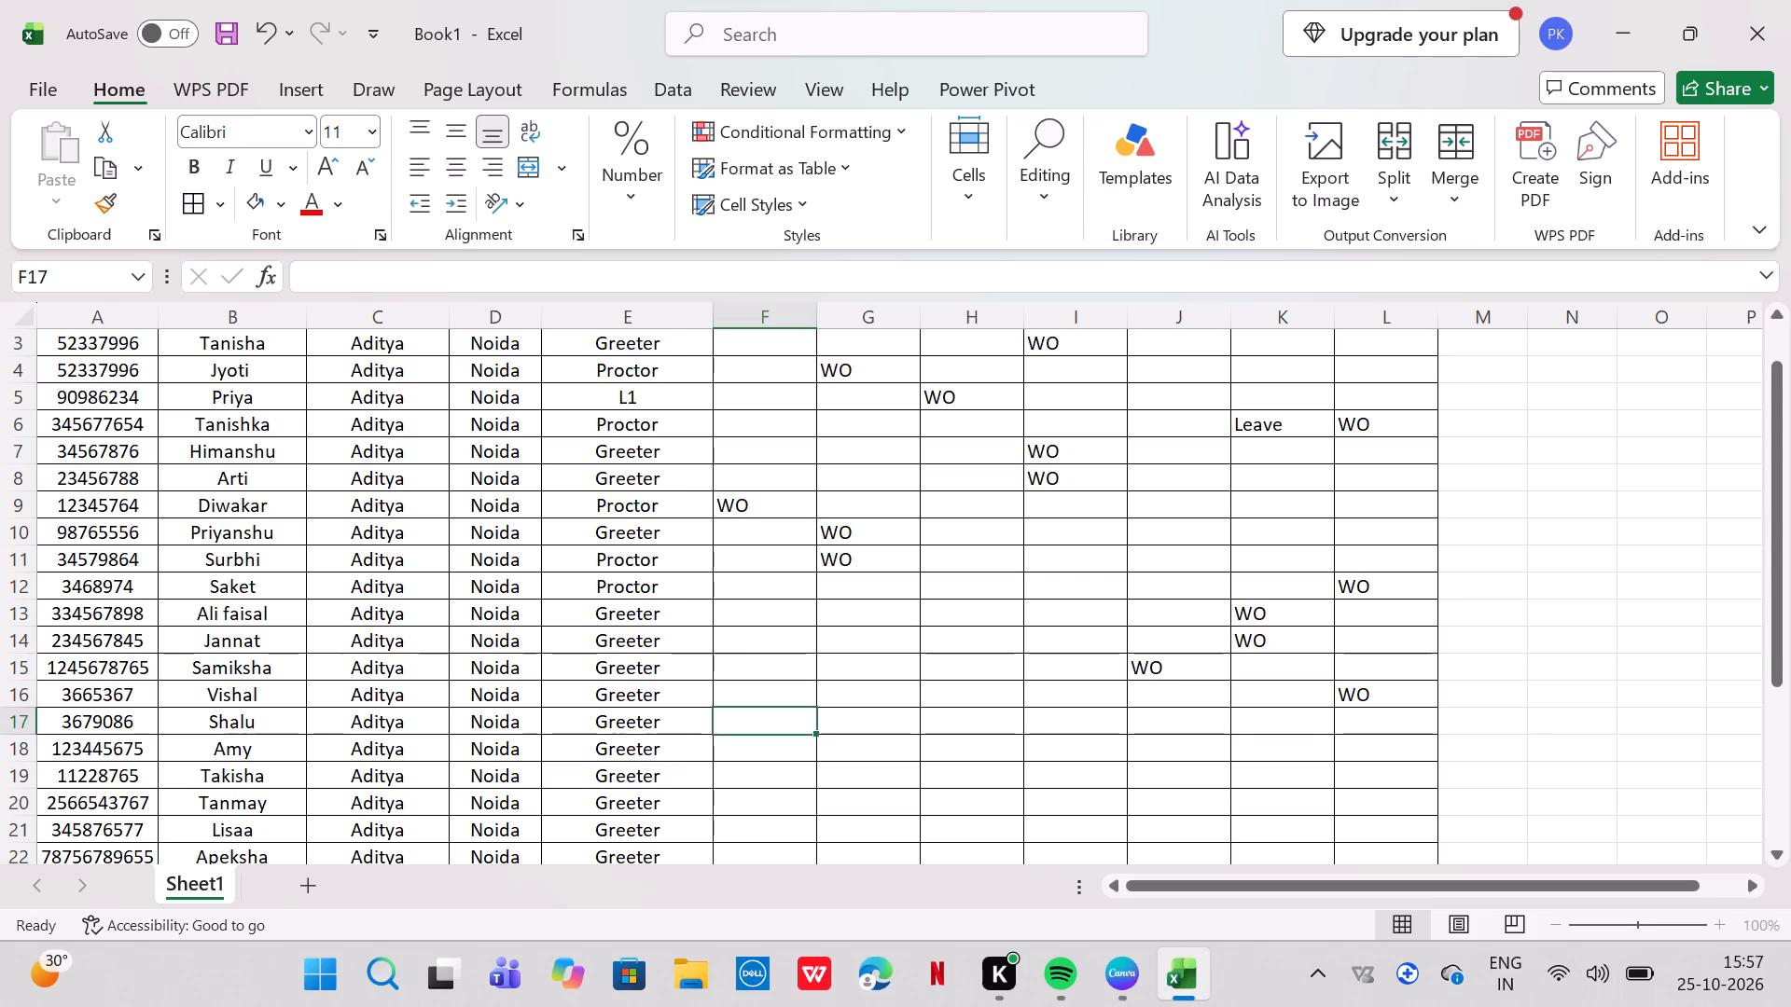
type("WO")
left_click(859, 752)
type("WP")
key("BackSpace")
key("shift+o")
scroll(859, 752, "down", 1)
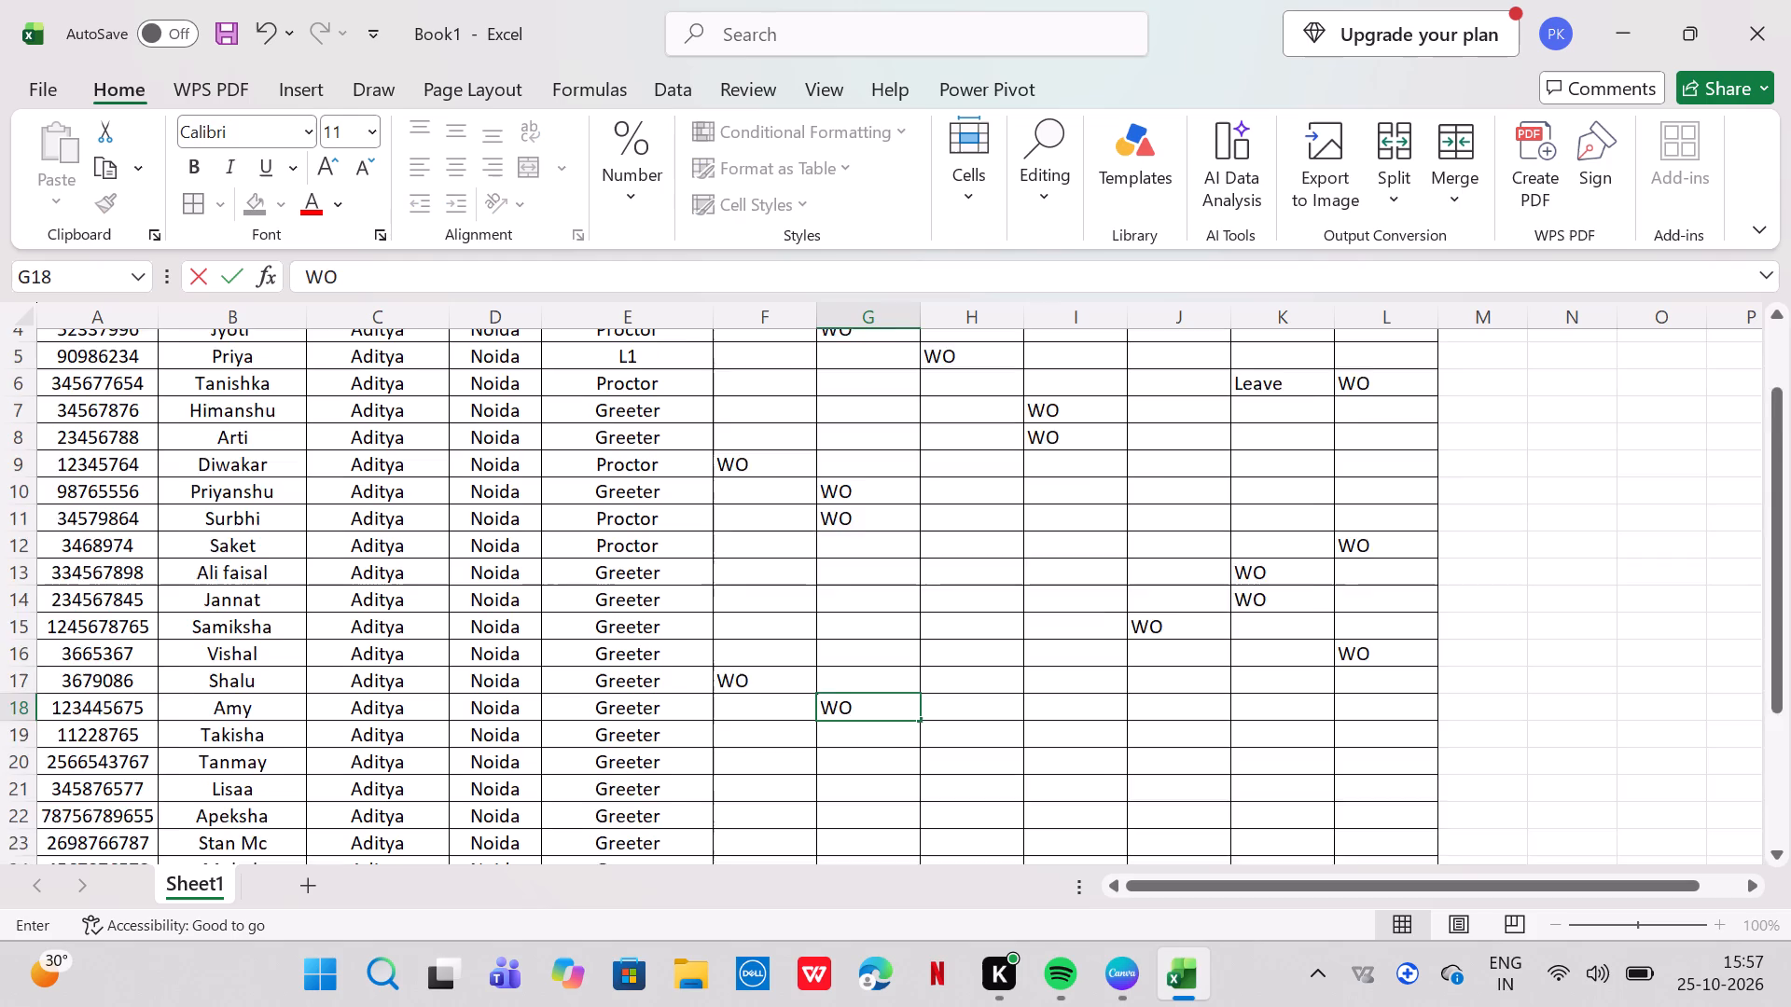
scroll(859, 752, "down", 1)
left_click(885, 621)
type("WO")
Enter WO in cells I20 and I21 under 29-10-2026, in K22 under 31-10-2026, and in L23 under 01-11-2026.
left_click(1063, 641)
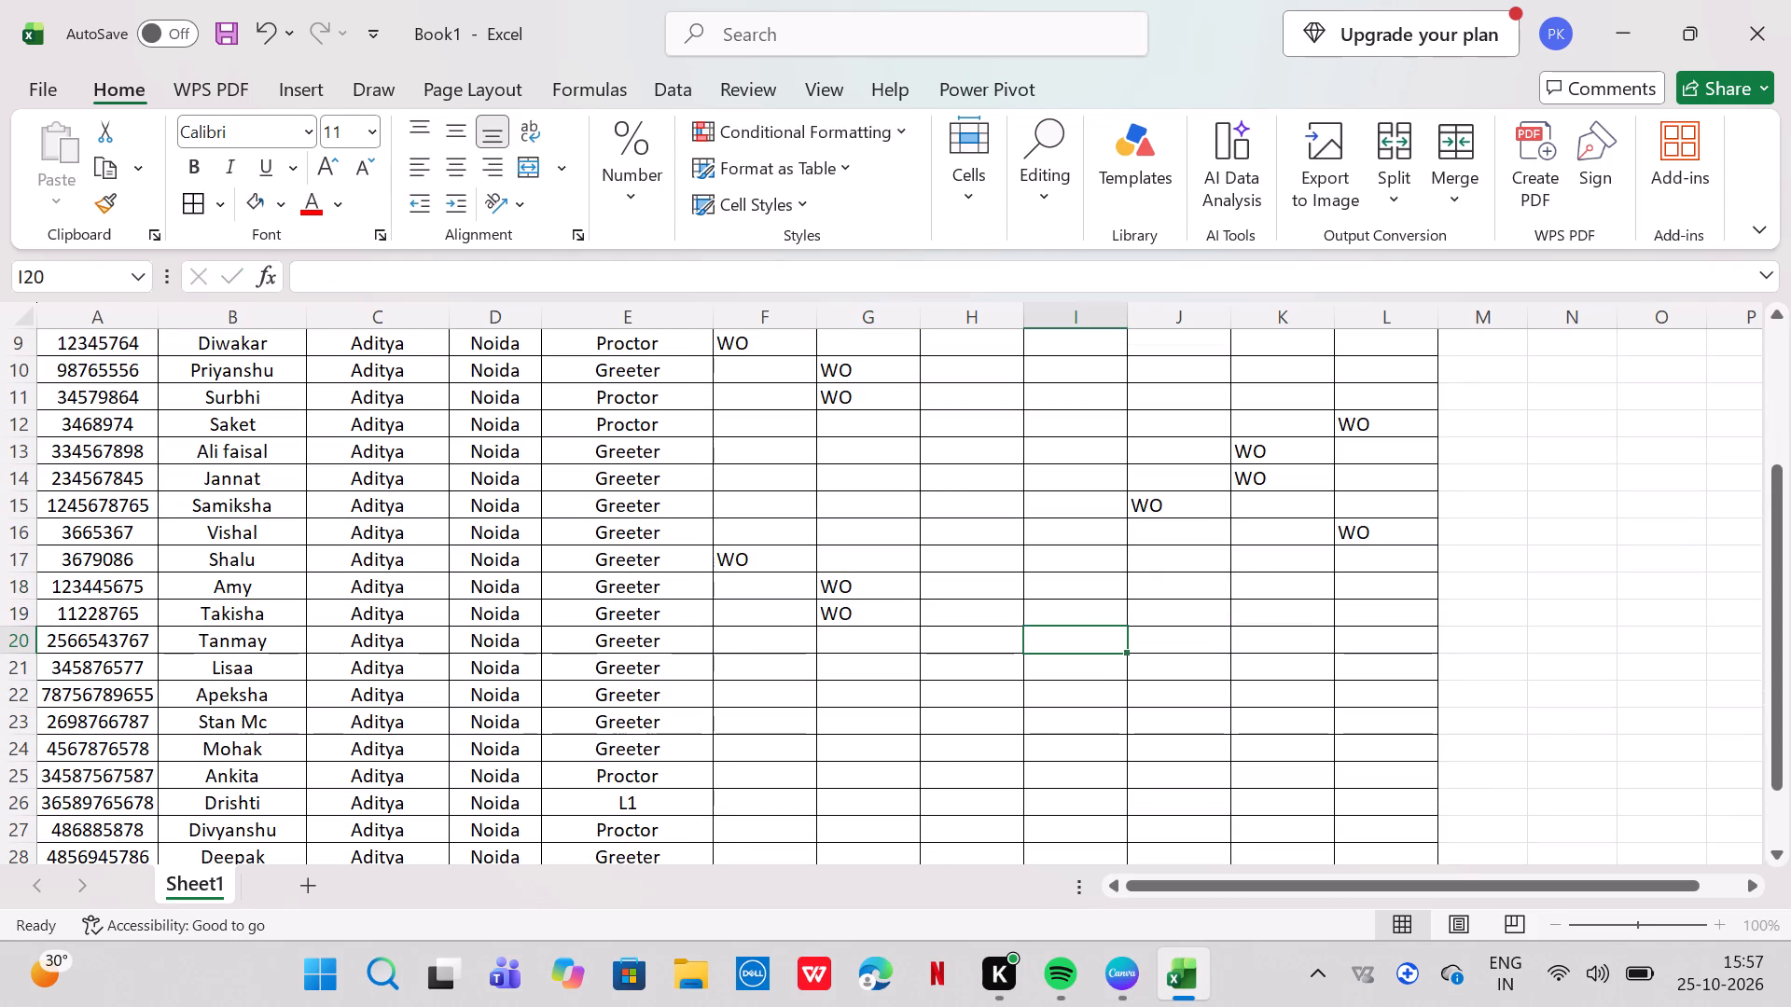
type("WO")
left_click(1065, 670)
type("WO")
left_click(1322, 668)
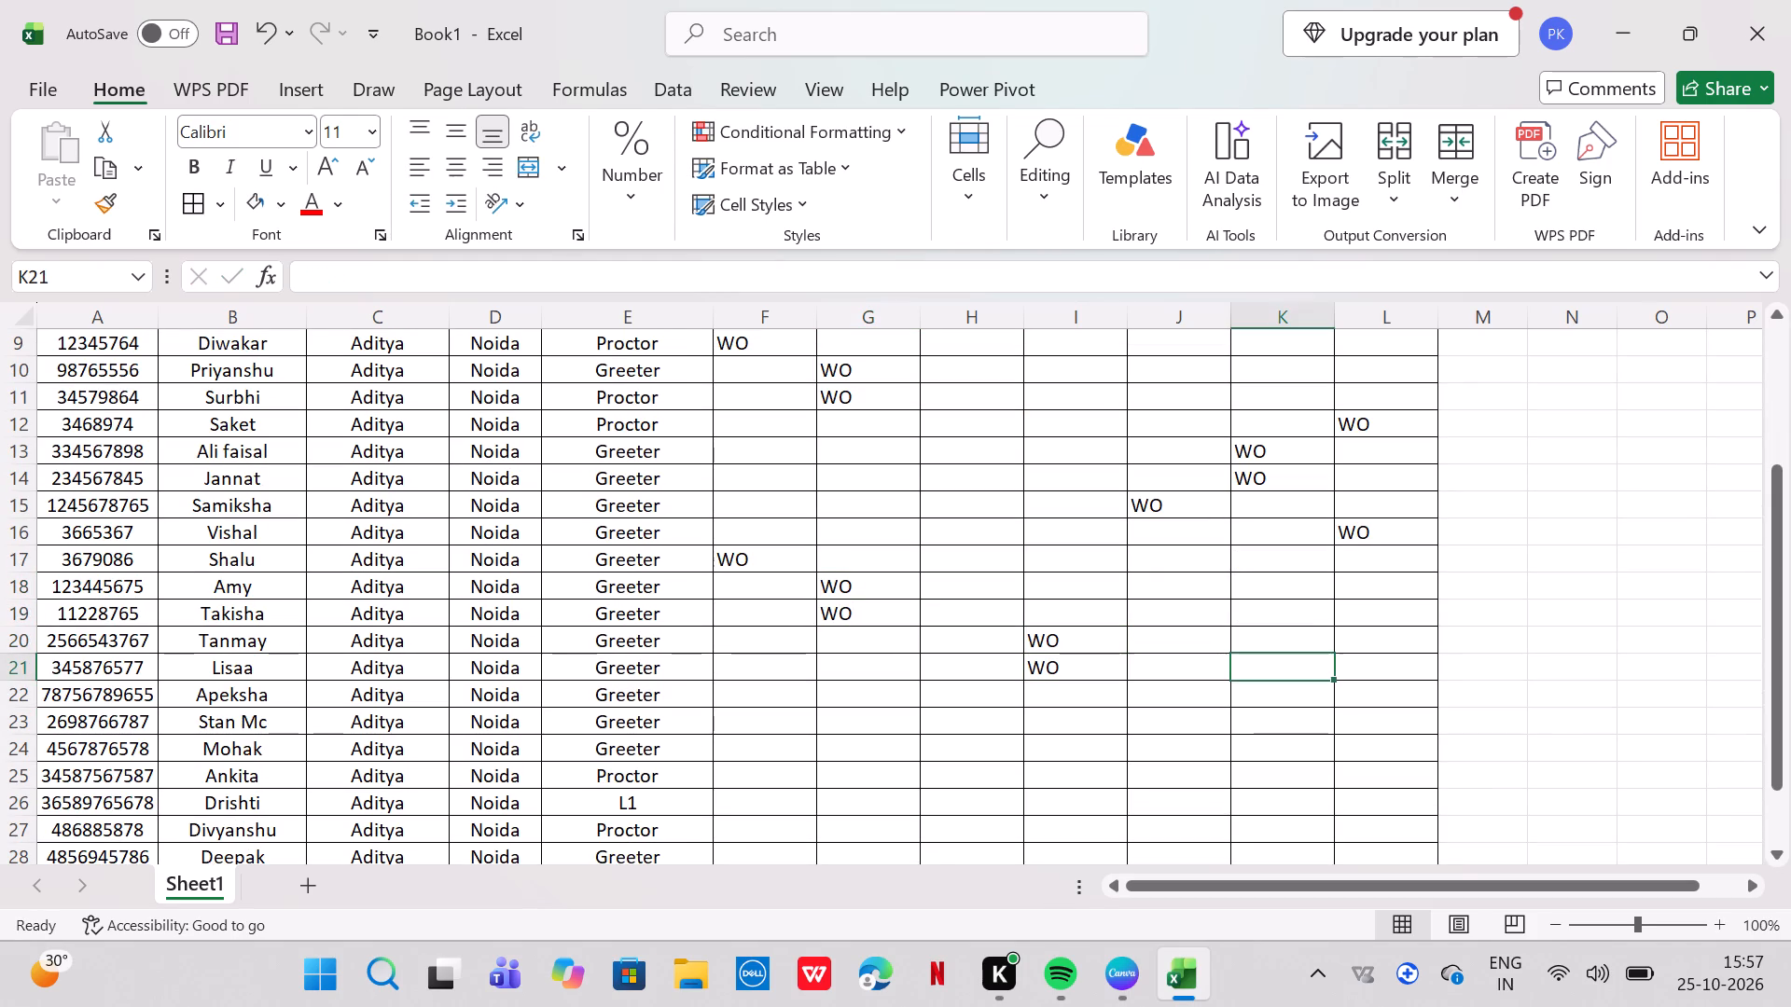
left_click(1307, 691)
type("WO")
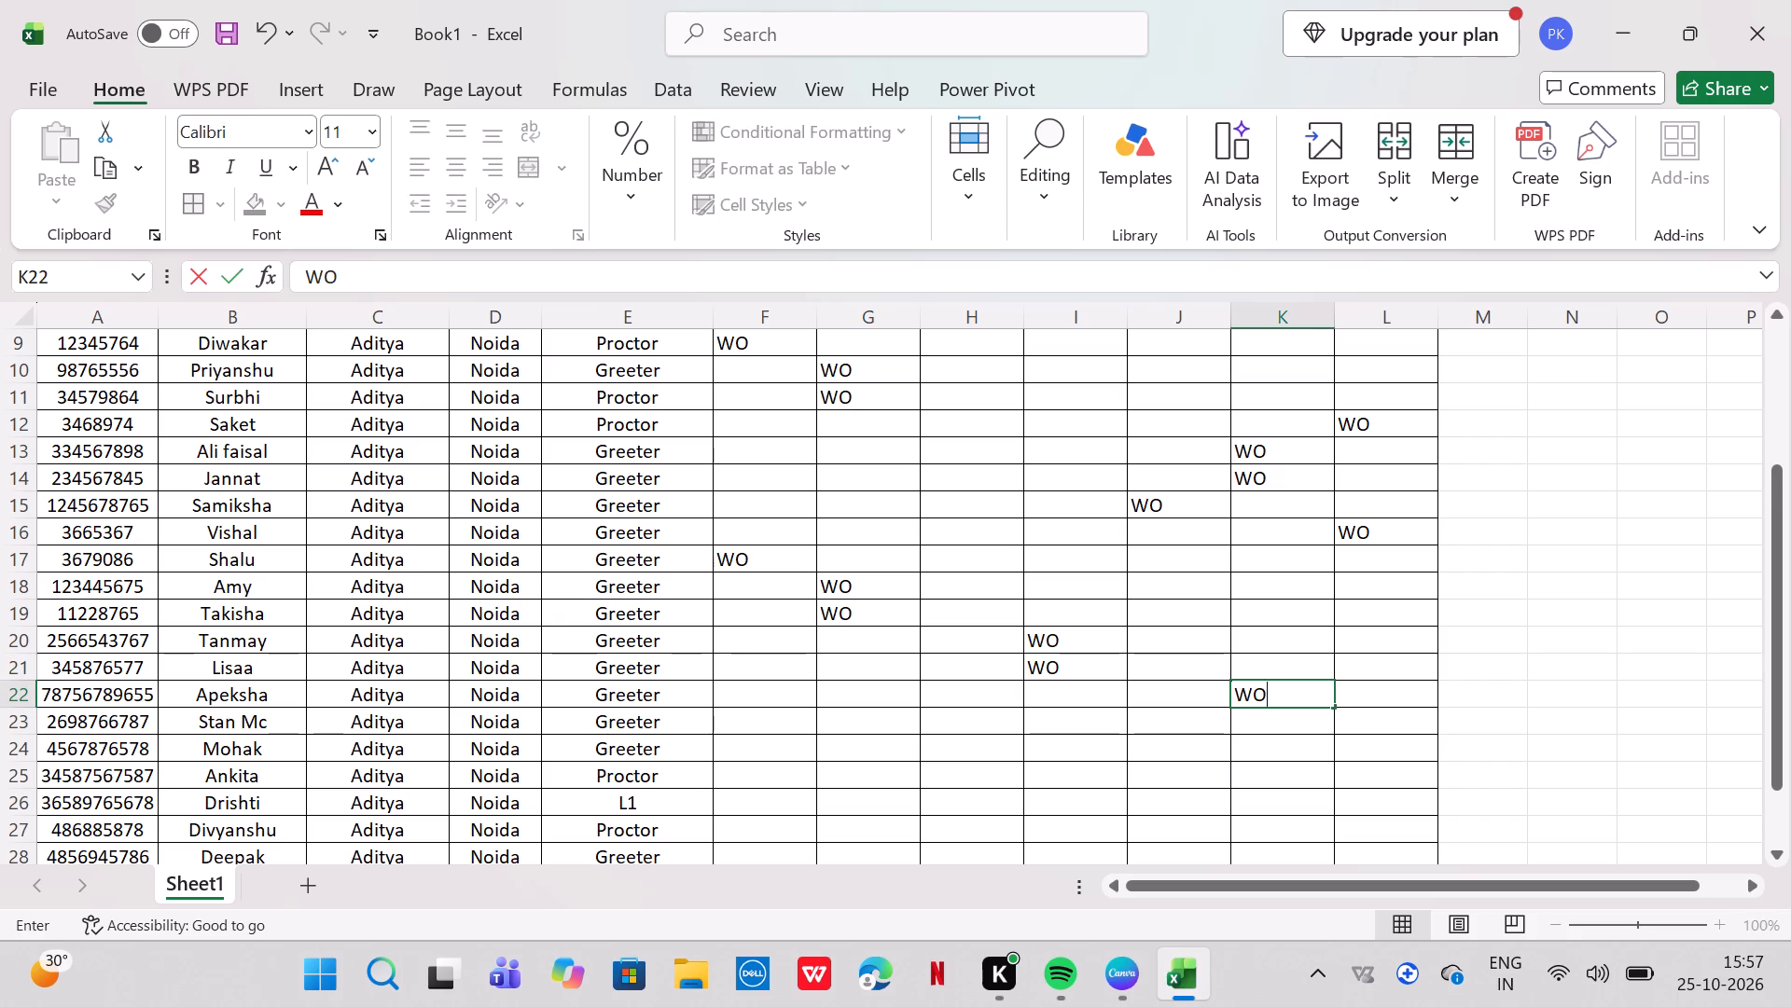
left_click(1371, 717)
type("WO")
key("BackSpace")
key("BackSpace")
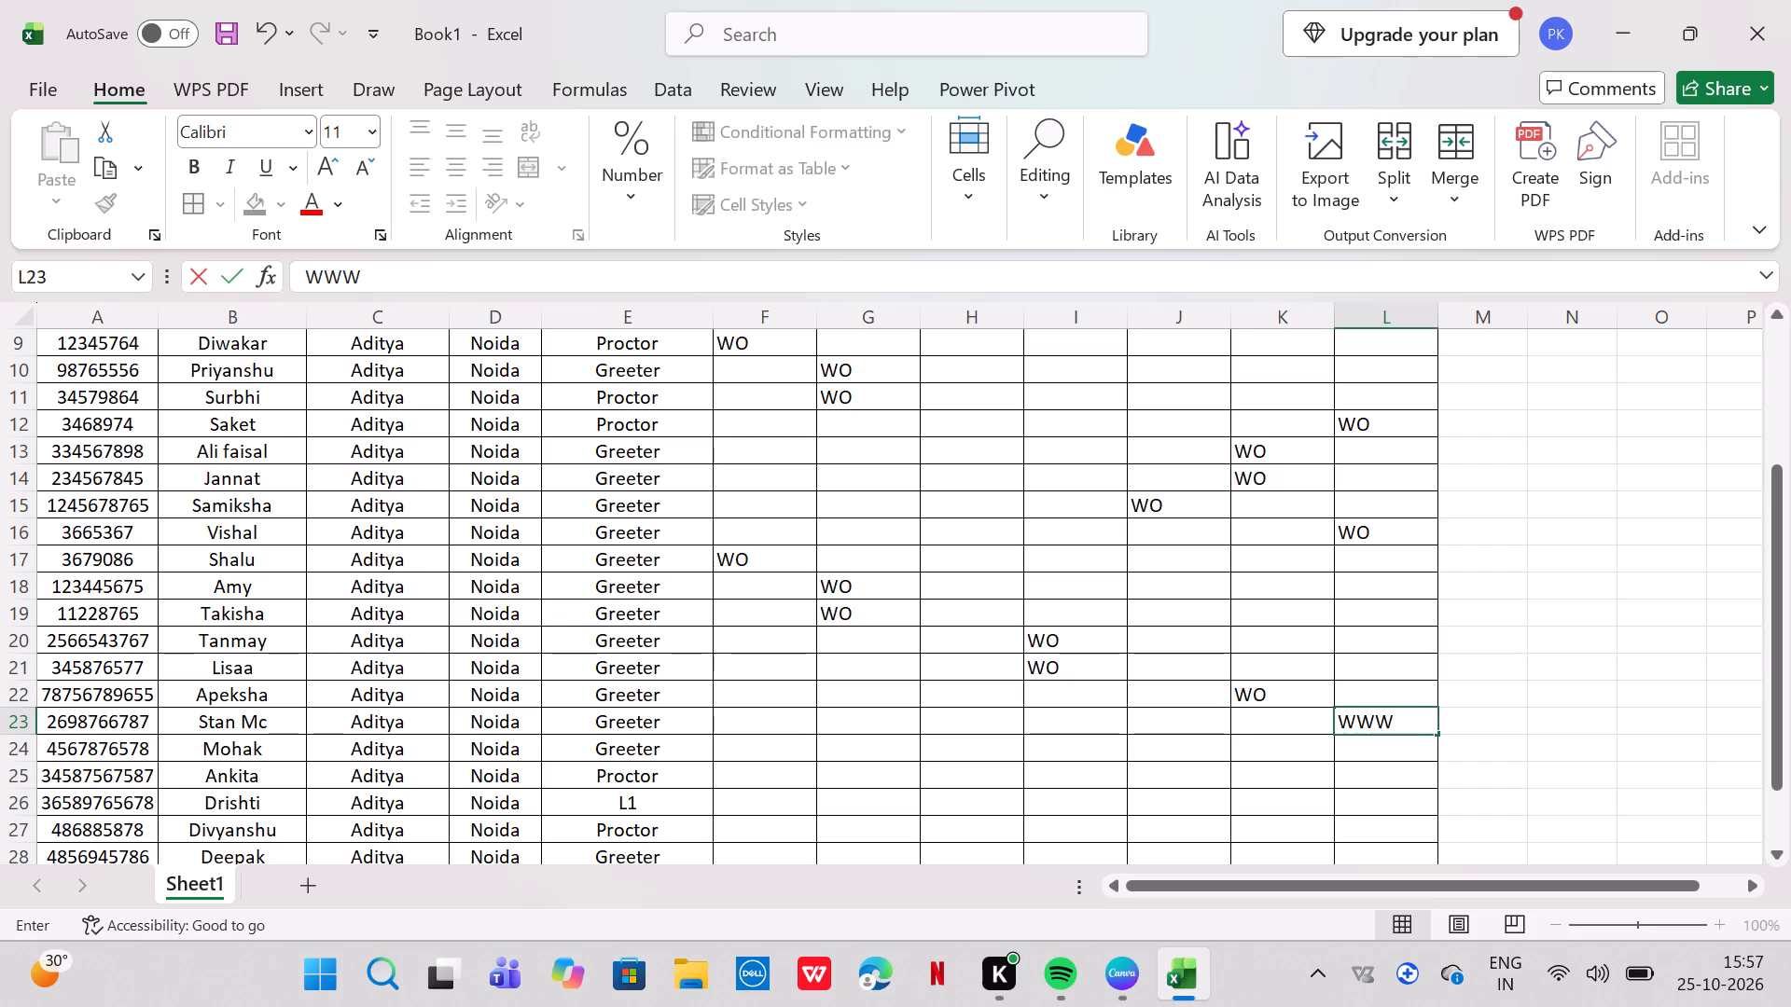
key("BackSpace")
key("BackSpace")
key("shift+o")
Copy the WO entry from cell L23 into I24 under 29-10-2026 and H25 under 28-10-2026.
key("ctrl+c")
left_click(1288, 730)
left_click(1362, 725)
key("ctrl+c")
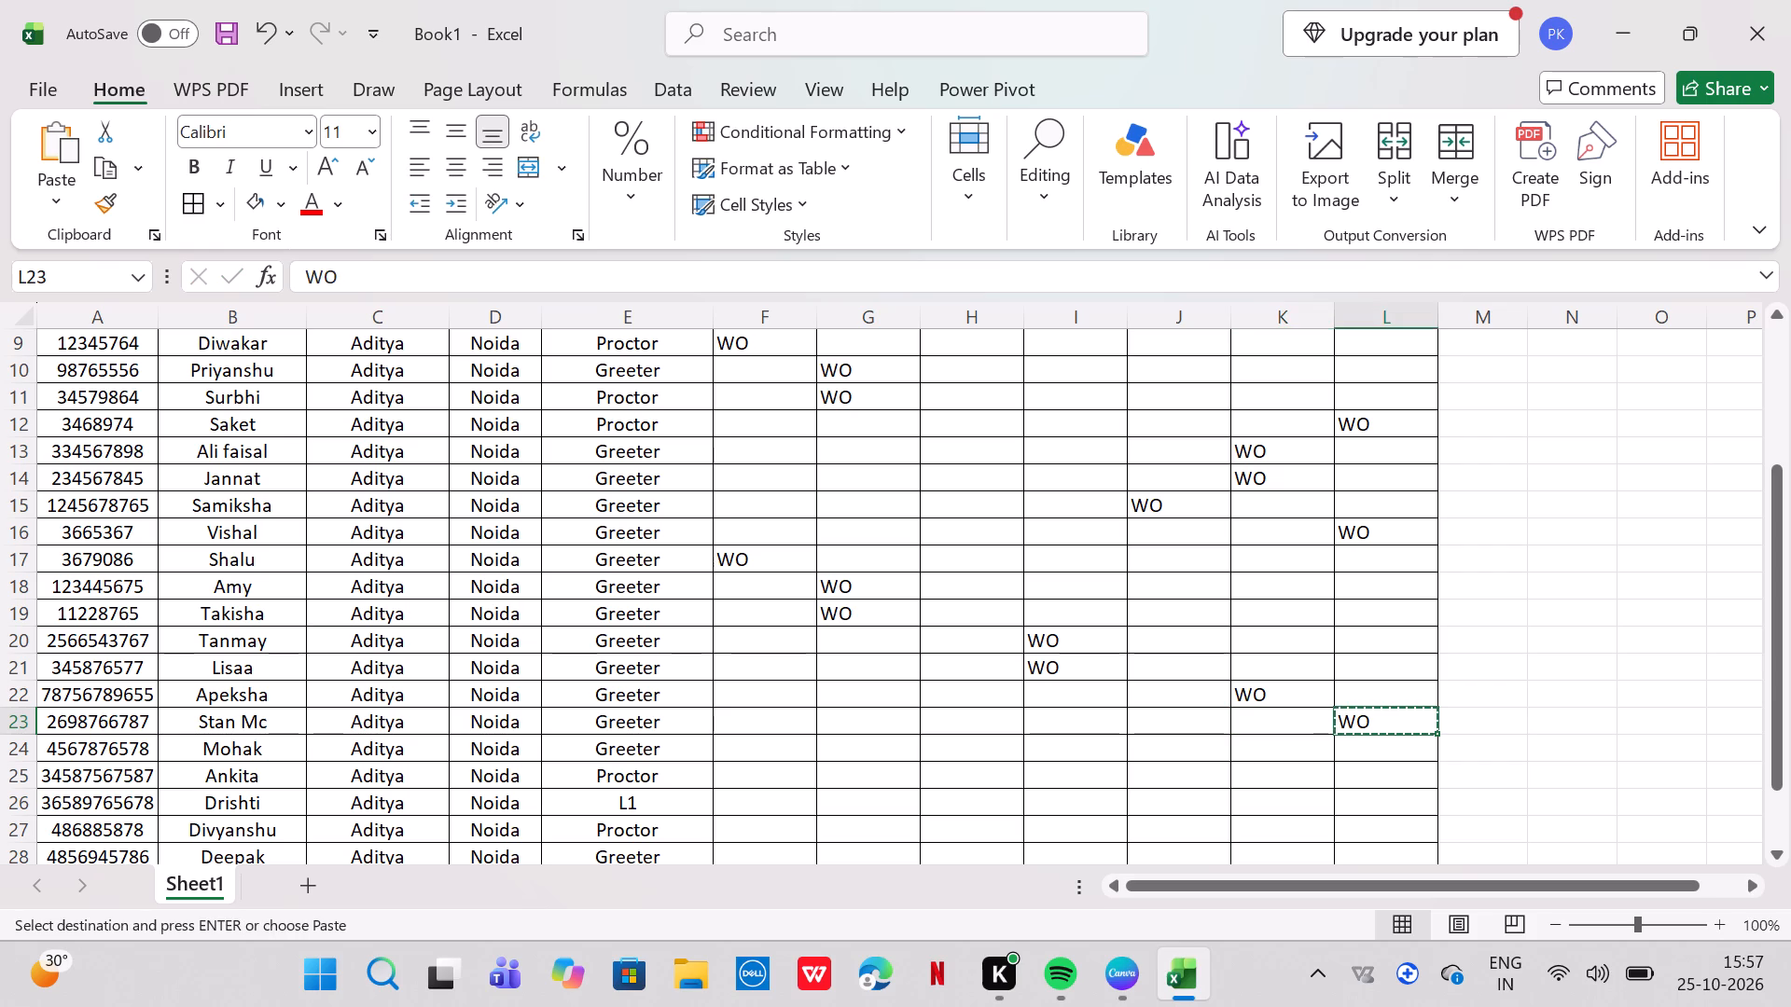
left_click(1091, 751)
key("ctrl+c")
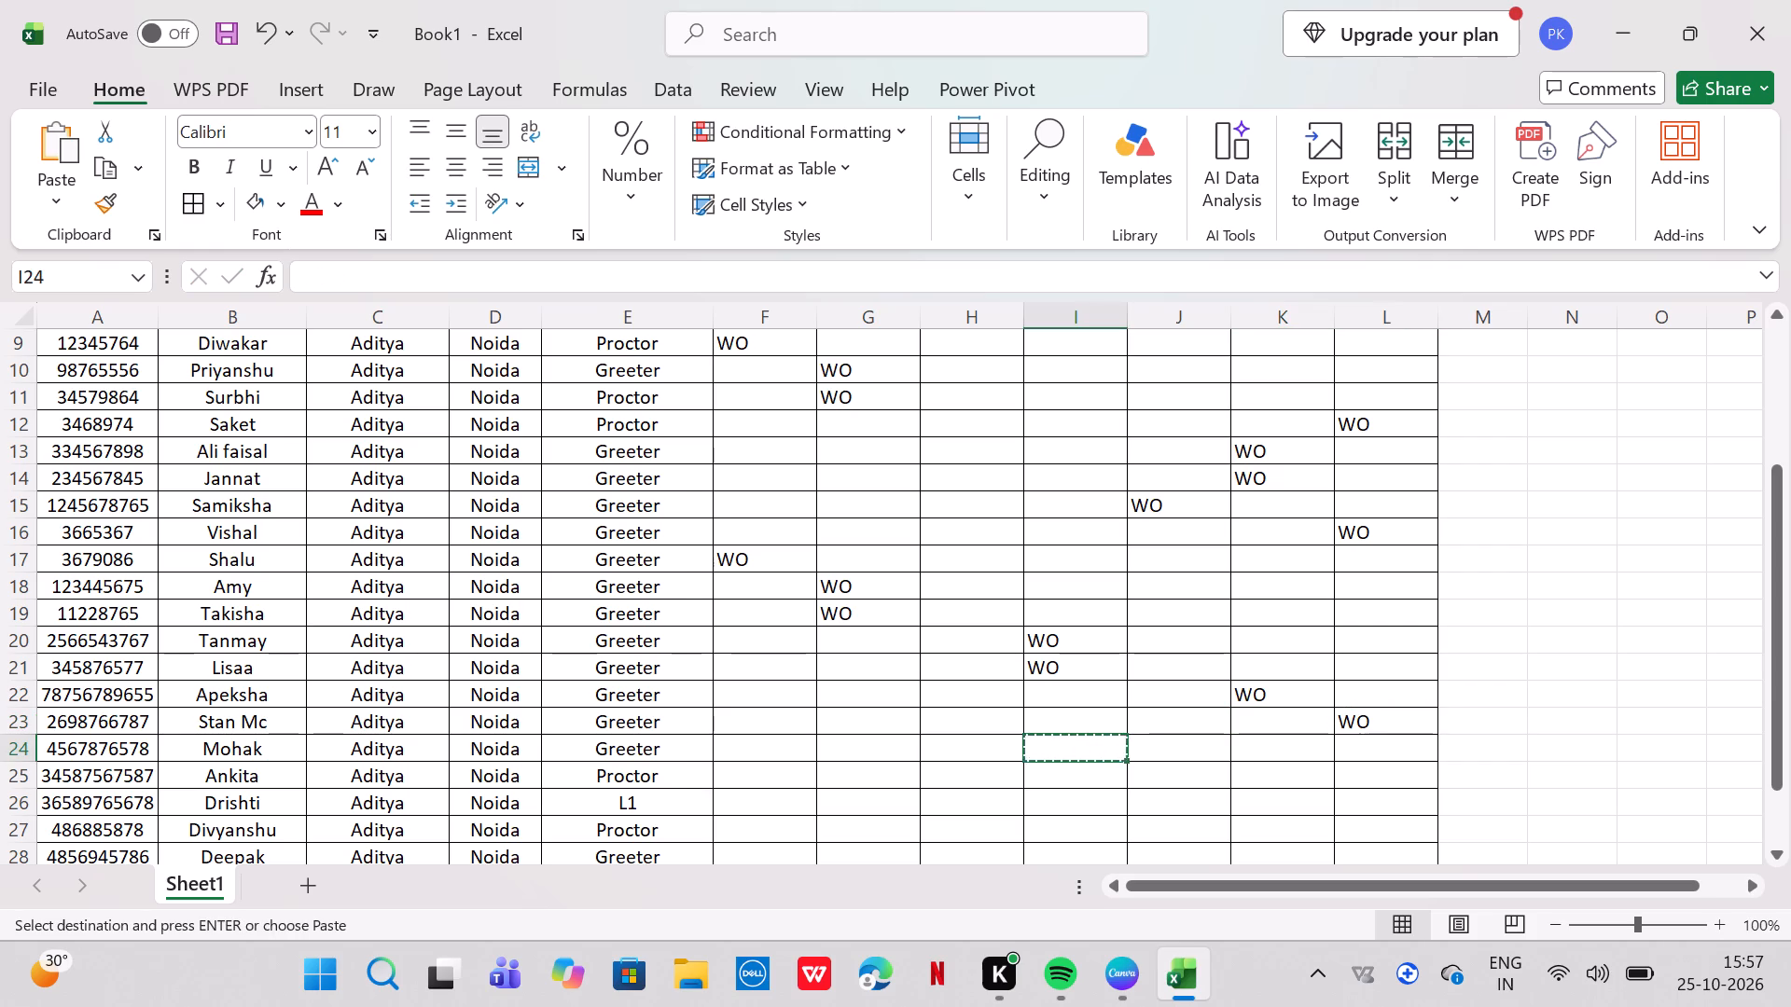
left_click(1241, 729)
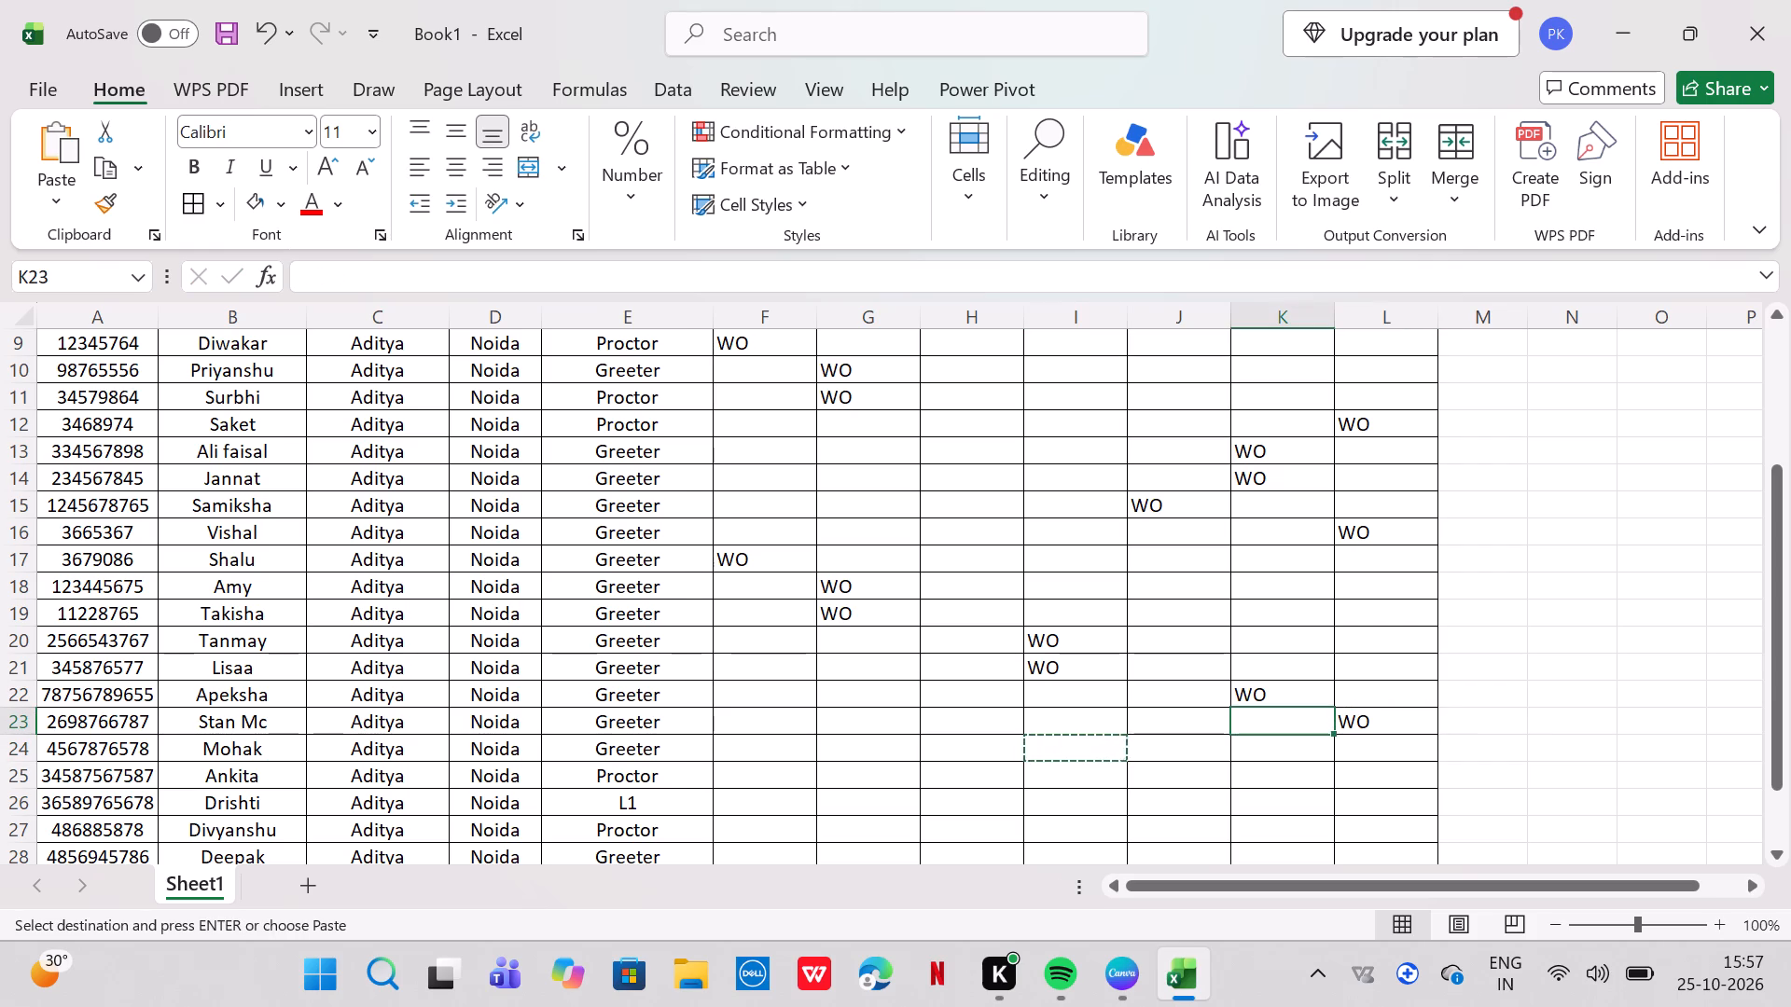
left_click(1381, 709)
key("ctrl+c")
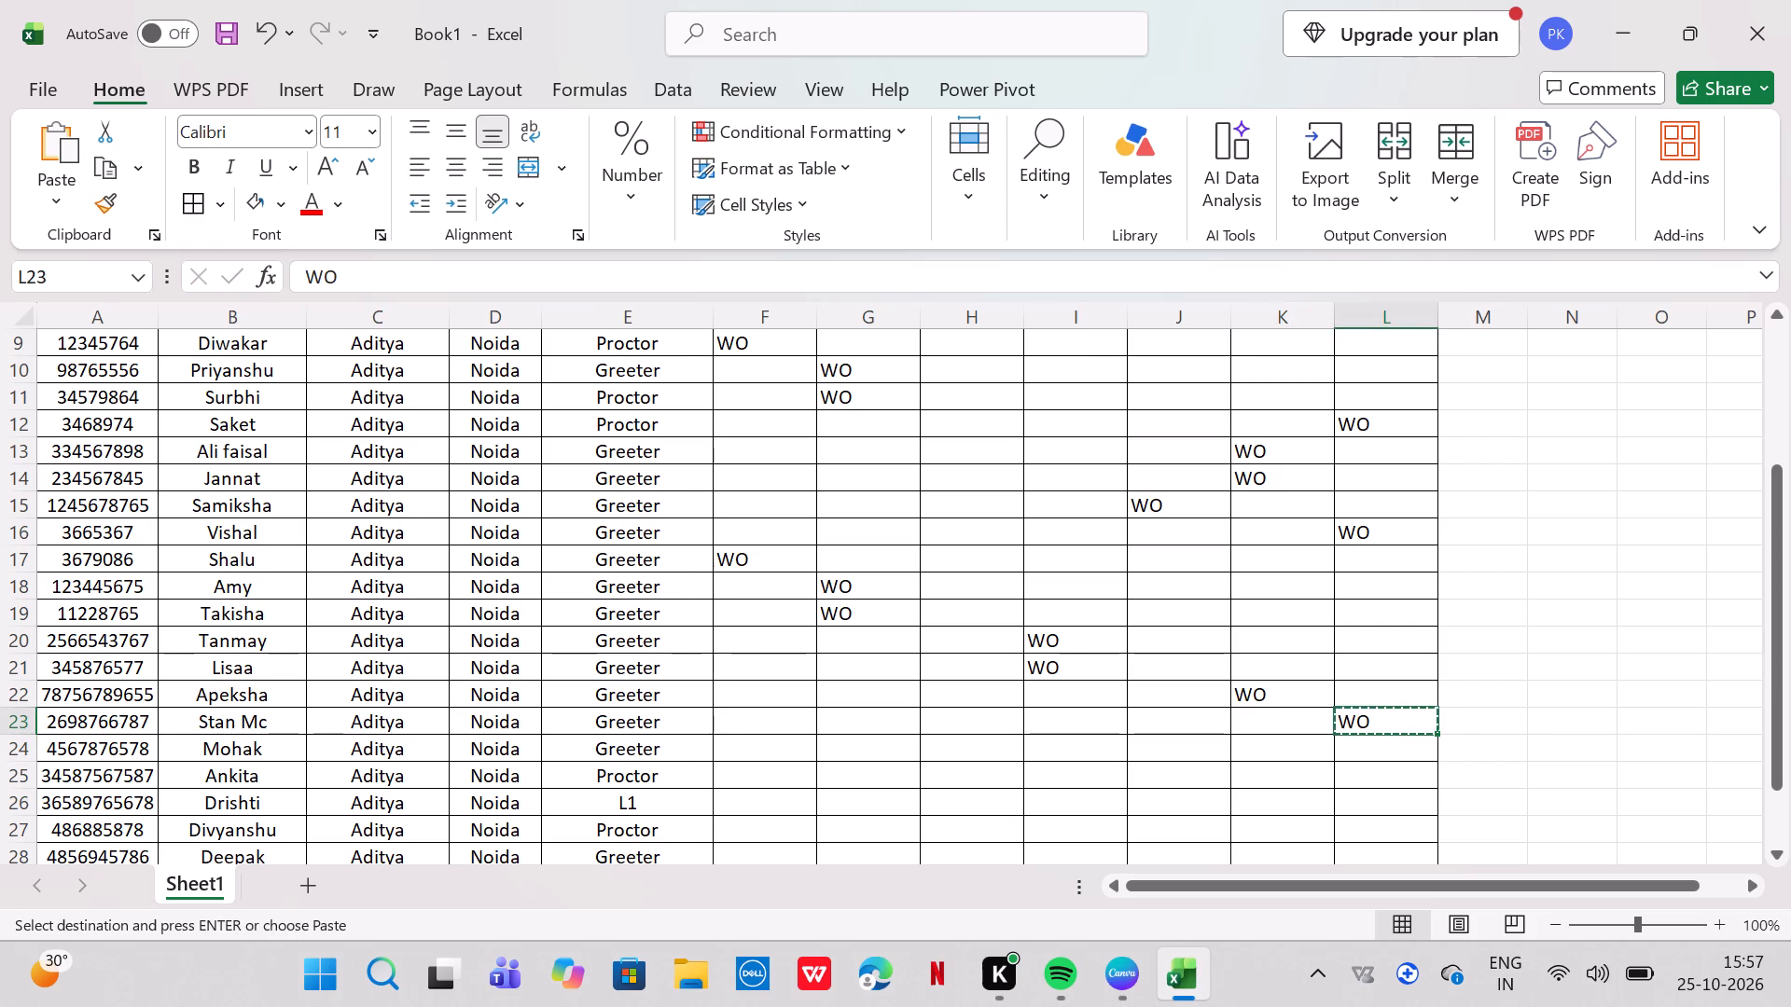
left_click(1055, 753)
key("ctrl+v")
left_click(997, 776)
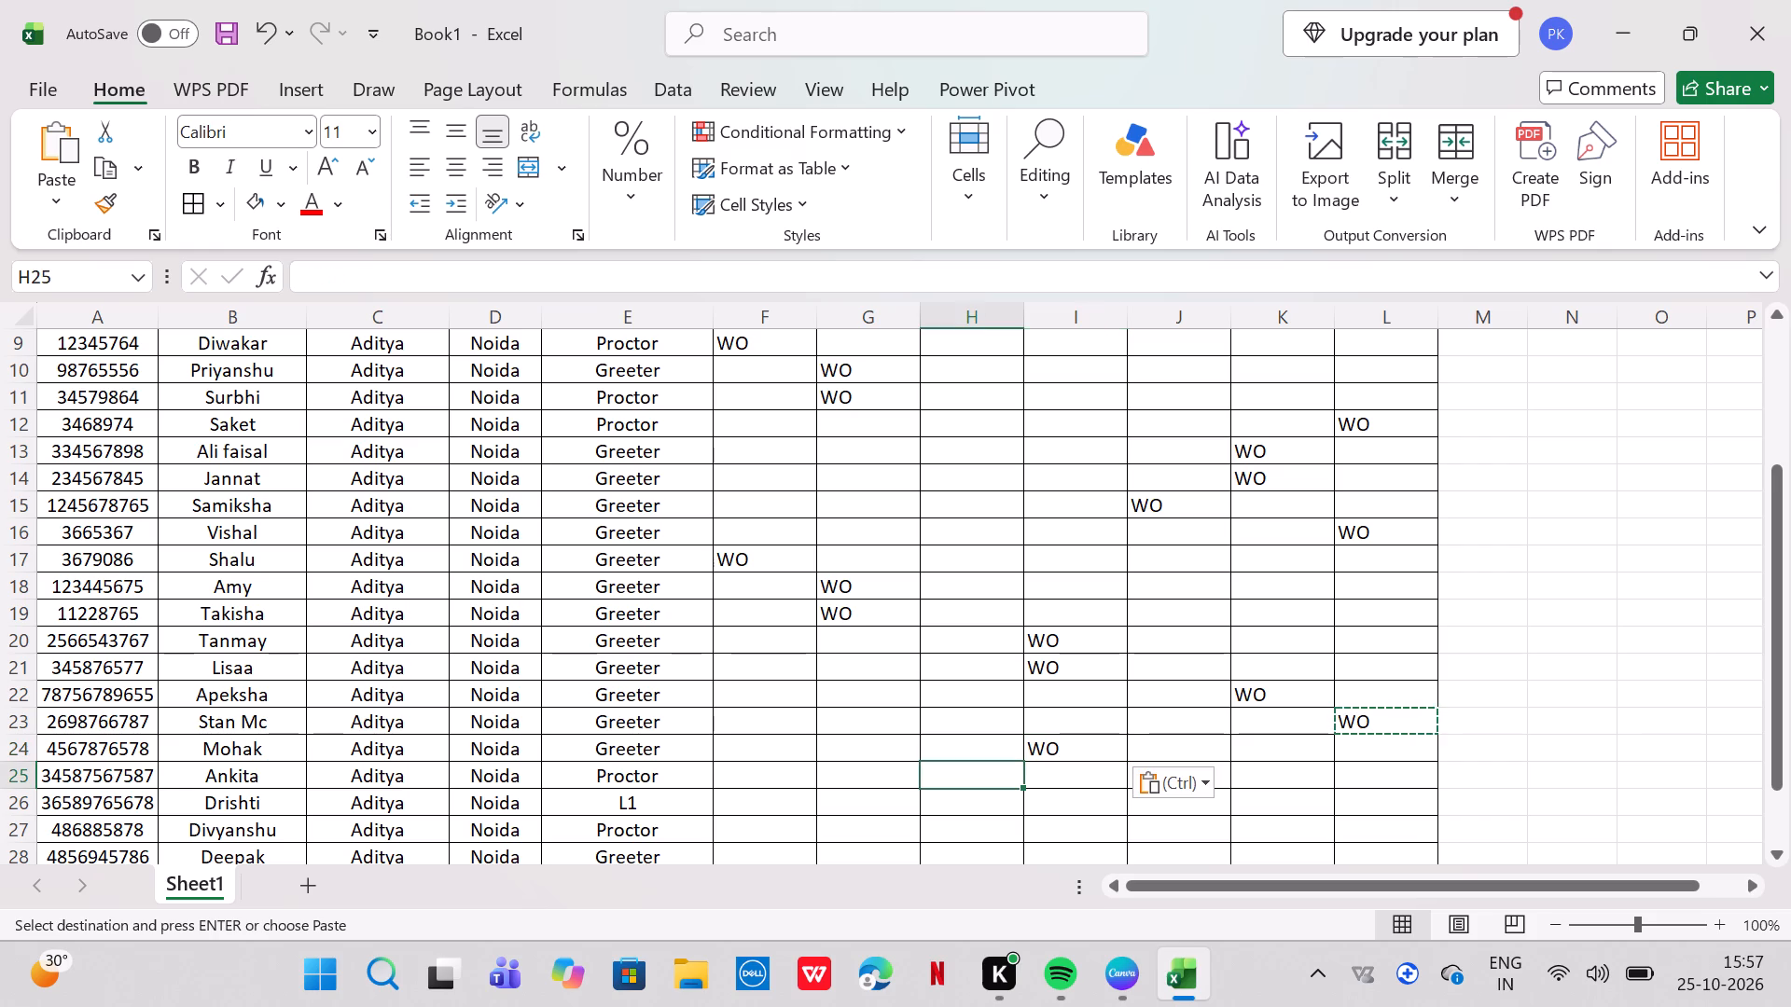
key("ctrl+v")
Paste the copied WO entry into cells G26, L27, K28, F29 and L30 of the remaining roster rows.
scroll(997, 776, "down", 1)
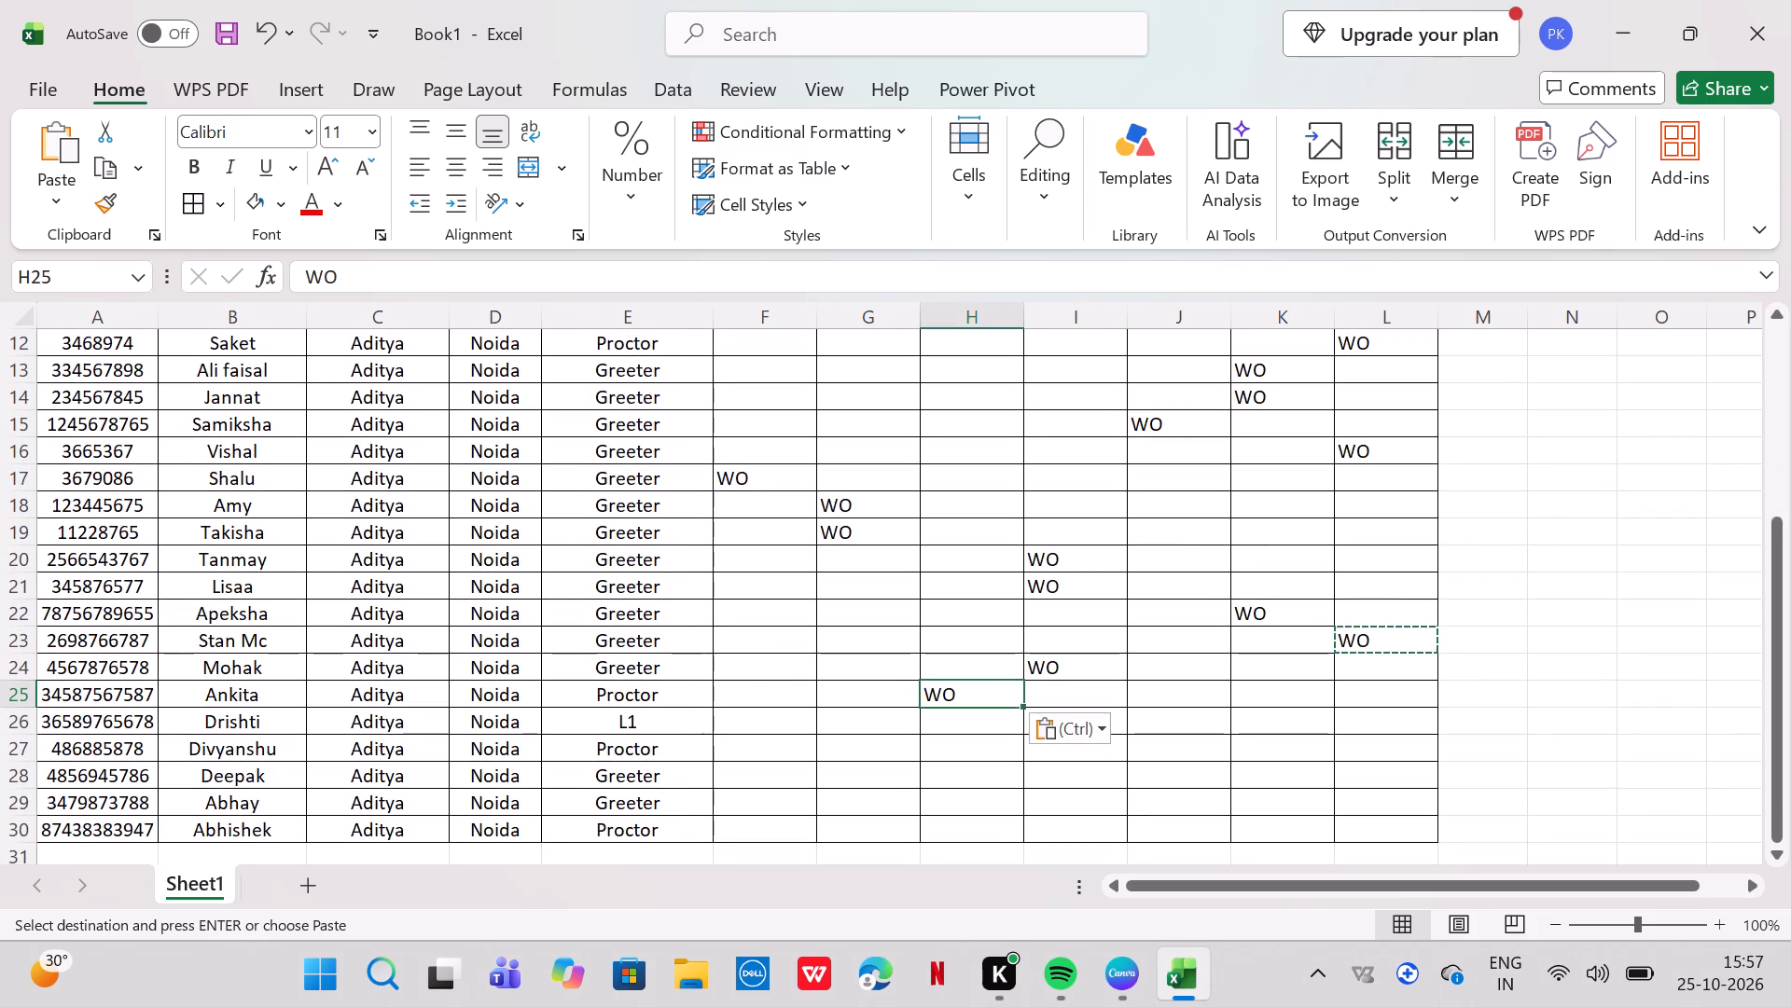
left_click(881, 720)
key("ctrl+v")
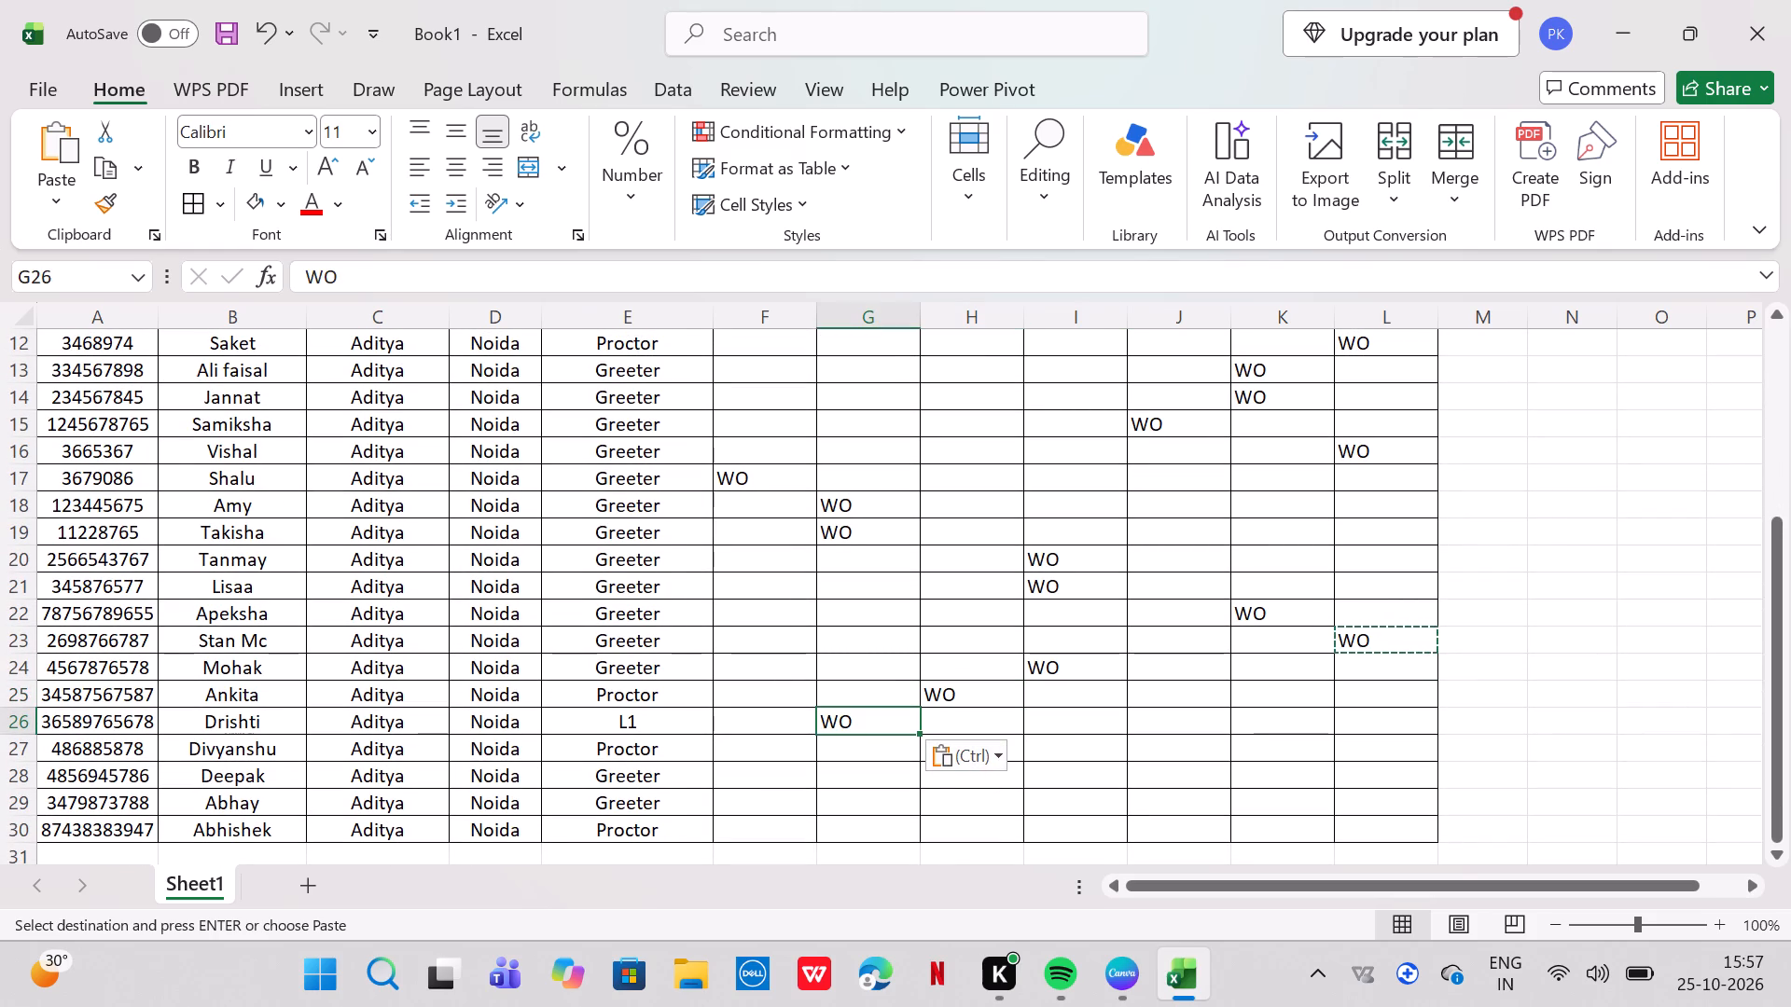
left_click(1368, 742)
key("ctrl+v")
left_click(1292, 778)
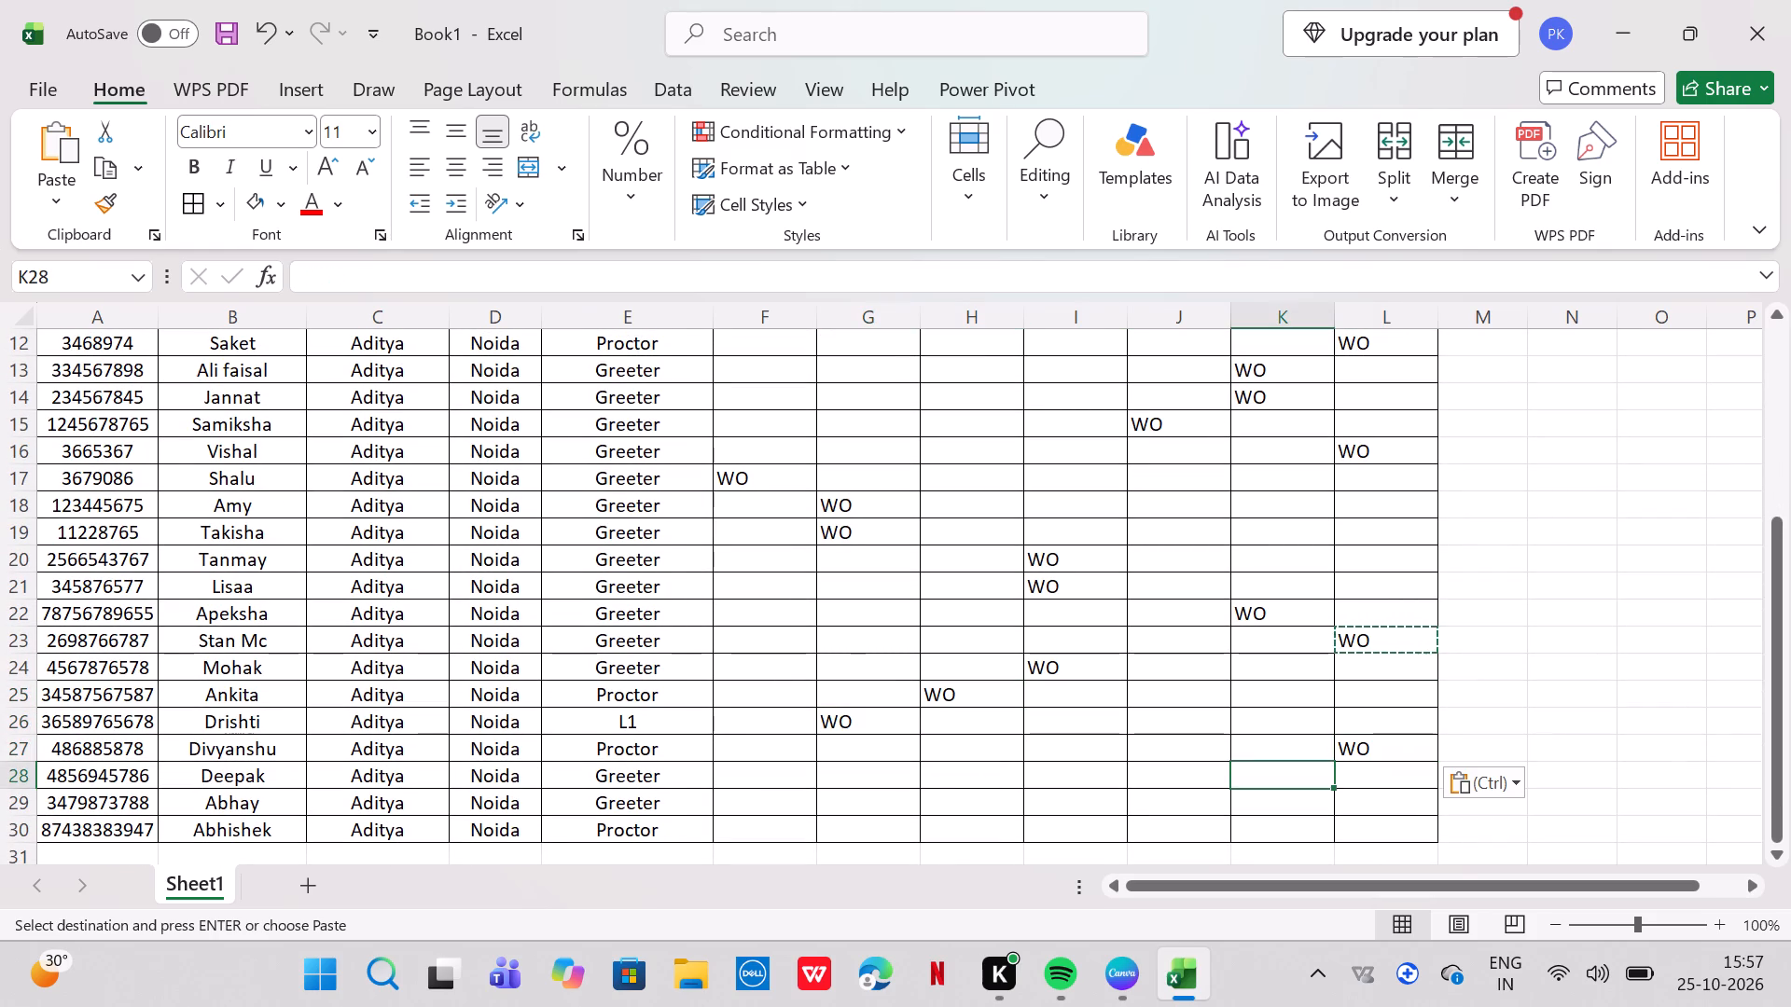
key("ctrl+v")
left_click(805, 803)
key("ctrl+v")
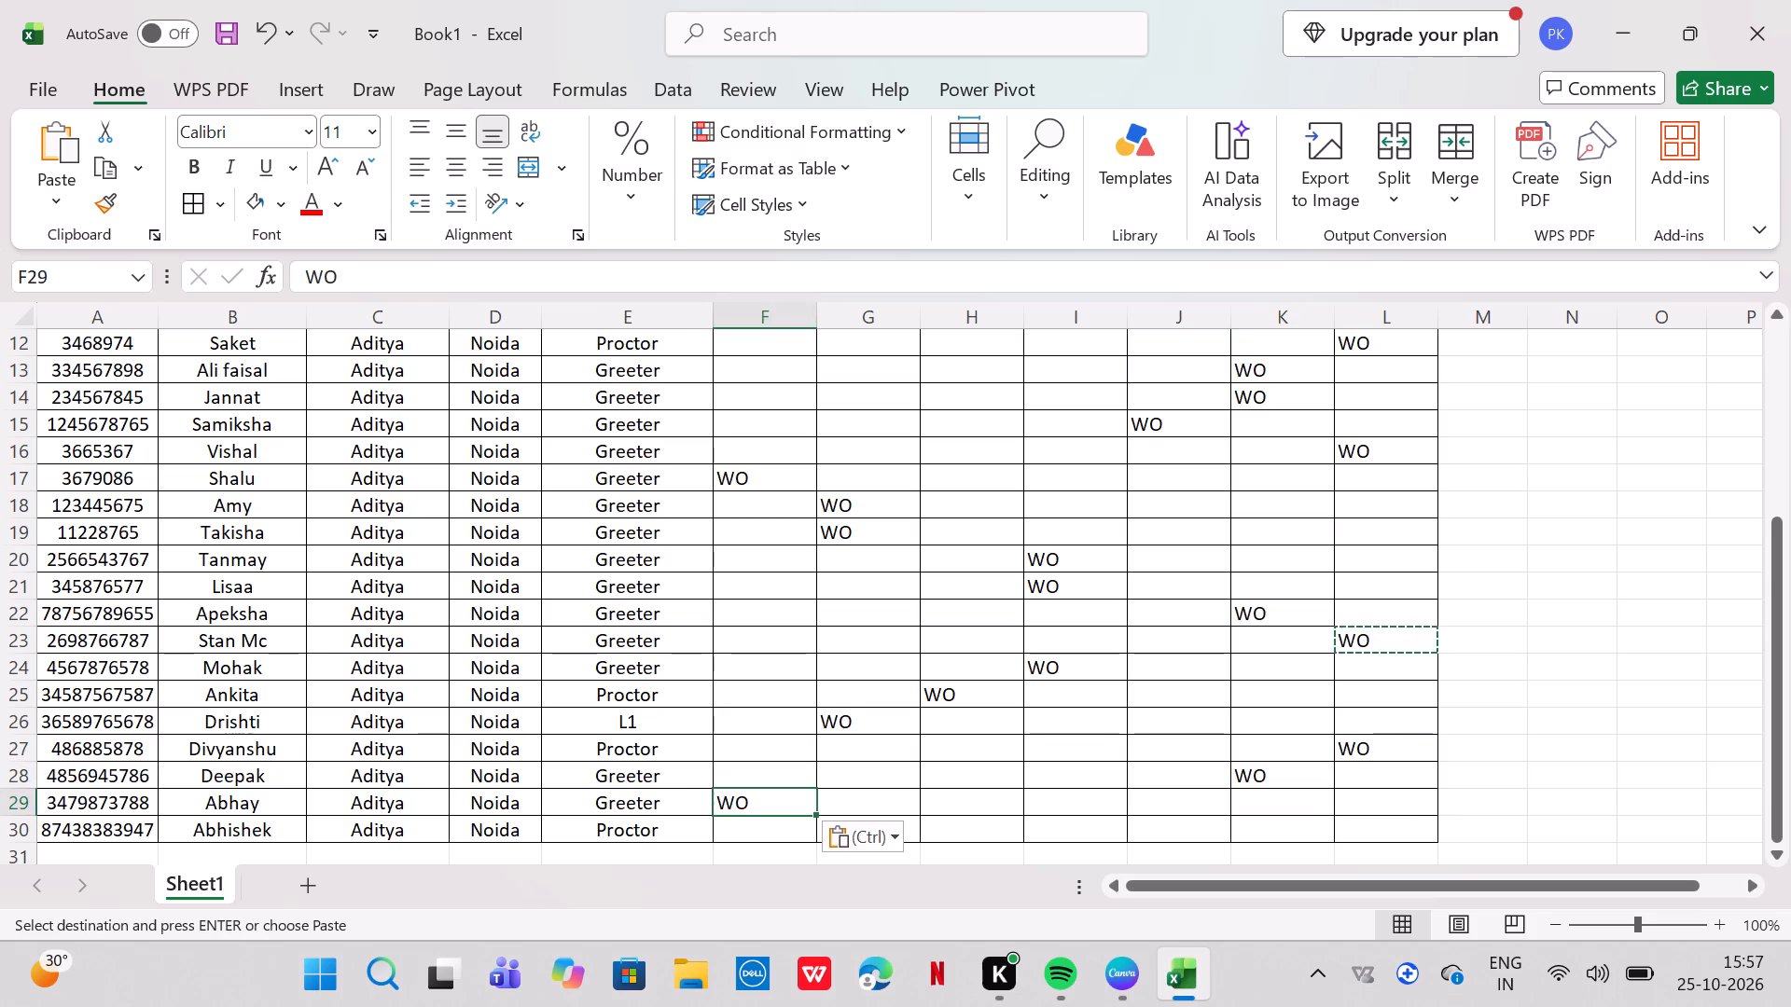
left_click(1354, 833)
key("ctrl+v")
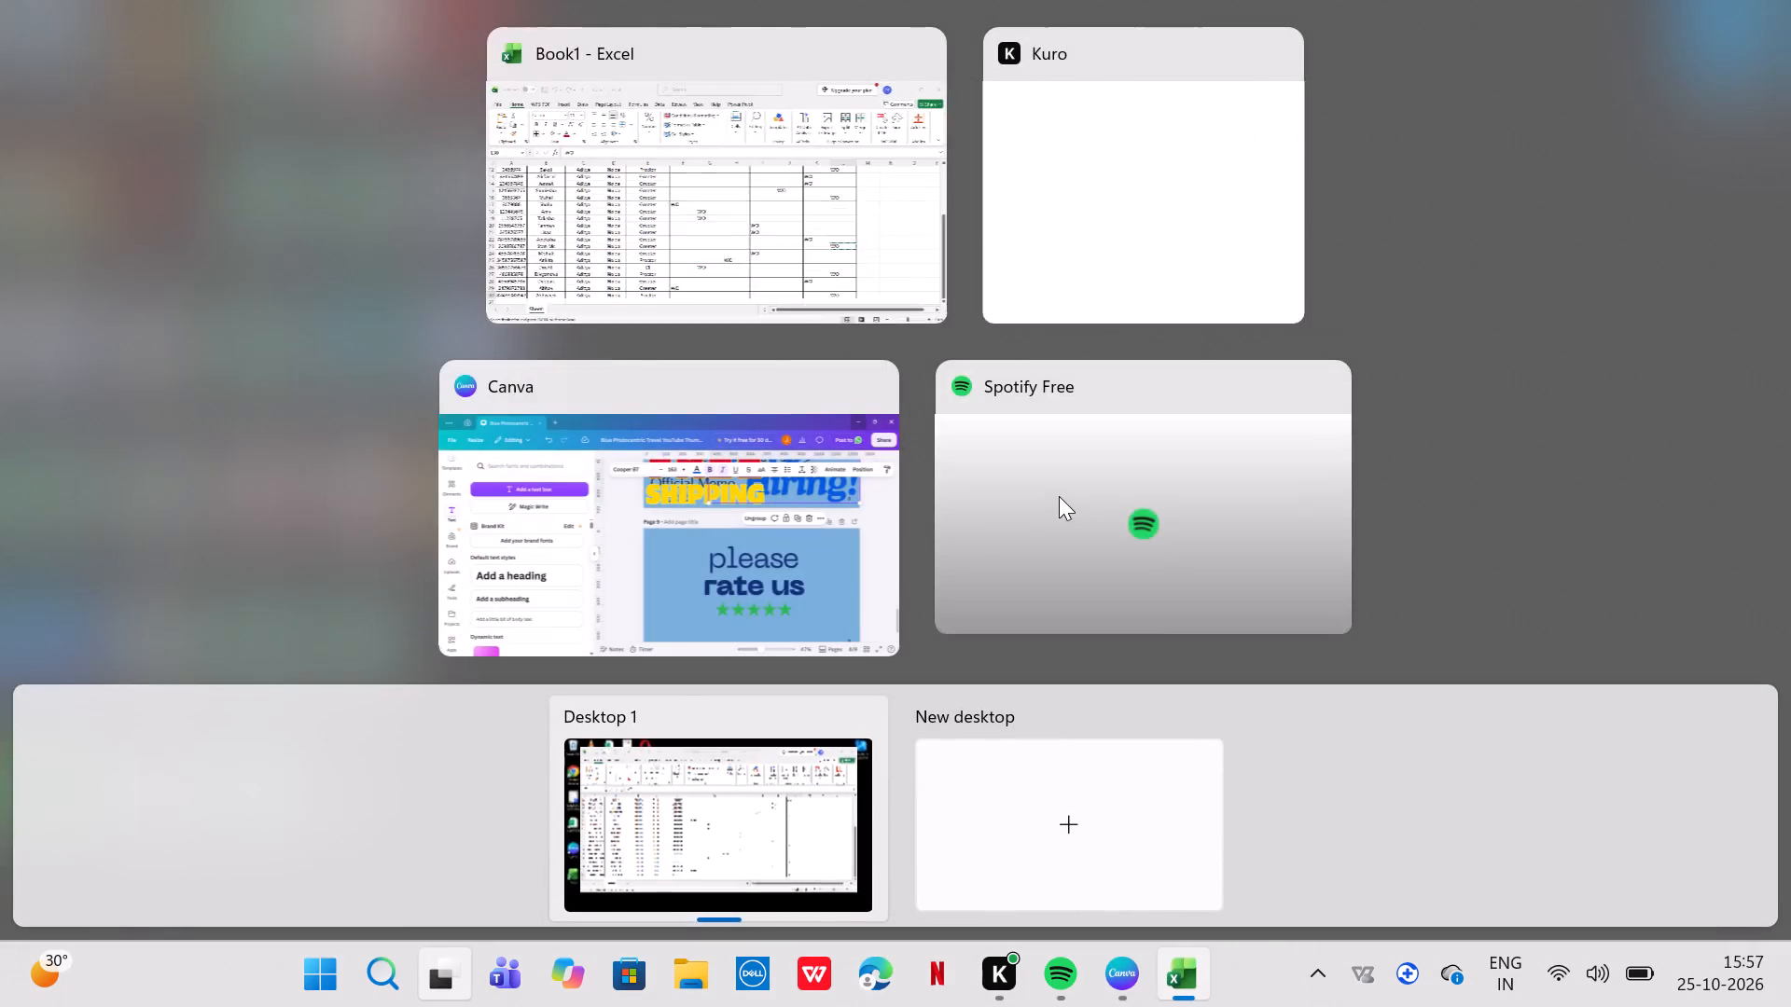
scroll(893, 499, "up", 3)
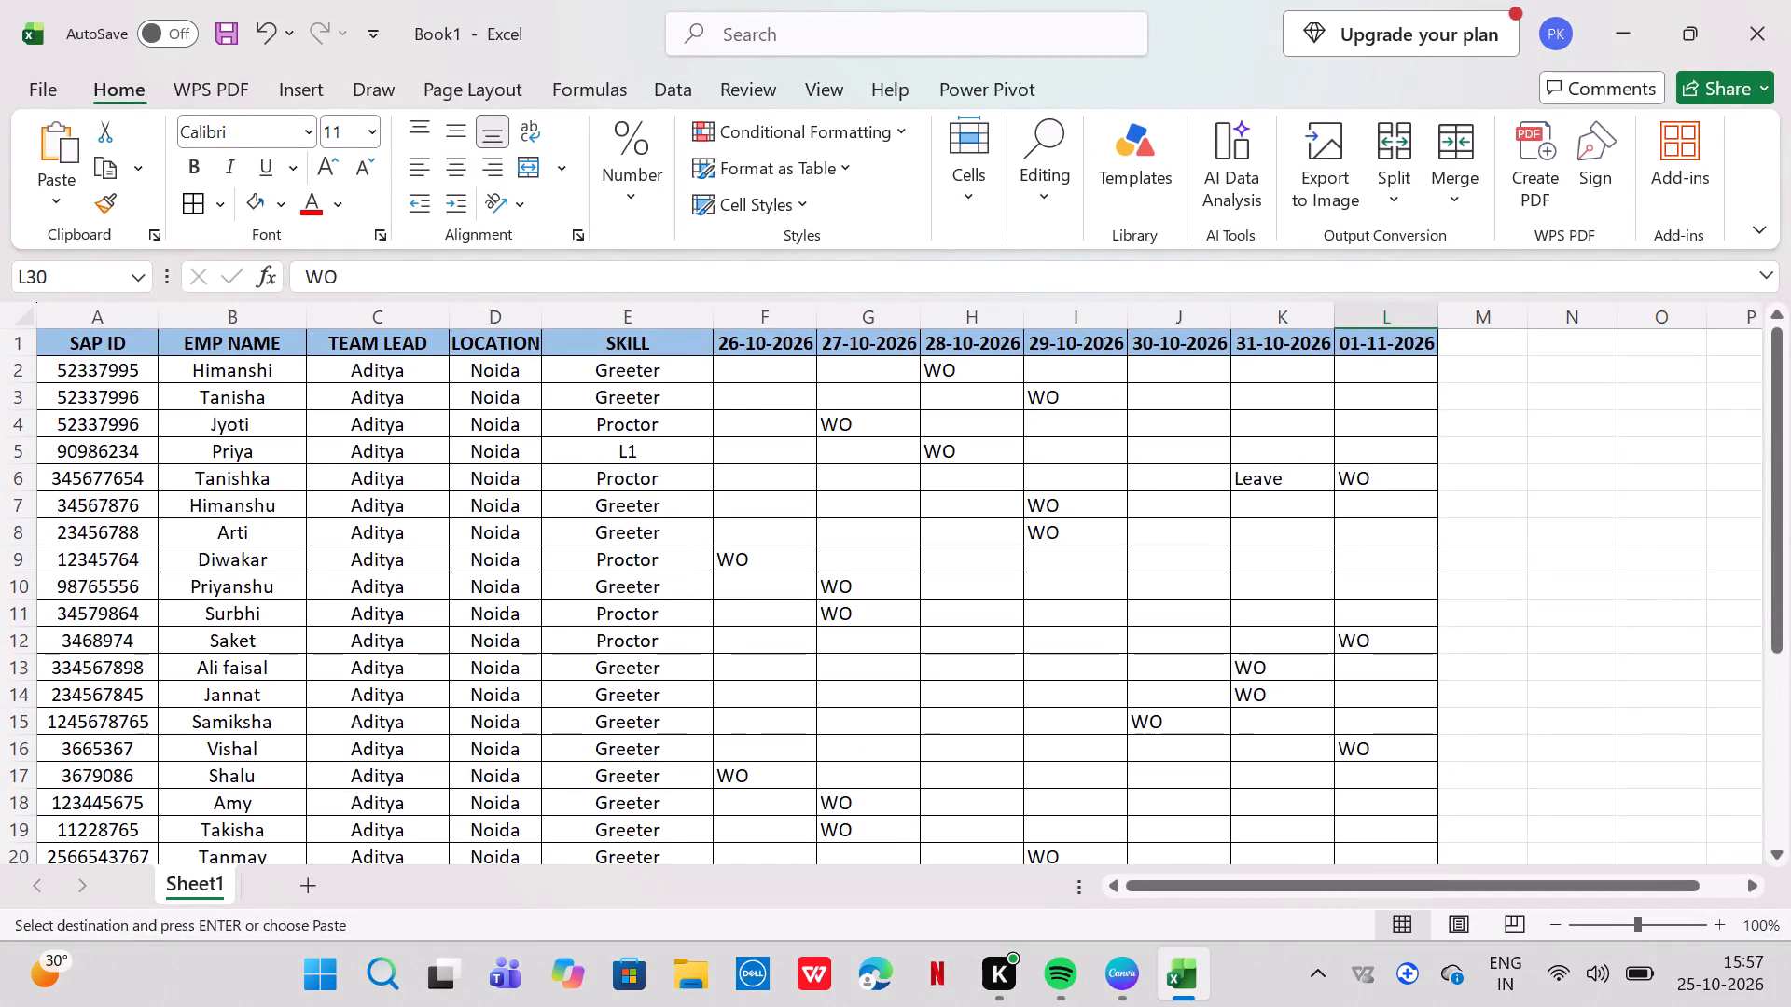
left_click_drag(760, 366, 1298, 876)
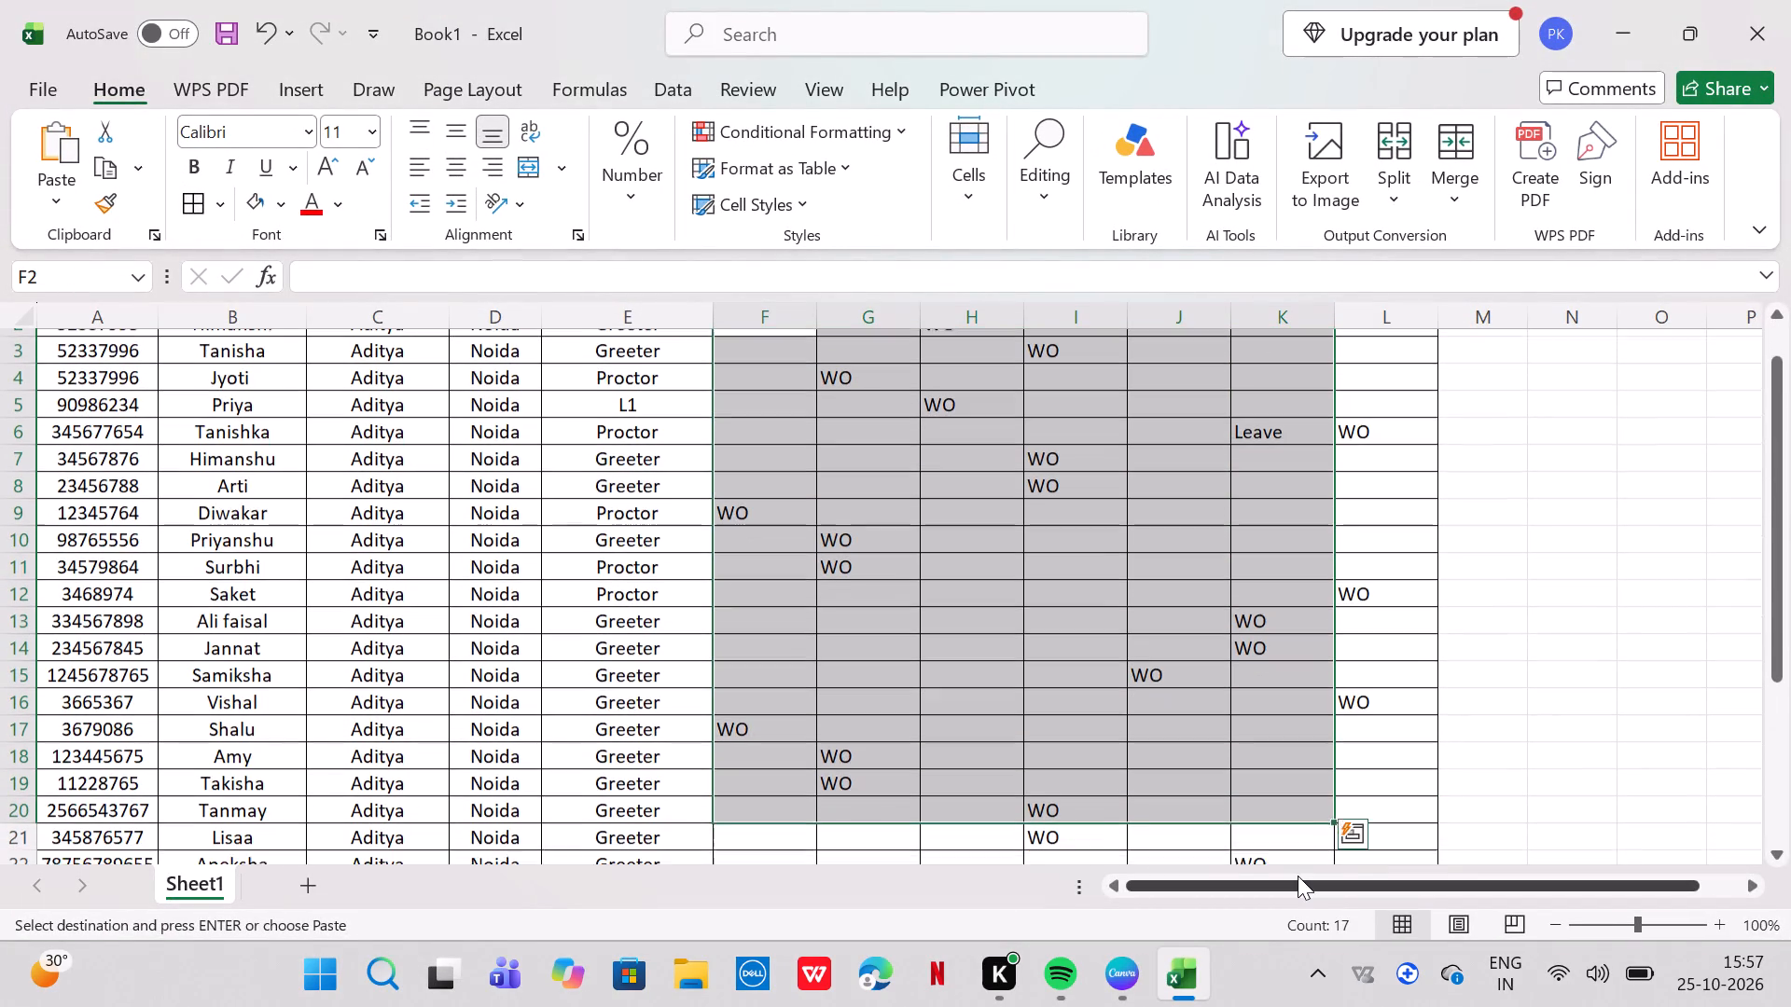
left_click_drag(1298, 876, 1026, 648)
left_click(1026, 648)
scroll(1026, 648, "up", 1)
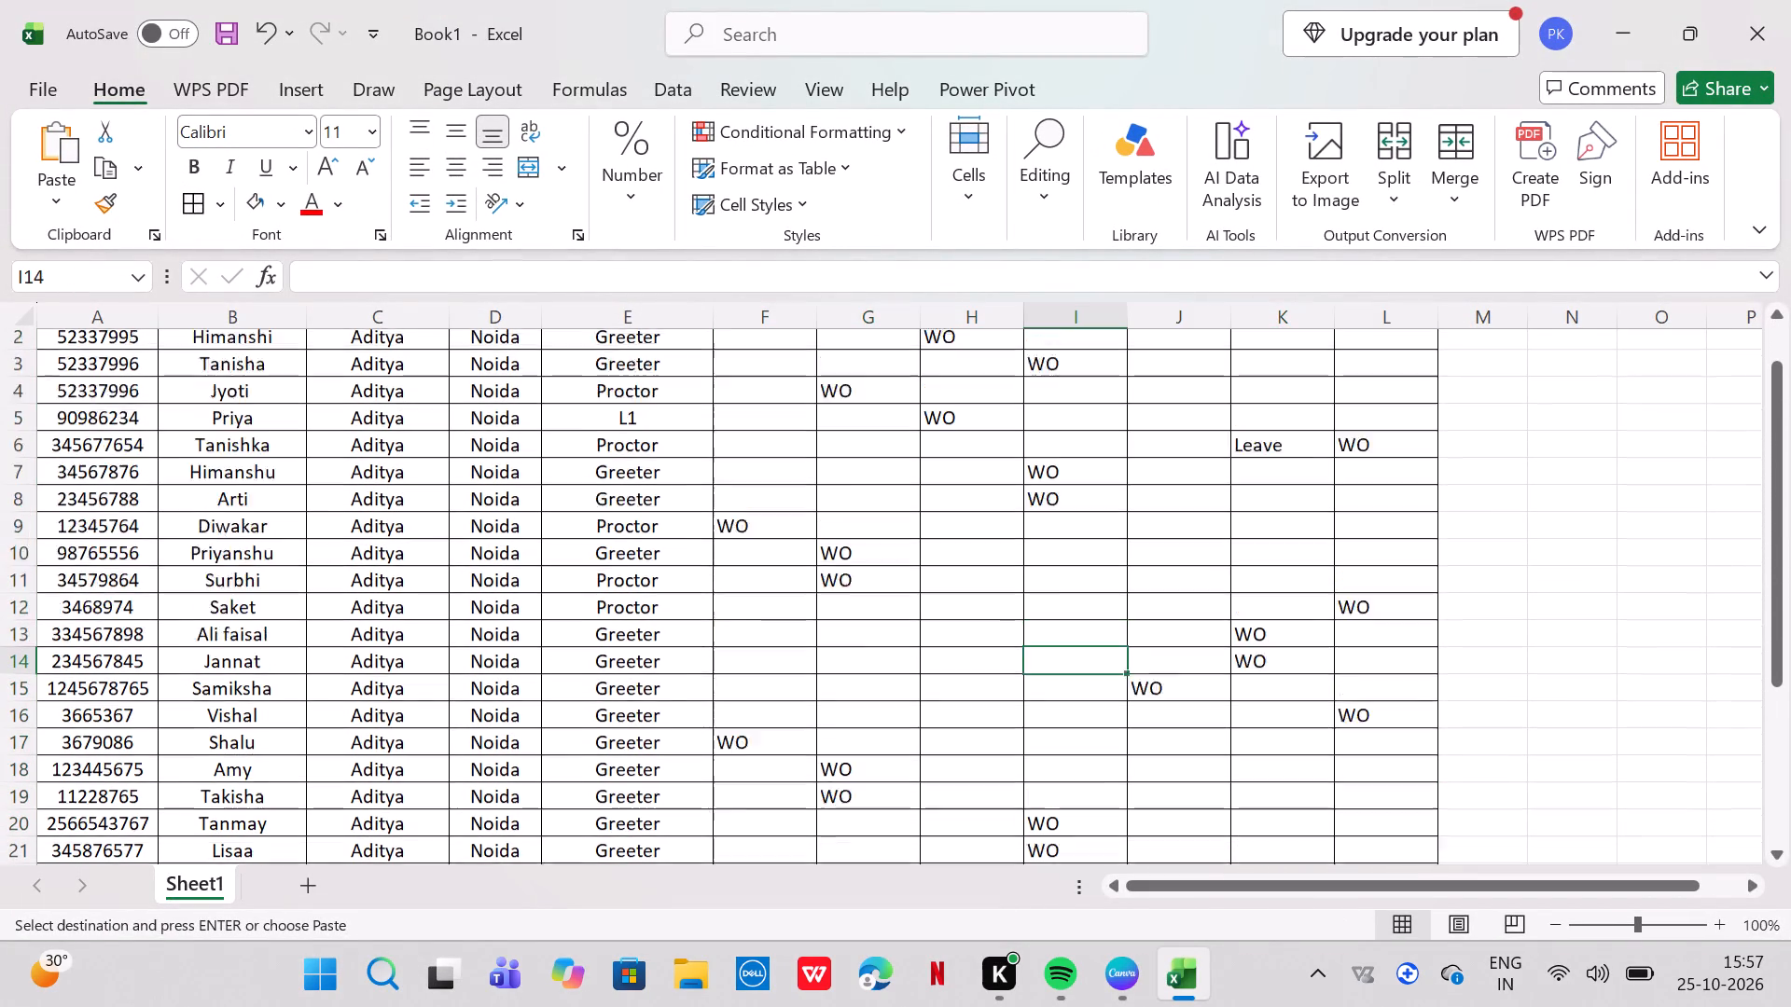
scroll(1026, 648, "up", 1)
Apply the green-yellow-red color scale as conditional formatting to the roster's date cells F2:L30.
left_click_drag(764, 369, 1326, 812)
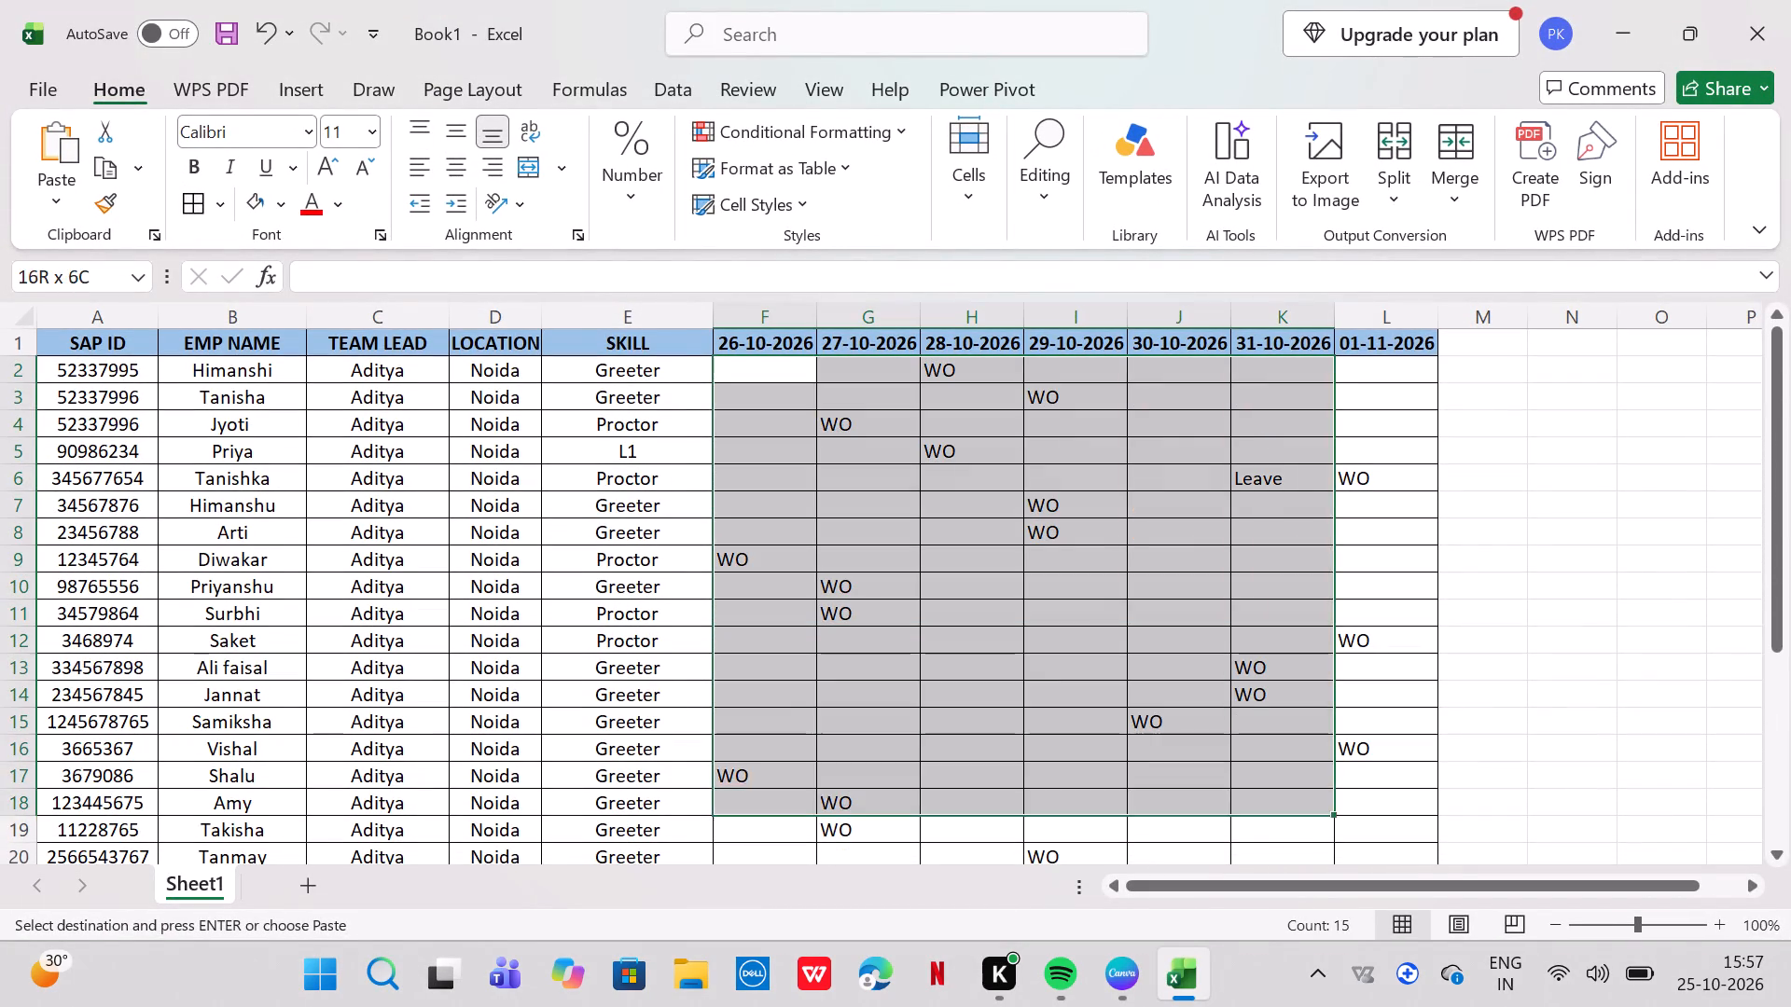
left_click_drag(1326, 812, 1352, 938)
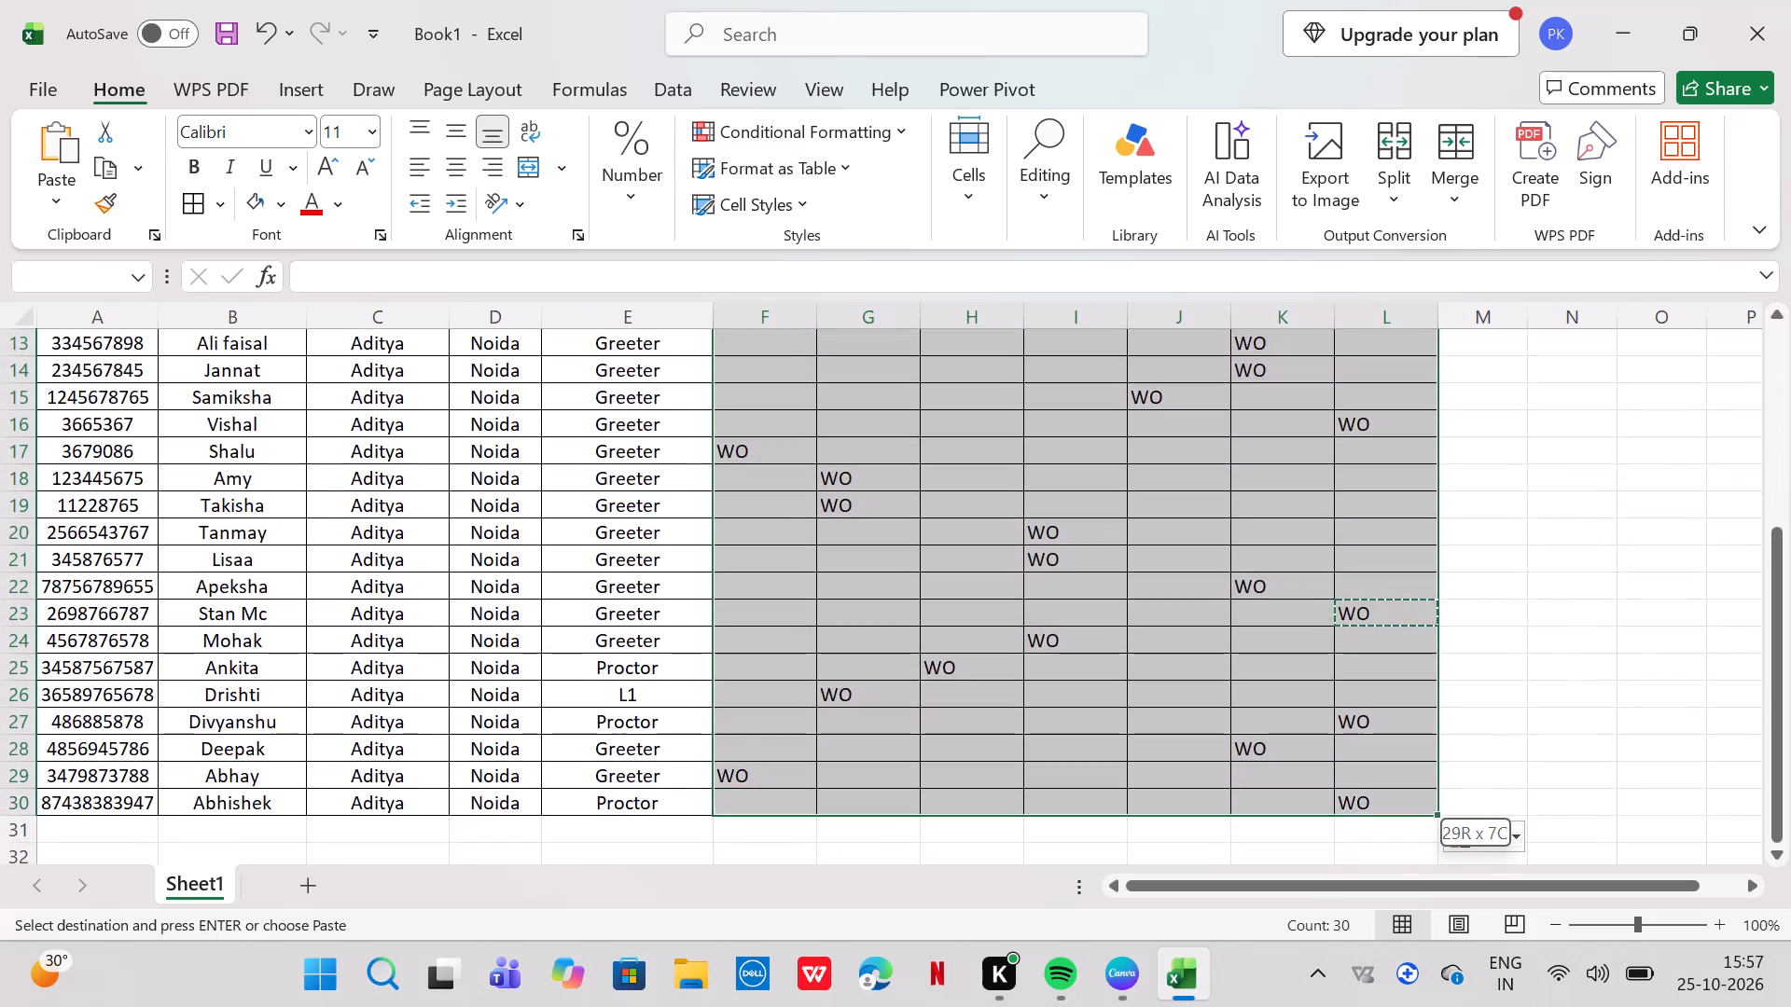
left_click_drag(1352, 938, 1356, 699)
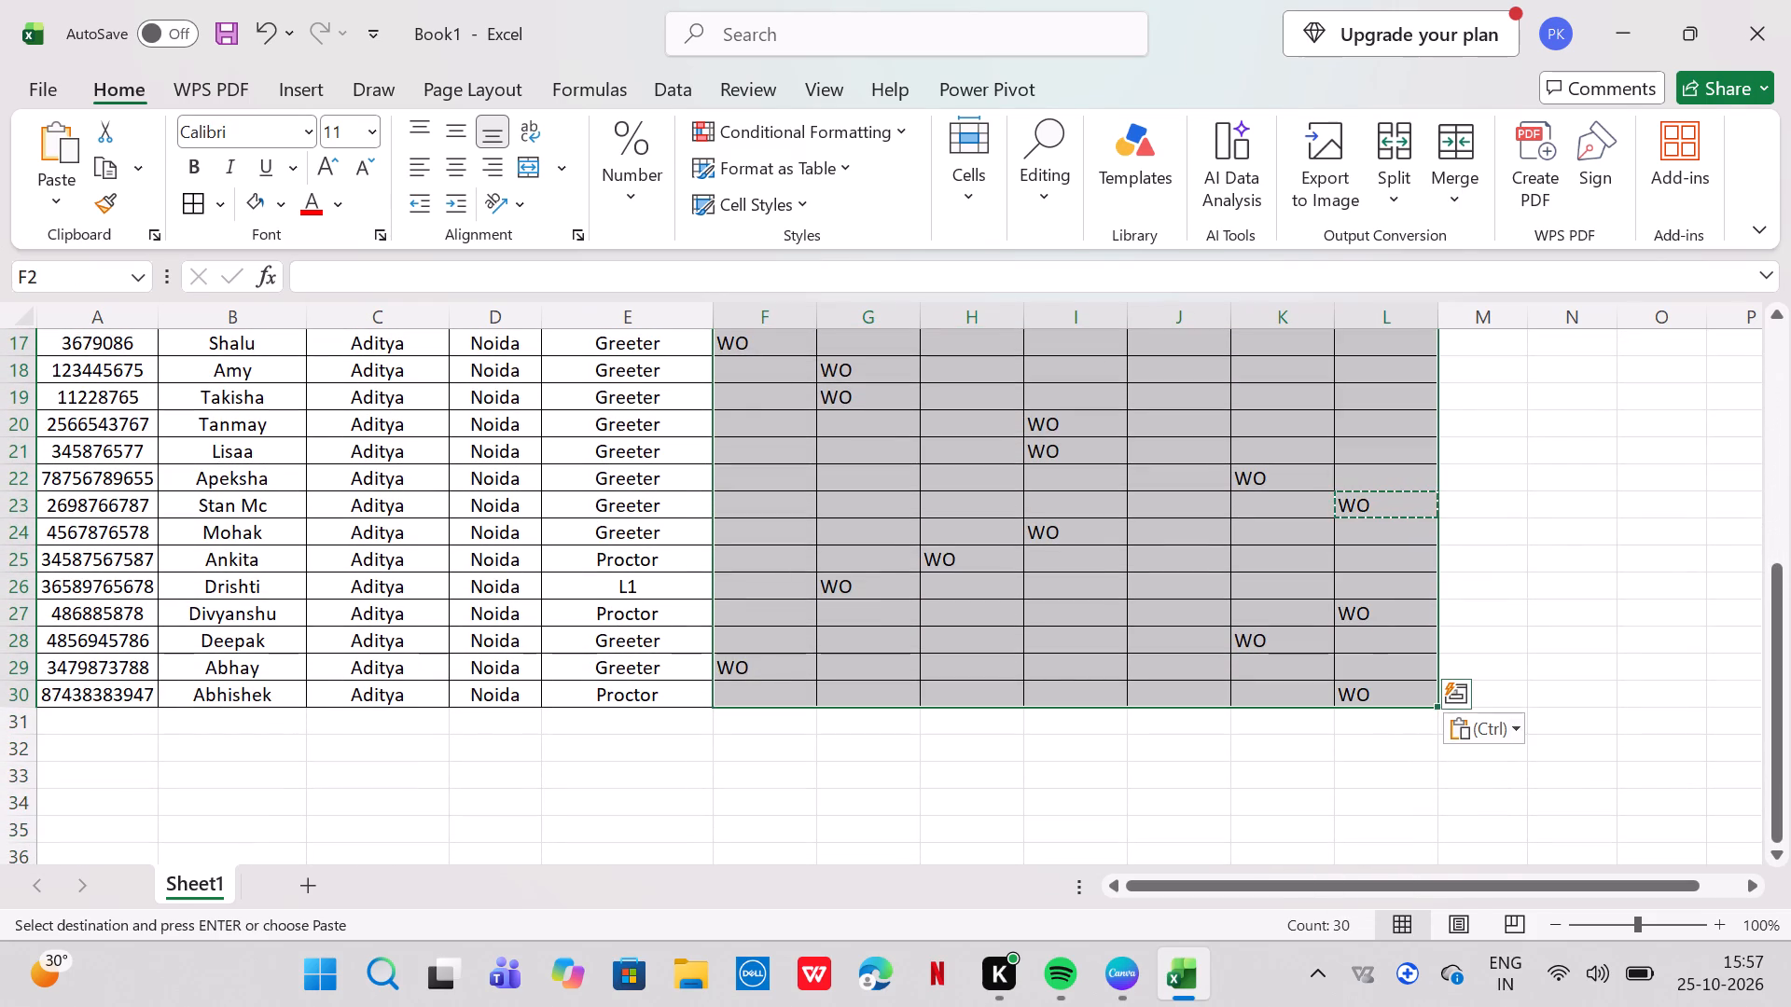
left_click(1494, 724)
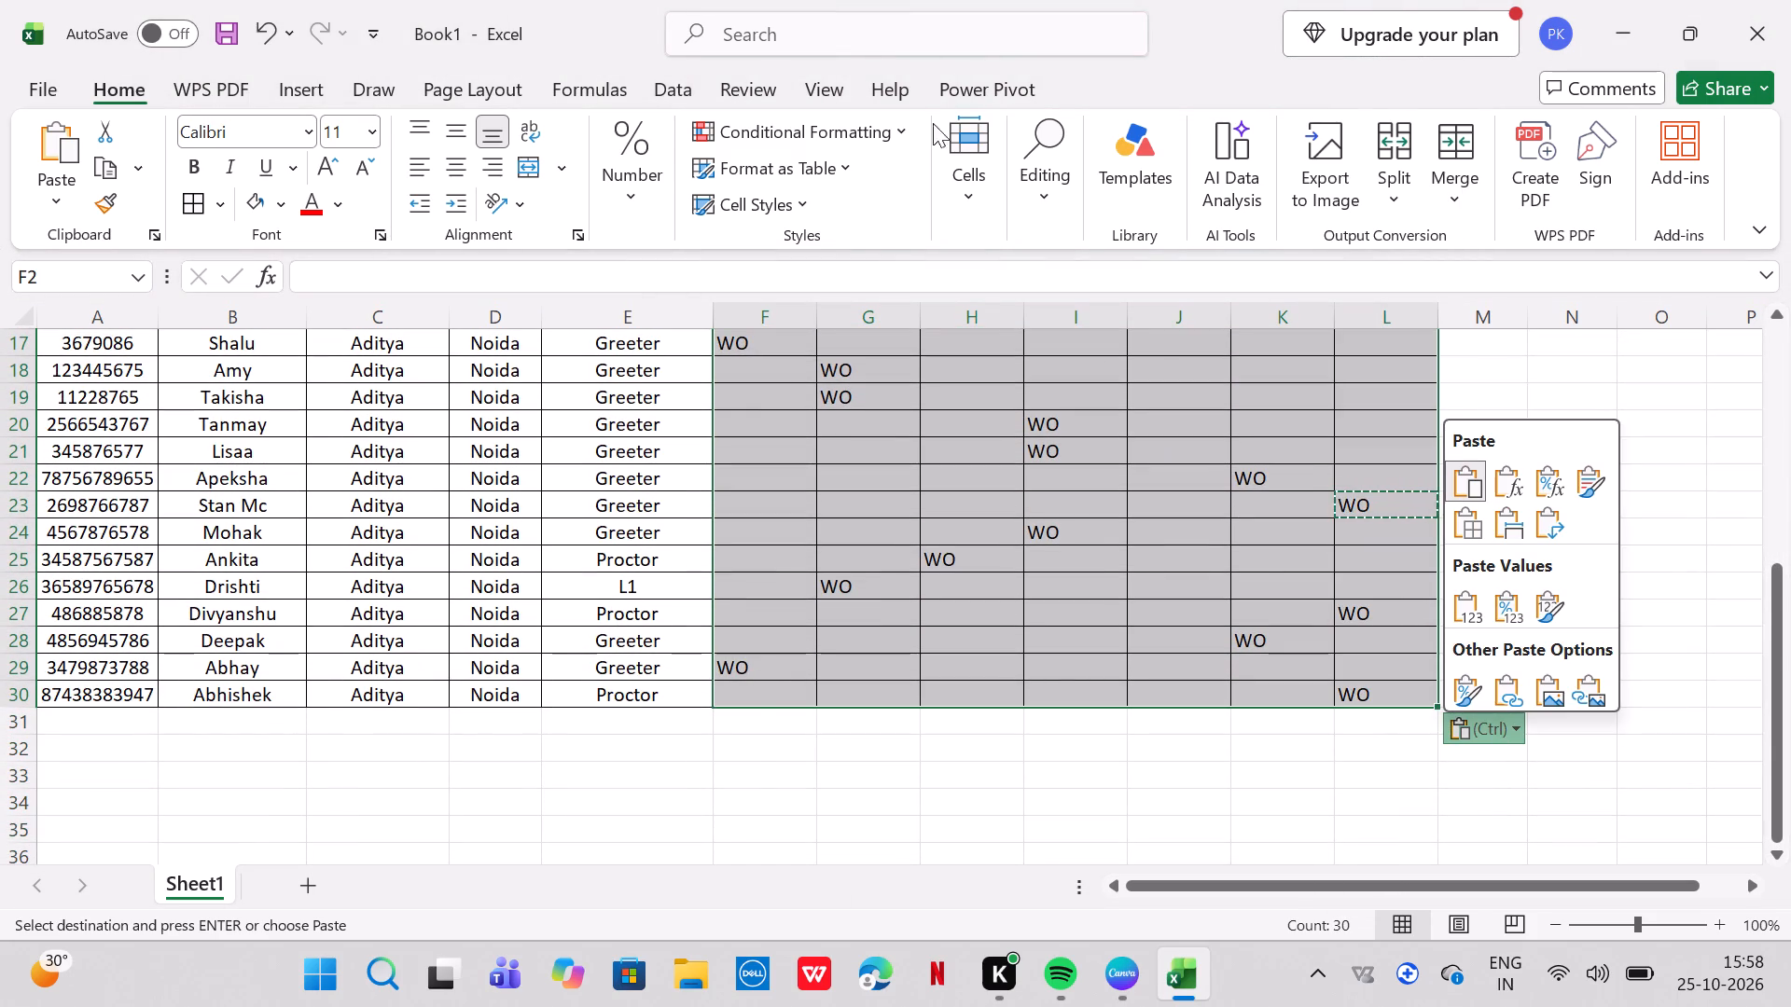
left_click(805, 132)
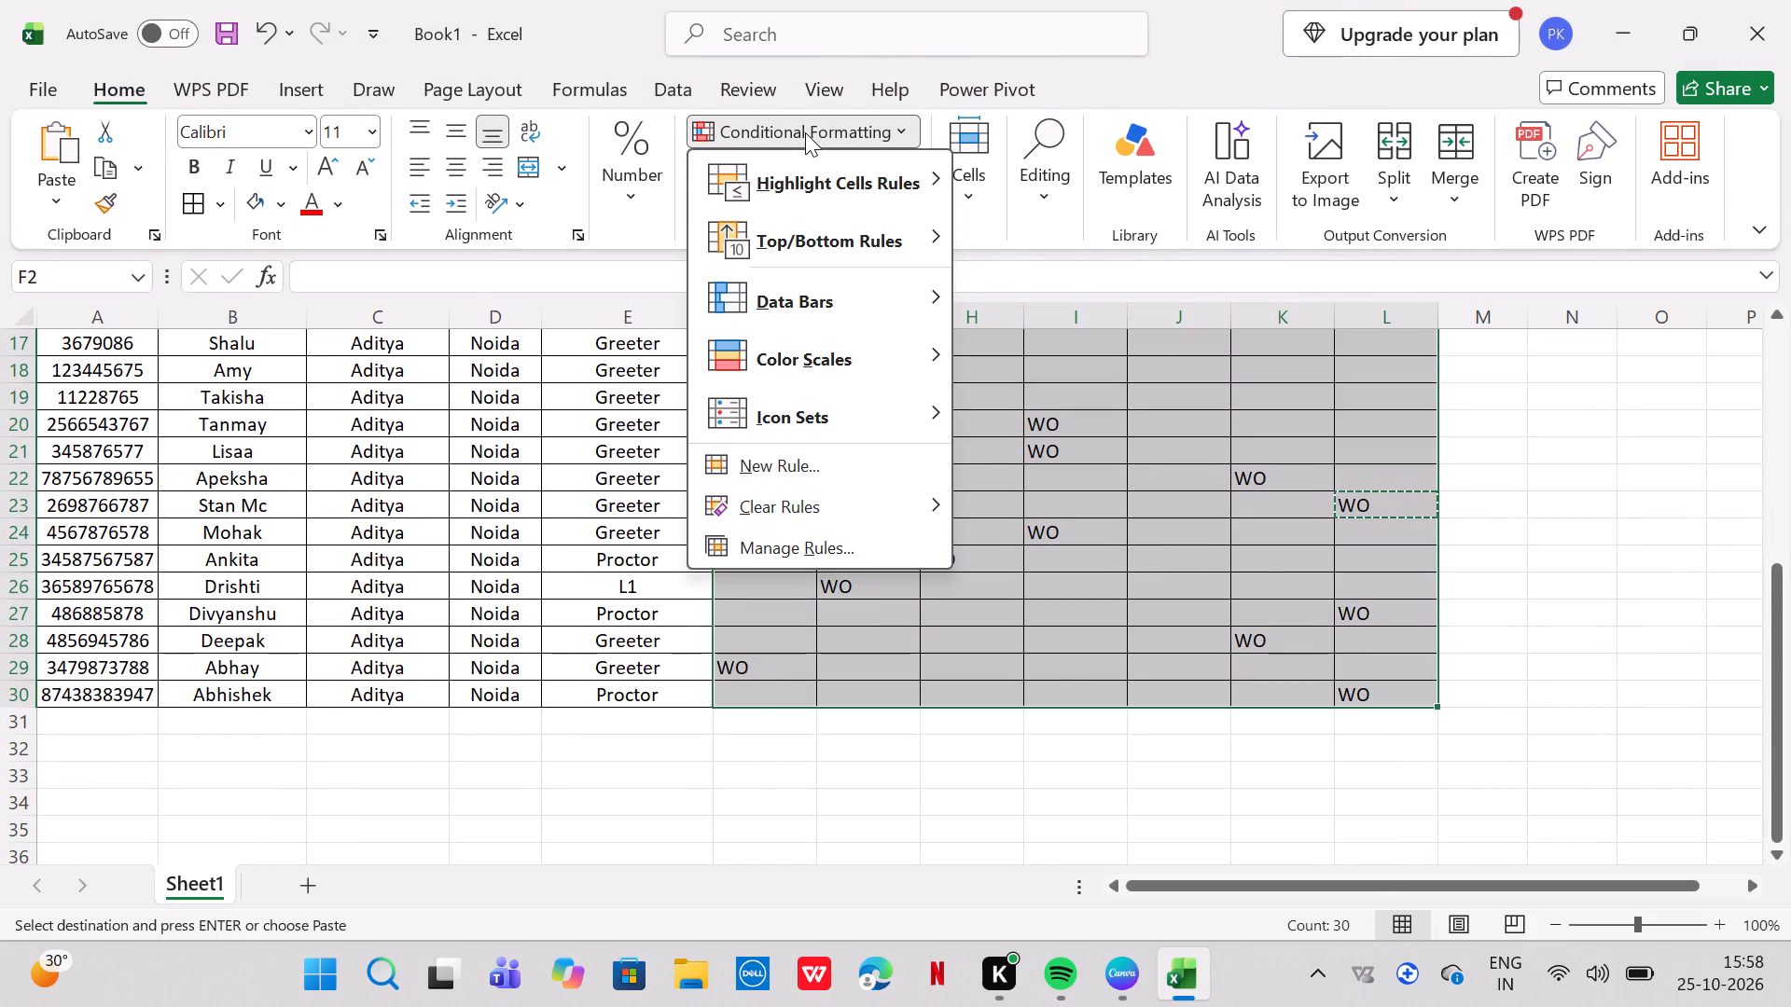
left_click(828, 352)
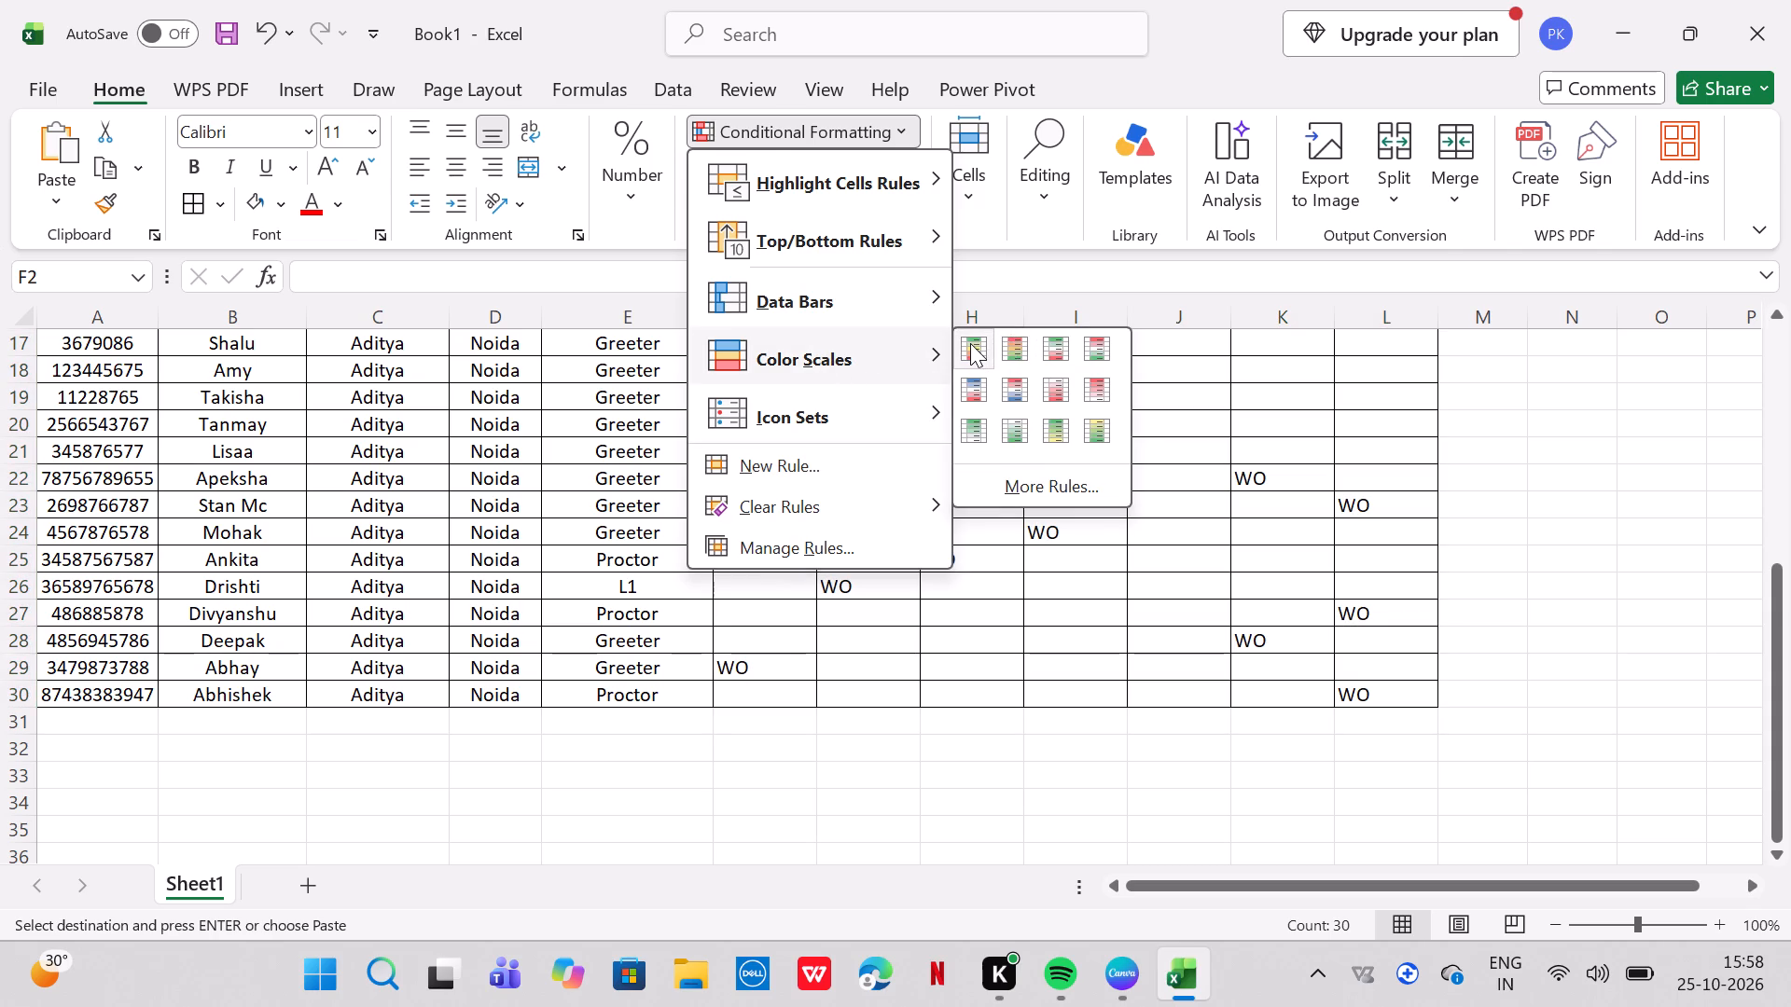
left_click(970, 343)
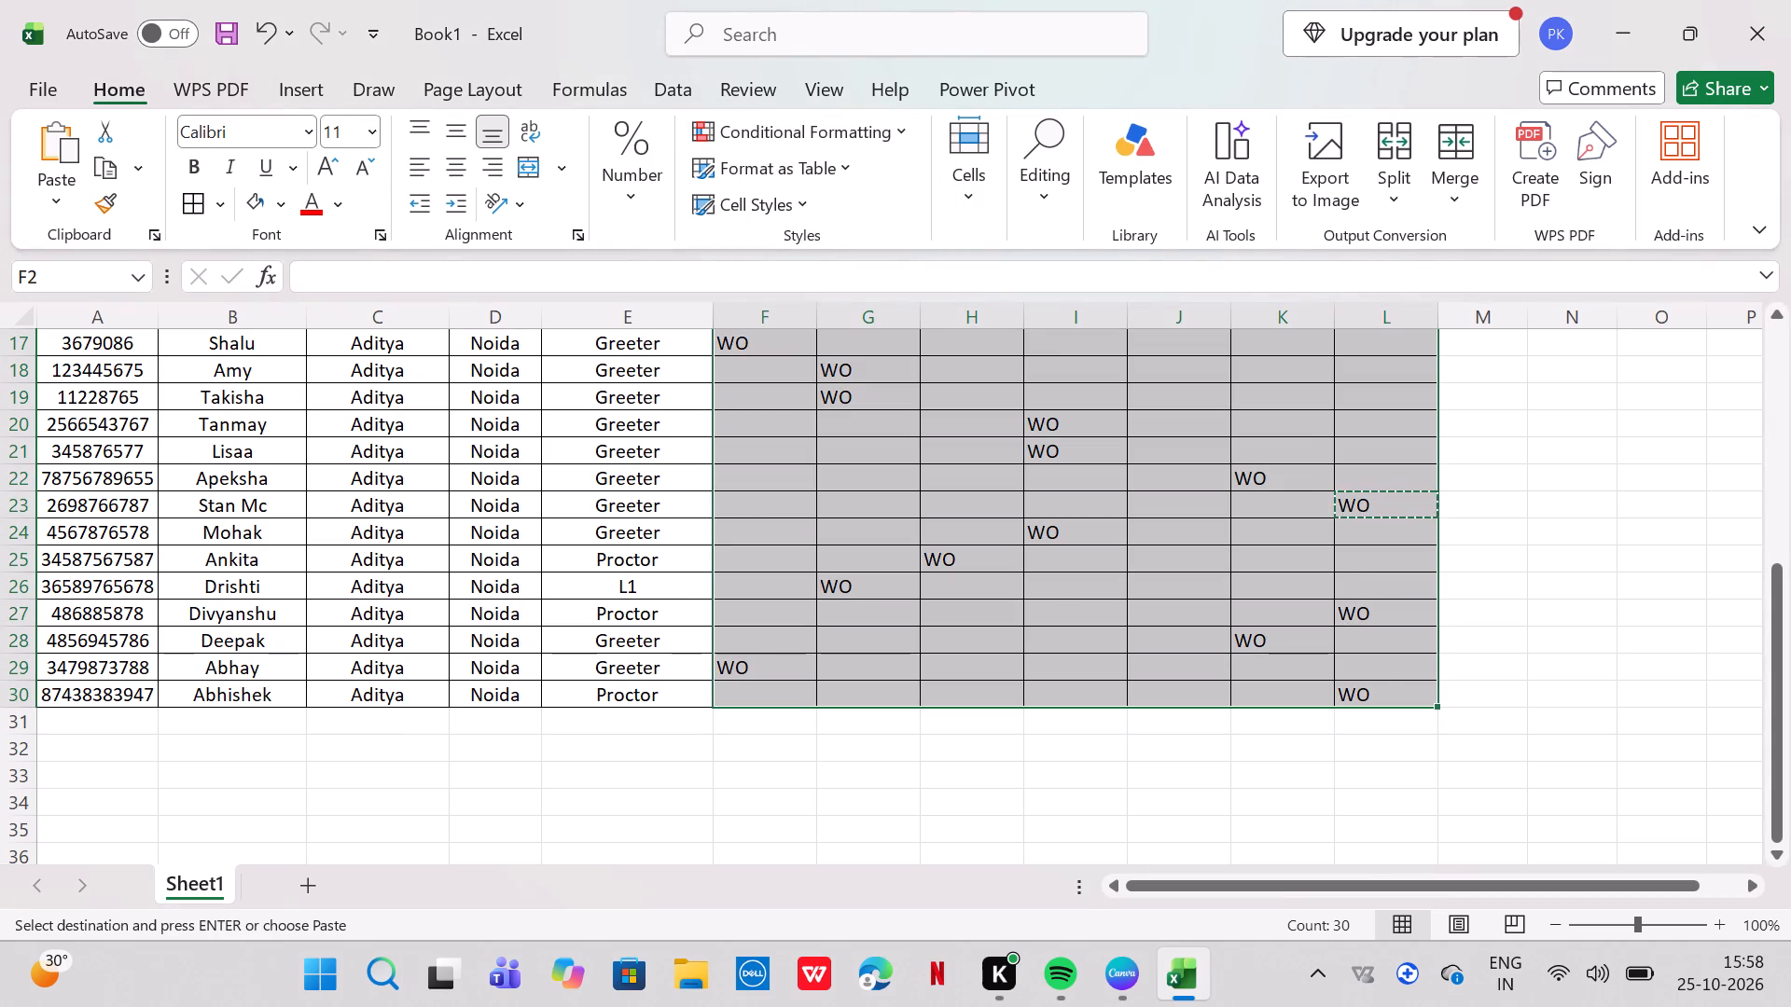
scroll(947, 415, "up", 7)
left_click(740, 122)
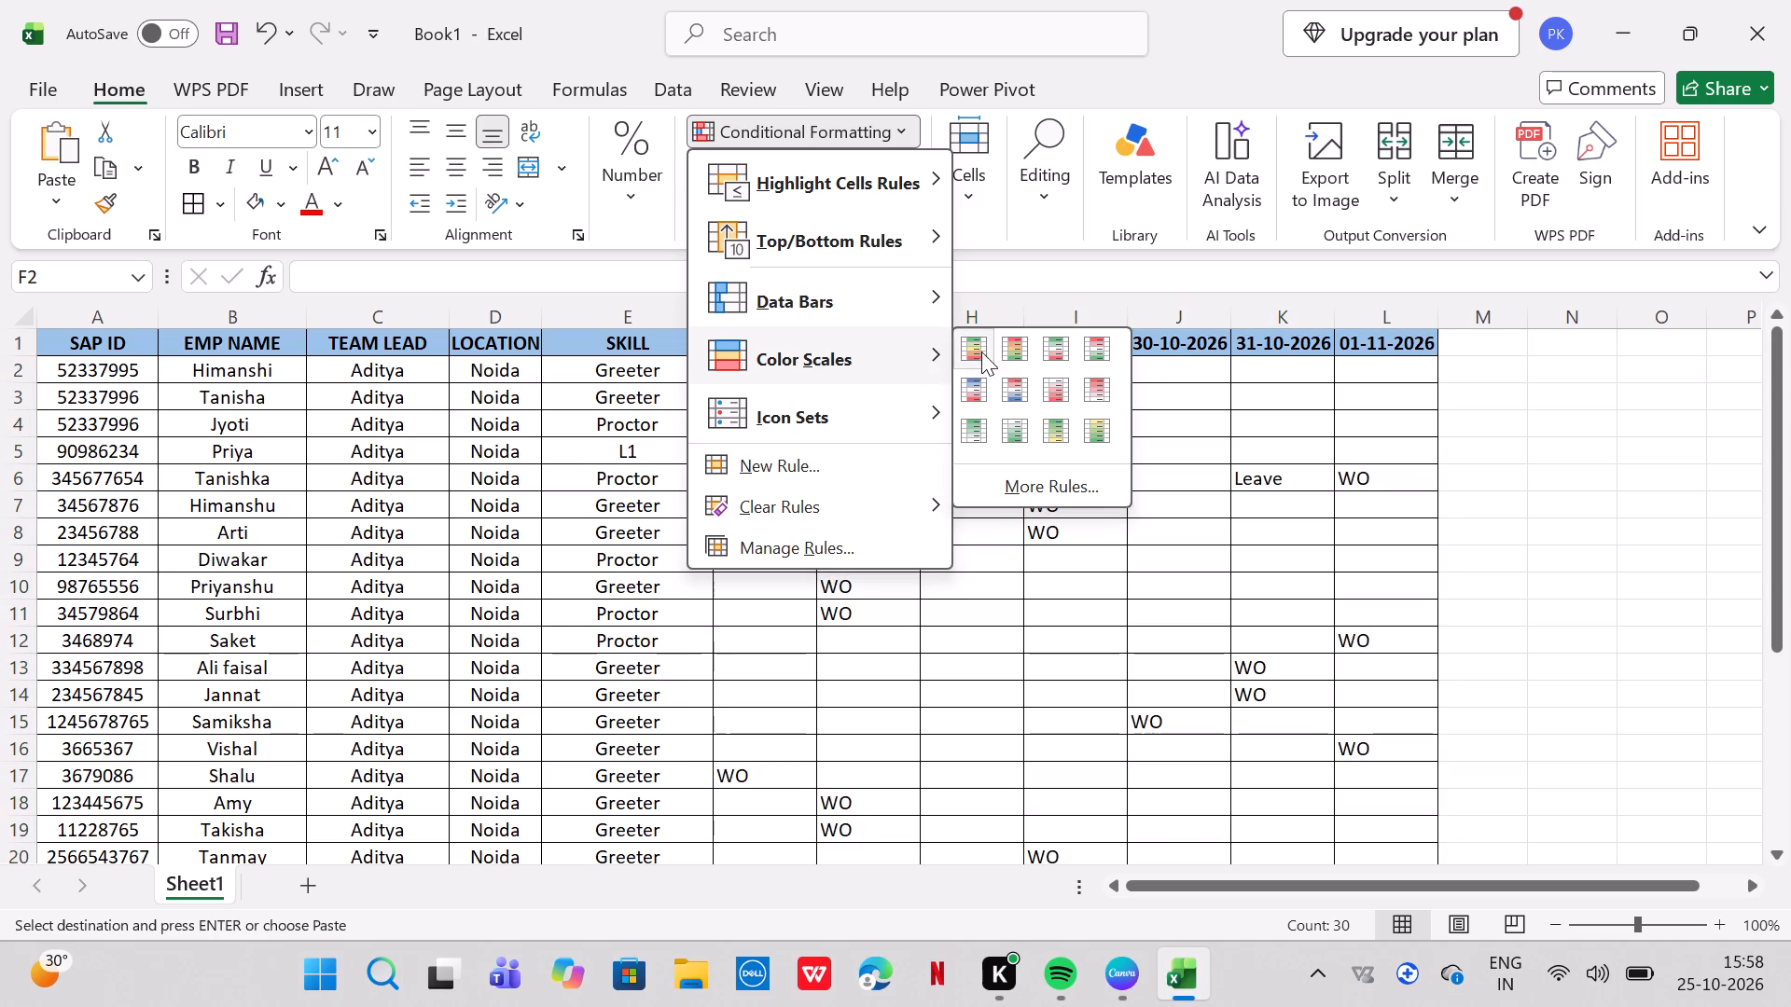
left_click(980, 352)
left_click(965, 388)
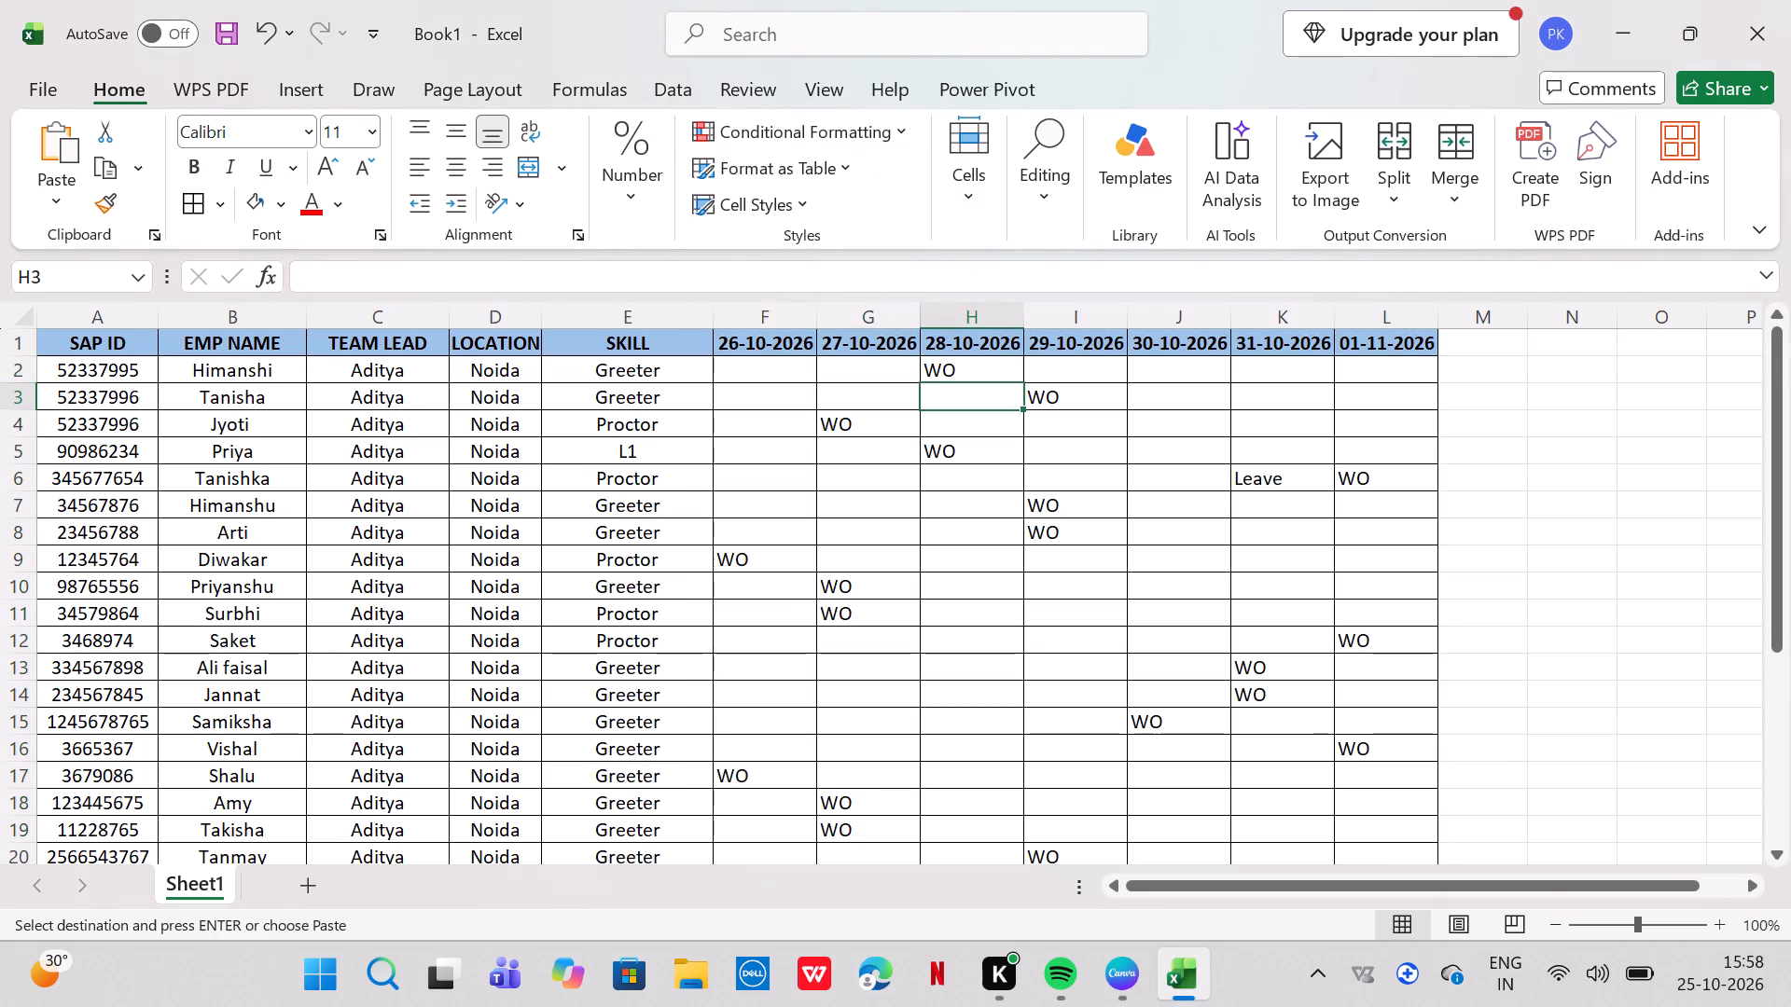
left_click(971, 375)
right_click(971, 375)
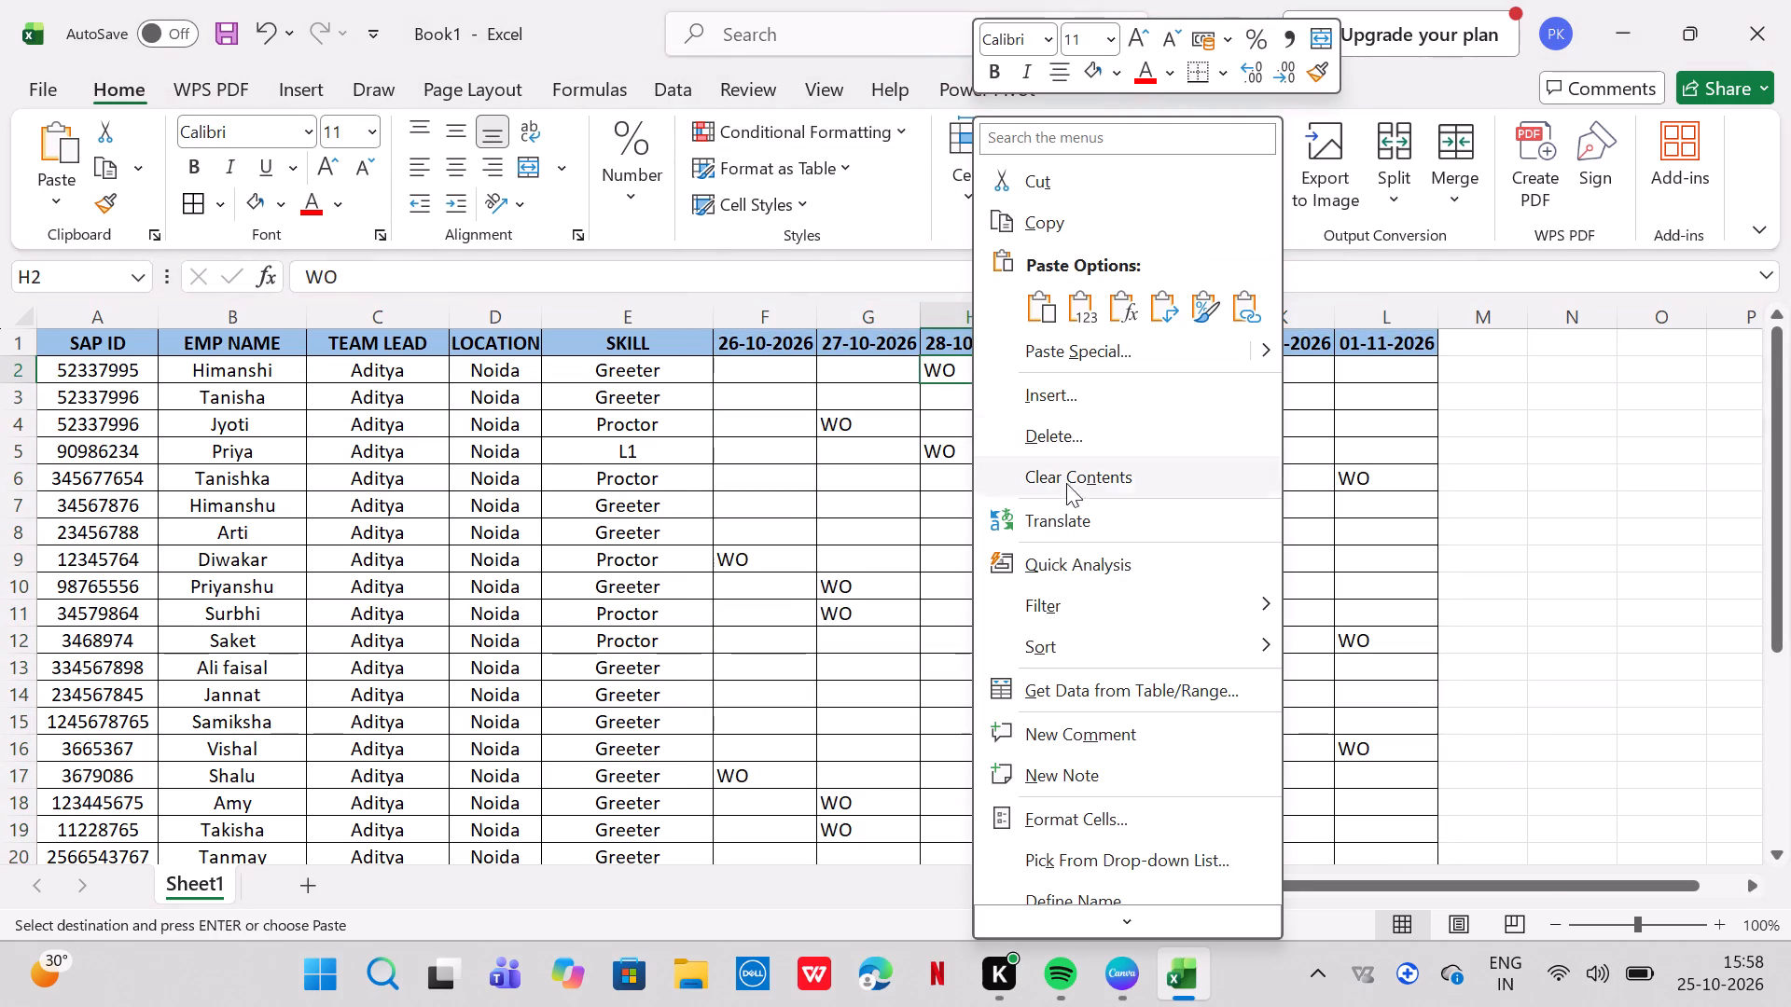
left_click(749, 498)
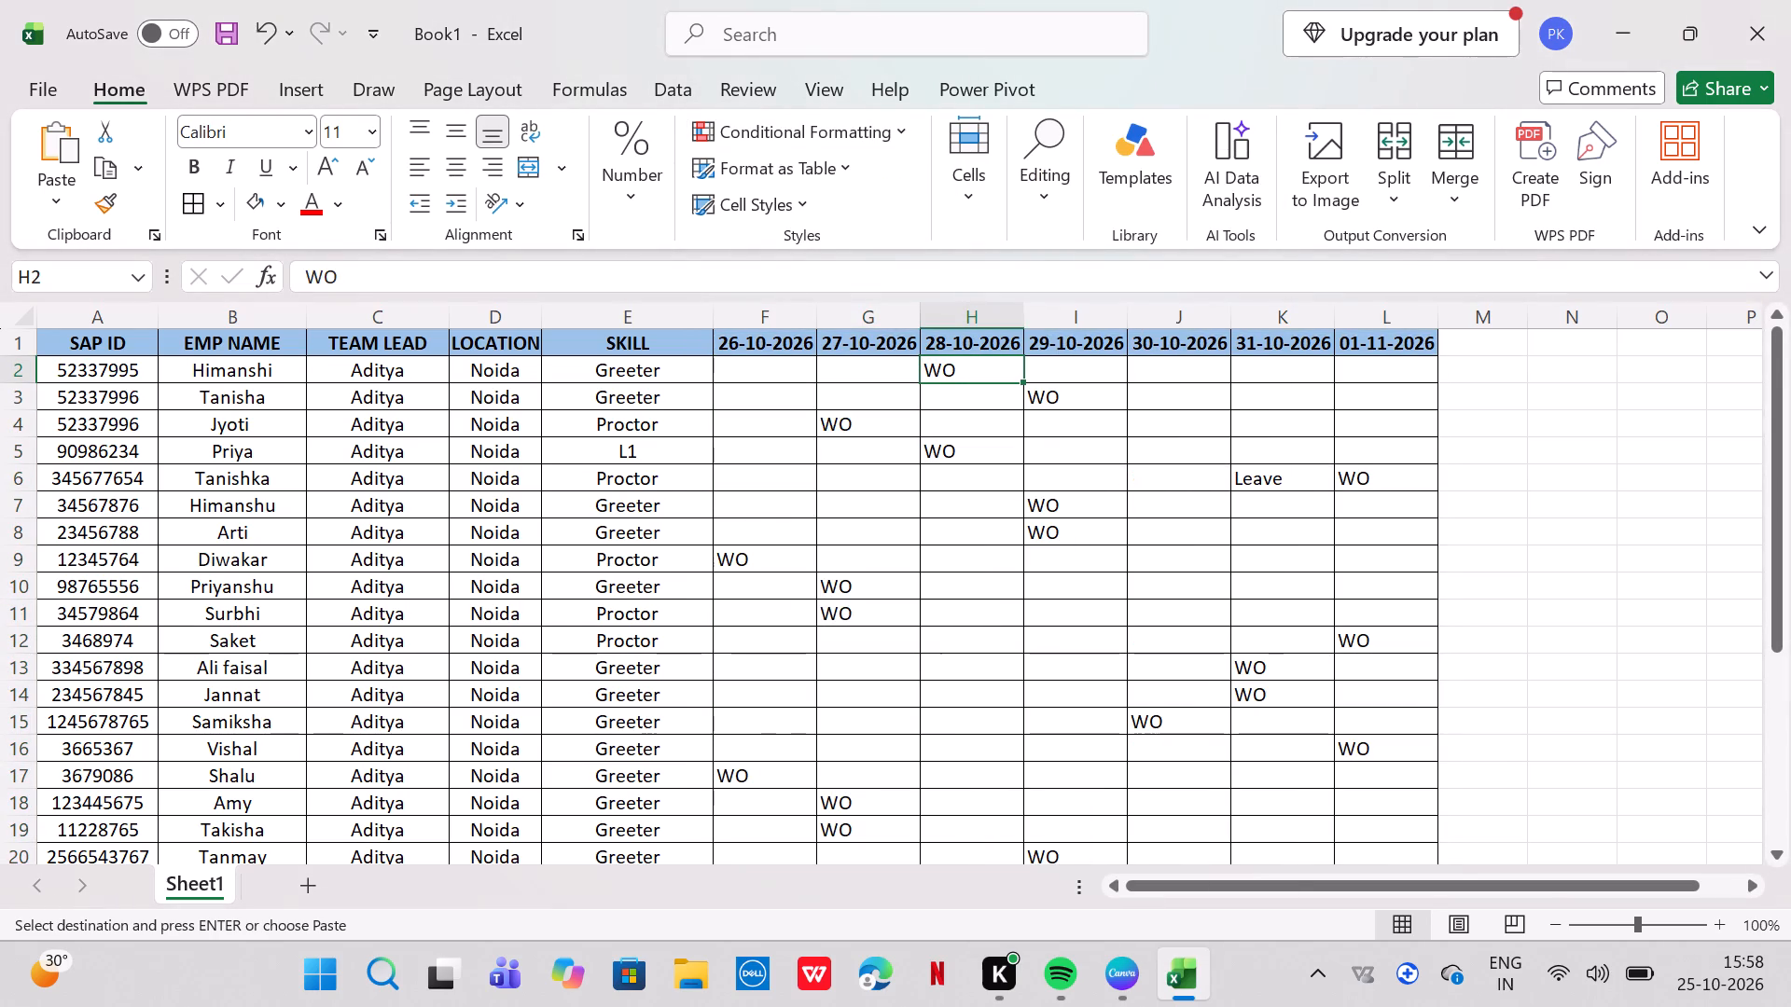
Add a Text That Contains conditional formatting rule to date cells F2:L30, giving WO entries Green Fill with Dark Green Text.
left_click_drag(737, 376, 1224, 938)
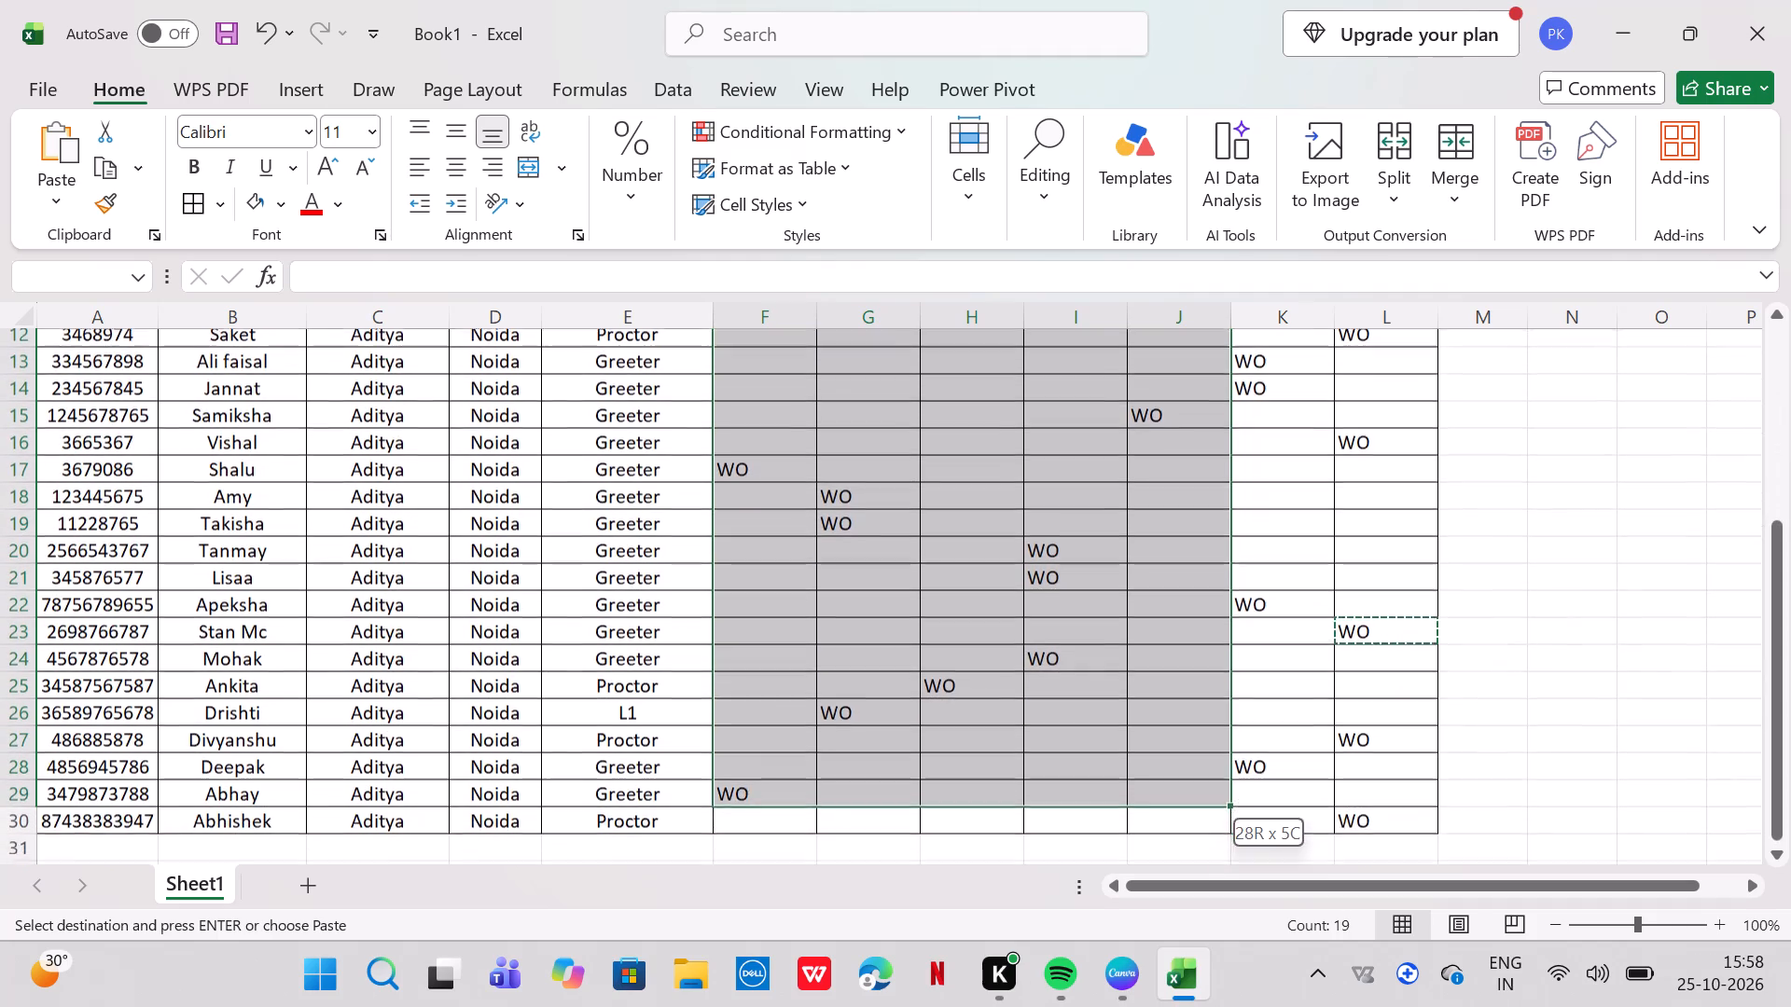
left_click_drag(1224, 938, 1370, 803)
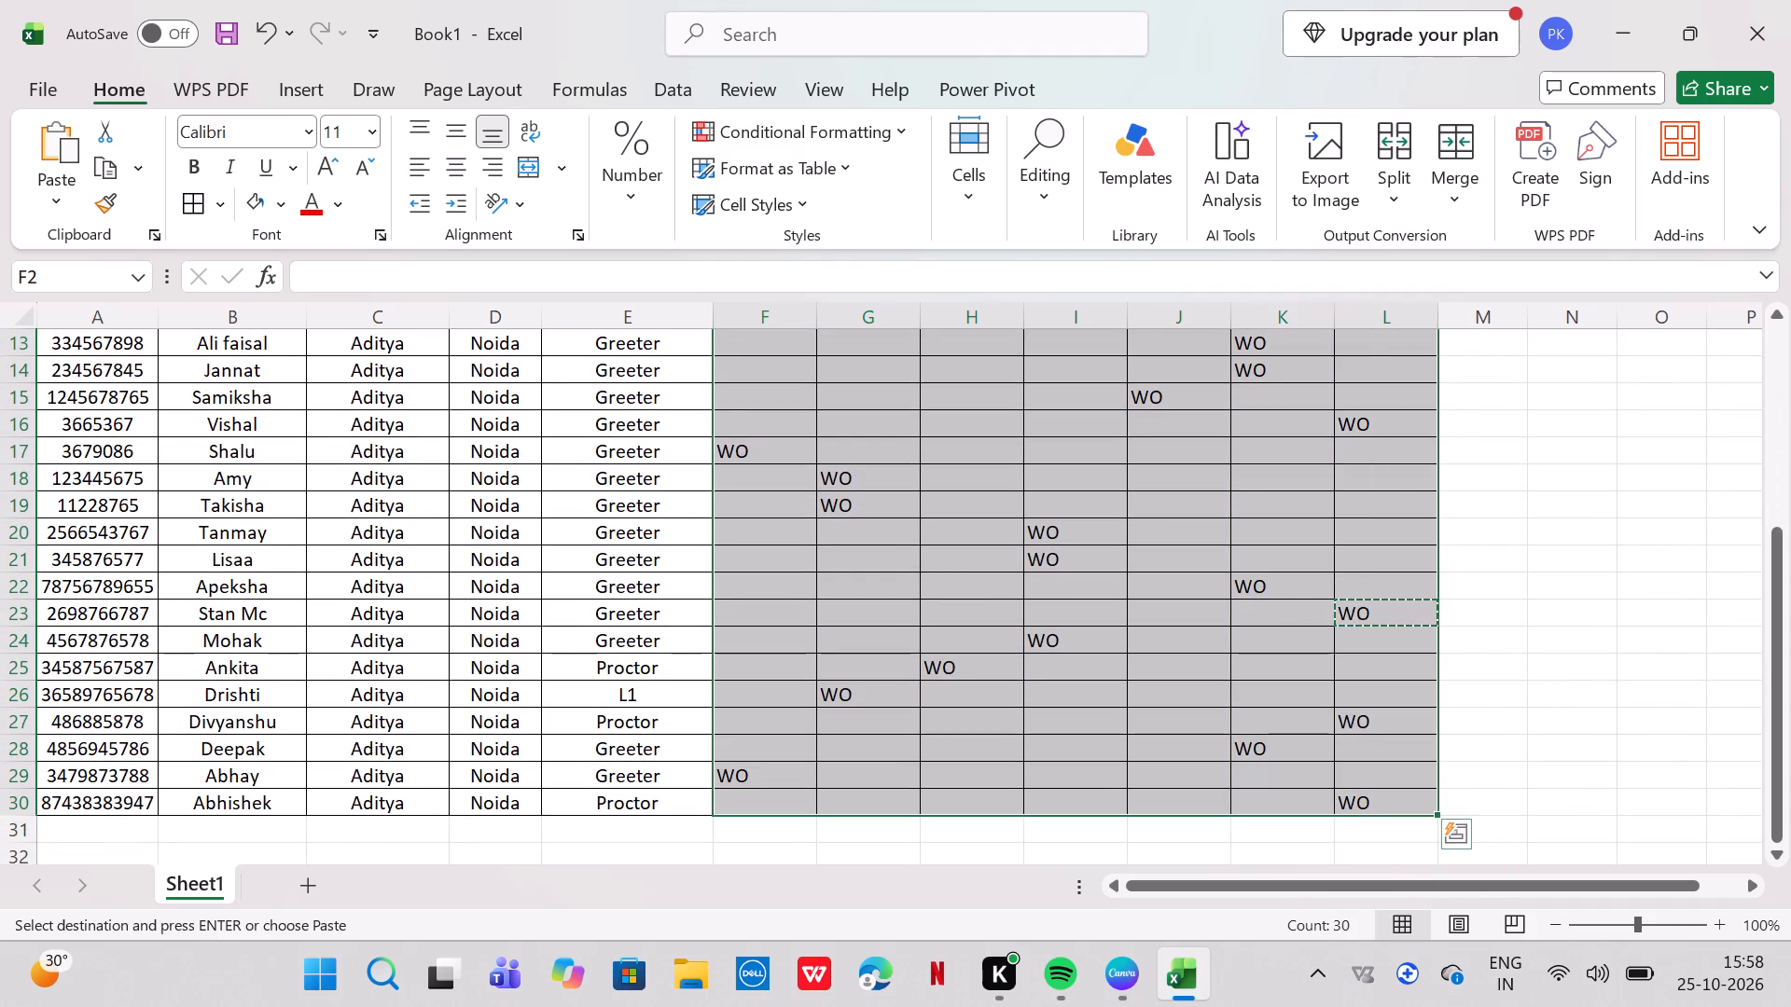
right_click(1306, 772)
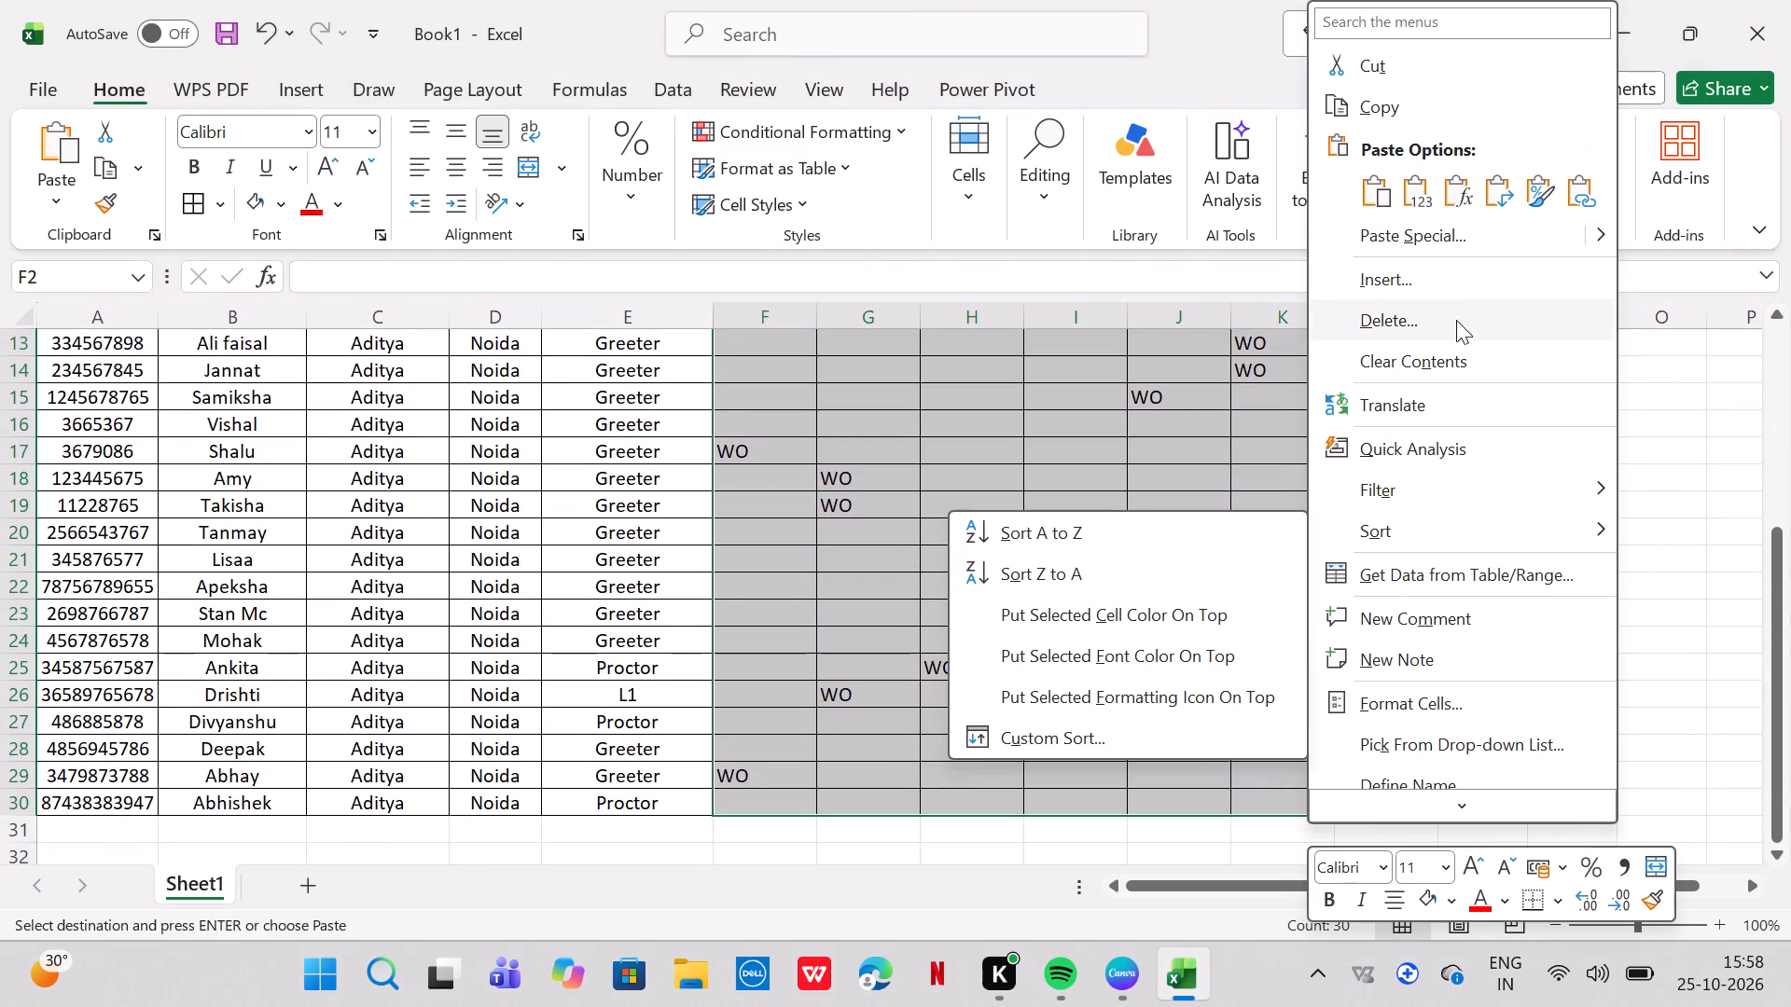
scroll(1439, 717, "down", 2)
left_click(1425, 637)
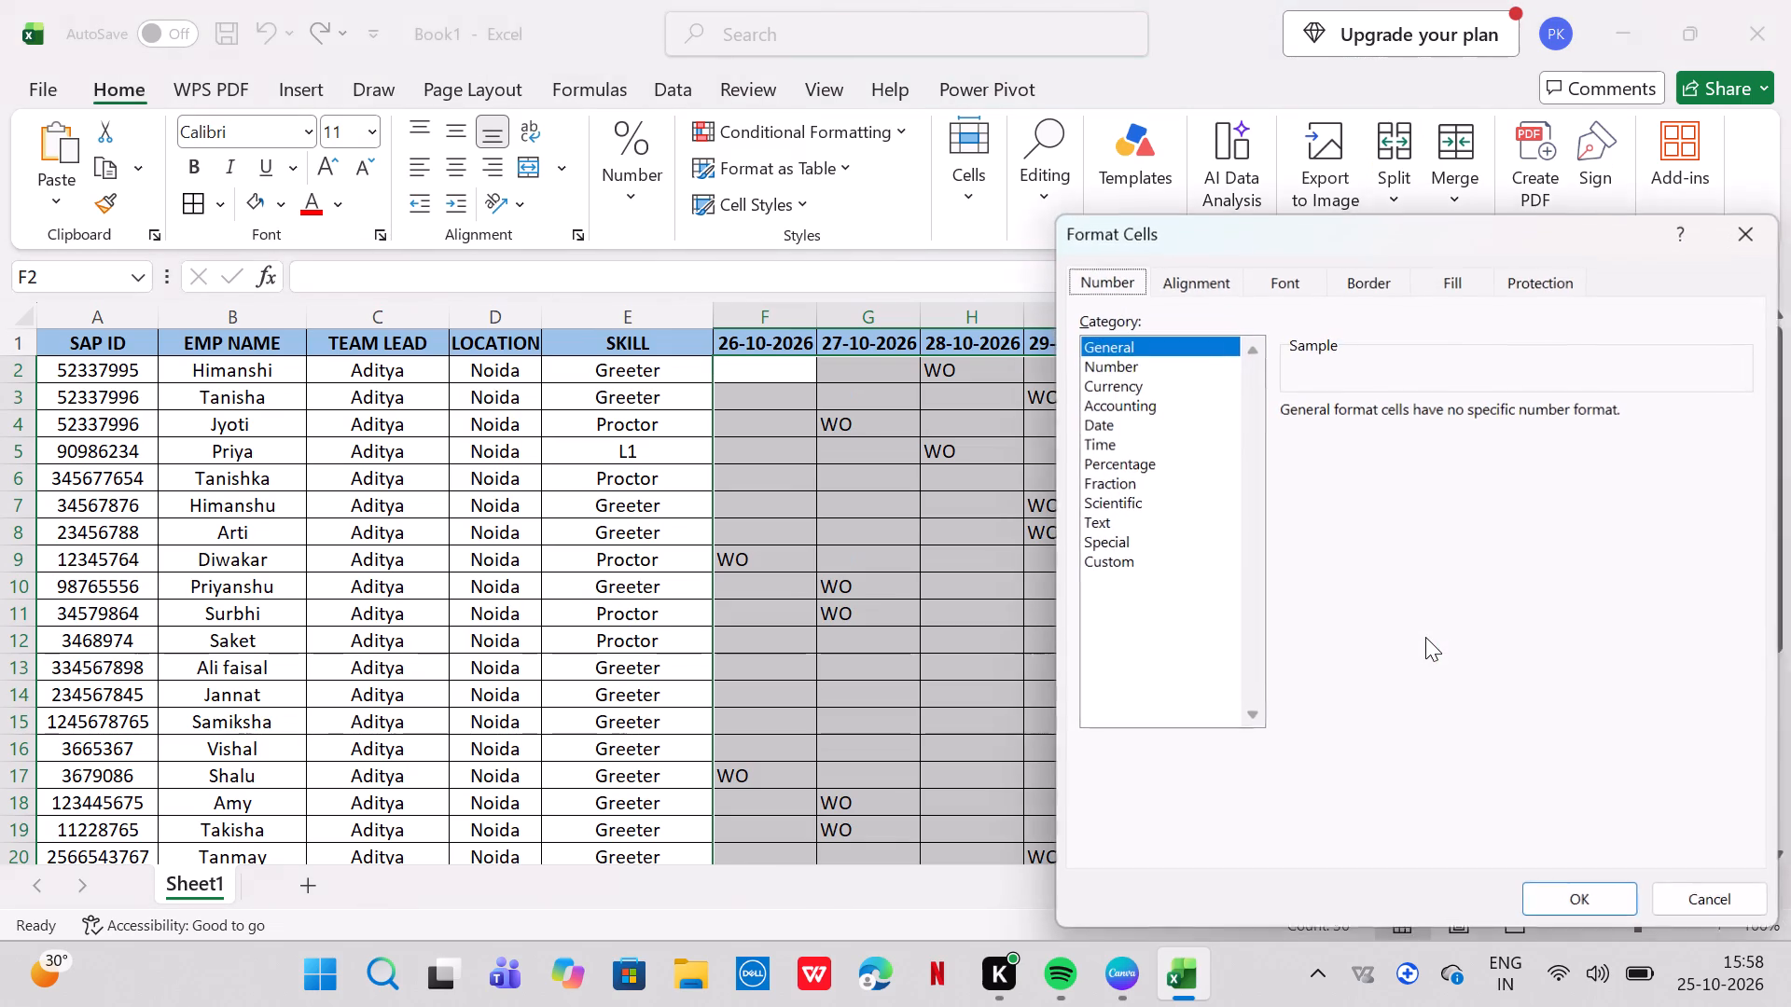
left_click(916, 501)
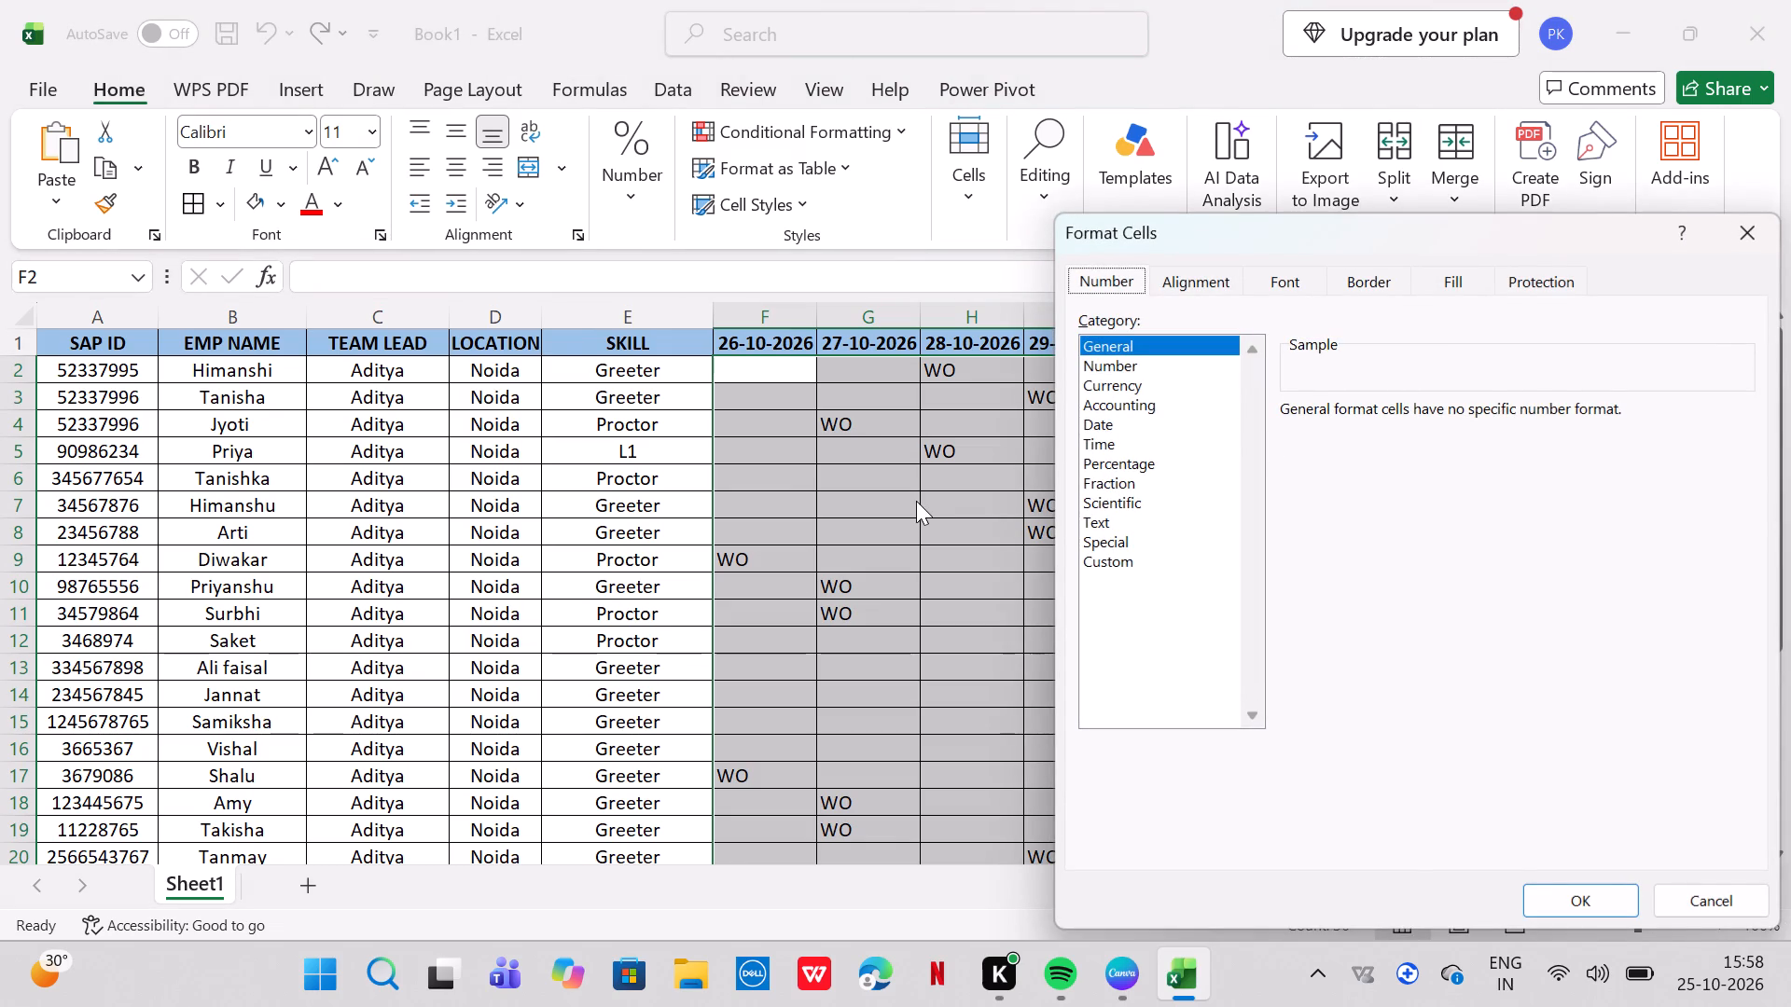
left_click(1696, 901)
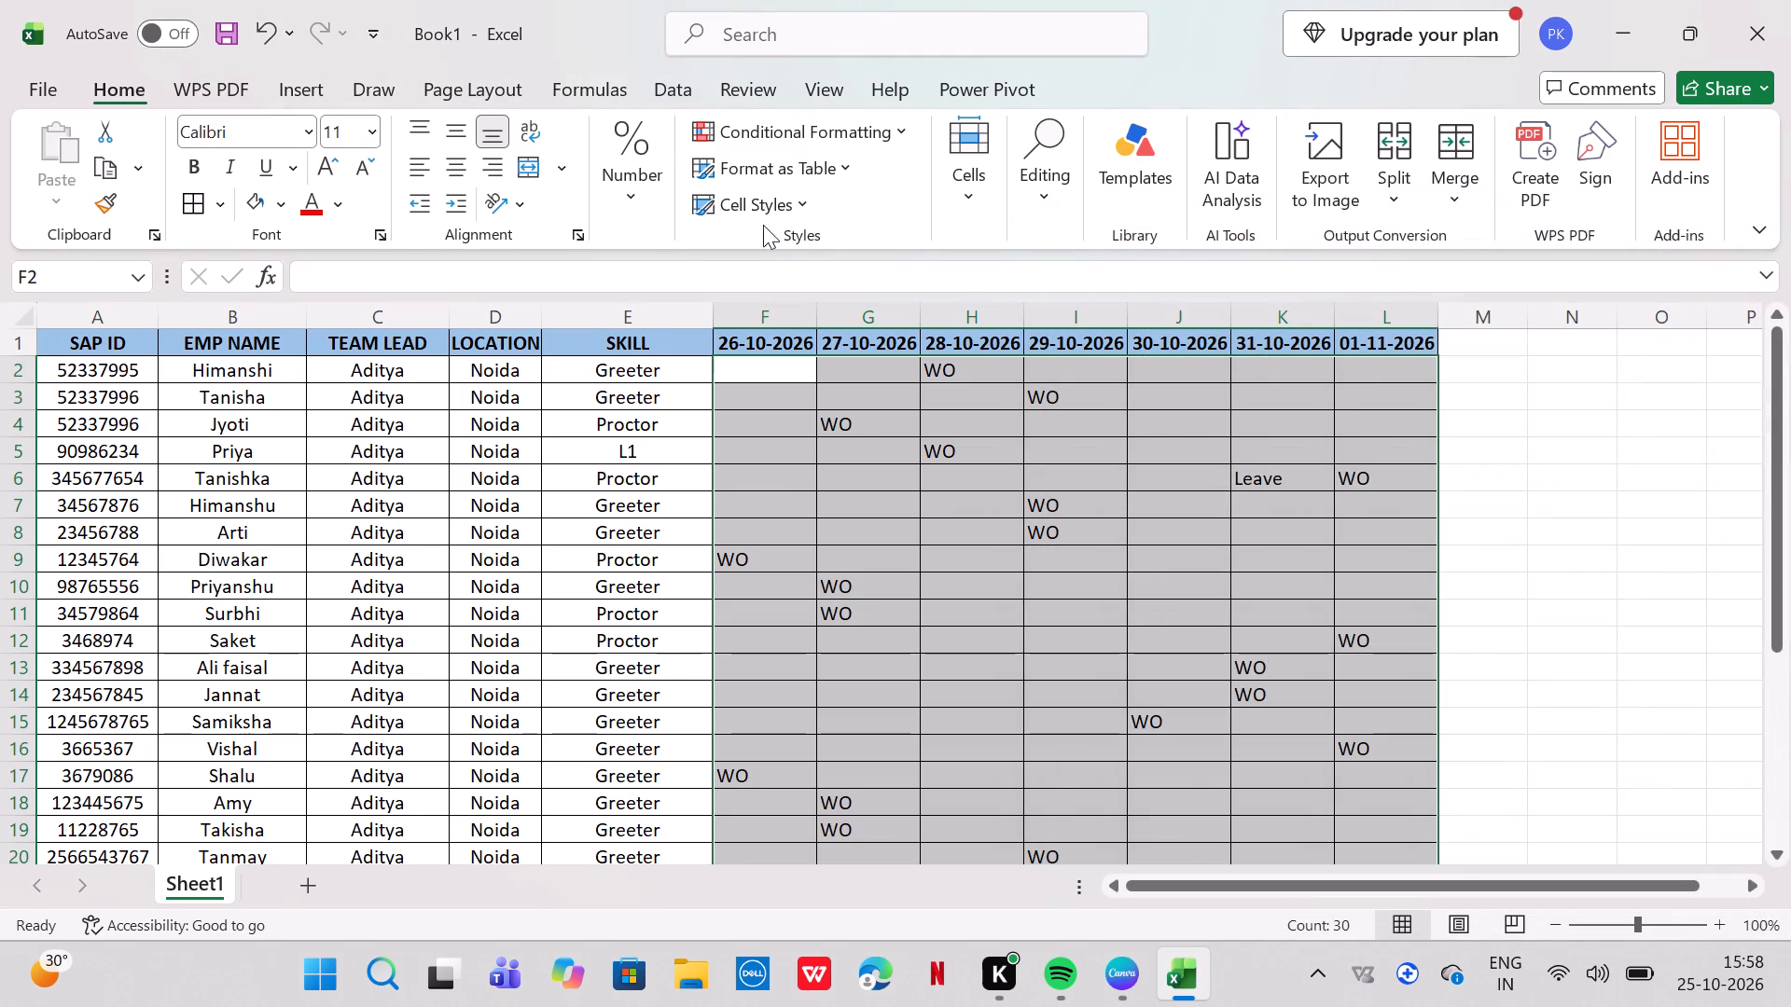
left_click(791, 135)
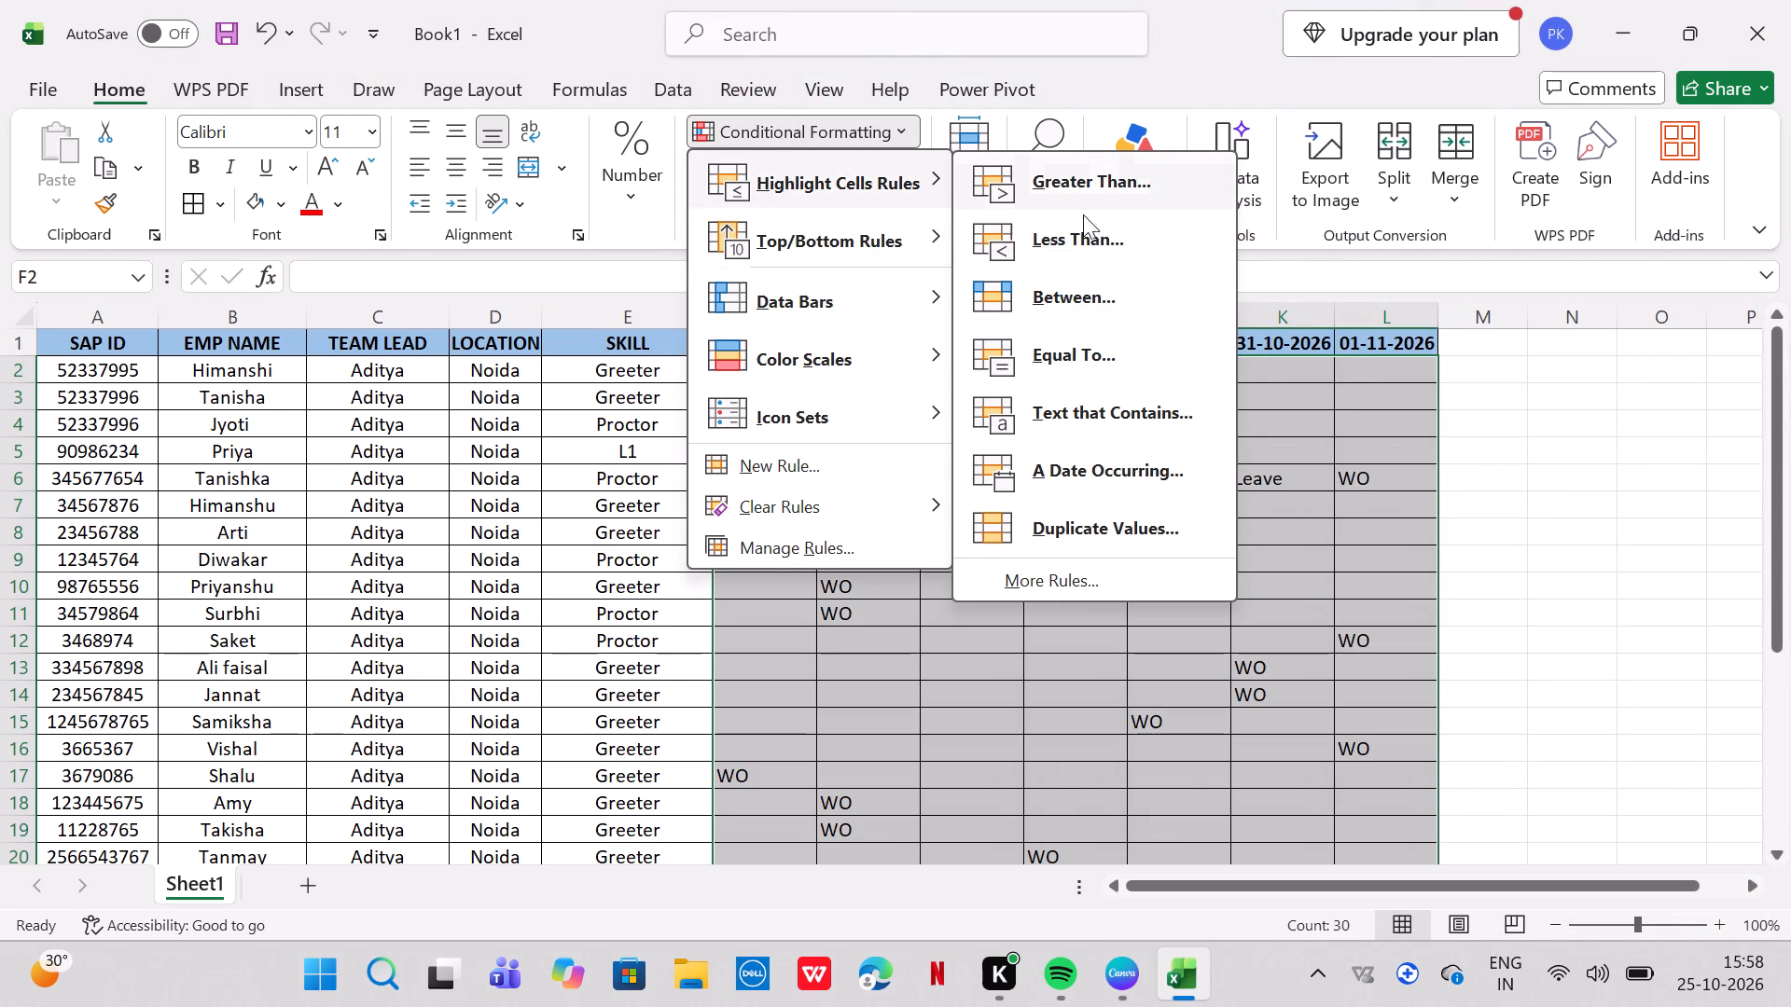
left_click(1112, 412)
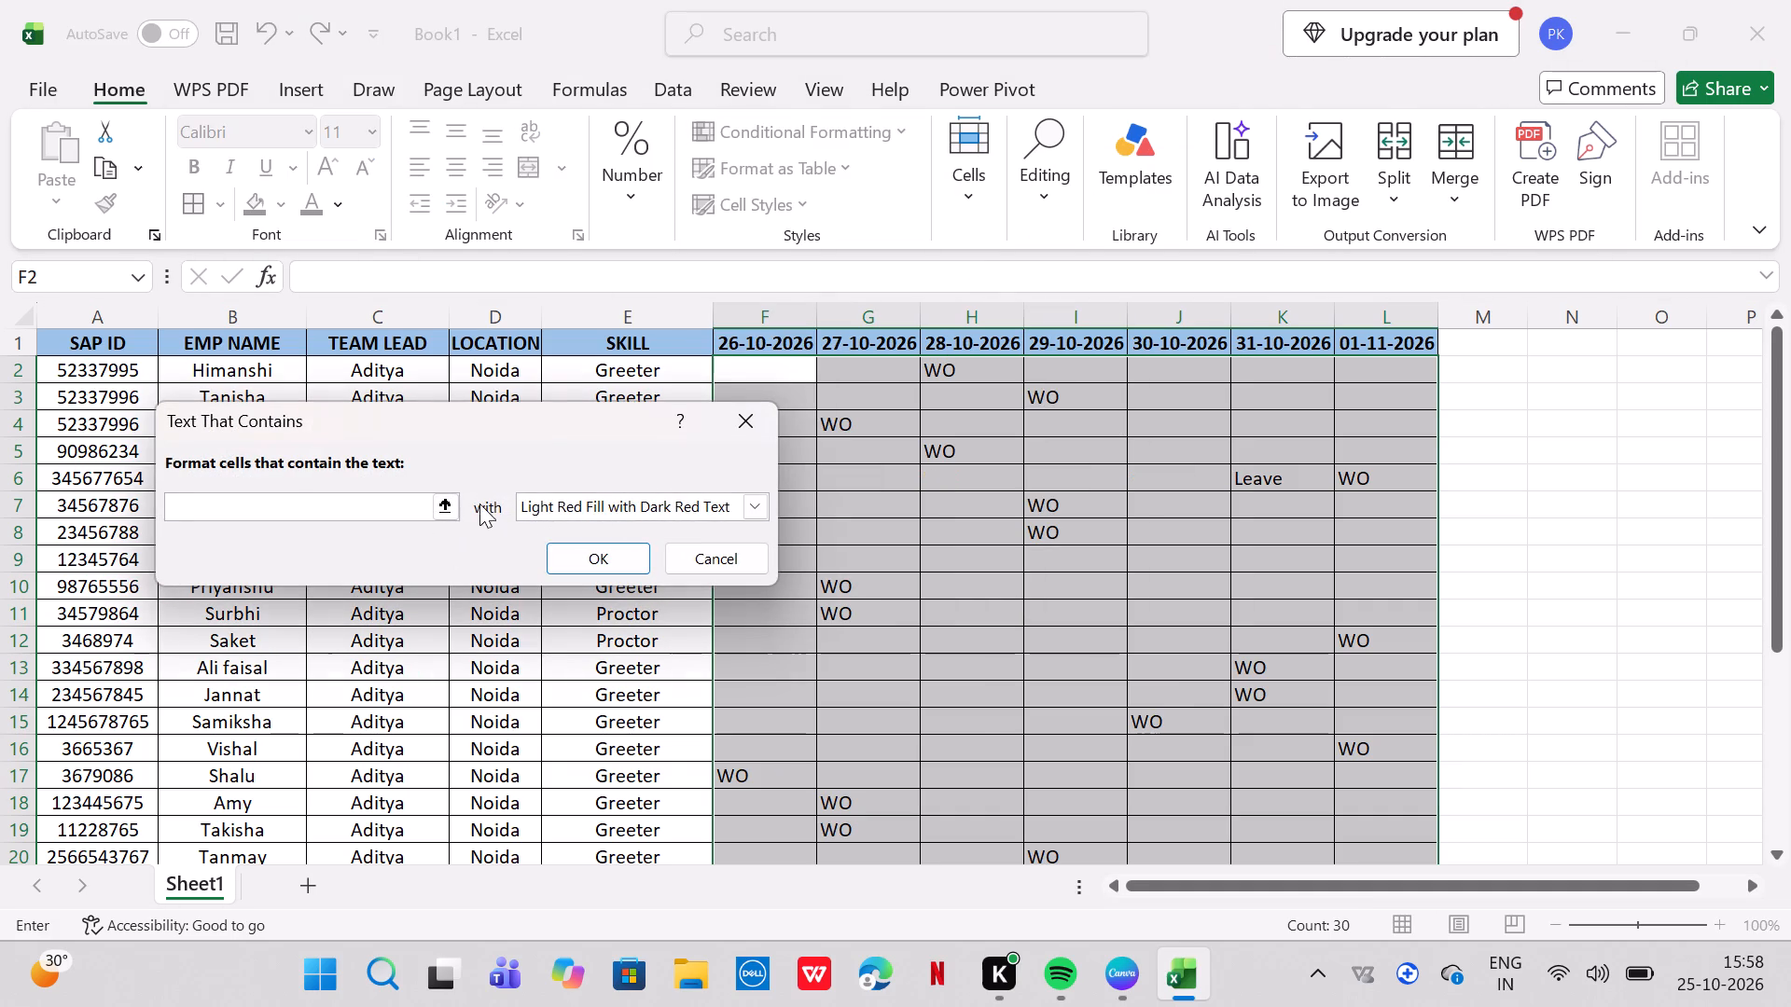
left_click(391, 505)
type("WO")
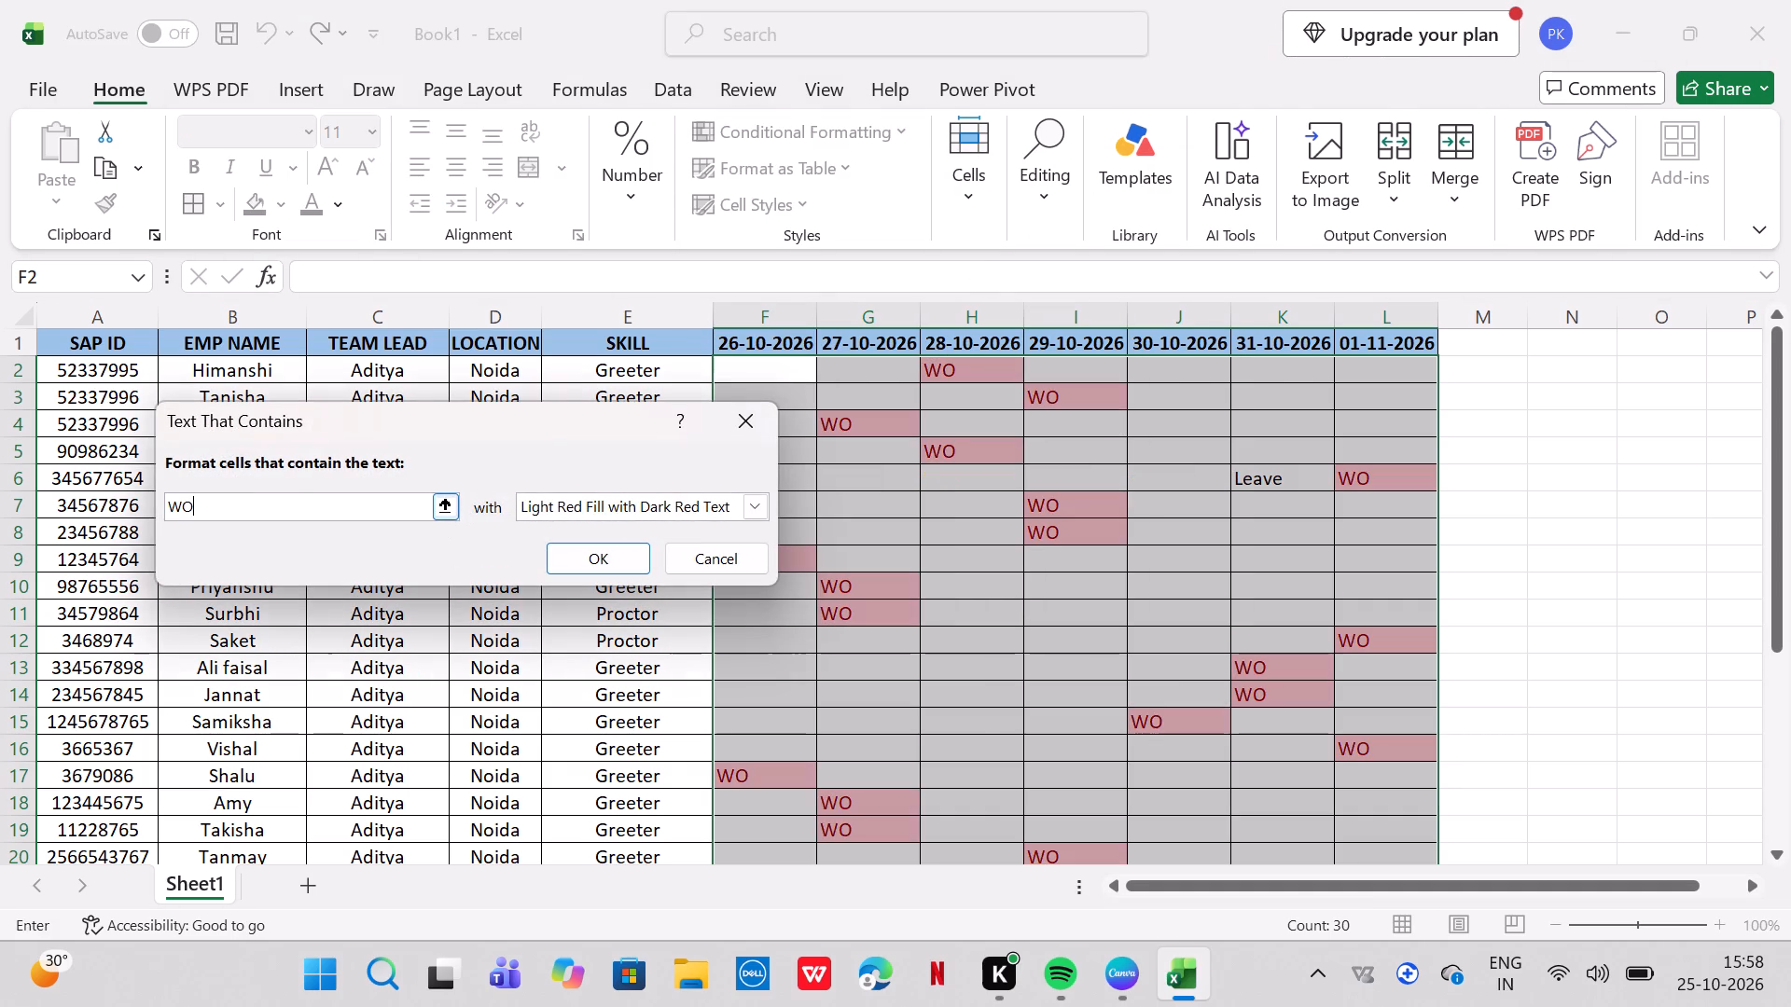
left_click(762, 506)
left_click(639, 555)
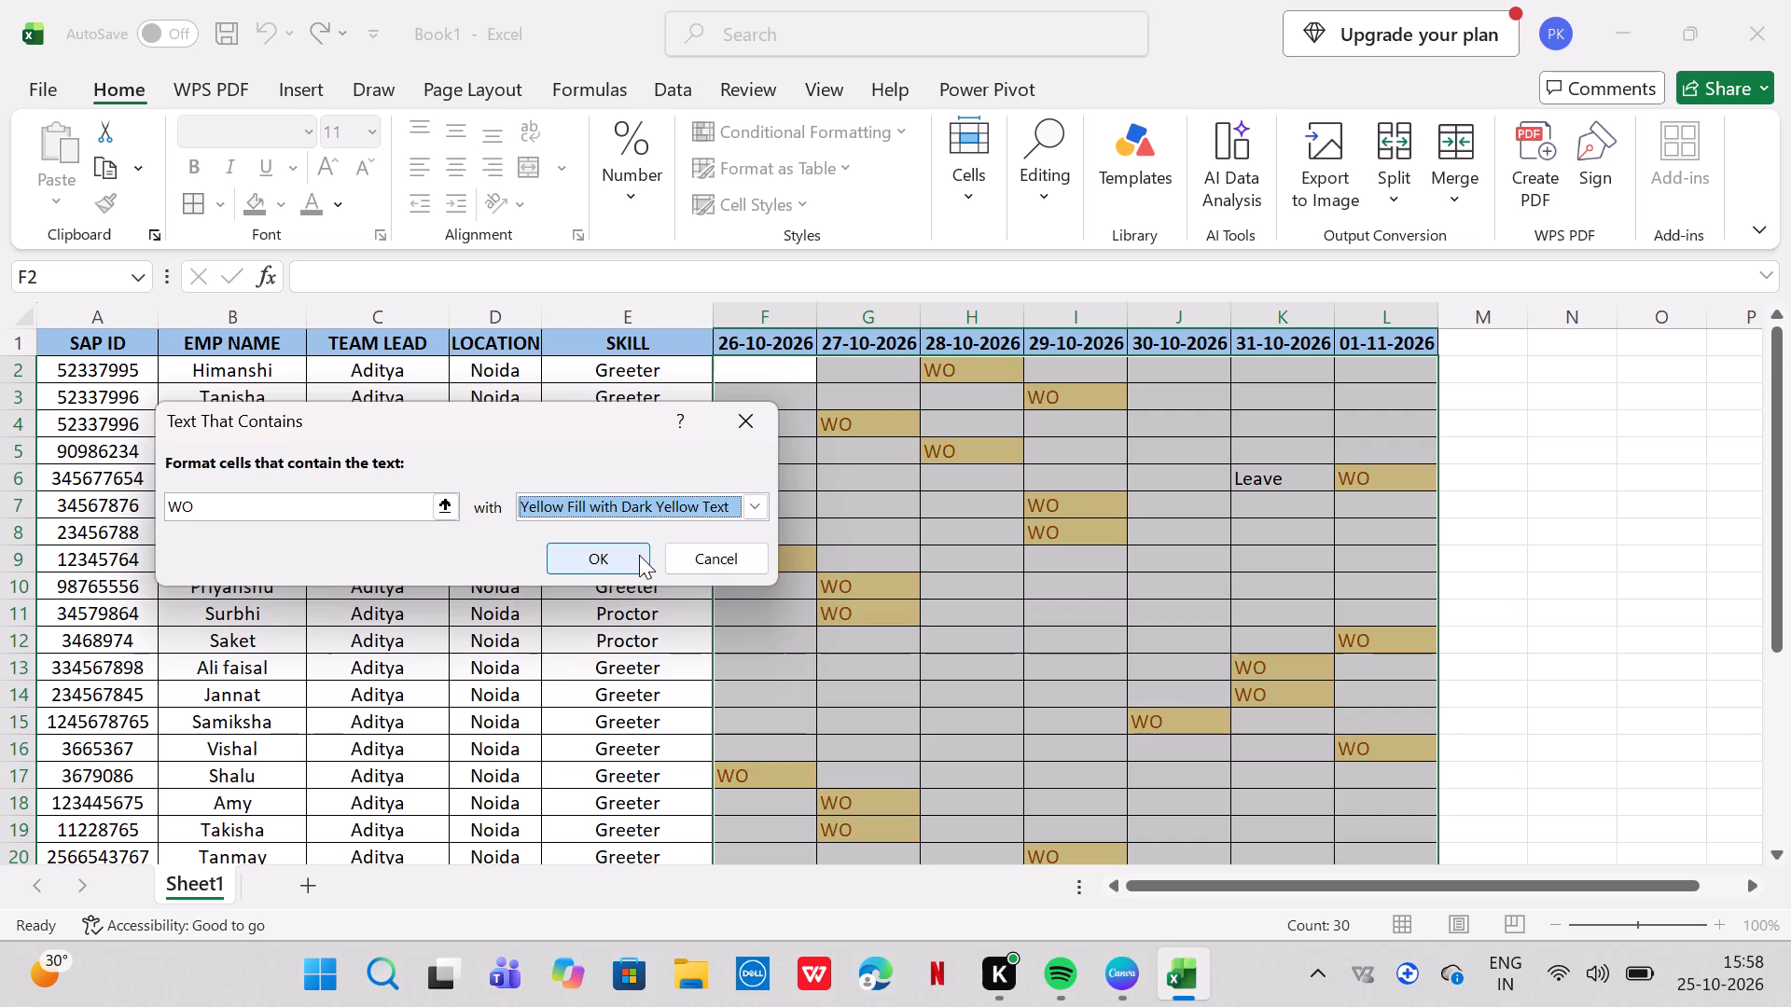
left_click(757, 510)
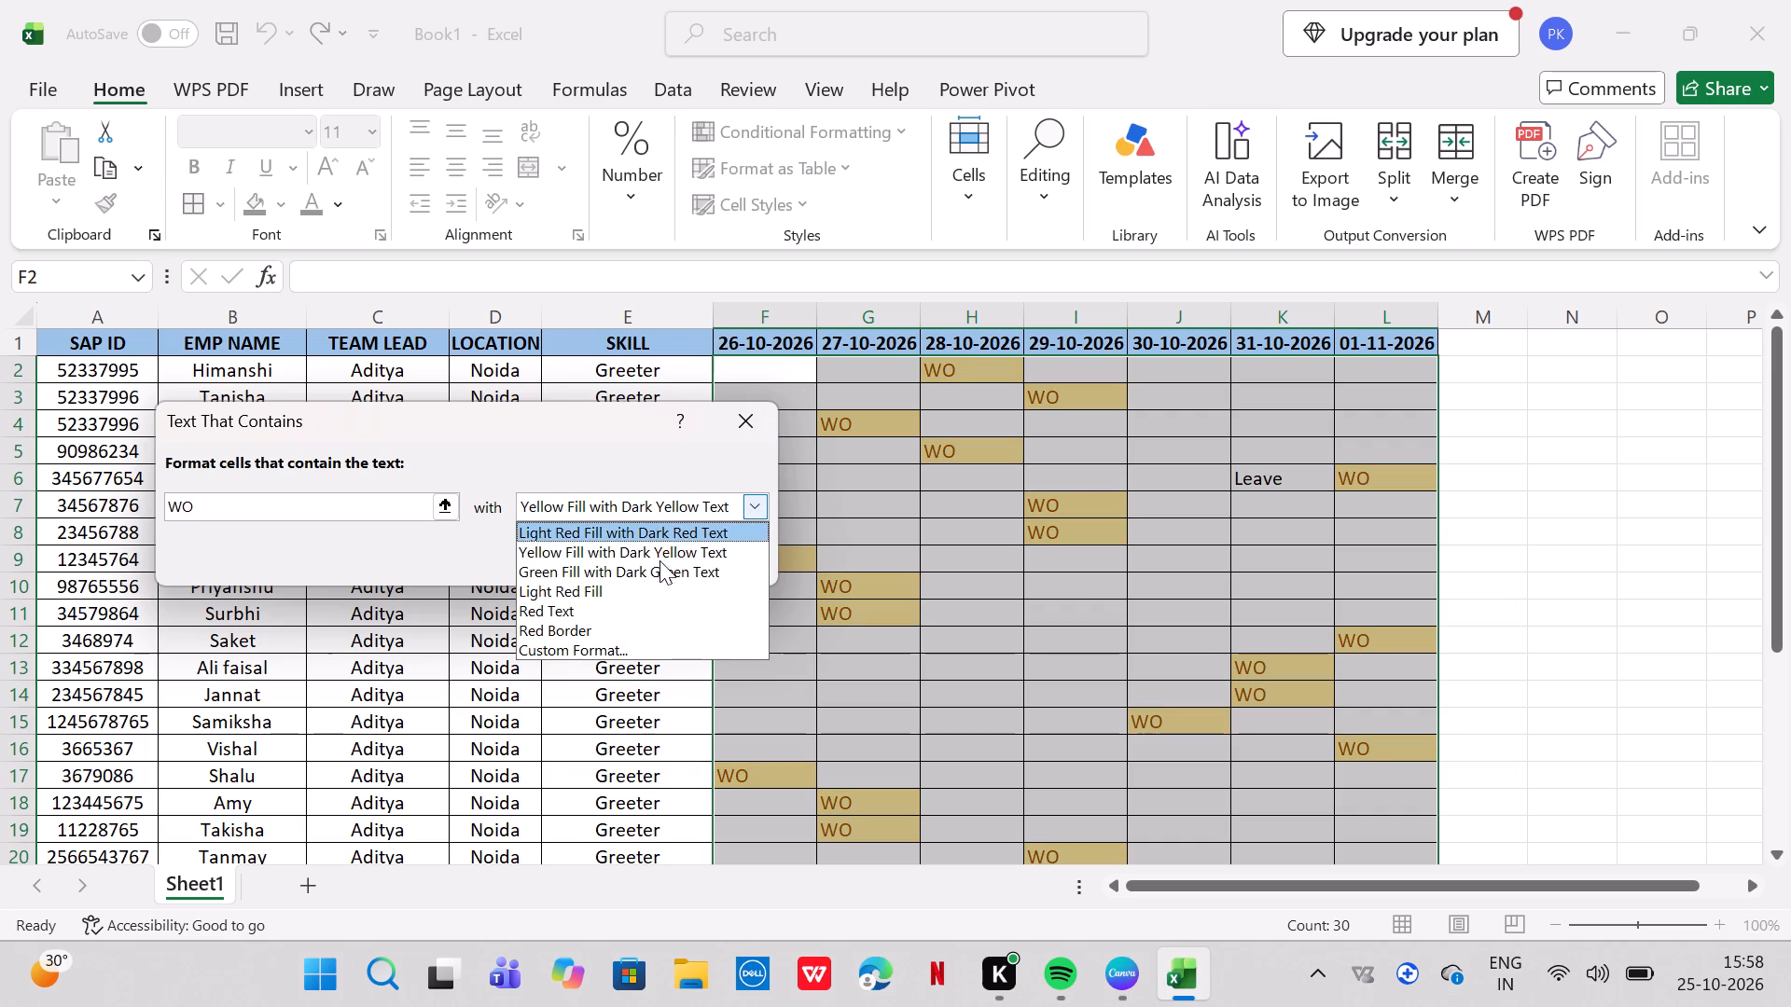
left_click(671, 569)
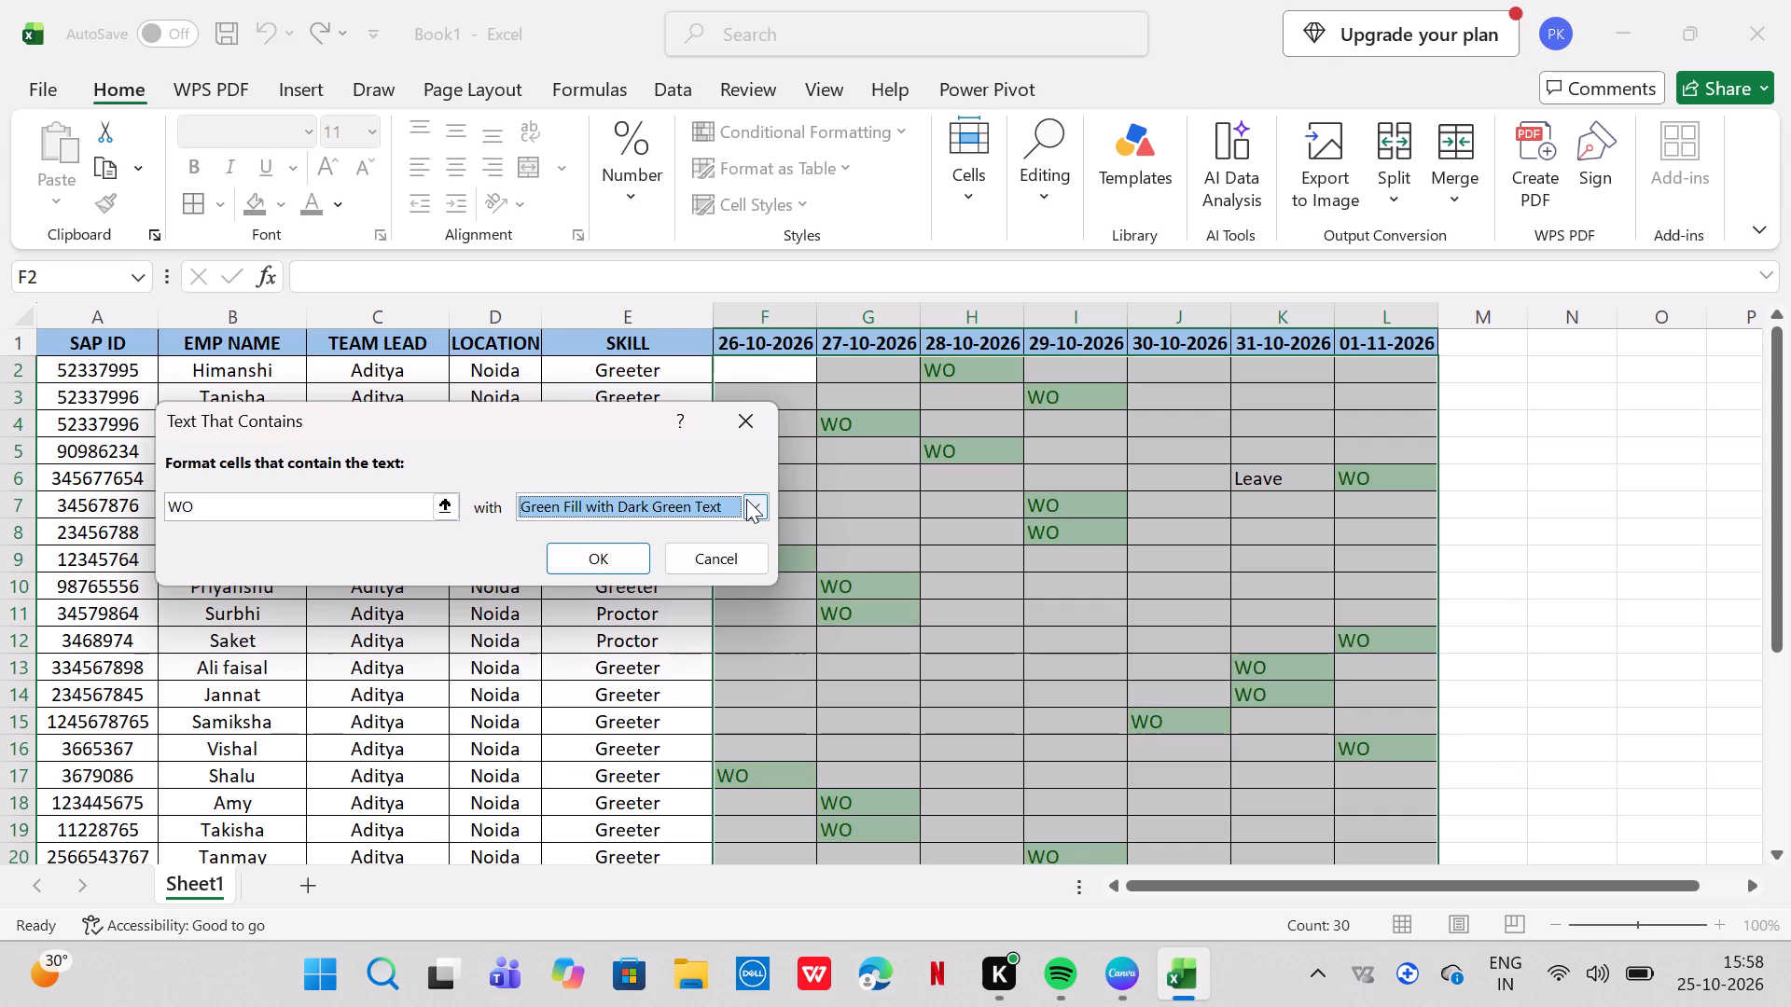
left_click(613, 566)
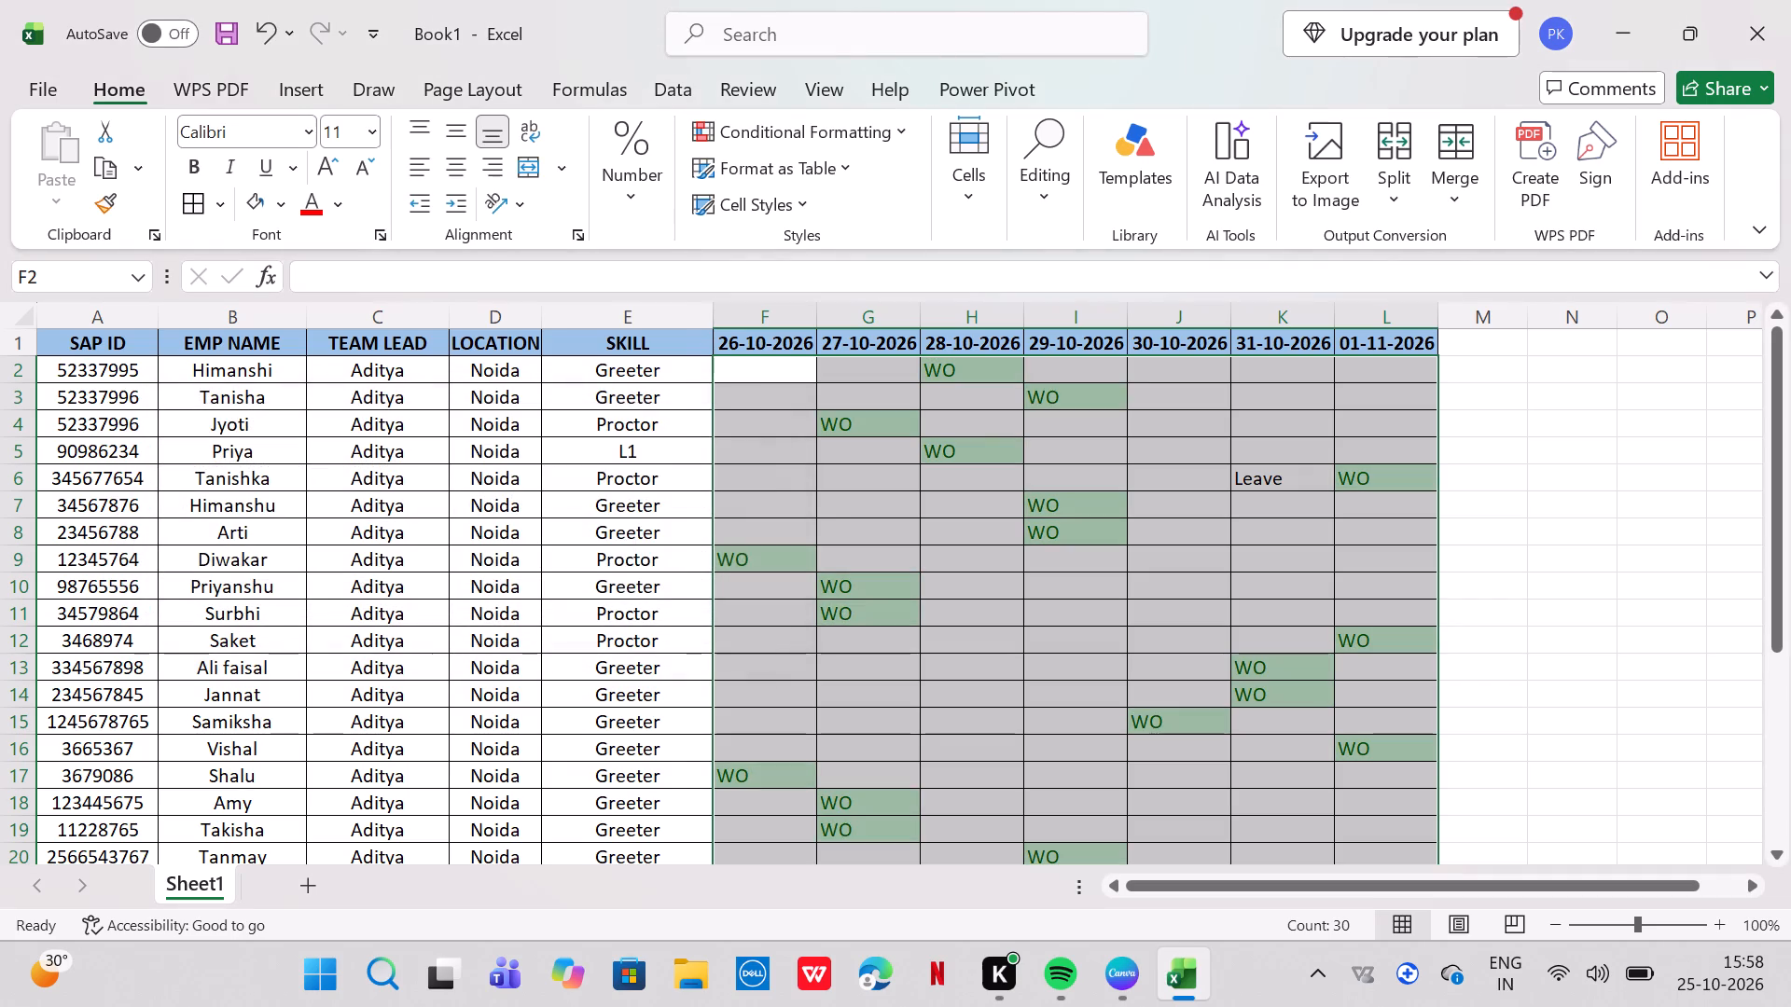
left_click(986, 585)
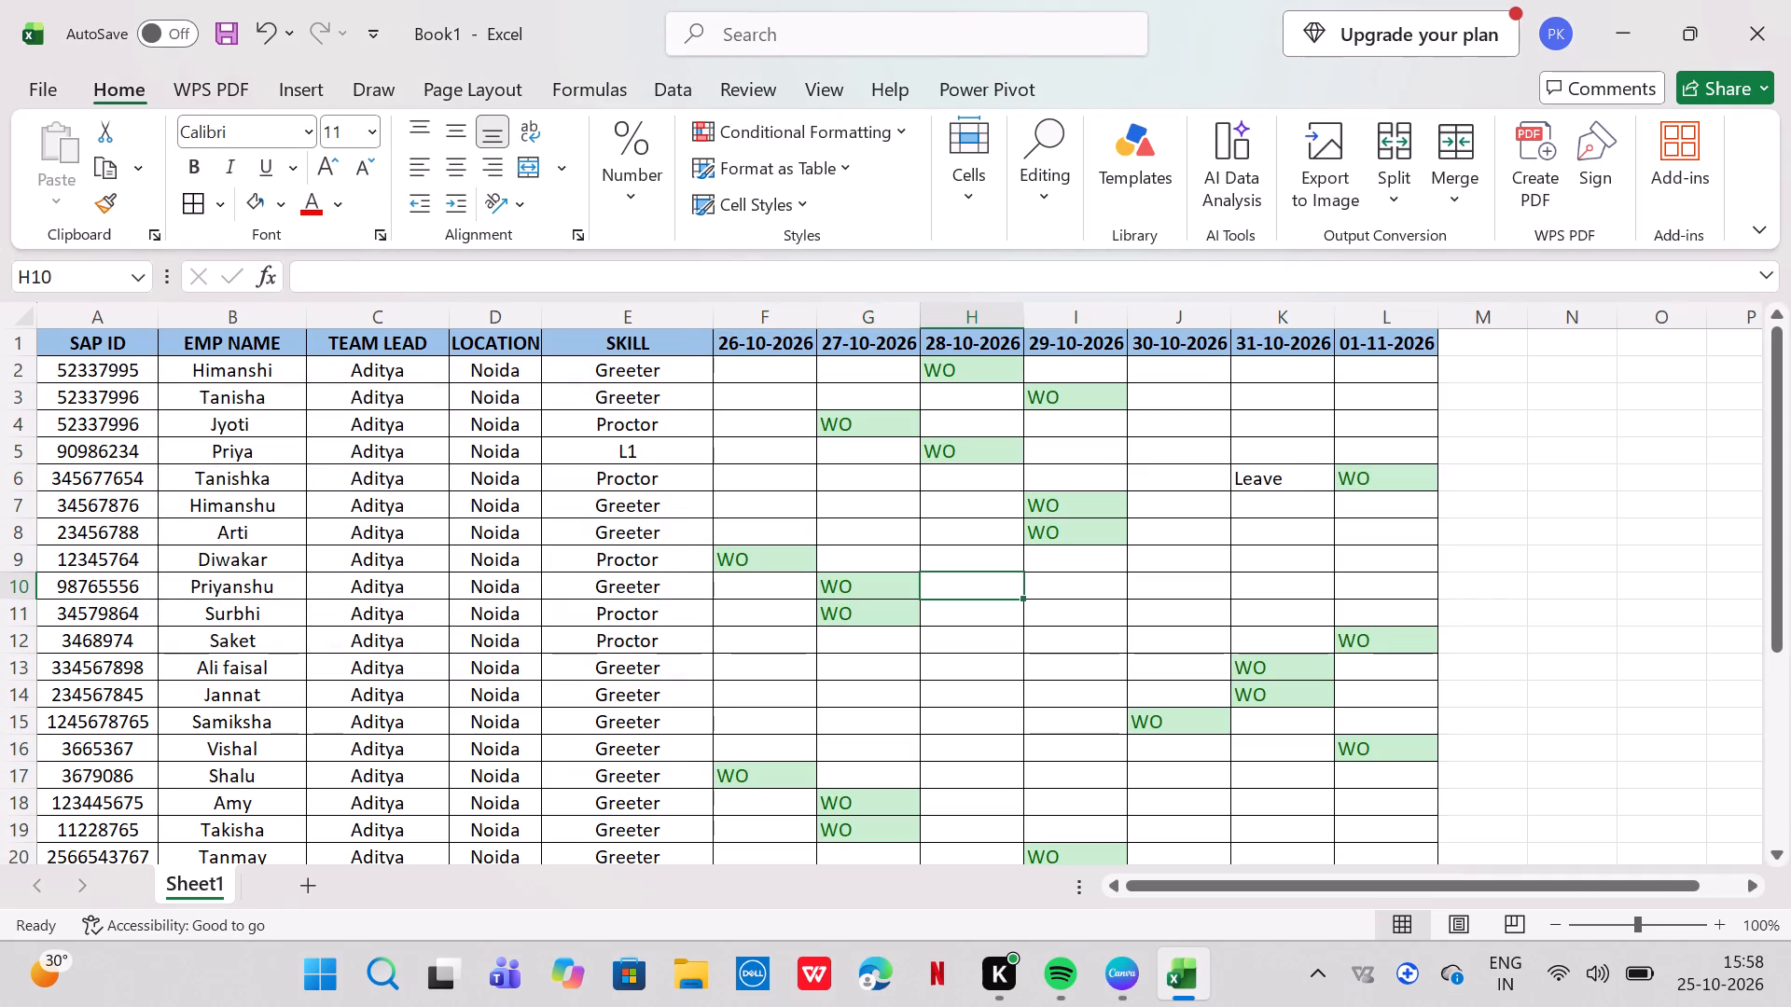
Enter Leave in cells G15 and G30 under 27-10-2026.
scroll(1016, 574, "down", 1)
left_click(888, 590)
type("LEV")
key("BackSpace")
key("BackSpace")
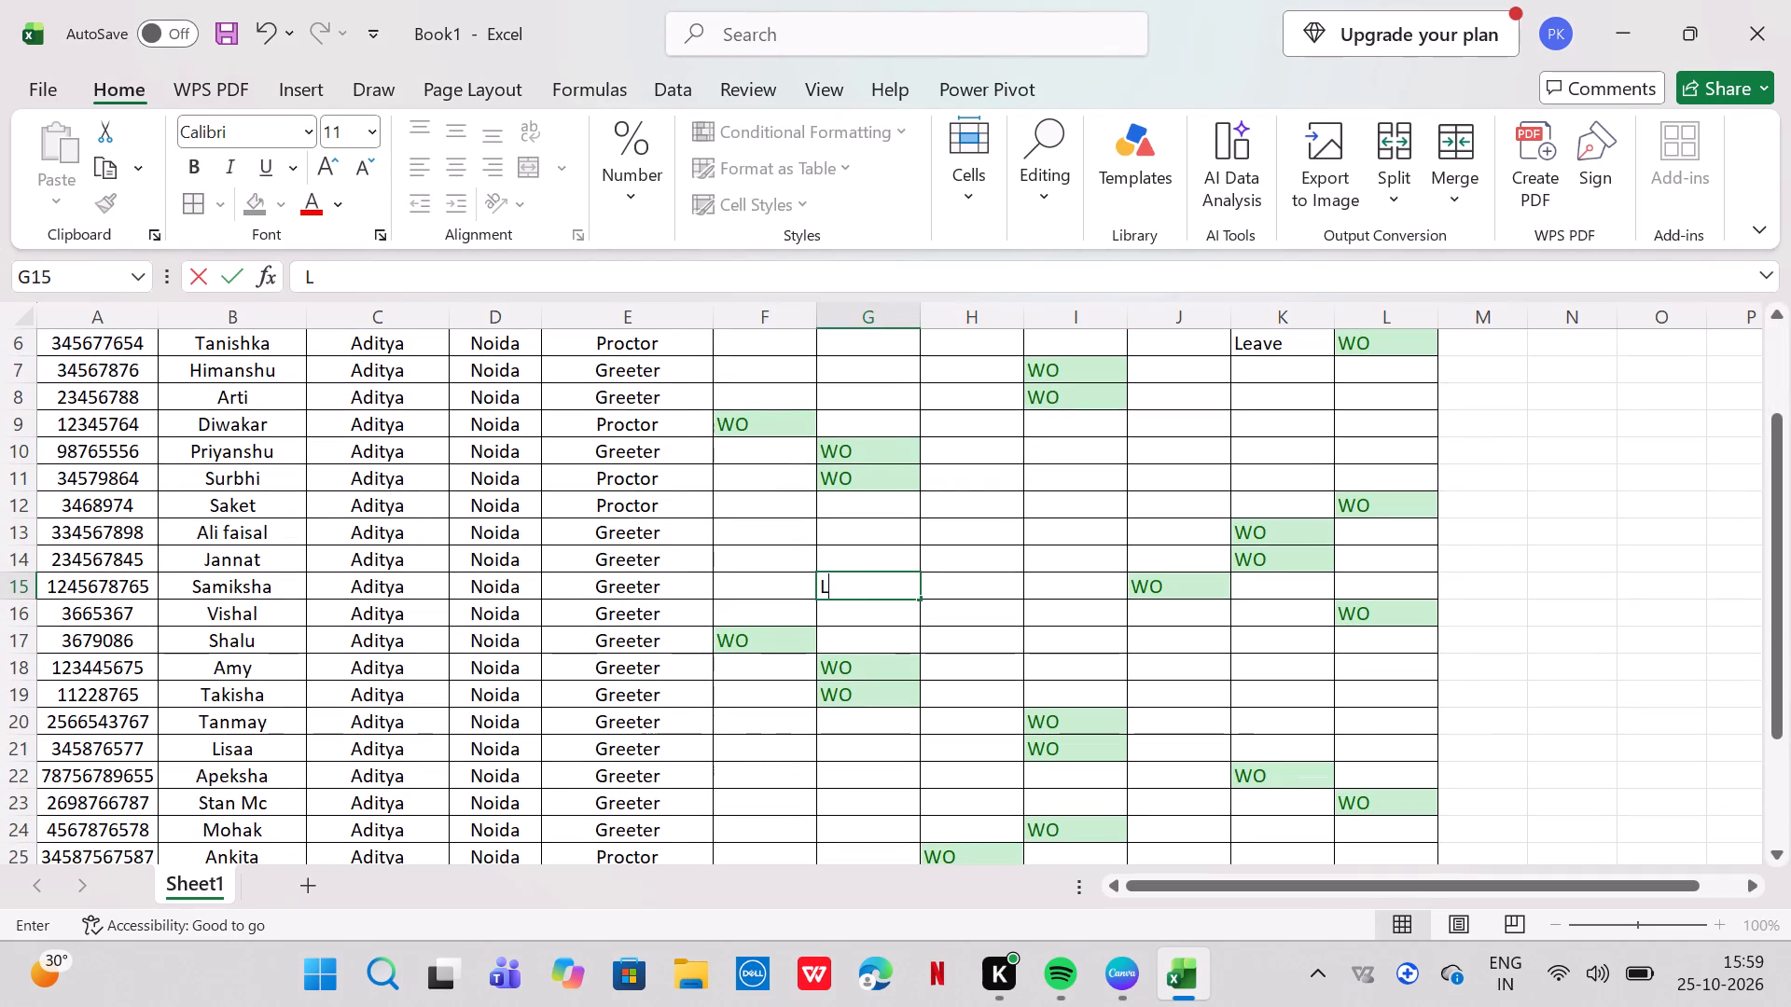
type("eave")
scroll(888, 590, "down", 1)
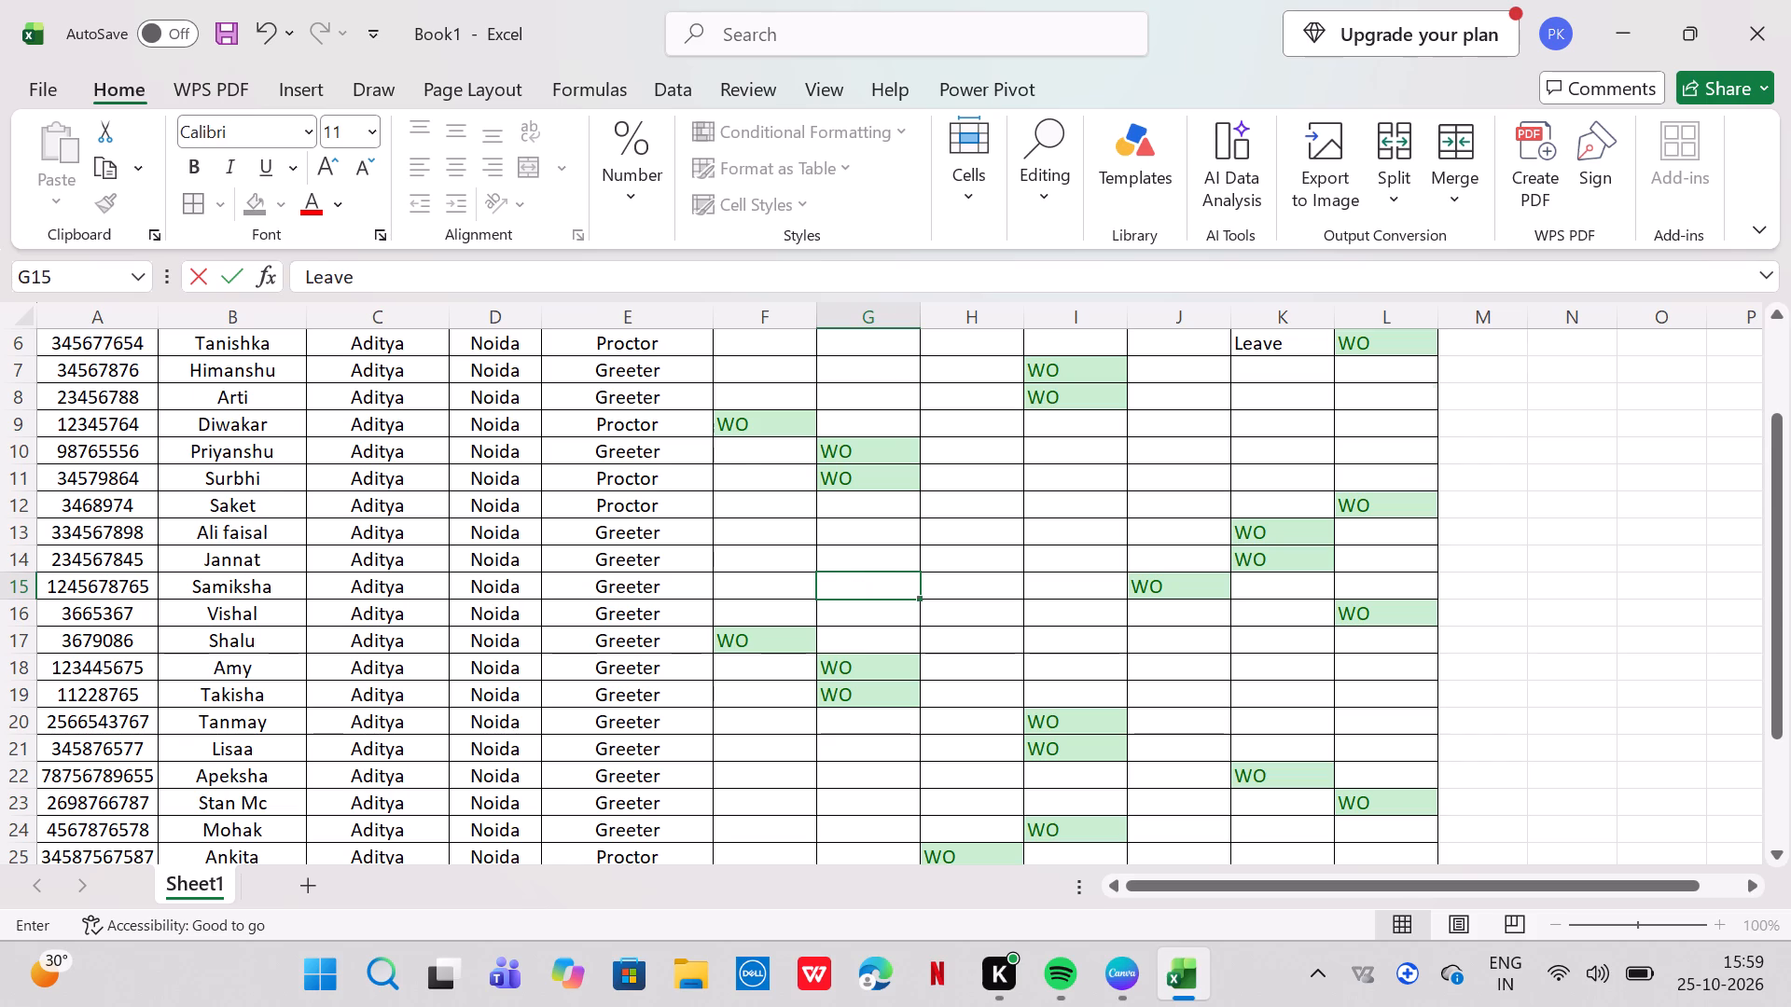
scroll(888, 590, "down", 1)
scroll(888, 590, "up", 1)
left_click(857, 582)
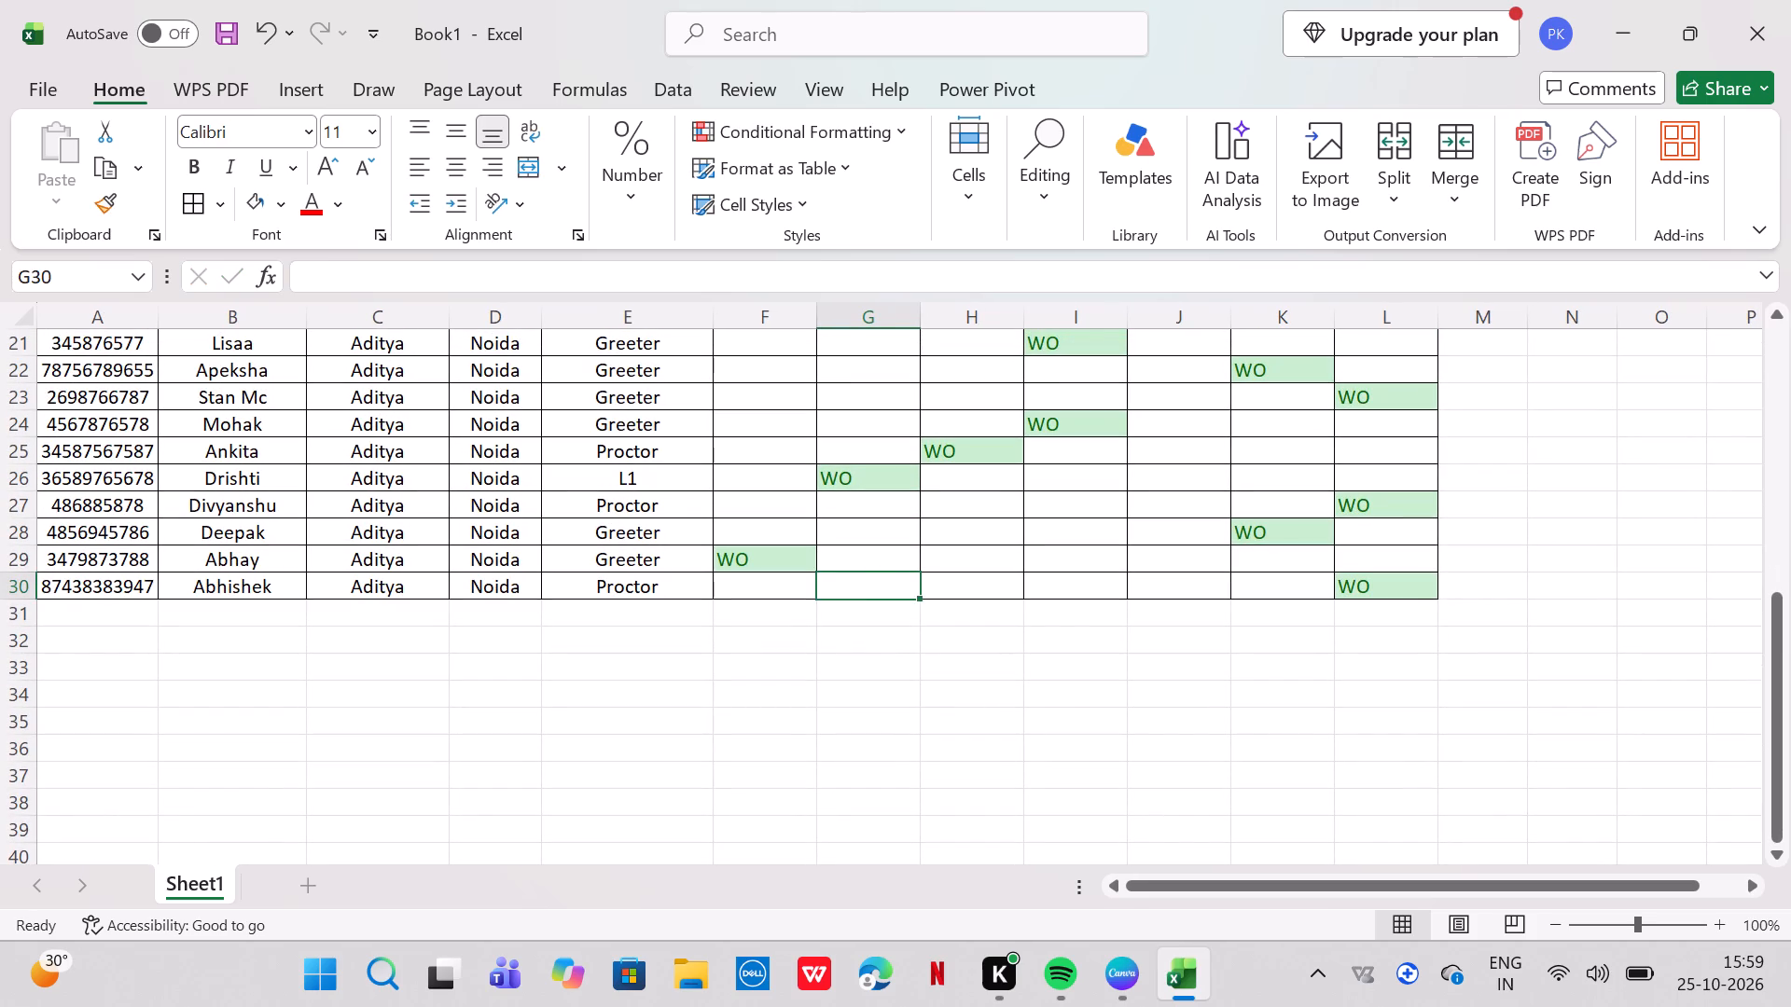
type("Leave")
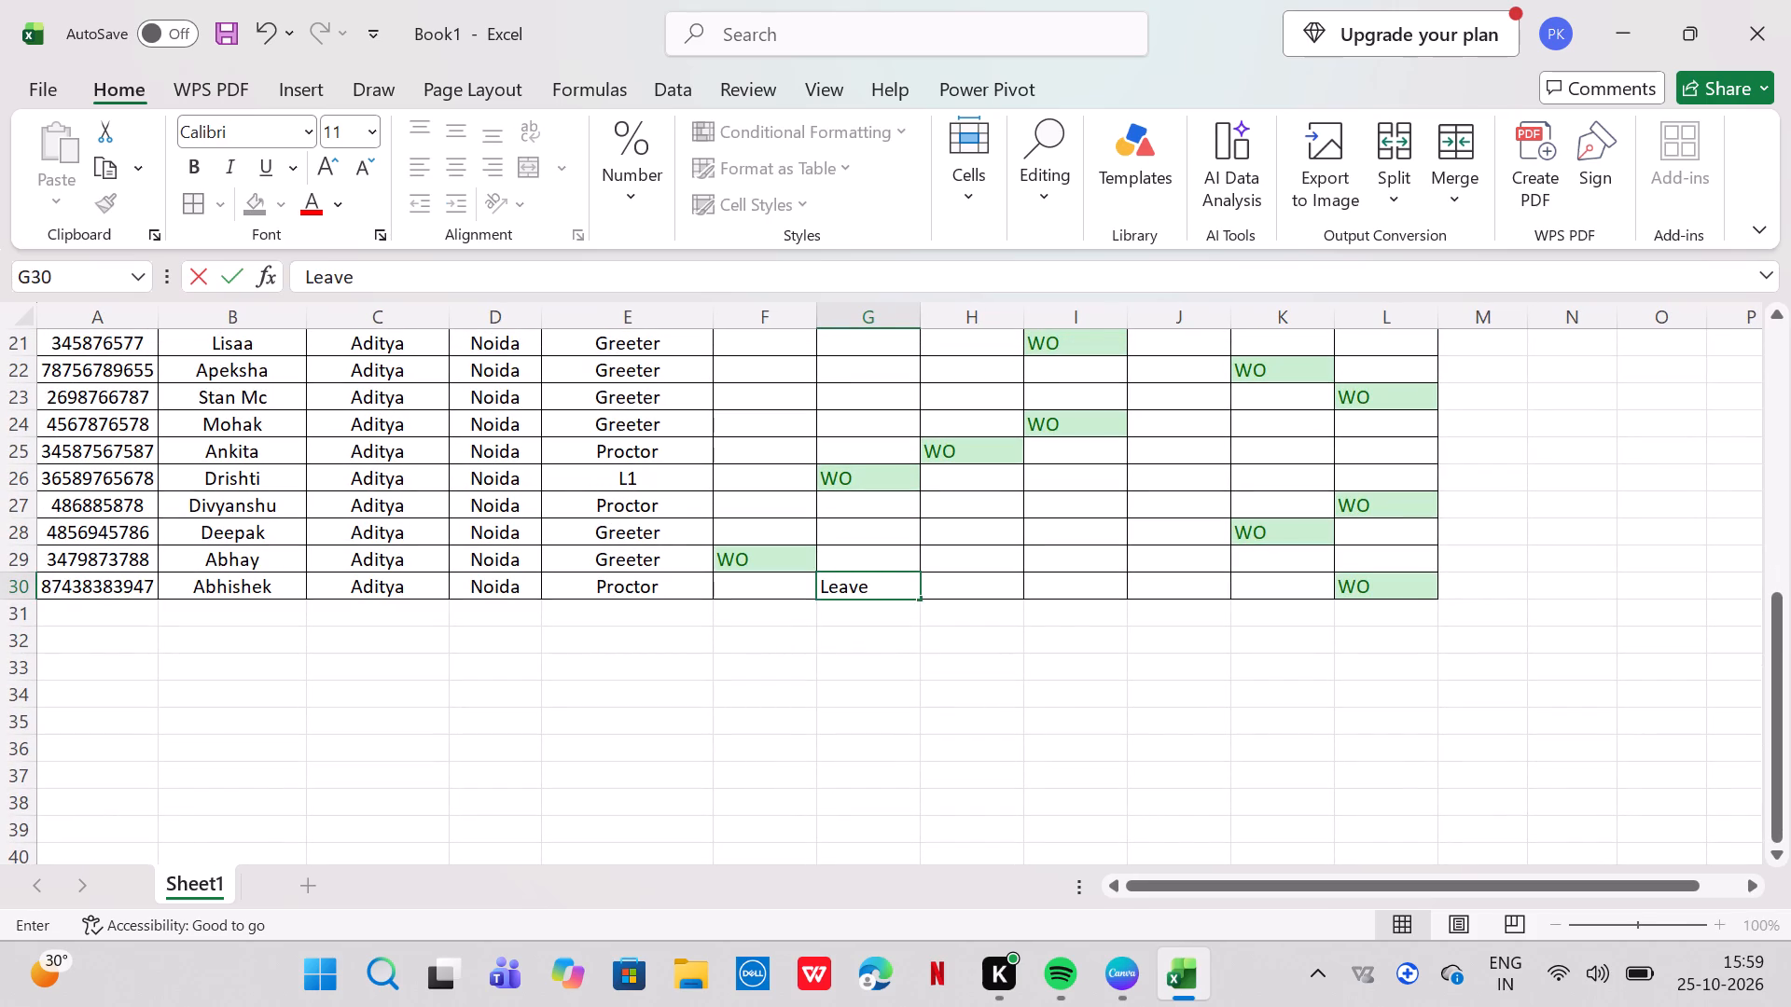
Enter Leave in J26 and J6 under 30-10-2026, I26 under 29-10-2026, and K16 under 31-10-2026.
left_click(1165, 479)
type("Leave")
left_click(1091, 476)
type("Leave")
scroll(1091, 476, "up", 2)
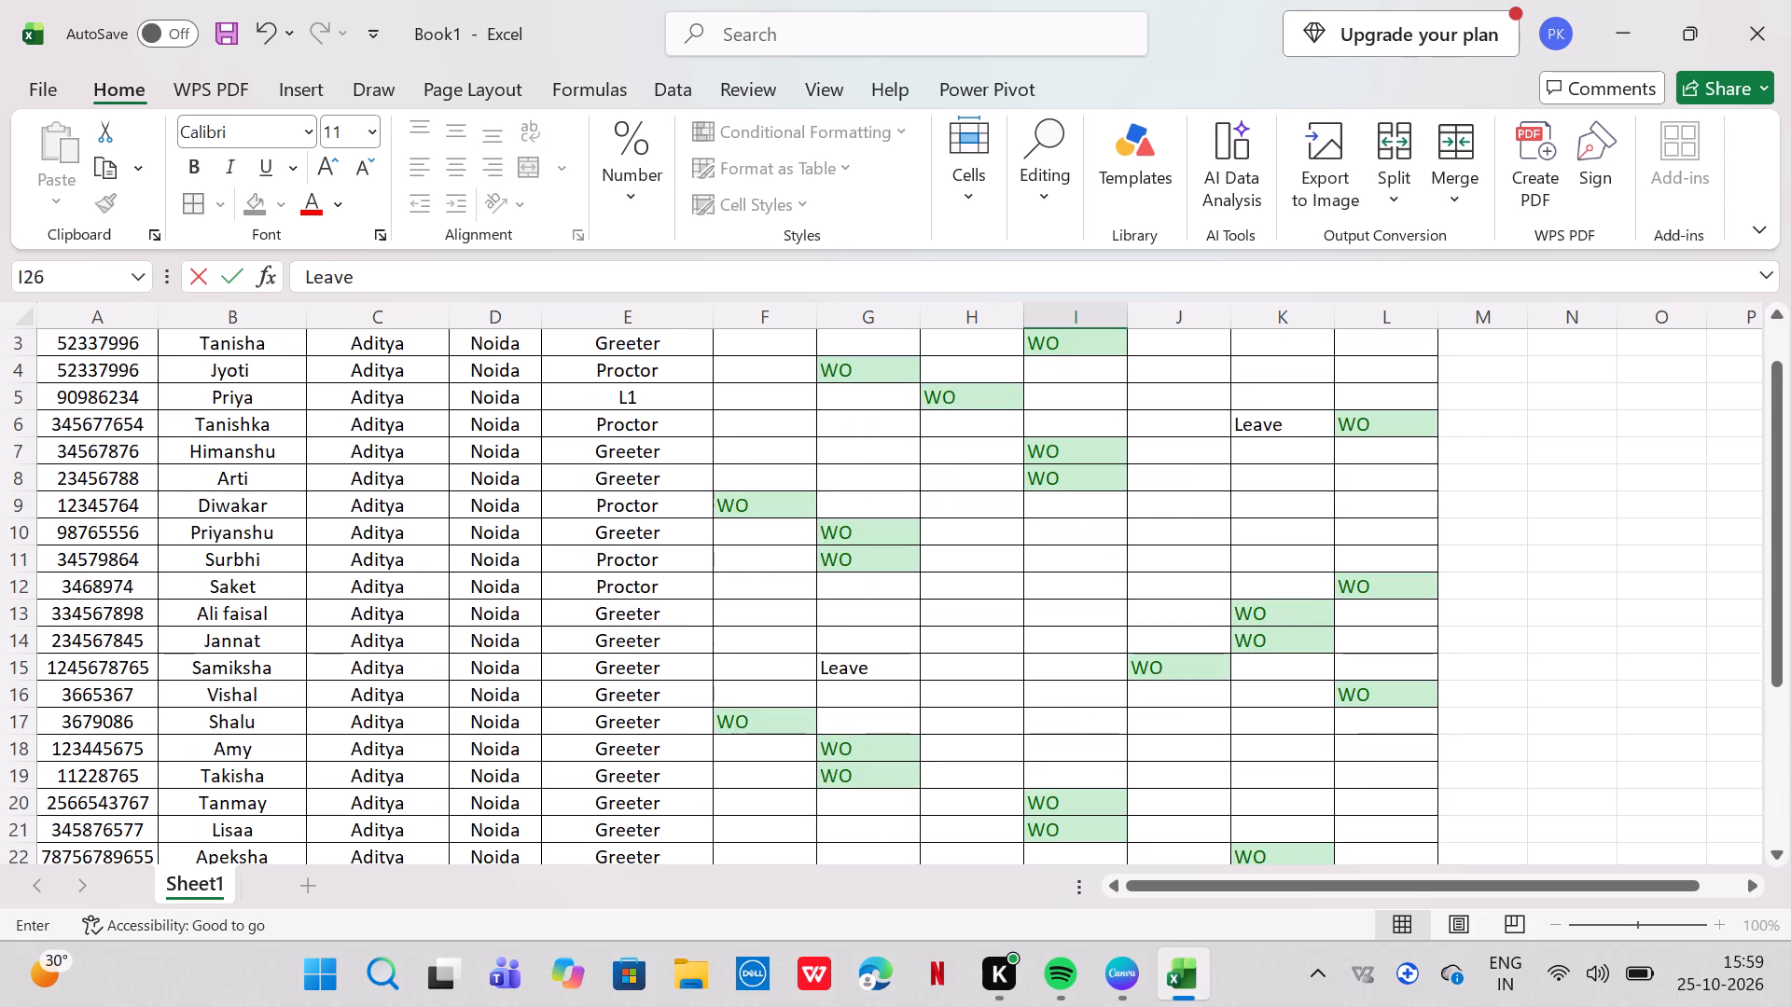
left_click(1282, 691)
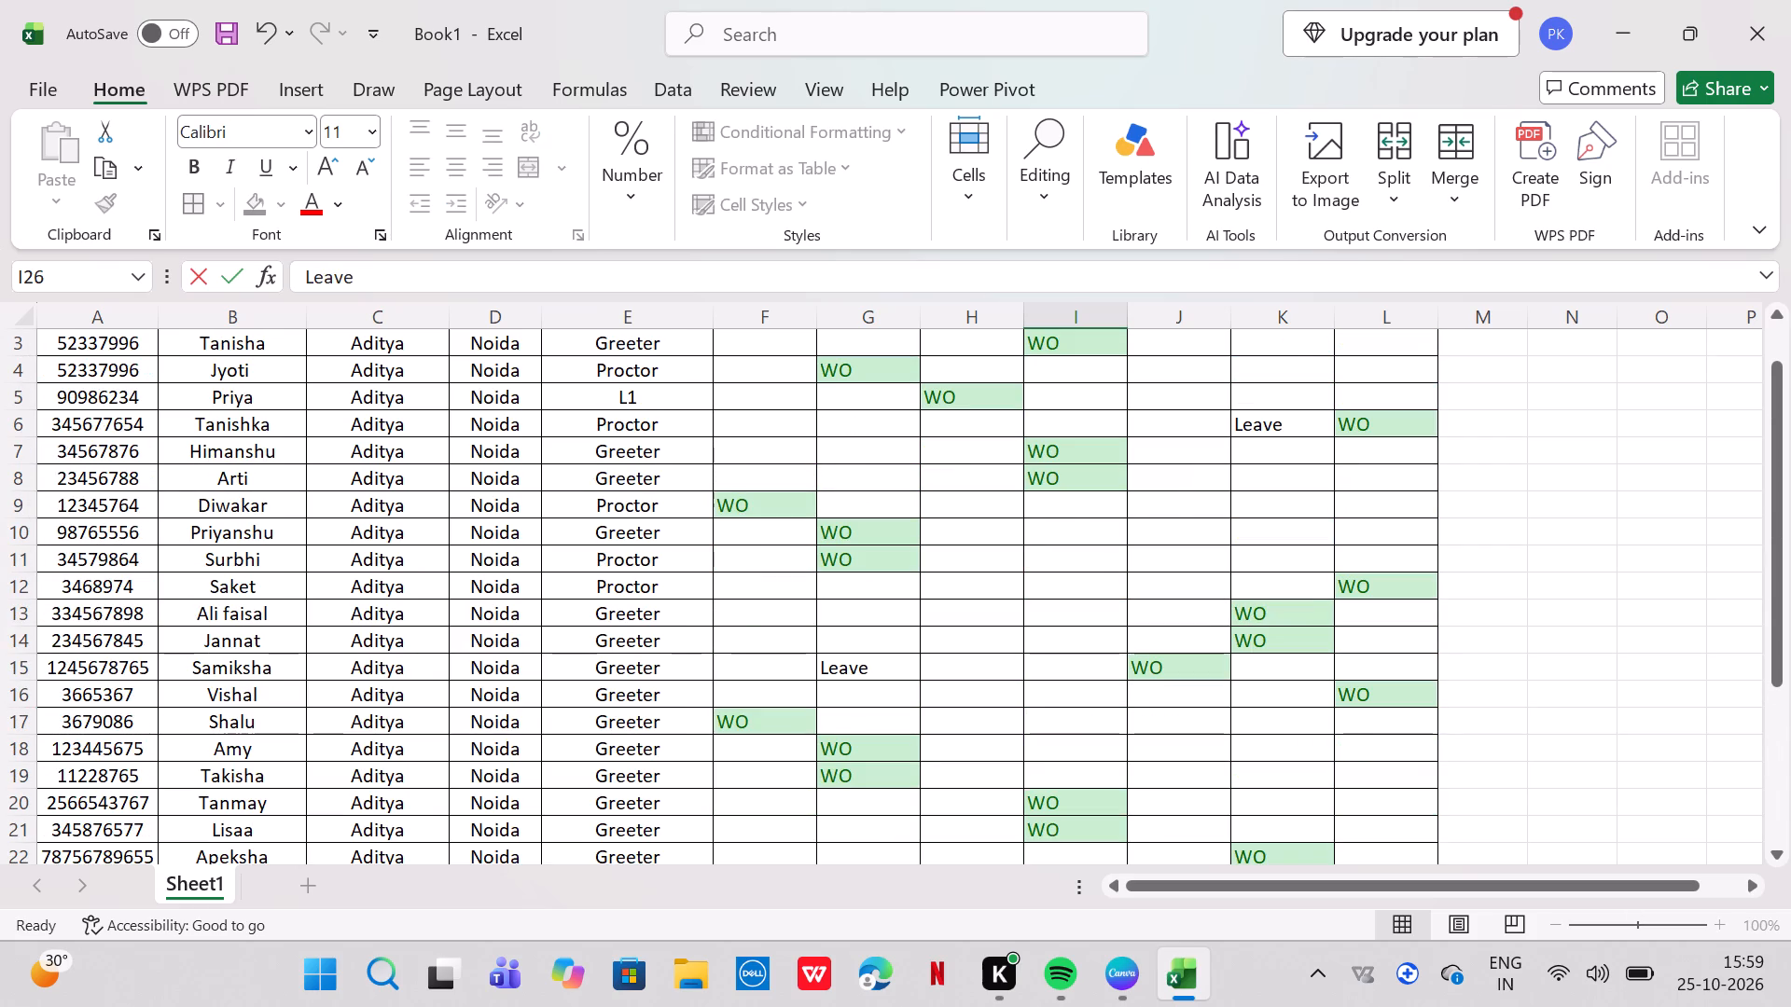
type("Leave")
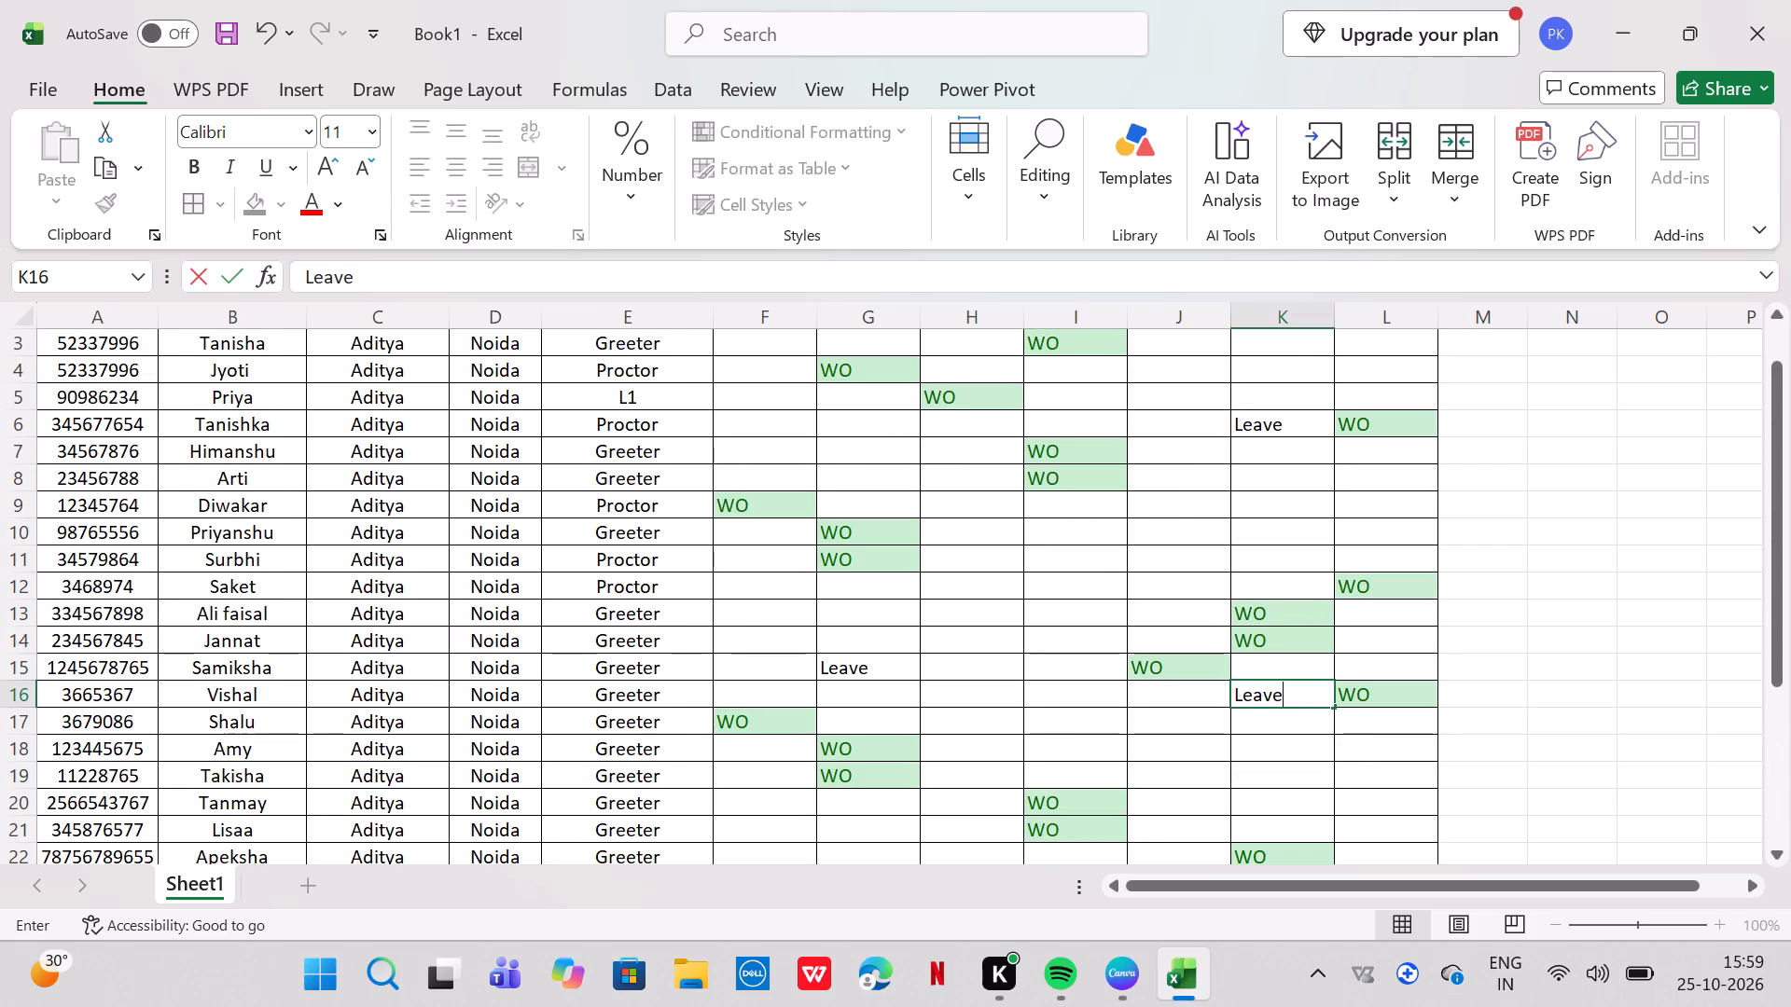
scroll(839, 383, "up", 1)
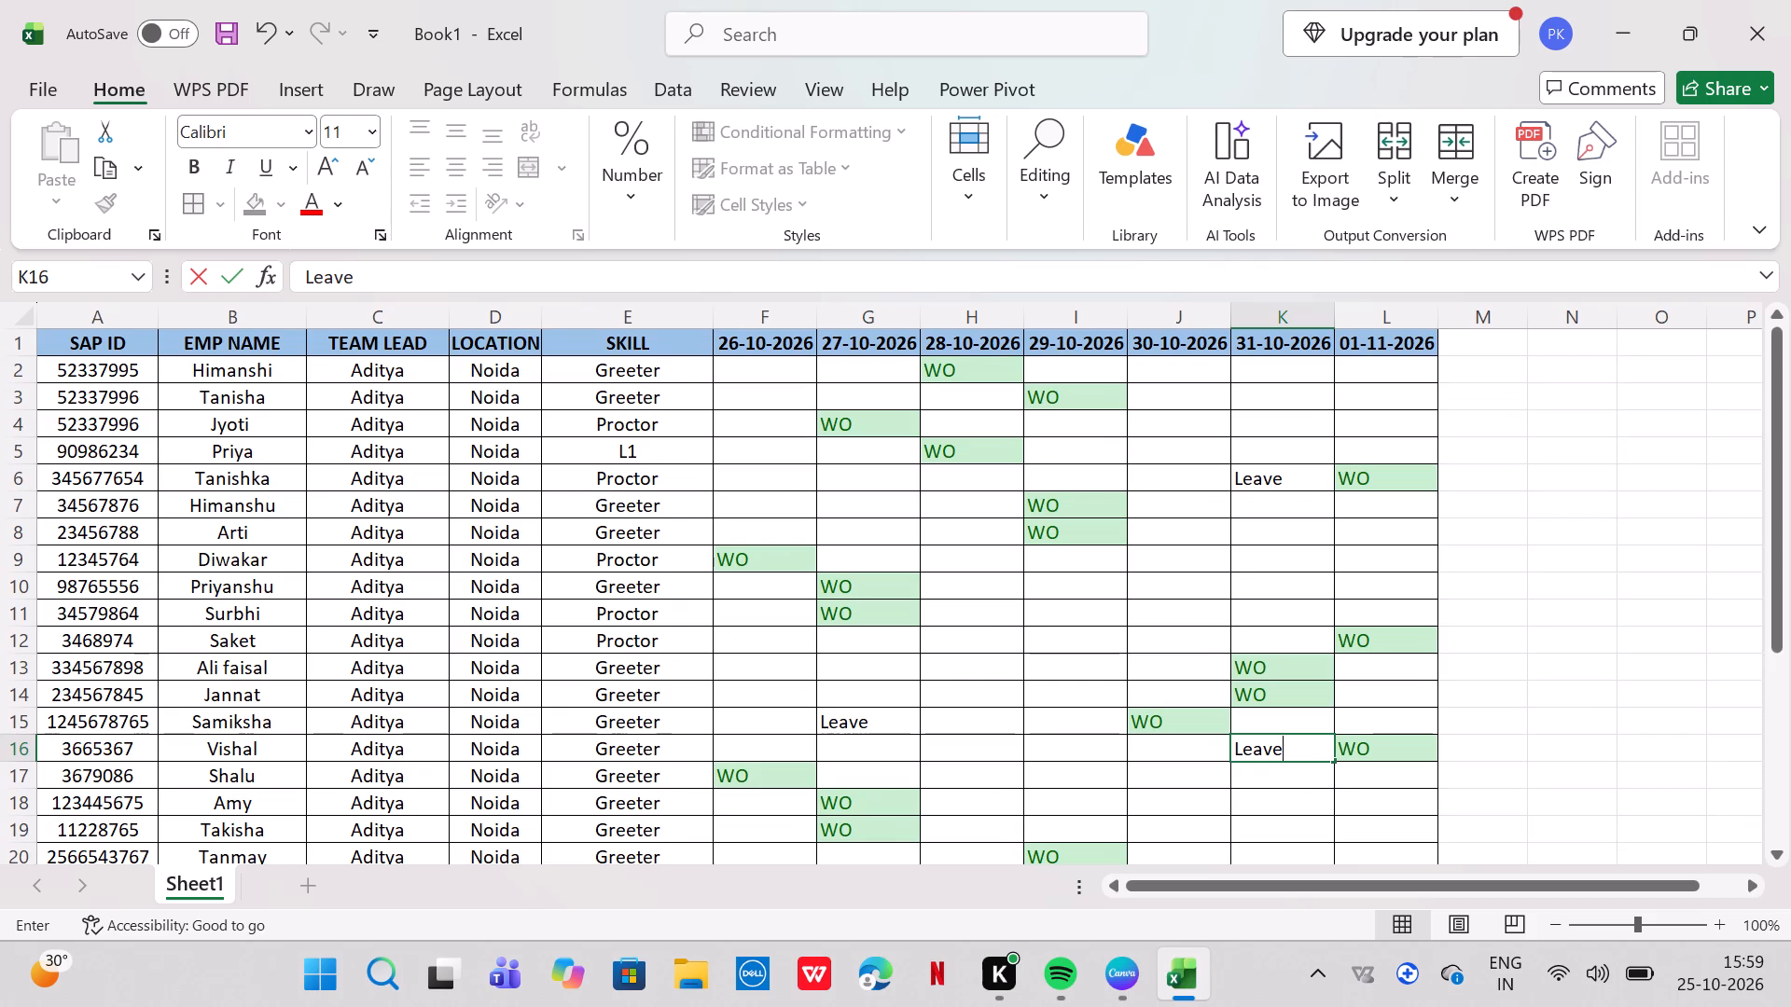
left_click(1146, 483)
type("Leave")
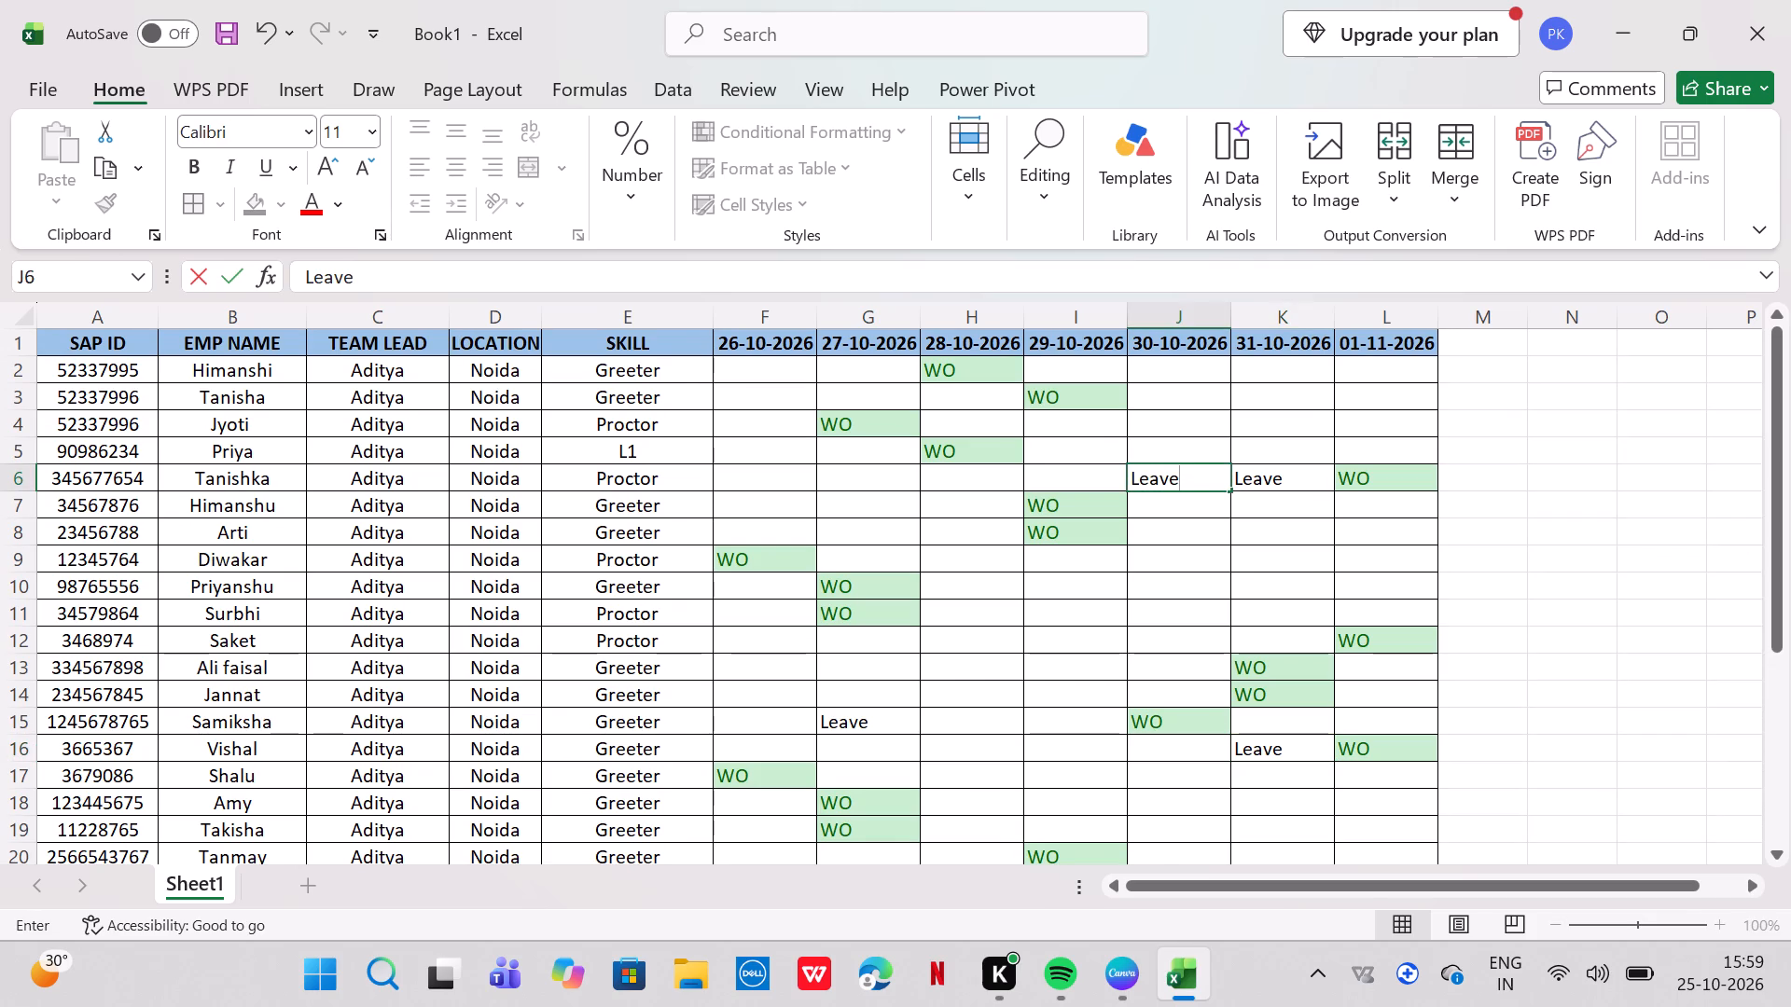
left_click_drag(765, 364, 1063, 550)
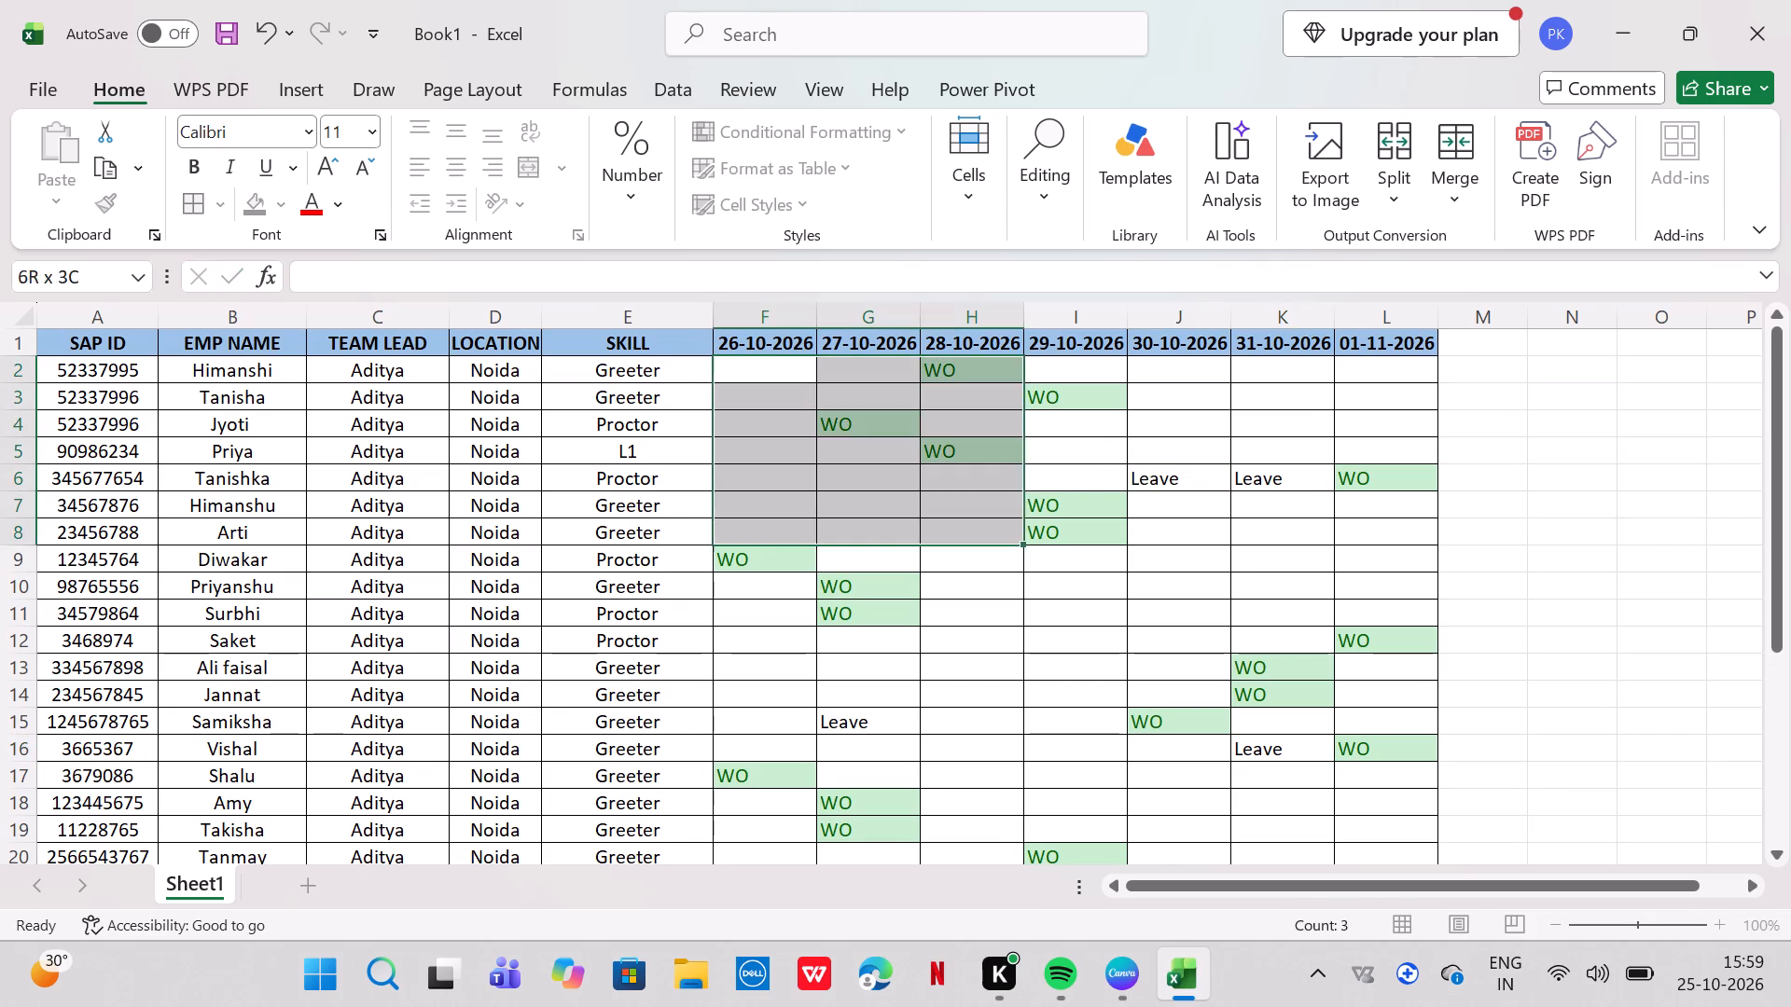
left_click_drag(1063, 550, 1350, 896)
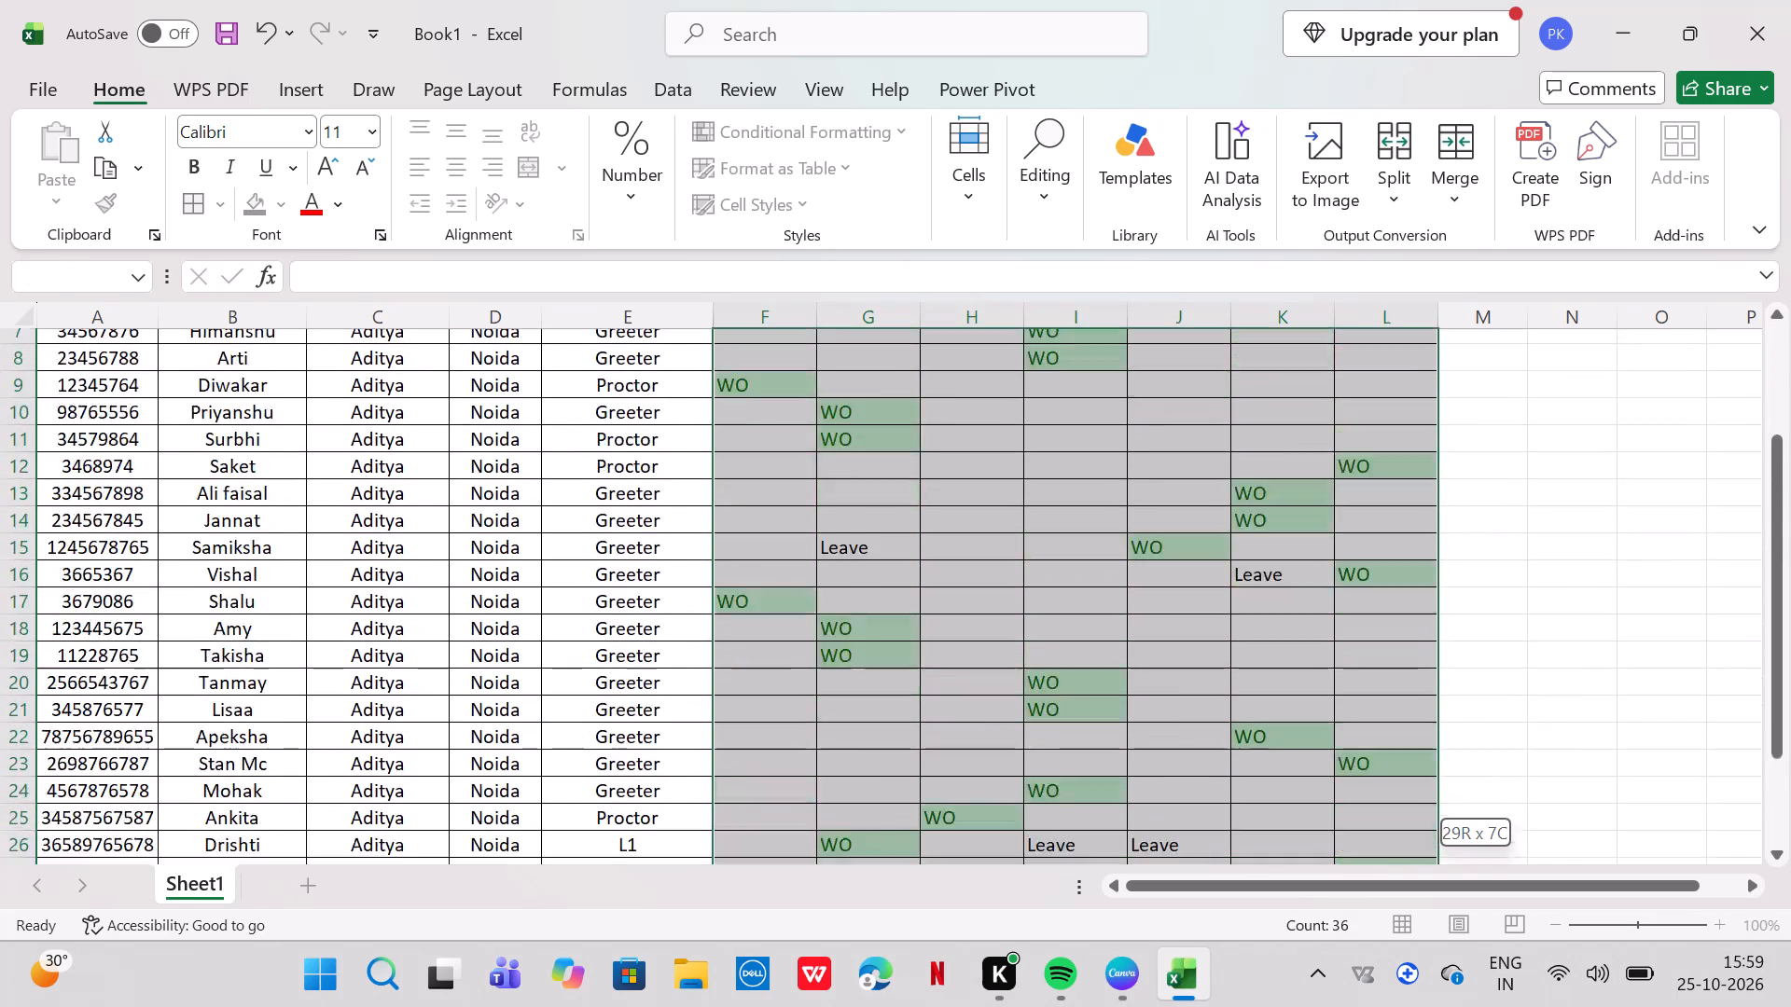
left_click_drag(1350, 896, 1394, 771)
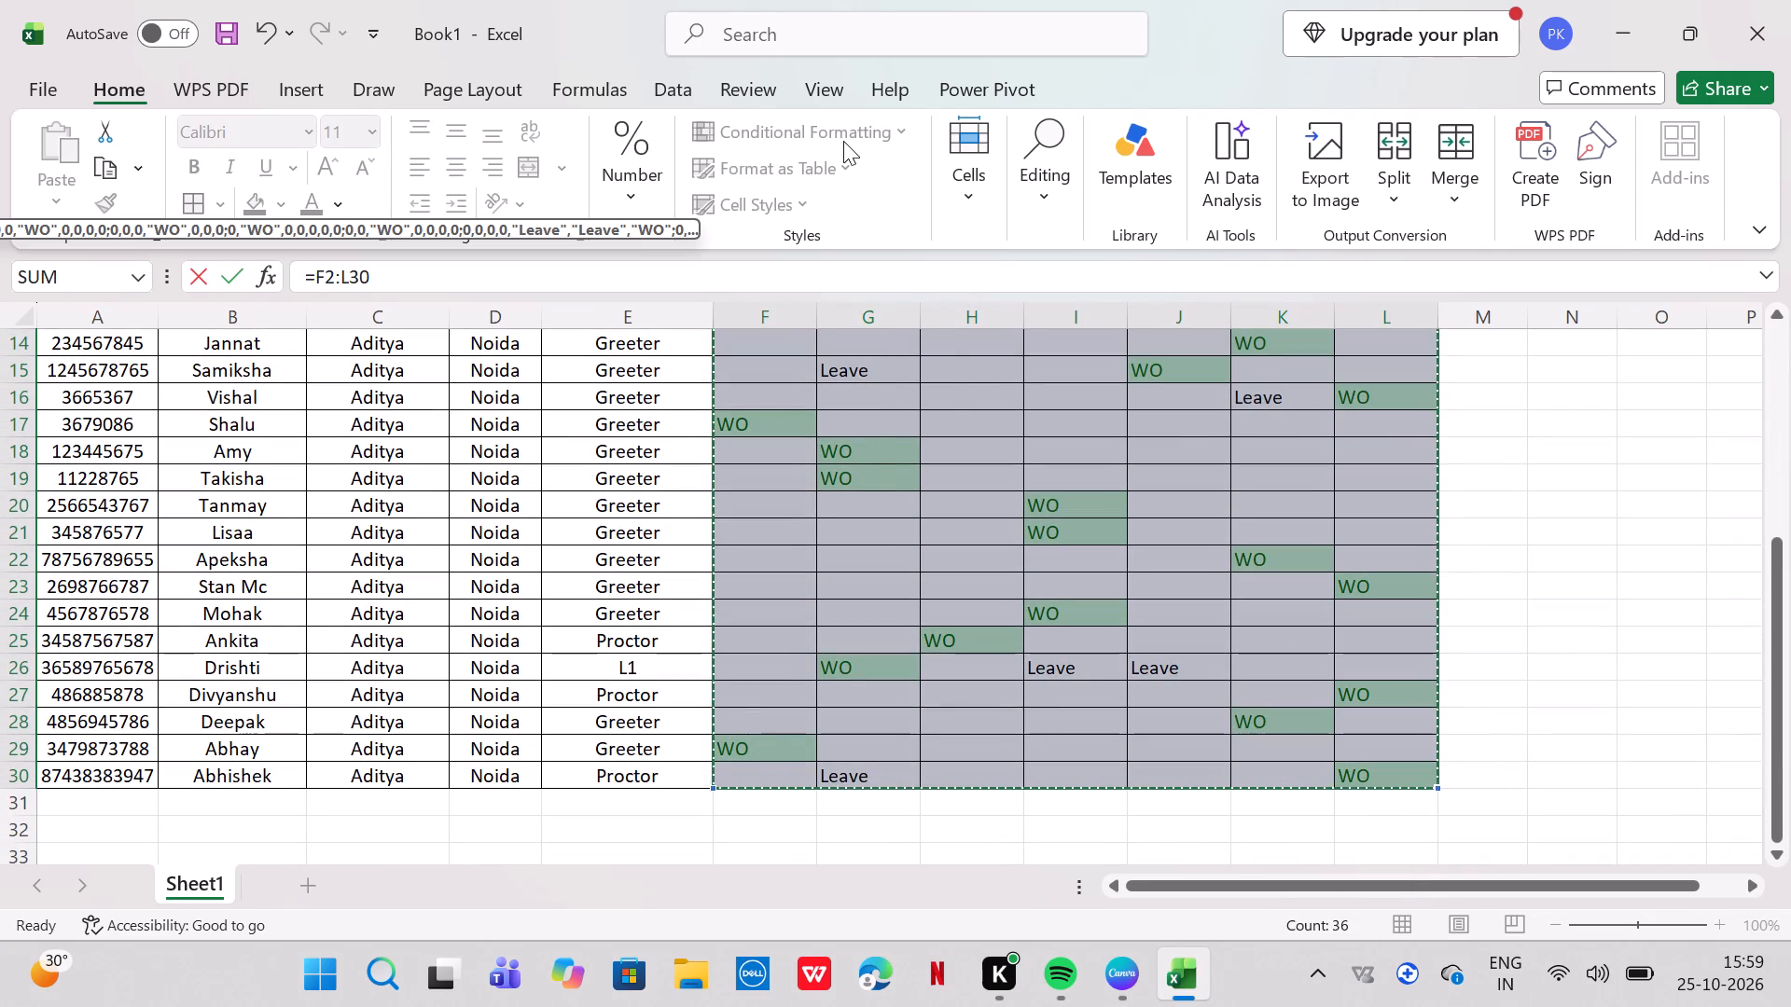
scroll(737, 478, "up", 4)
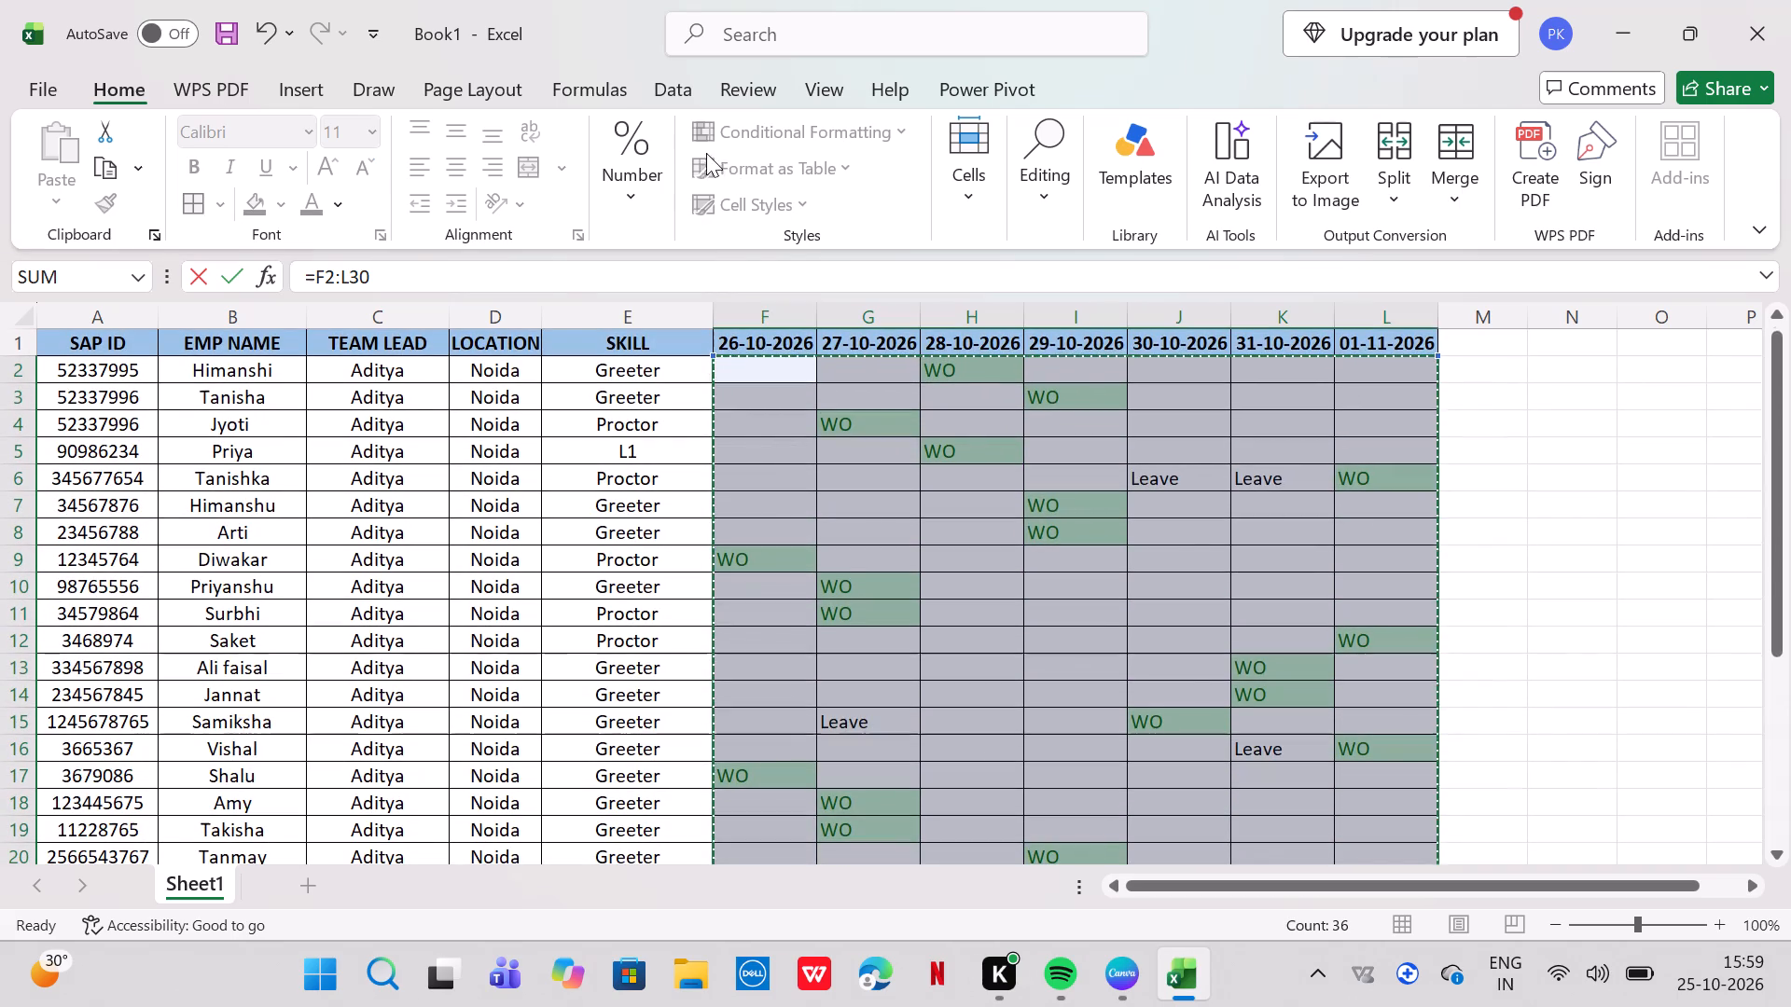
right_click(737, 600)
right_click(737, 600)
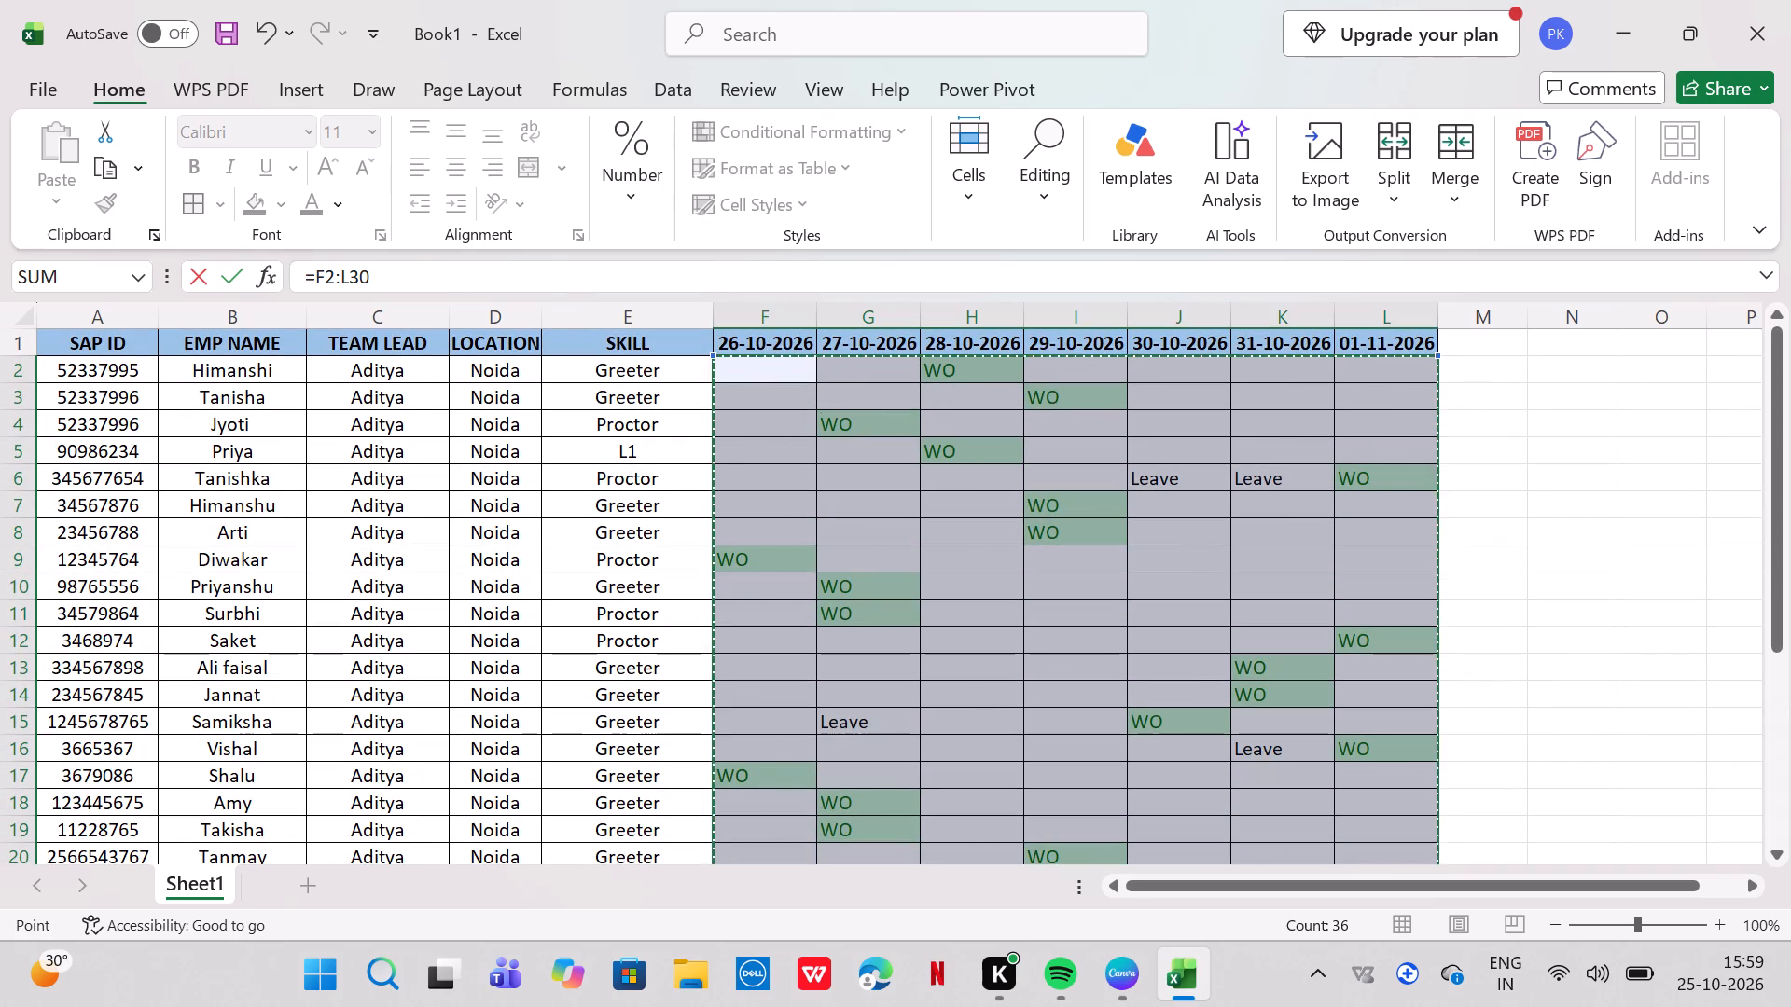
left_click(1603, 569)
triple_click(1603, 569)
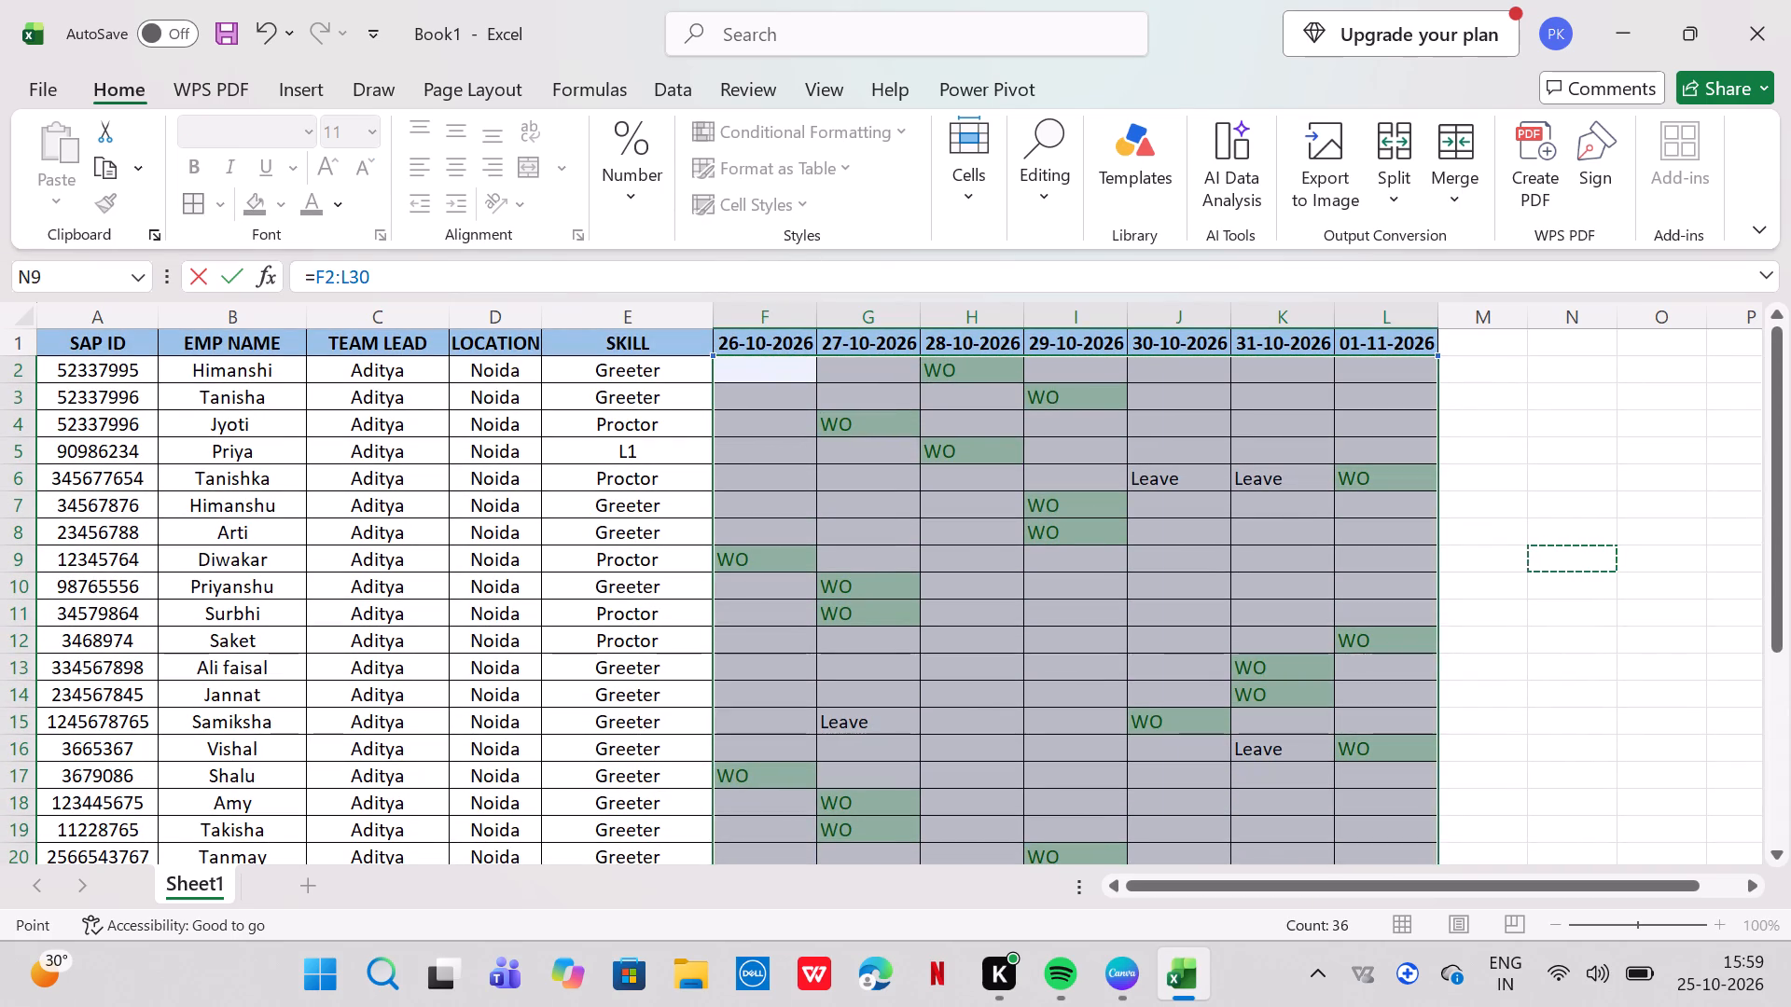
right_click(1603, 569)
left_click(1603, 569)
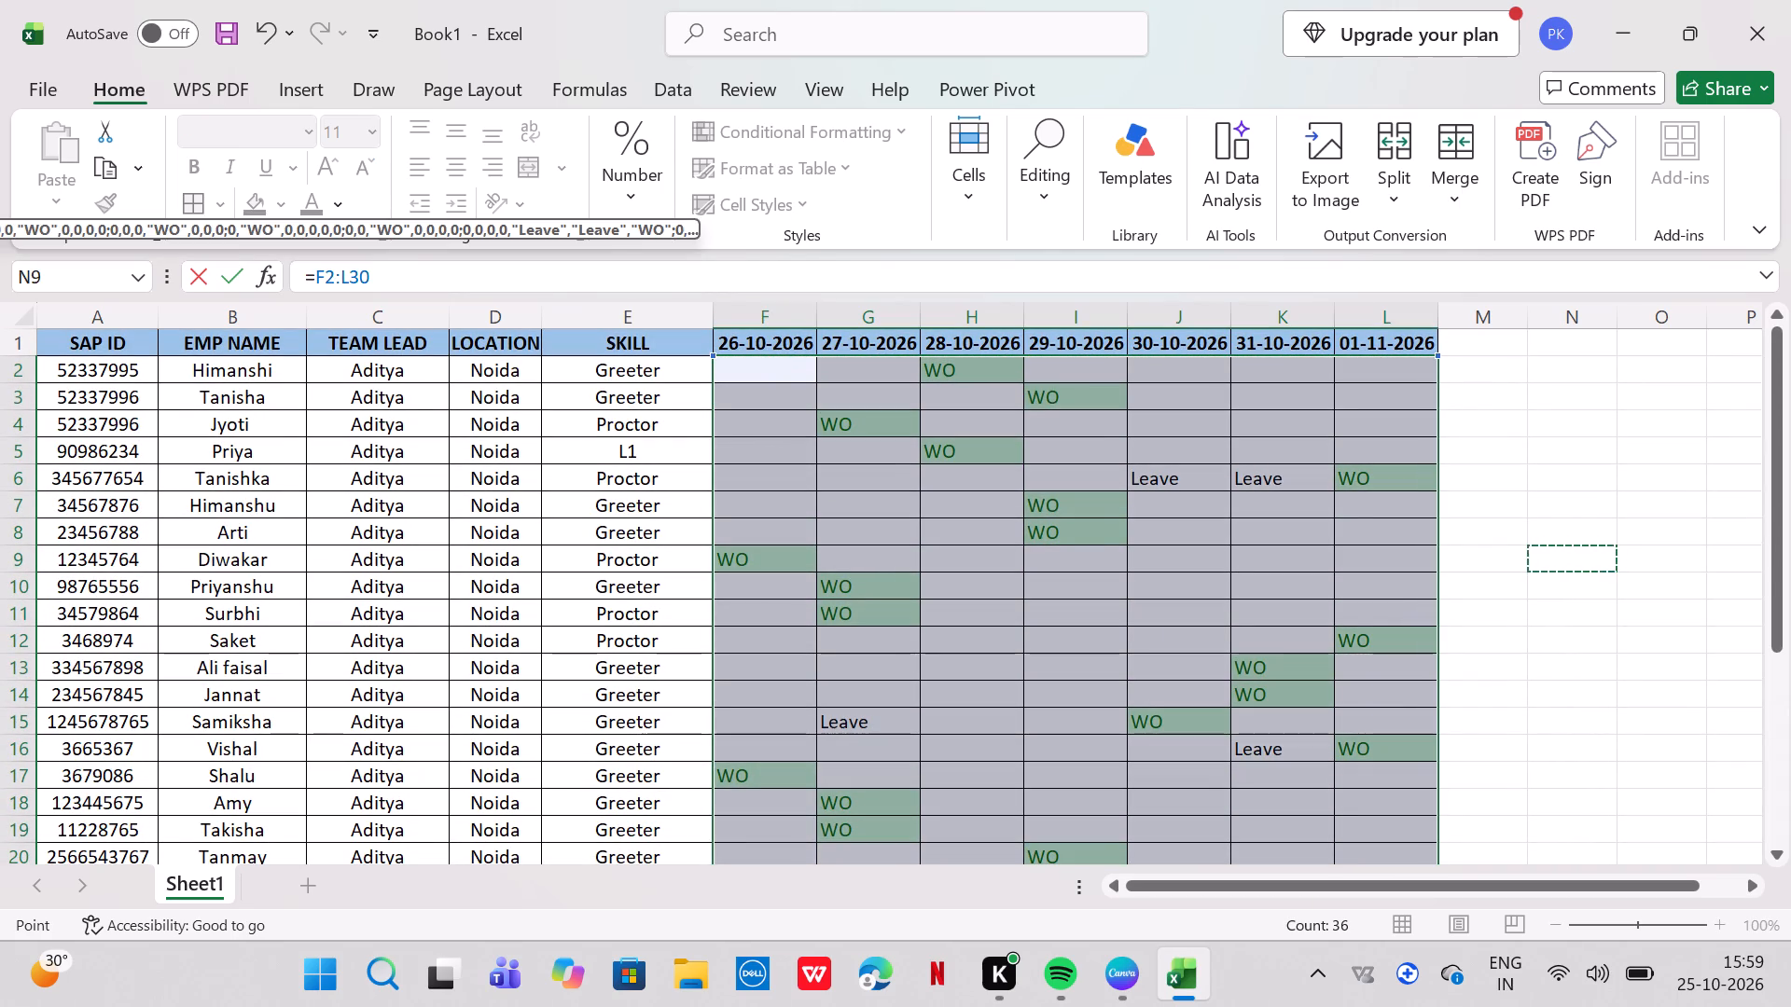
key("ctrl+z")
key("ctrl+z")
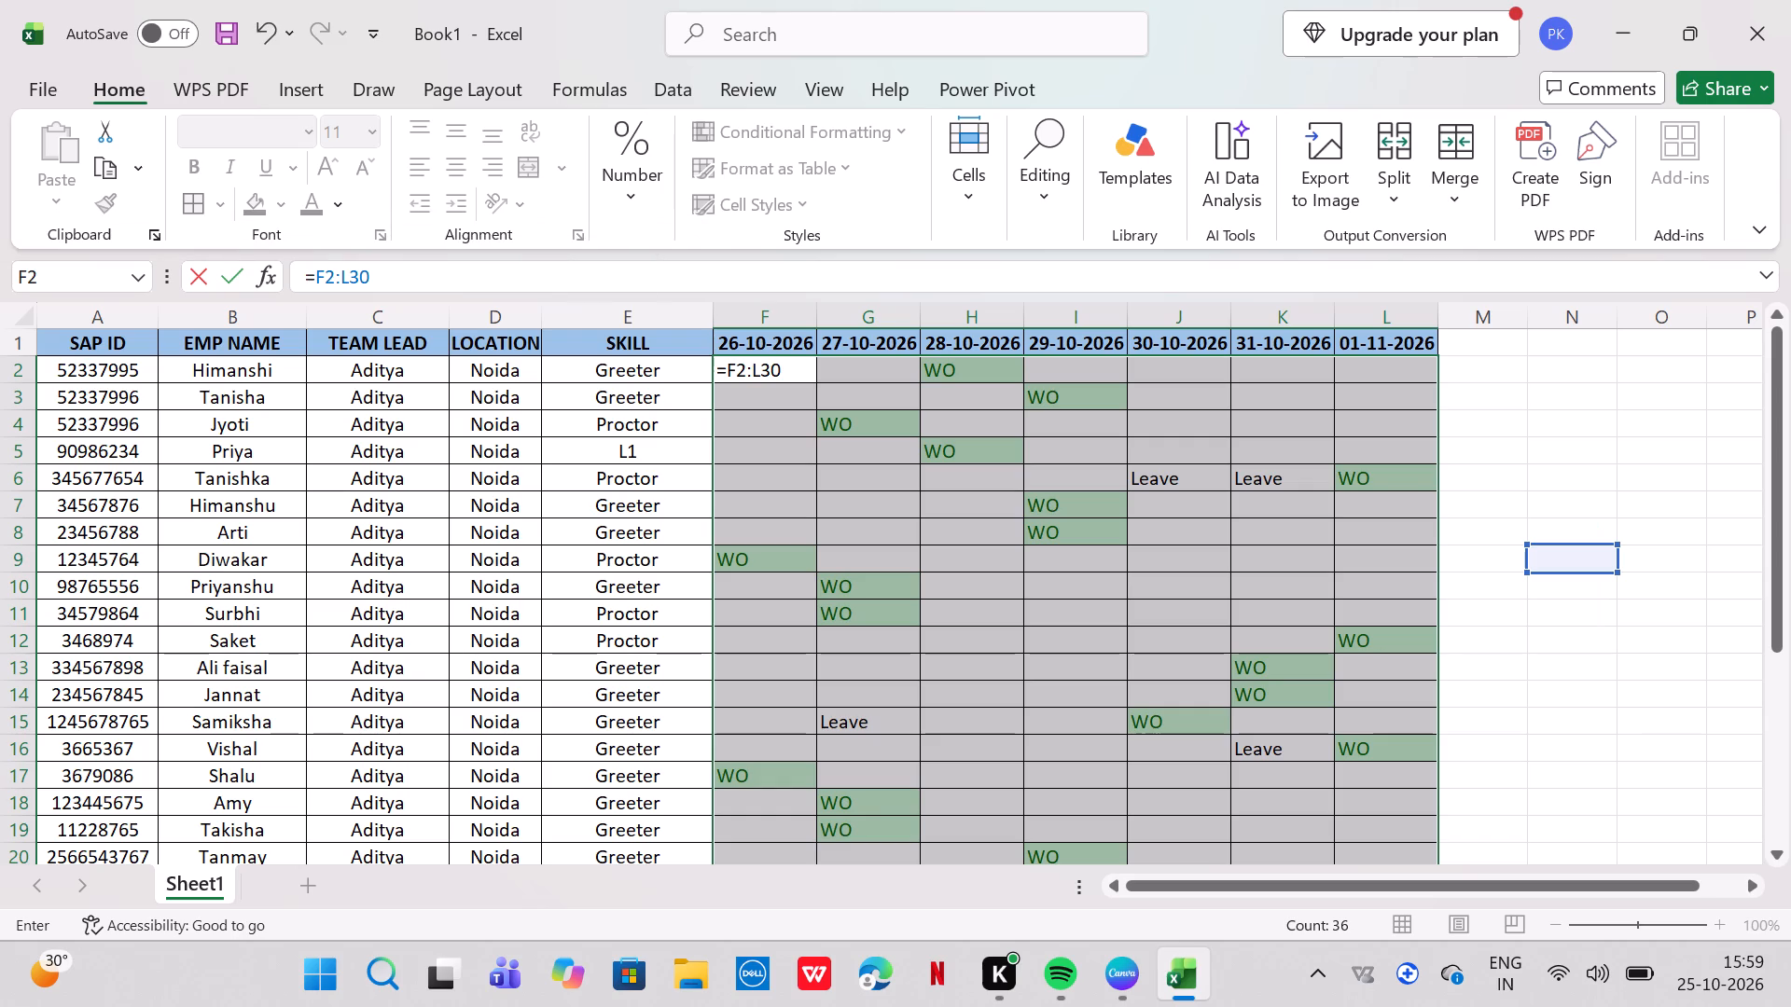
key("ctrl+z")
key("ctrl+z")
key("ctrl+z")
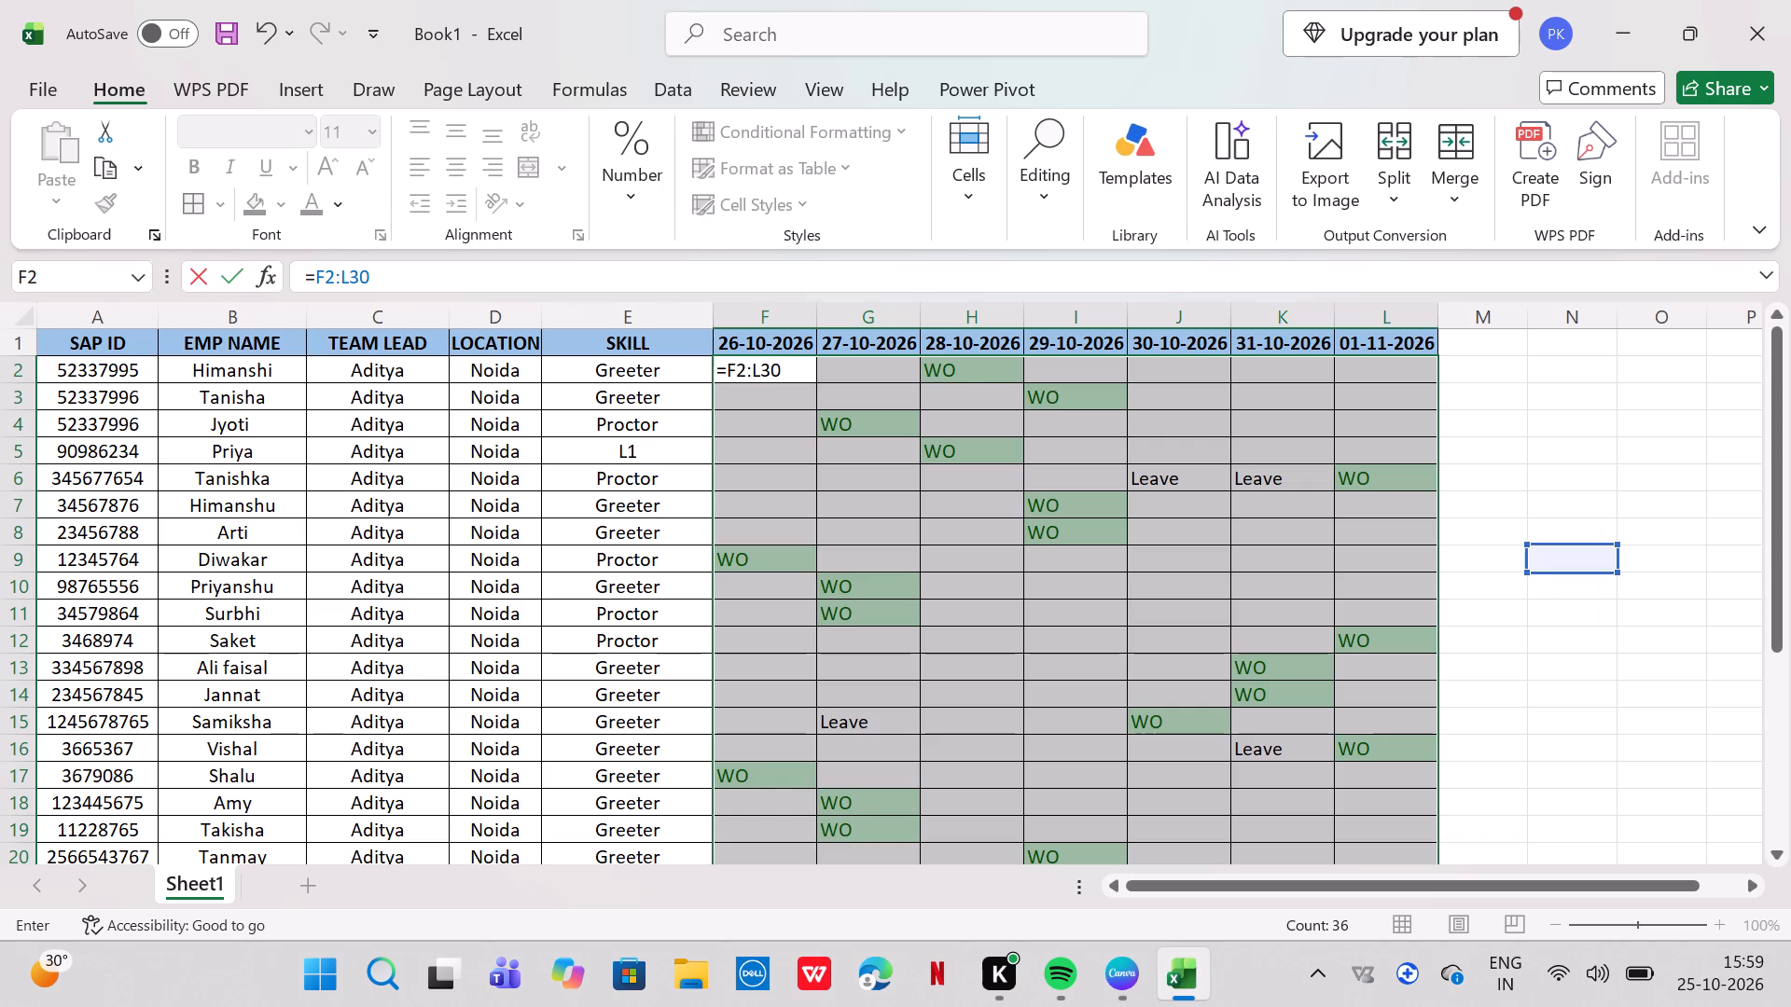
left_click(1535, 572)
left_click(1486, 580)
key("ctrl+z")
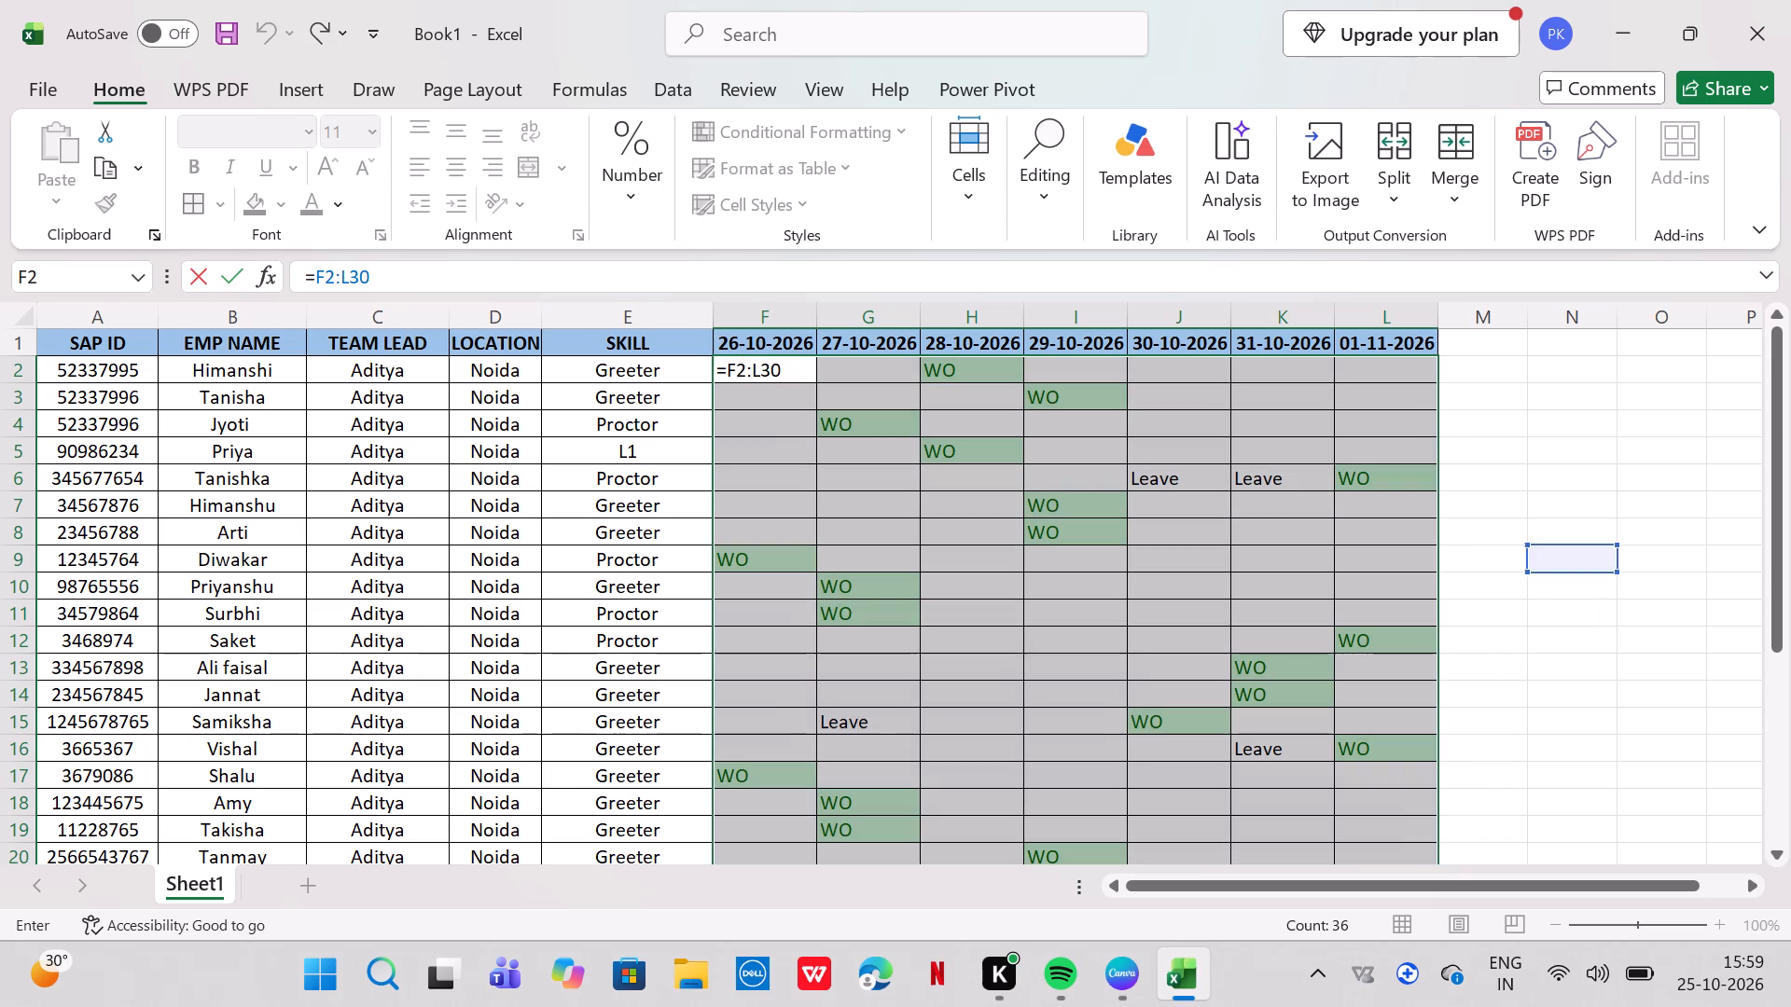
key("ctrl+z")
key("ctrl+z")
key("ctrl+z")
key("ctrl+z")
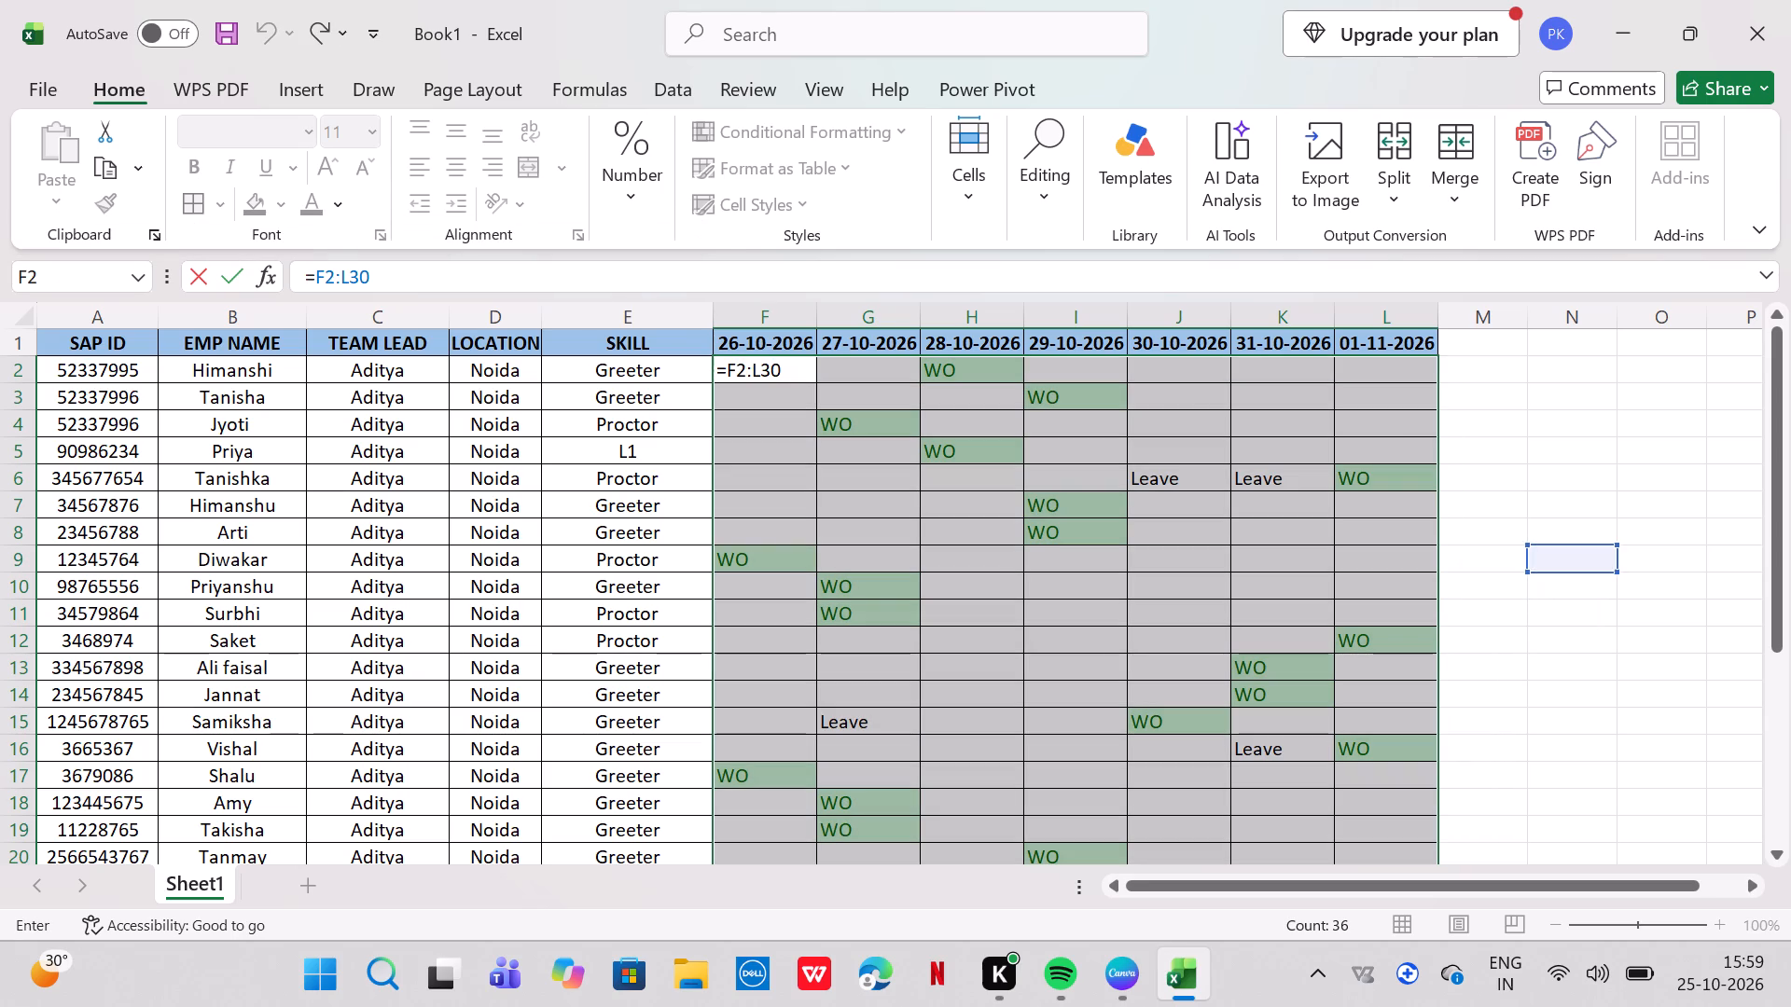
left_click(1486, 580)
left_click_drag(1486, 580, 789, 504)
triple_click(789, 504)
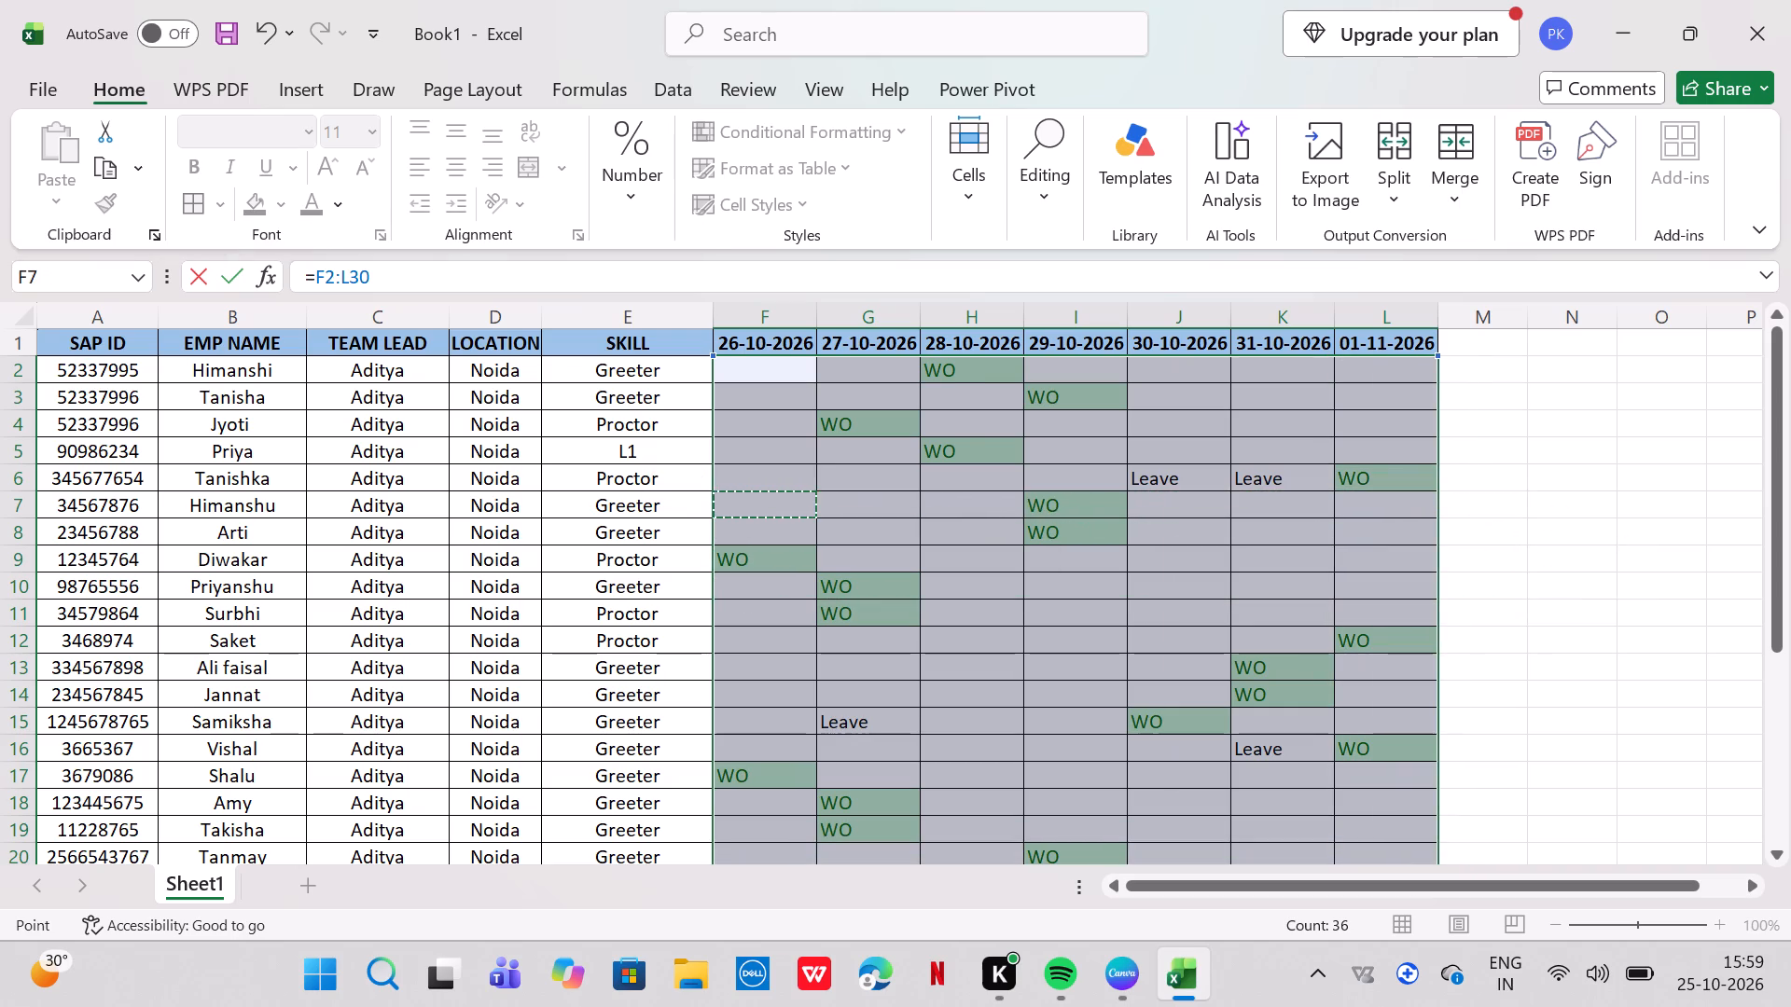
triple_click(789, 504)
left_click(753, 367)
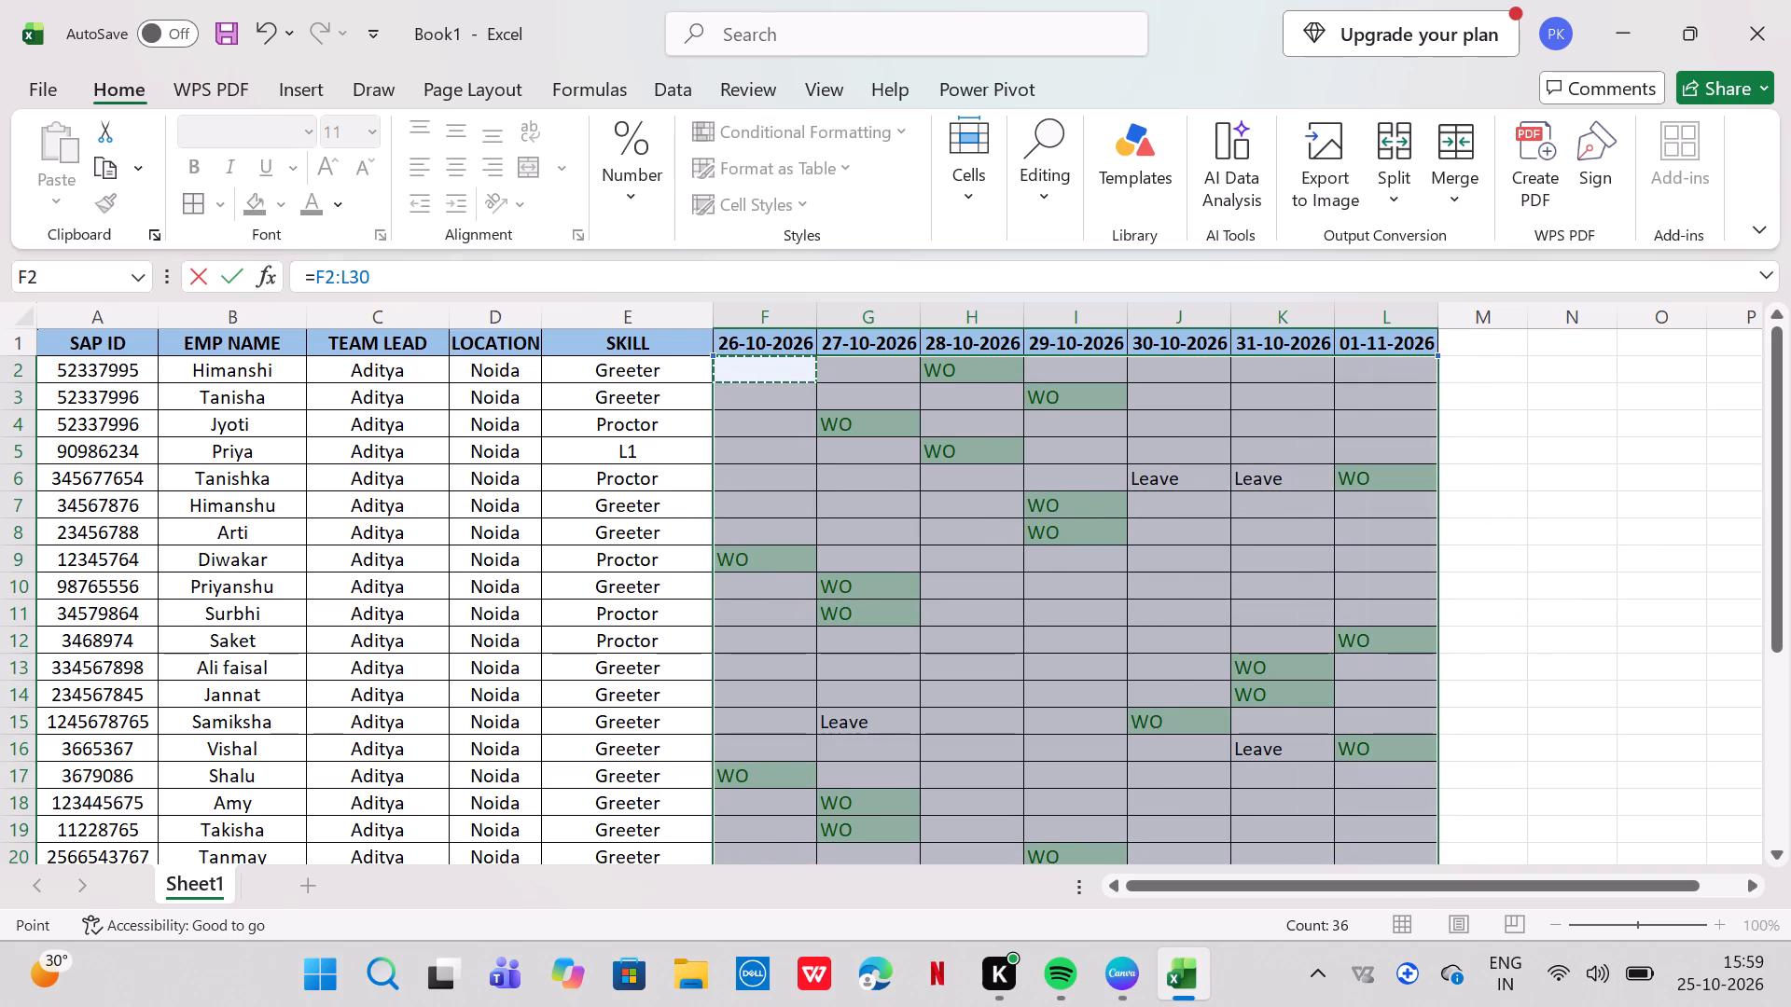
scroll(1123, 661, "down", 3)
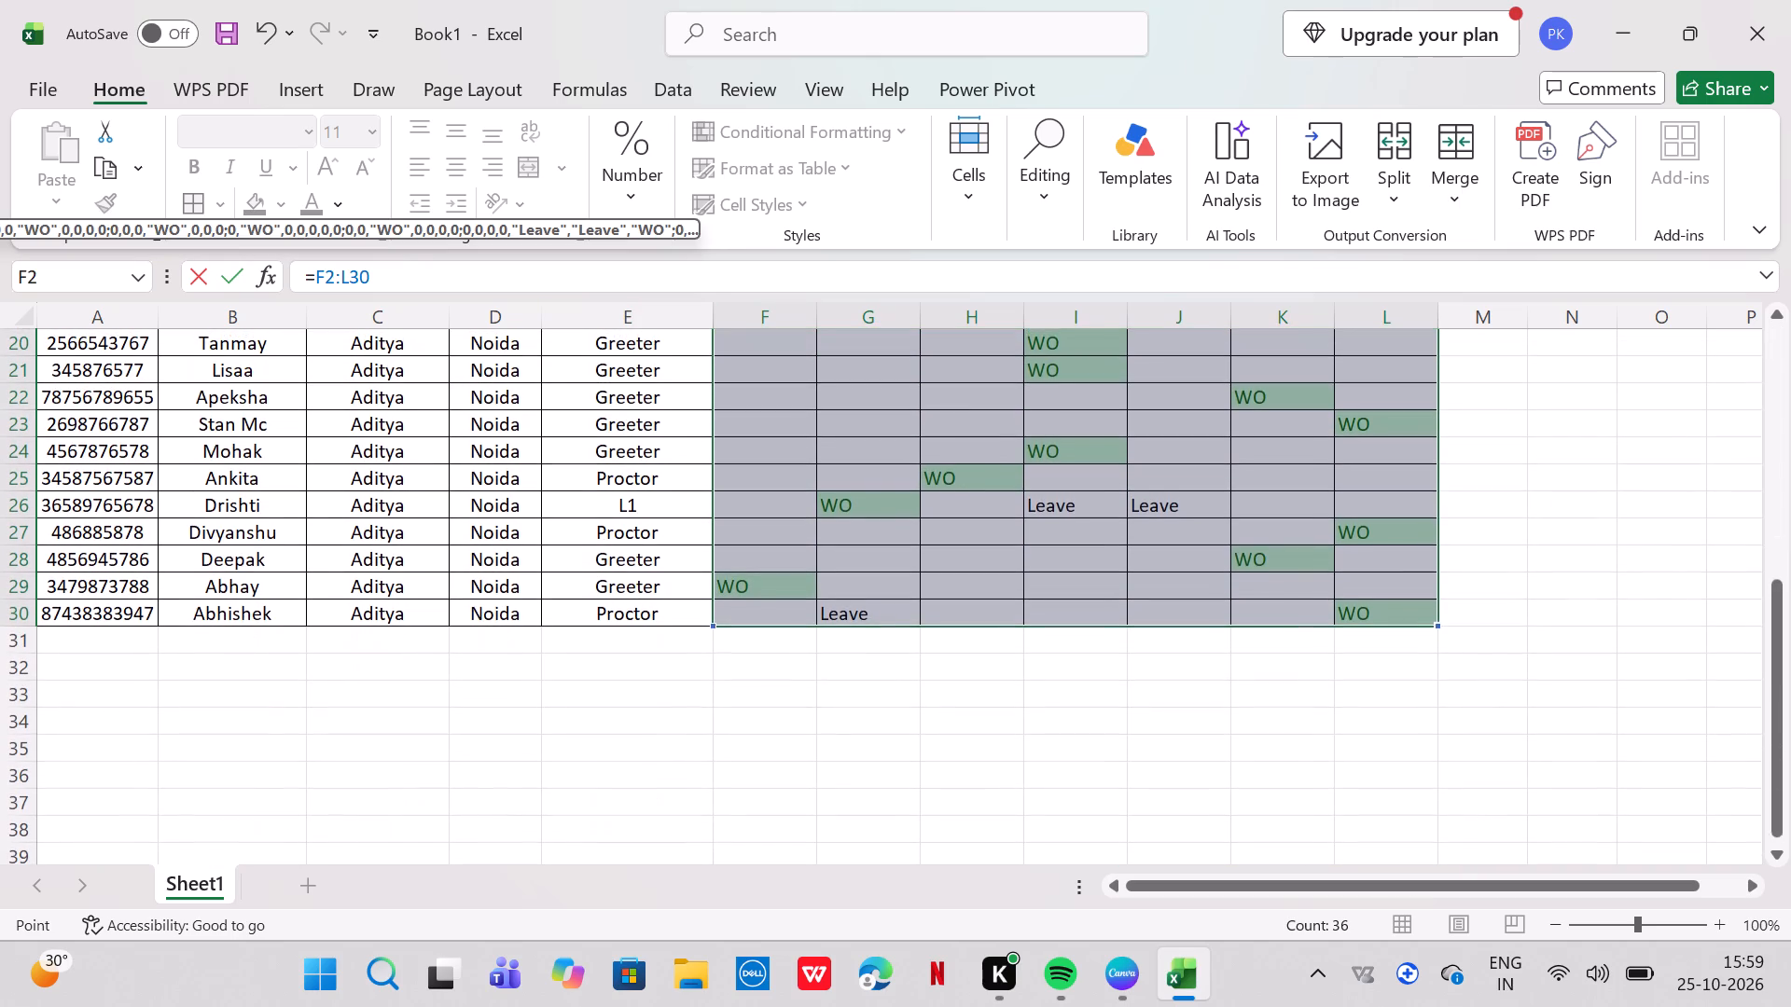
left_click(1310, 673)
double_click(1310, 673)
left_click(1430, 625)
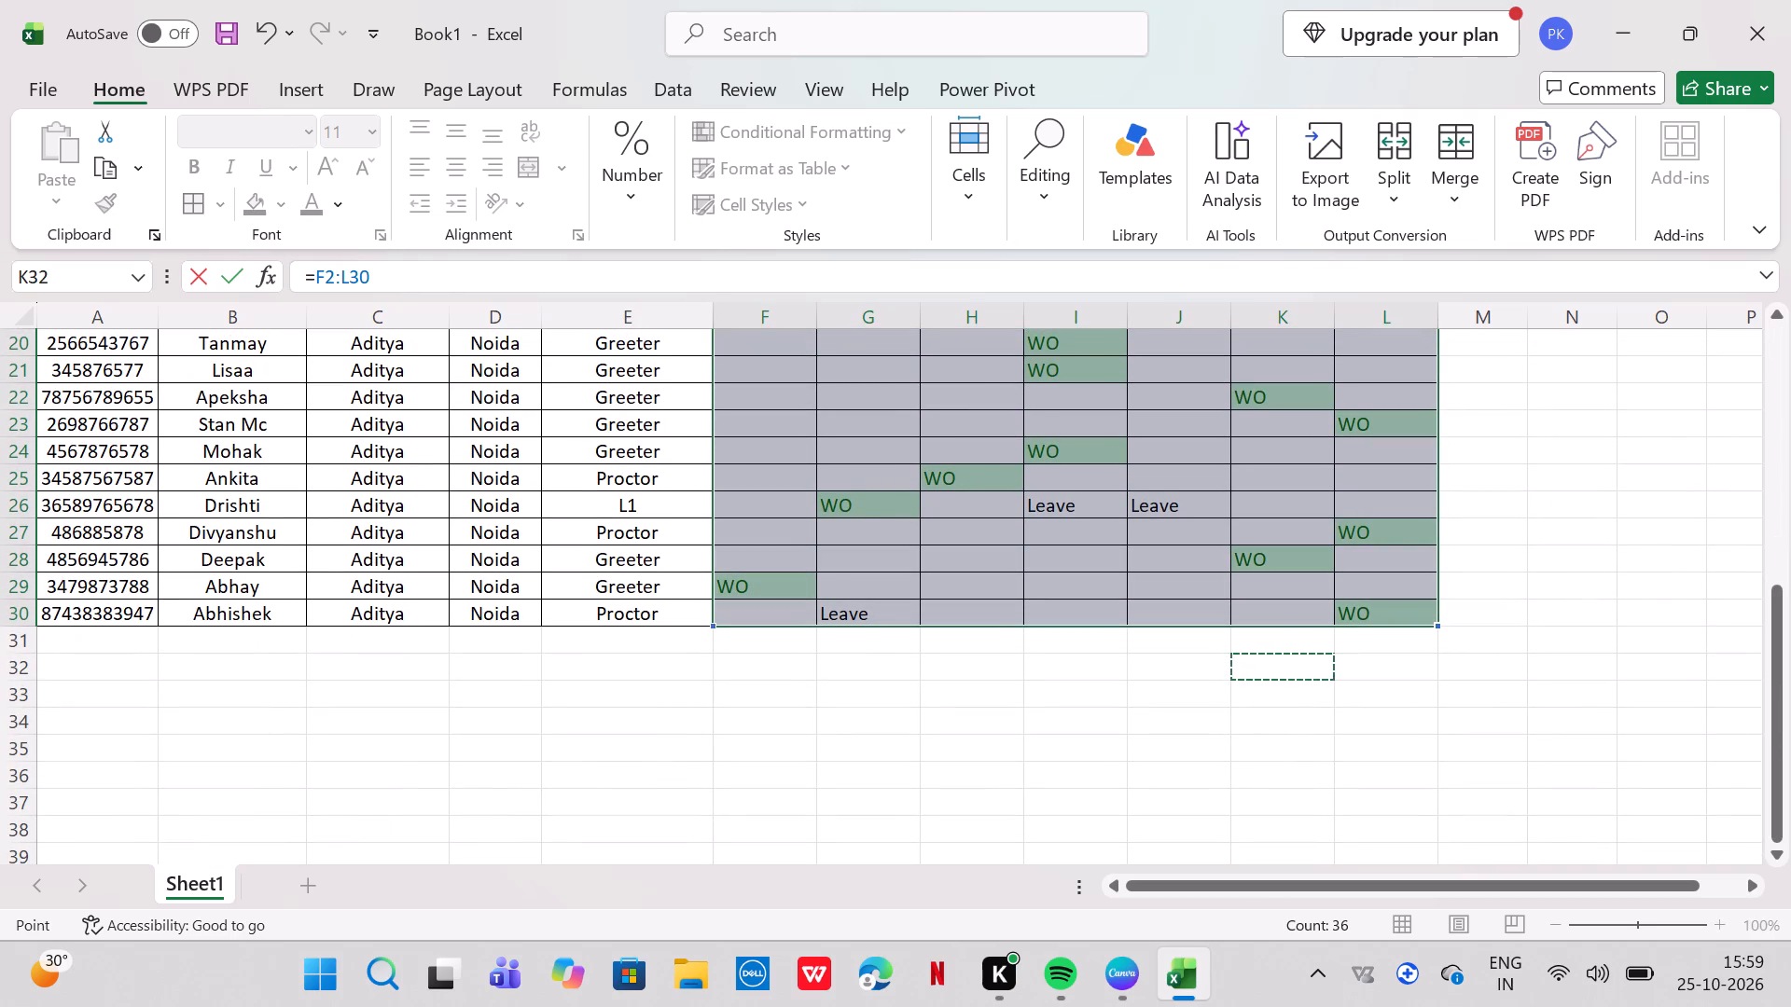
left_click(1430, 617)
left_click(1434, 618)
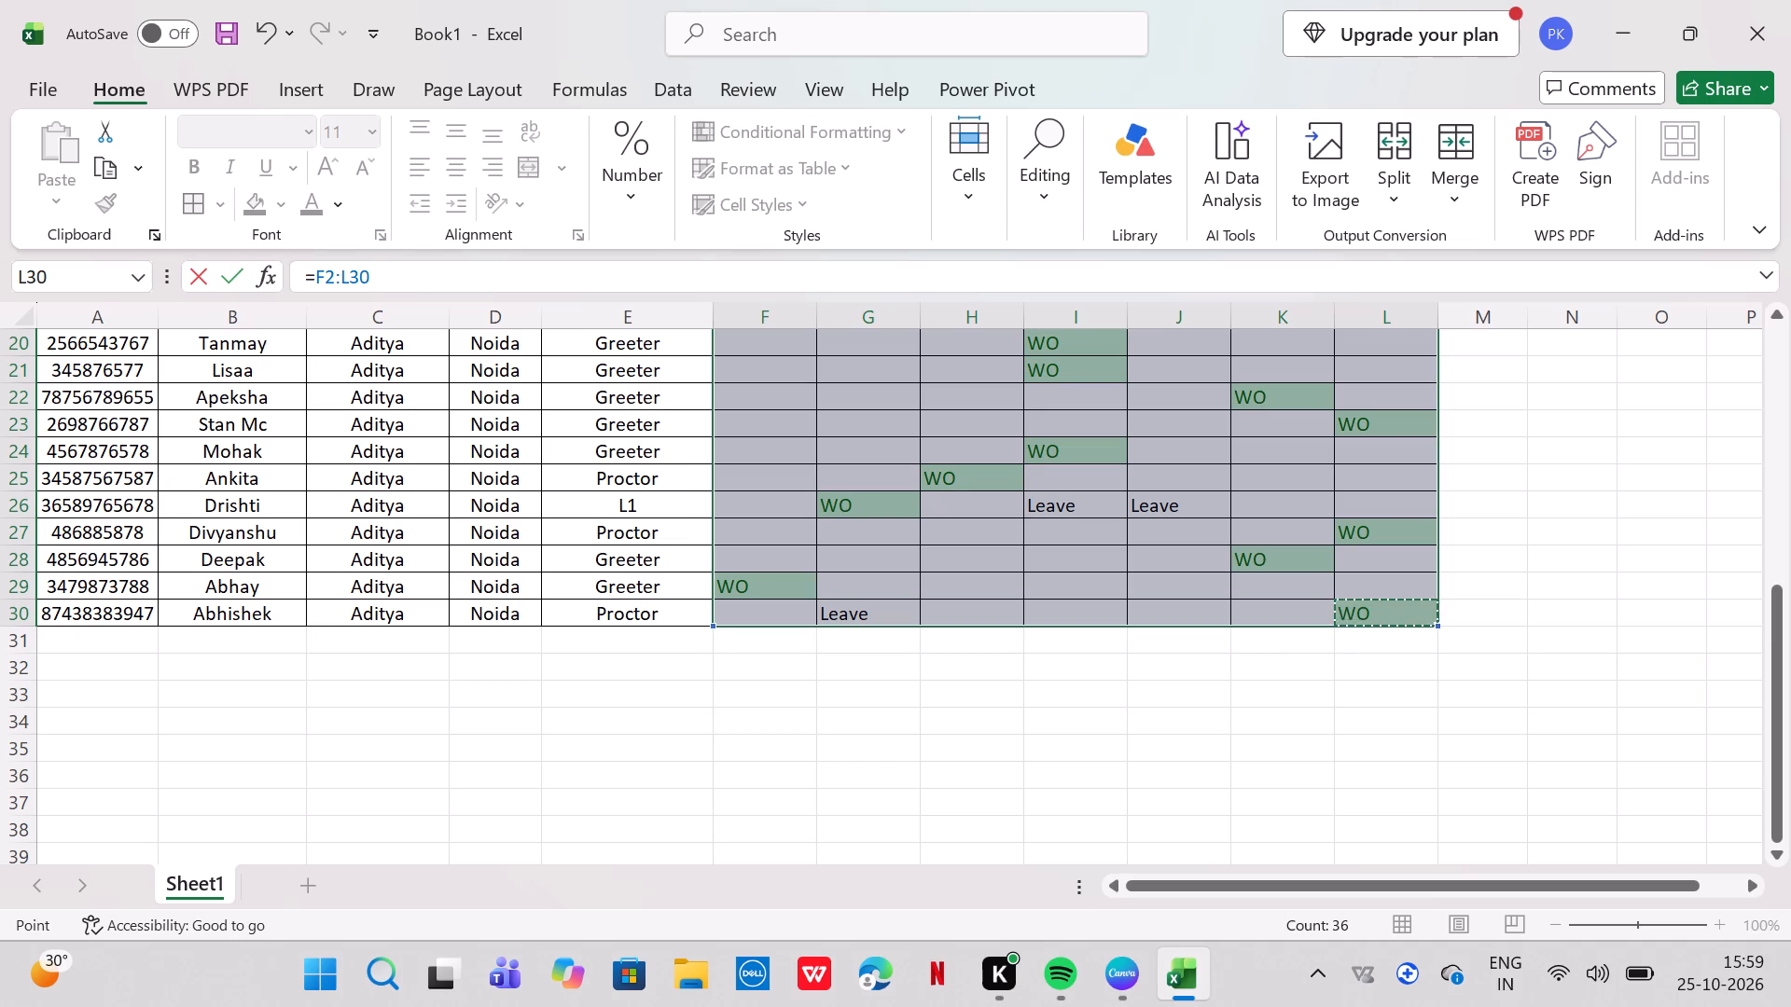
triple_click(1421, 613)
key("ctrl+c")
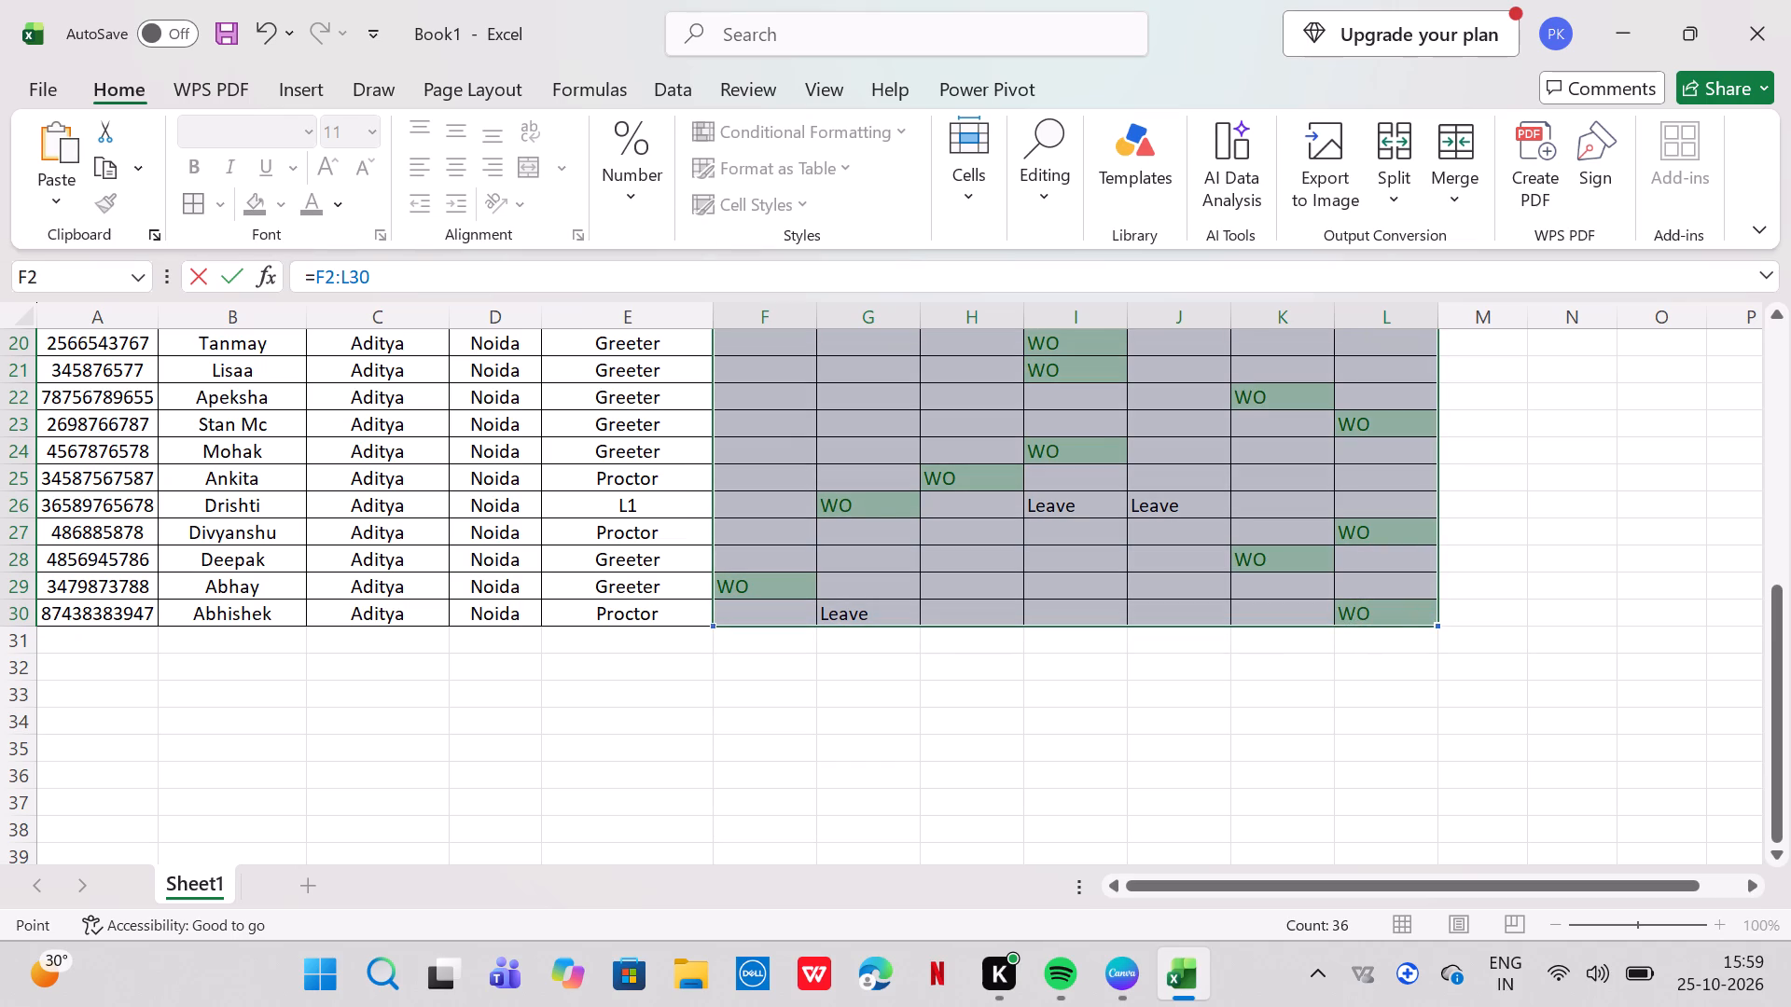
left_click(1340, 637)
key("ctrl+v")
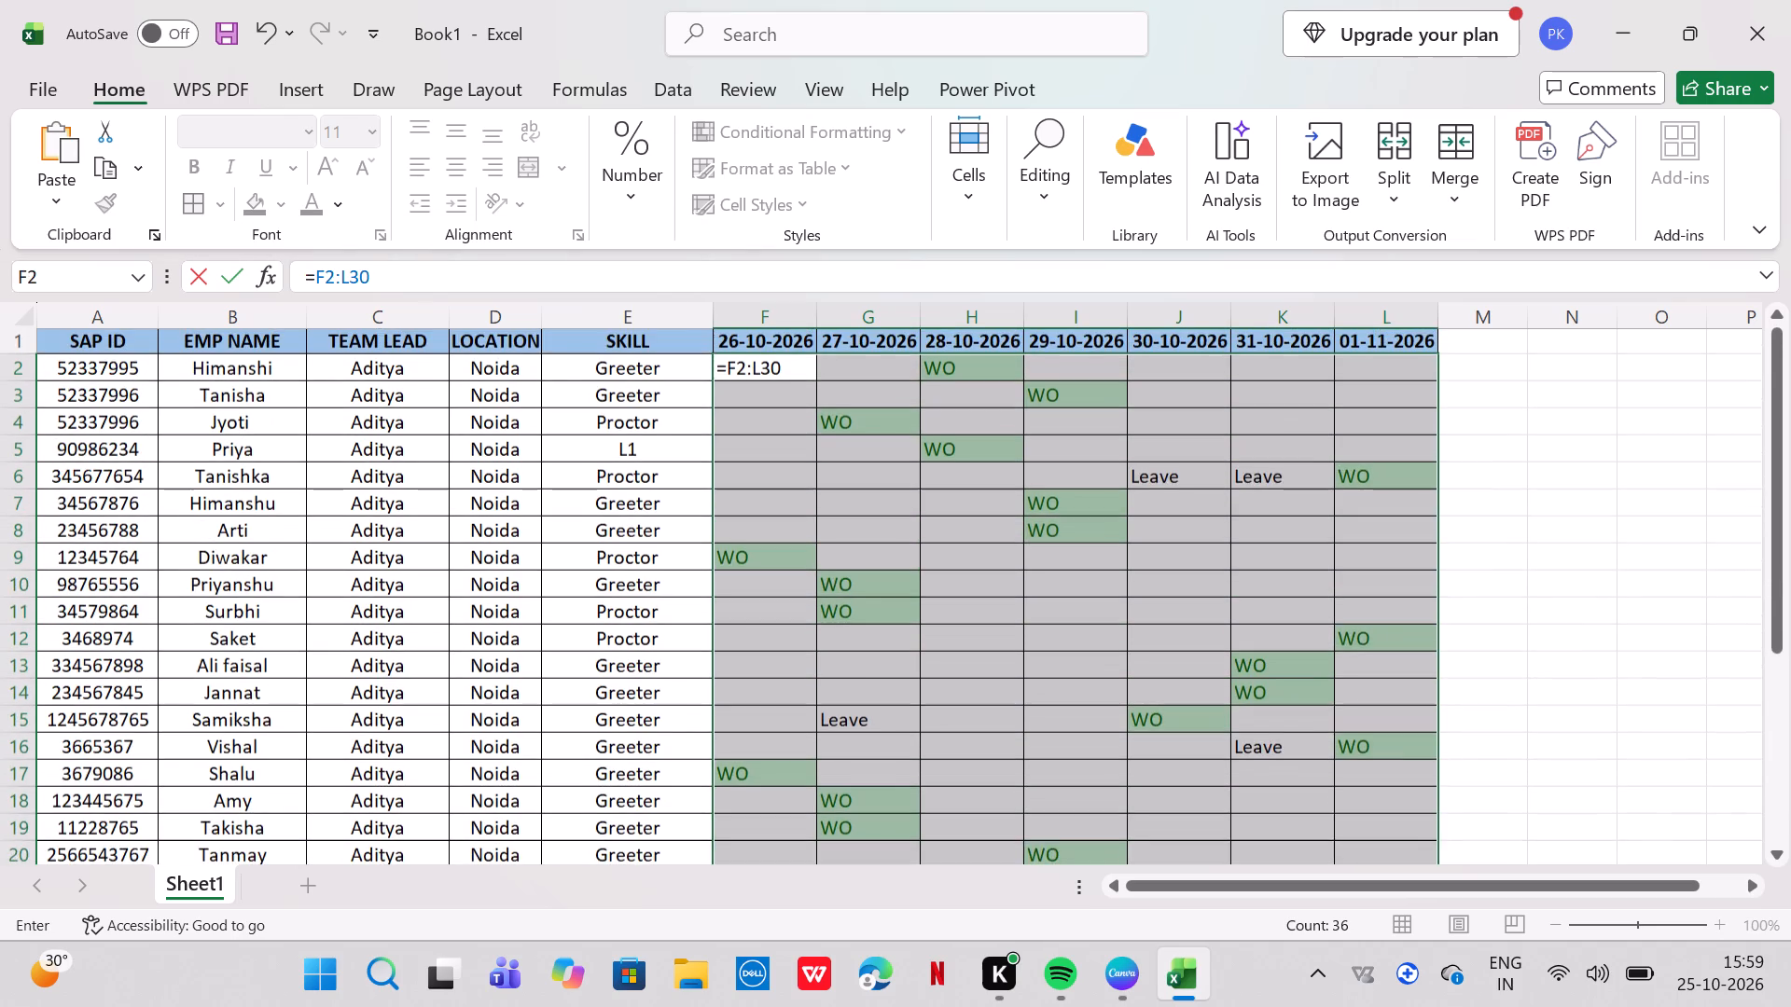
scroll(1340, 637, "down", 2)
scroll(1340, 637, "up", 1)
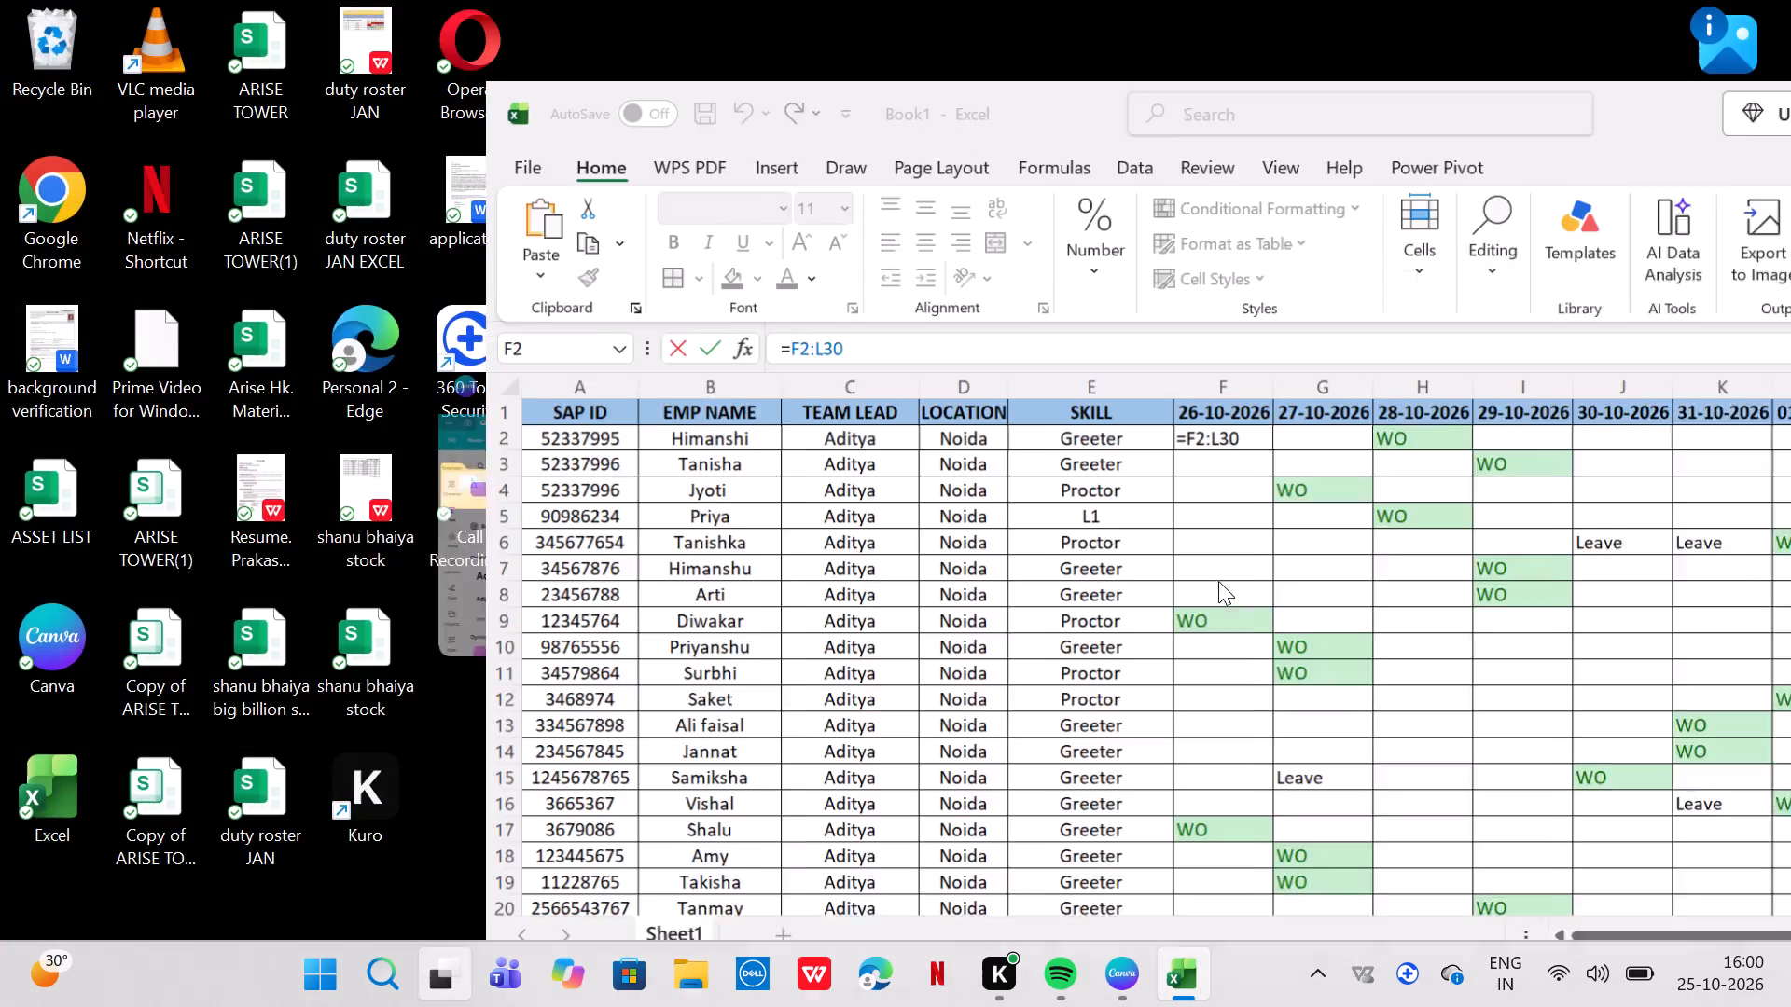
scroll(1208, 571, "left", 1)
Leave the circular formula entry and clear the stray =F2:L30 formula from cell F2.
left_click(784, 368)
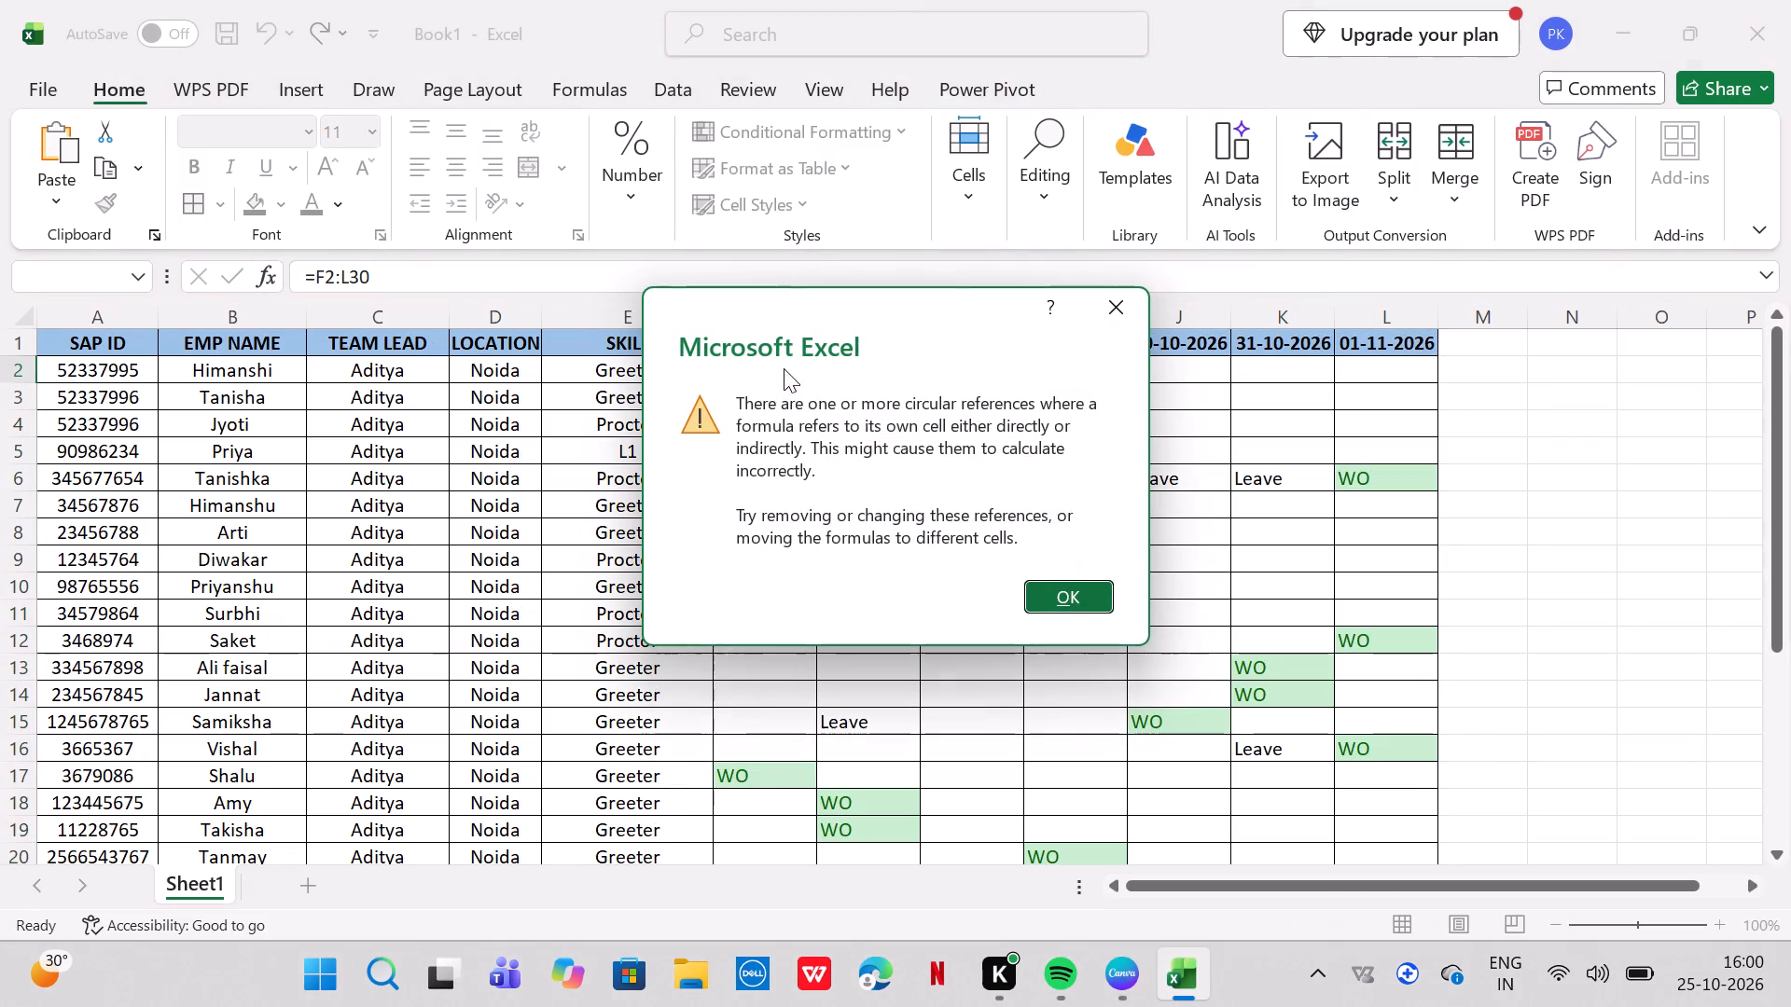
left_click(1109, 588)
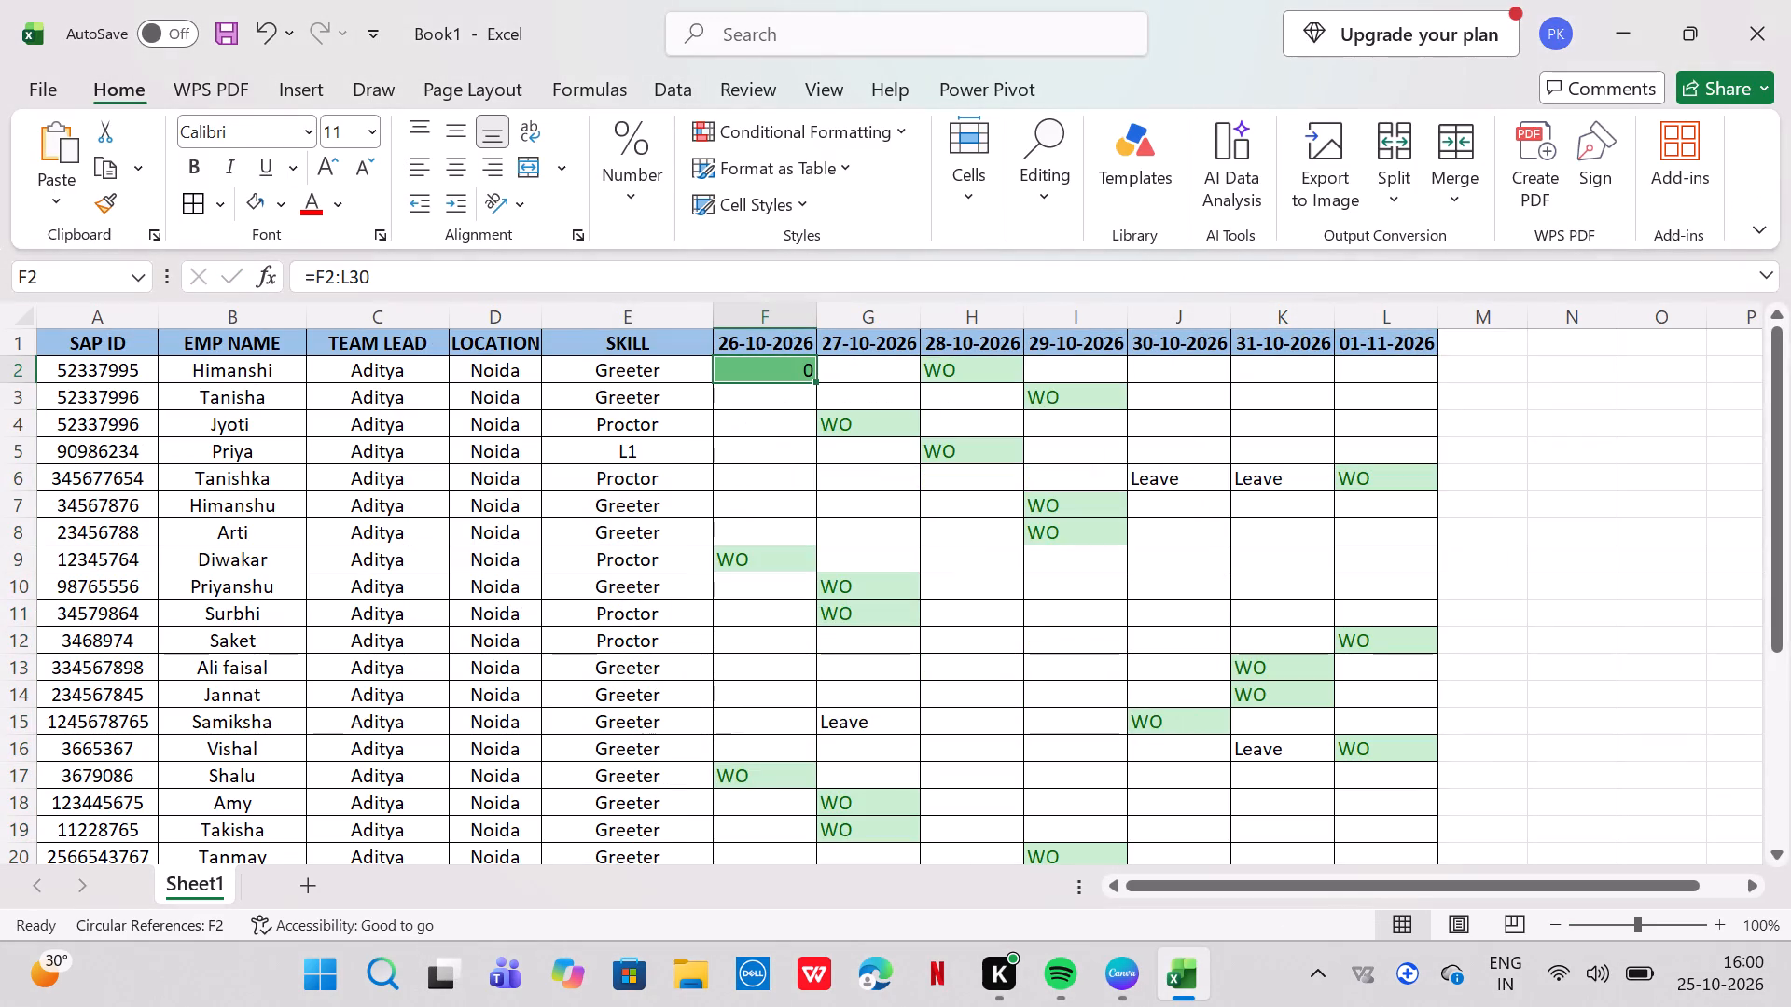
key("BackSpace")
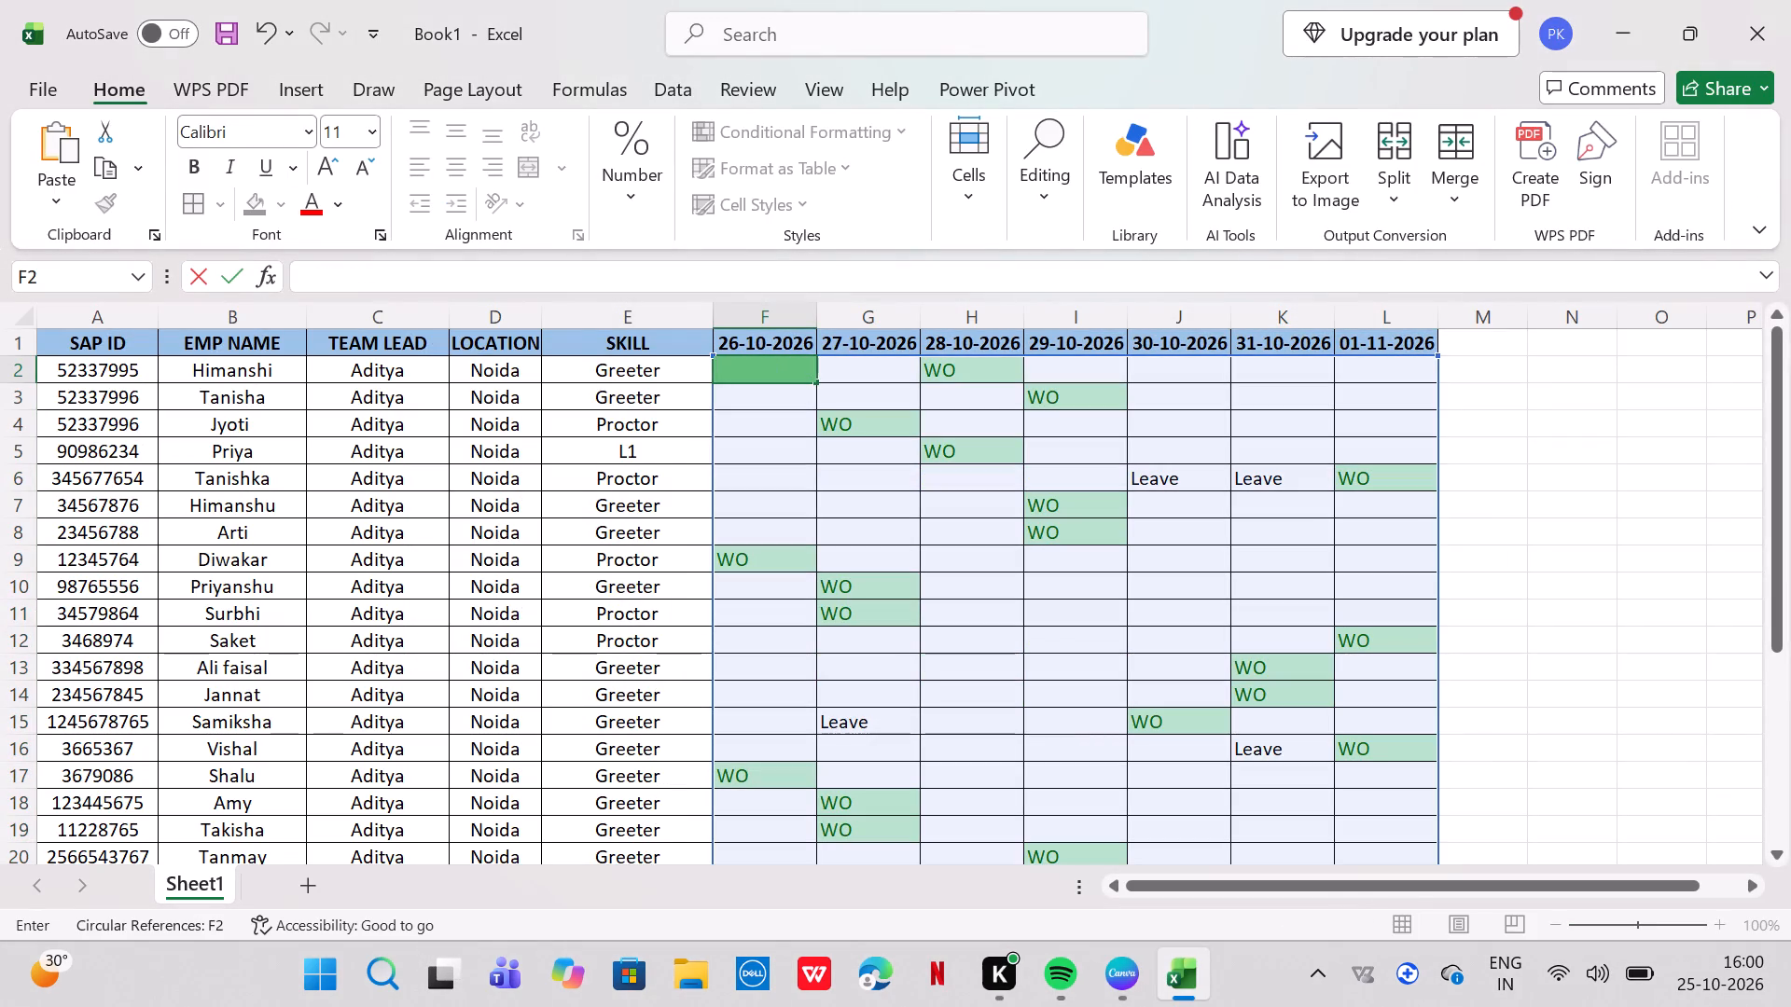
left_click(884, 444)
Add a Text That Contains conditional formatting rule to F2:L30, giving Leave entries Light Red Fill with Dark Red Text.
left_click(752, 374)
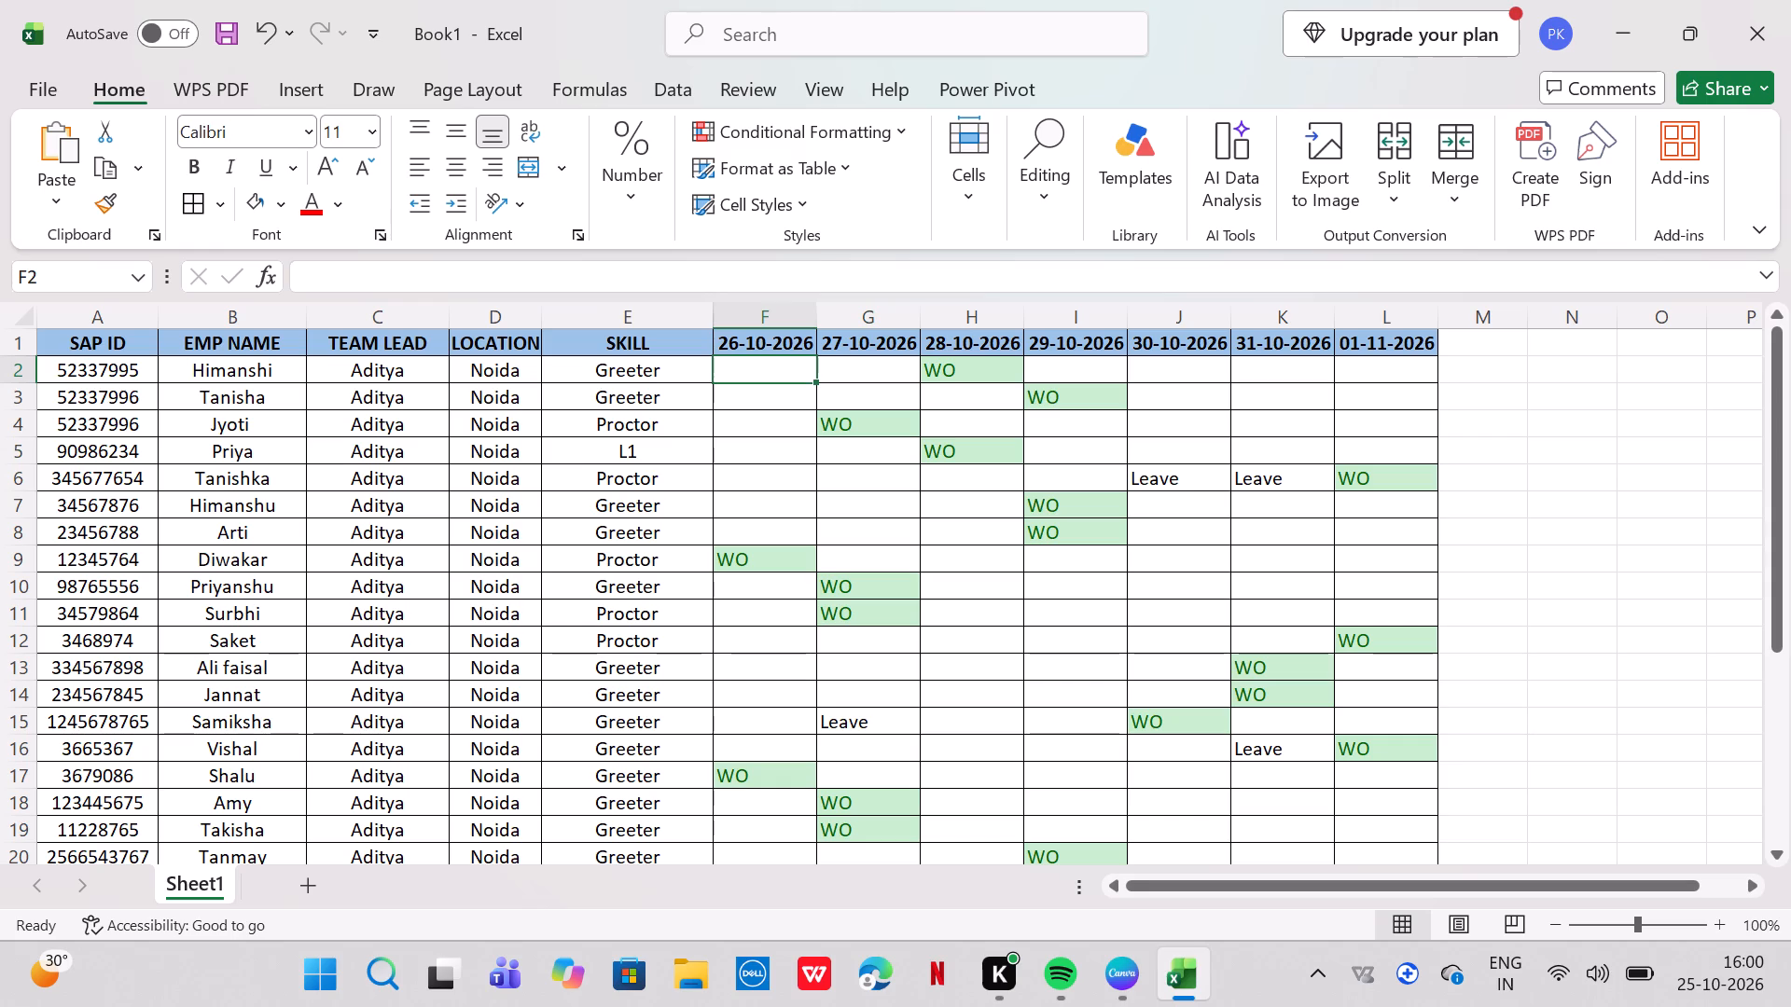
left_click_drag(752, 374, 1316, 1006)
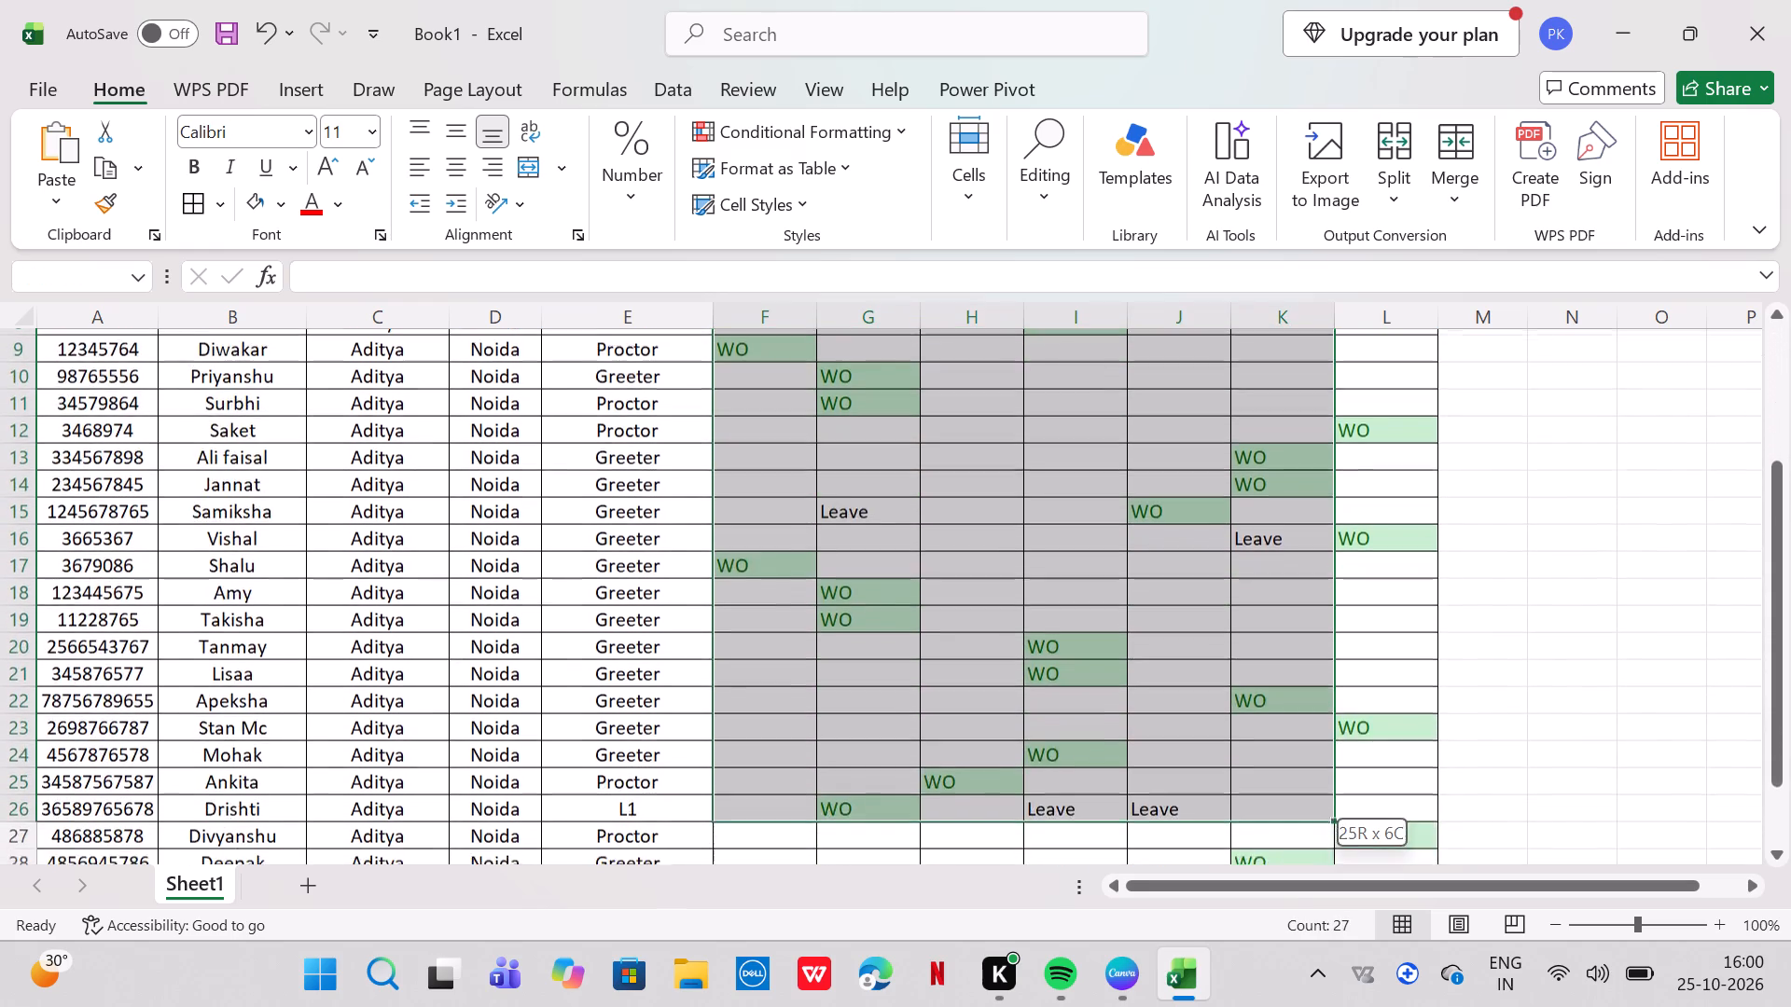
left_click_drag(1316, 1006, 1414, 813)
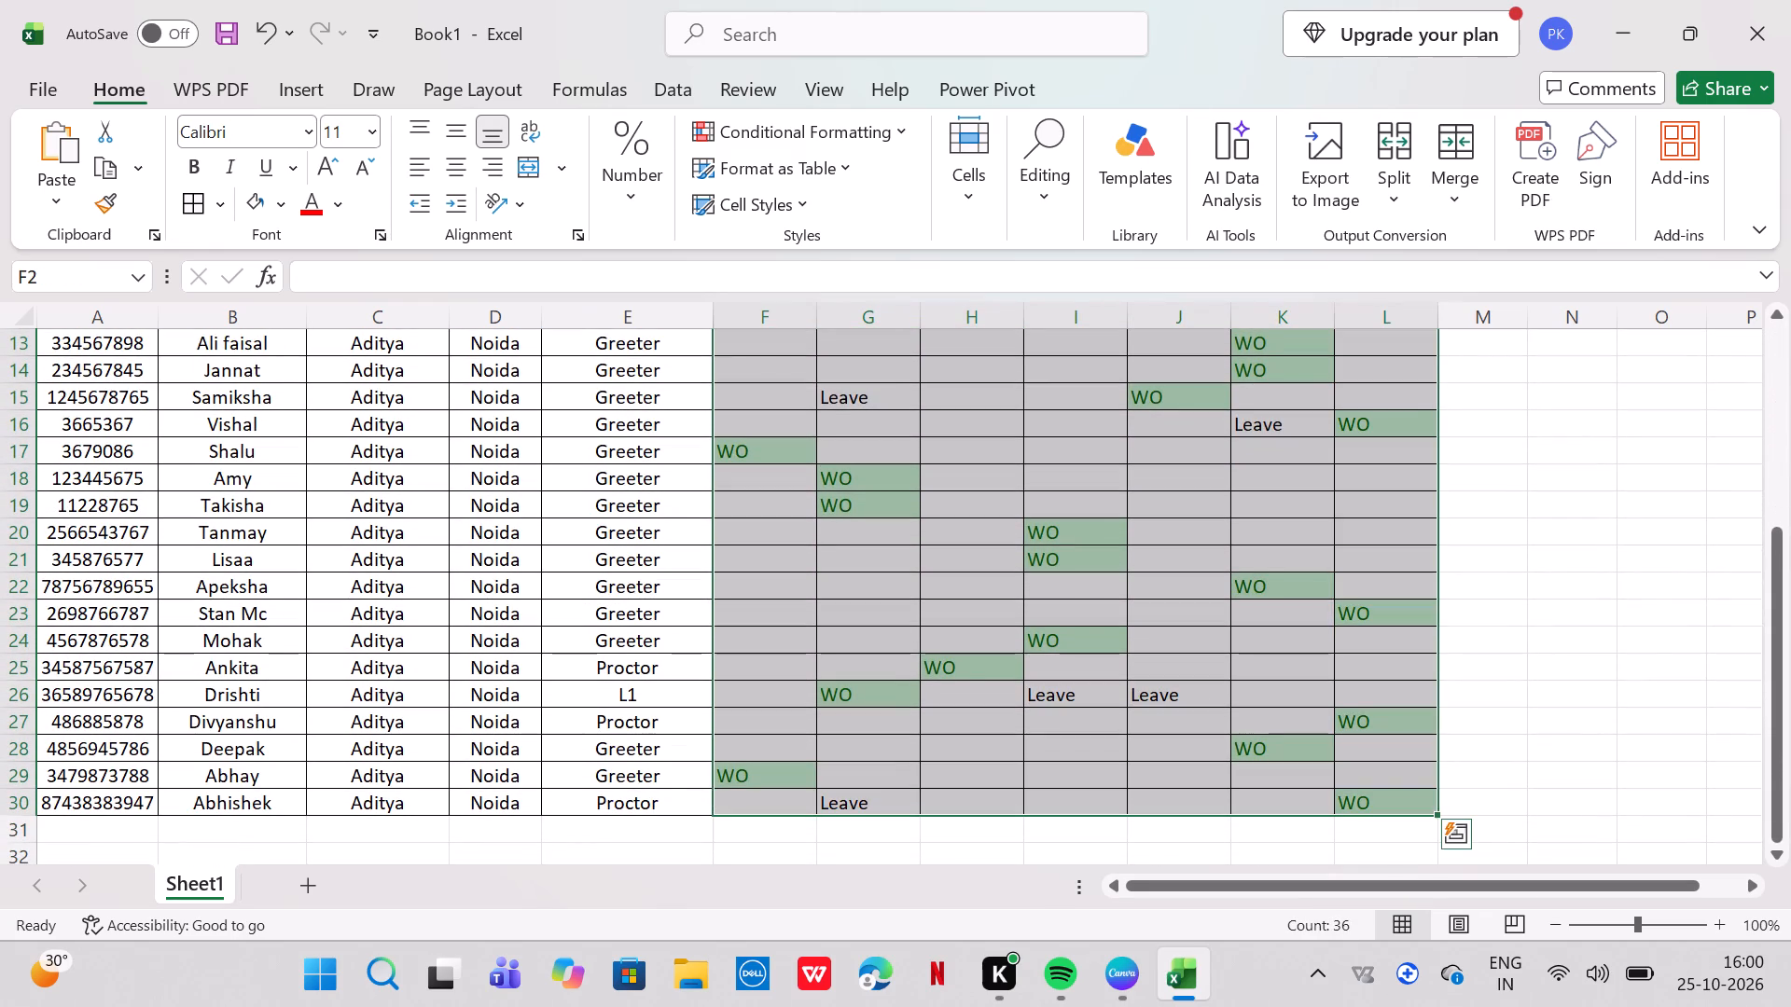
right_click(1396, 783)
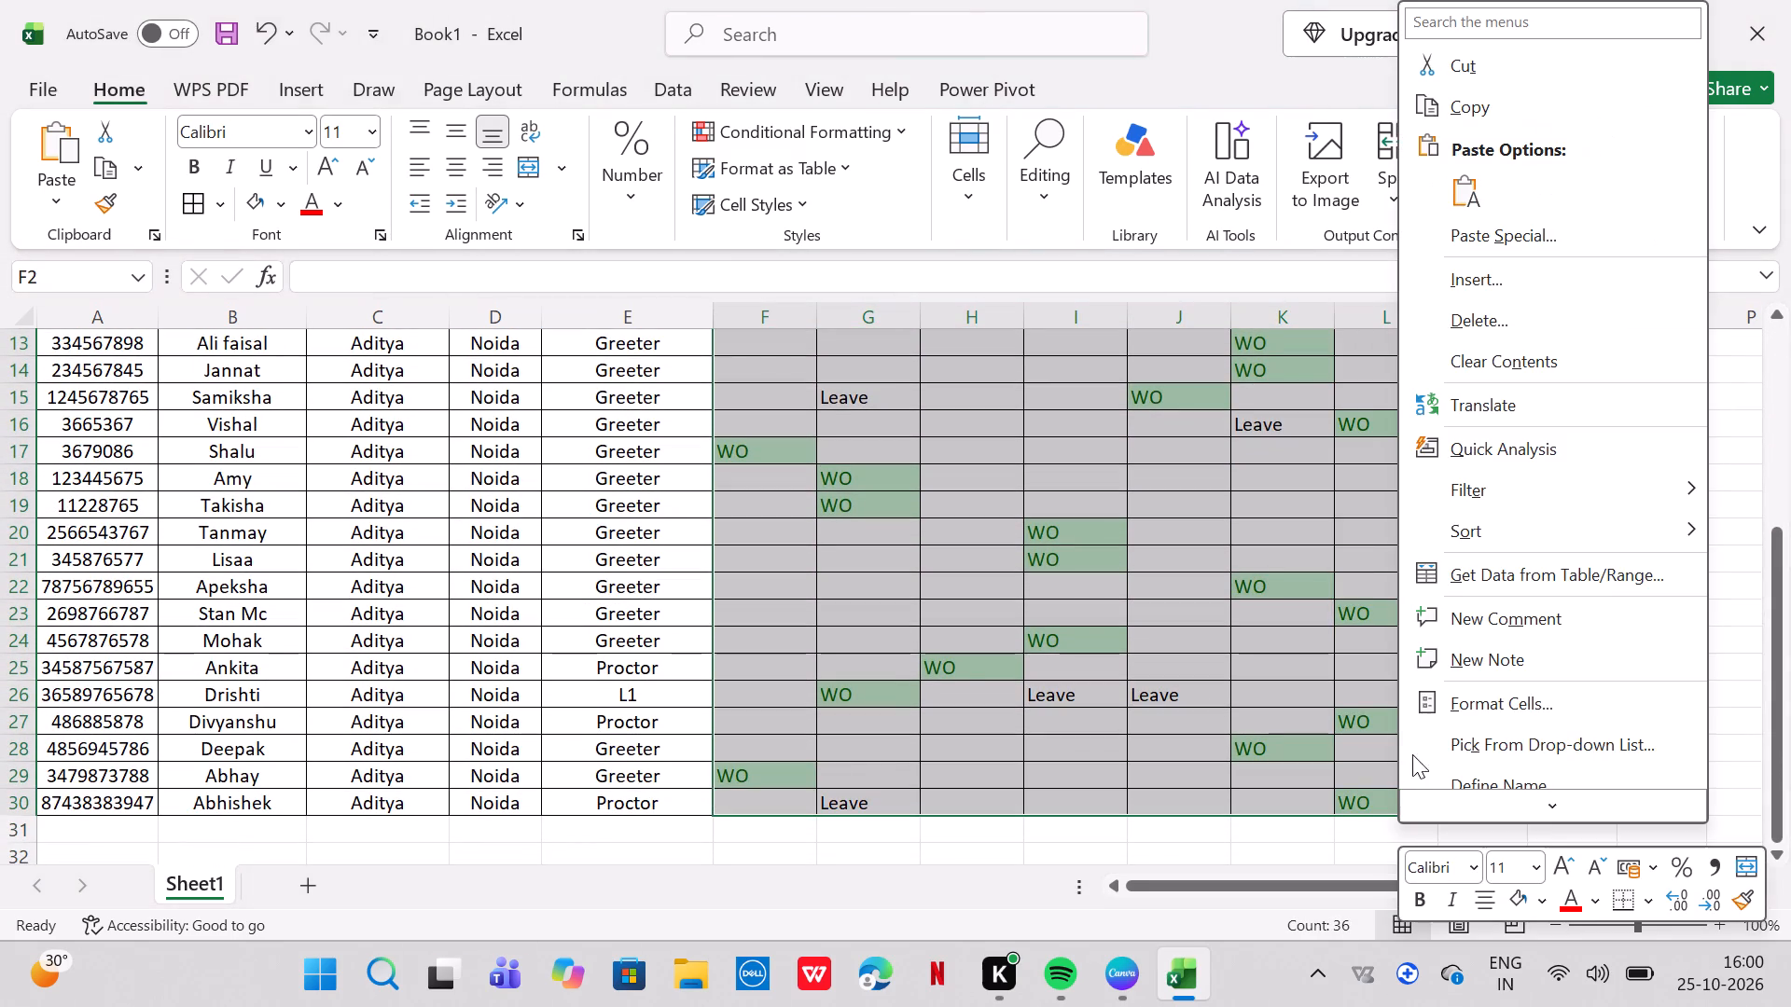
left_click(803, 119)
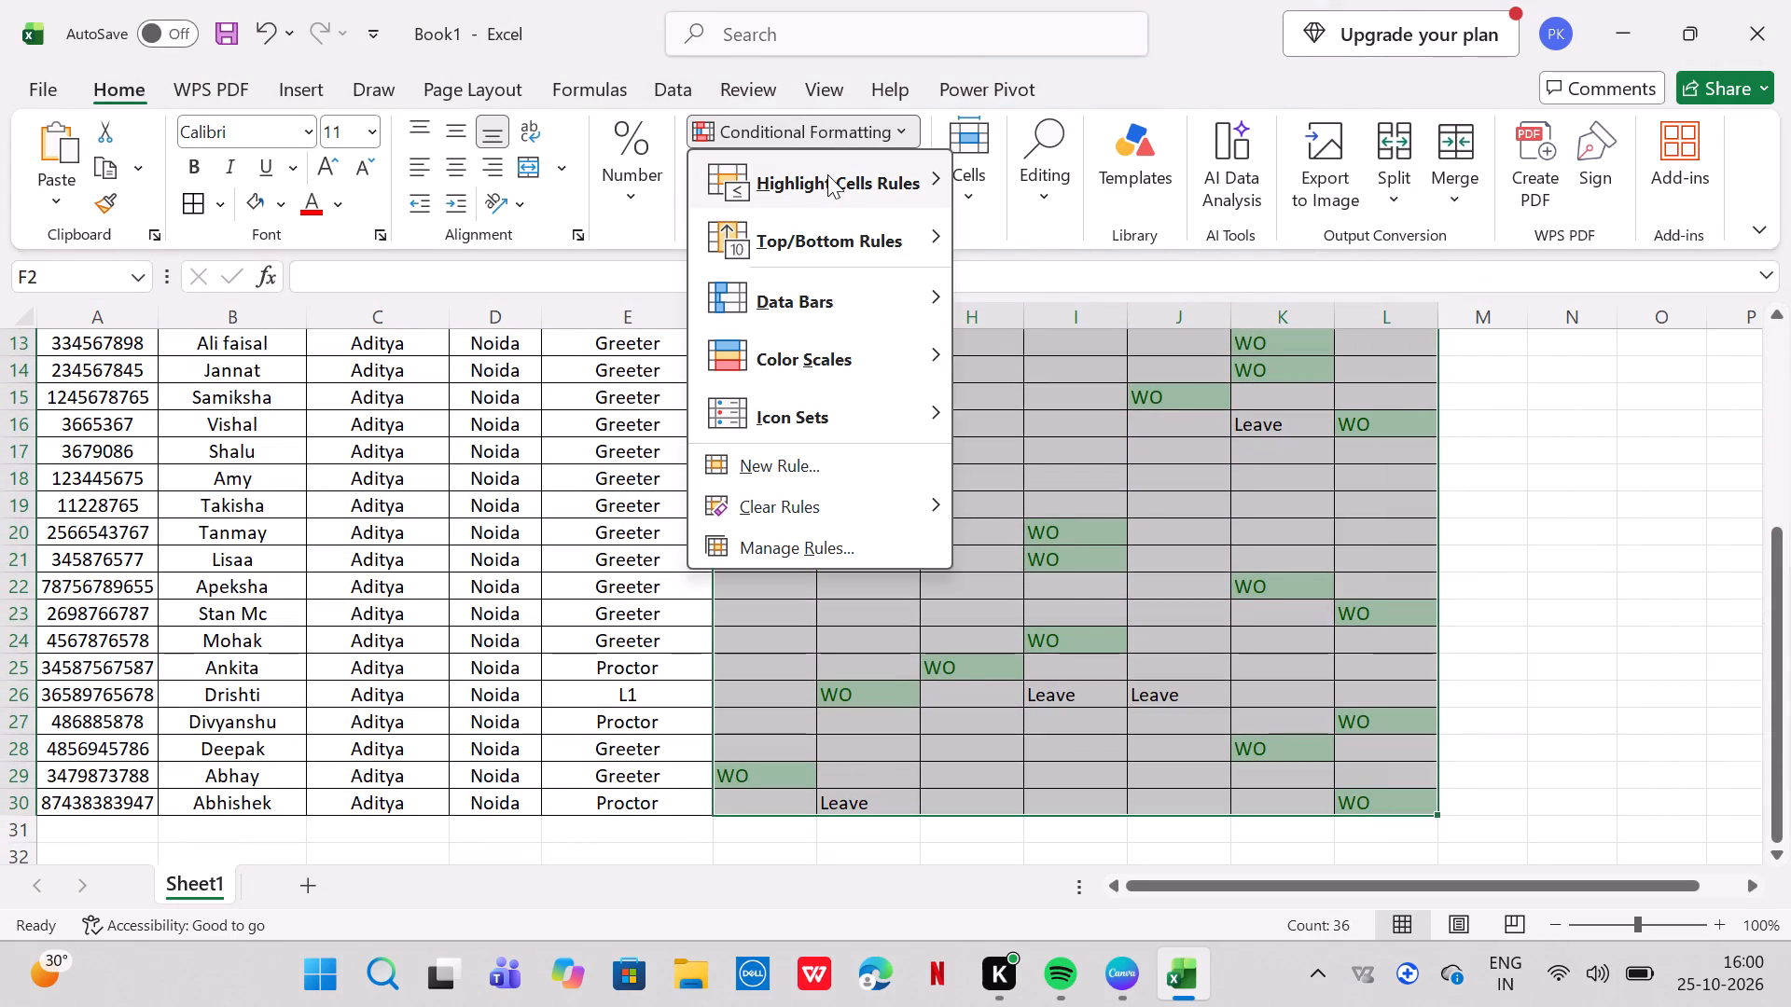
left_click(828, 174)
left_click(1138, 416)
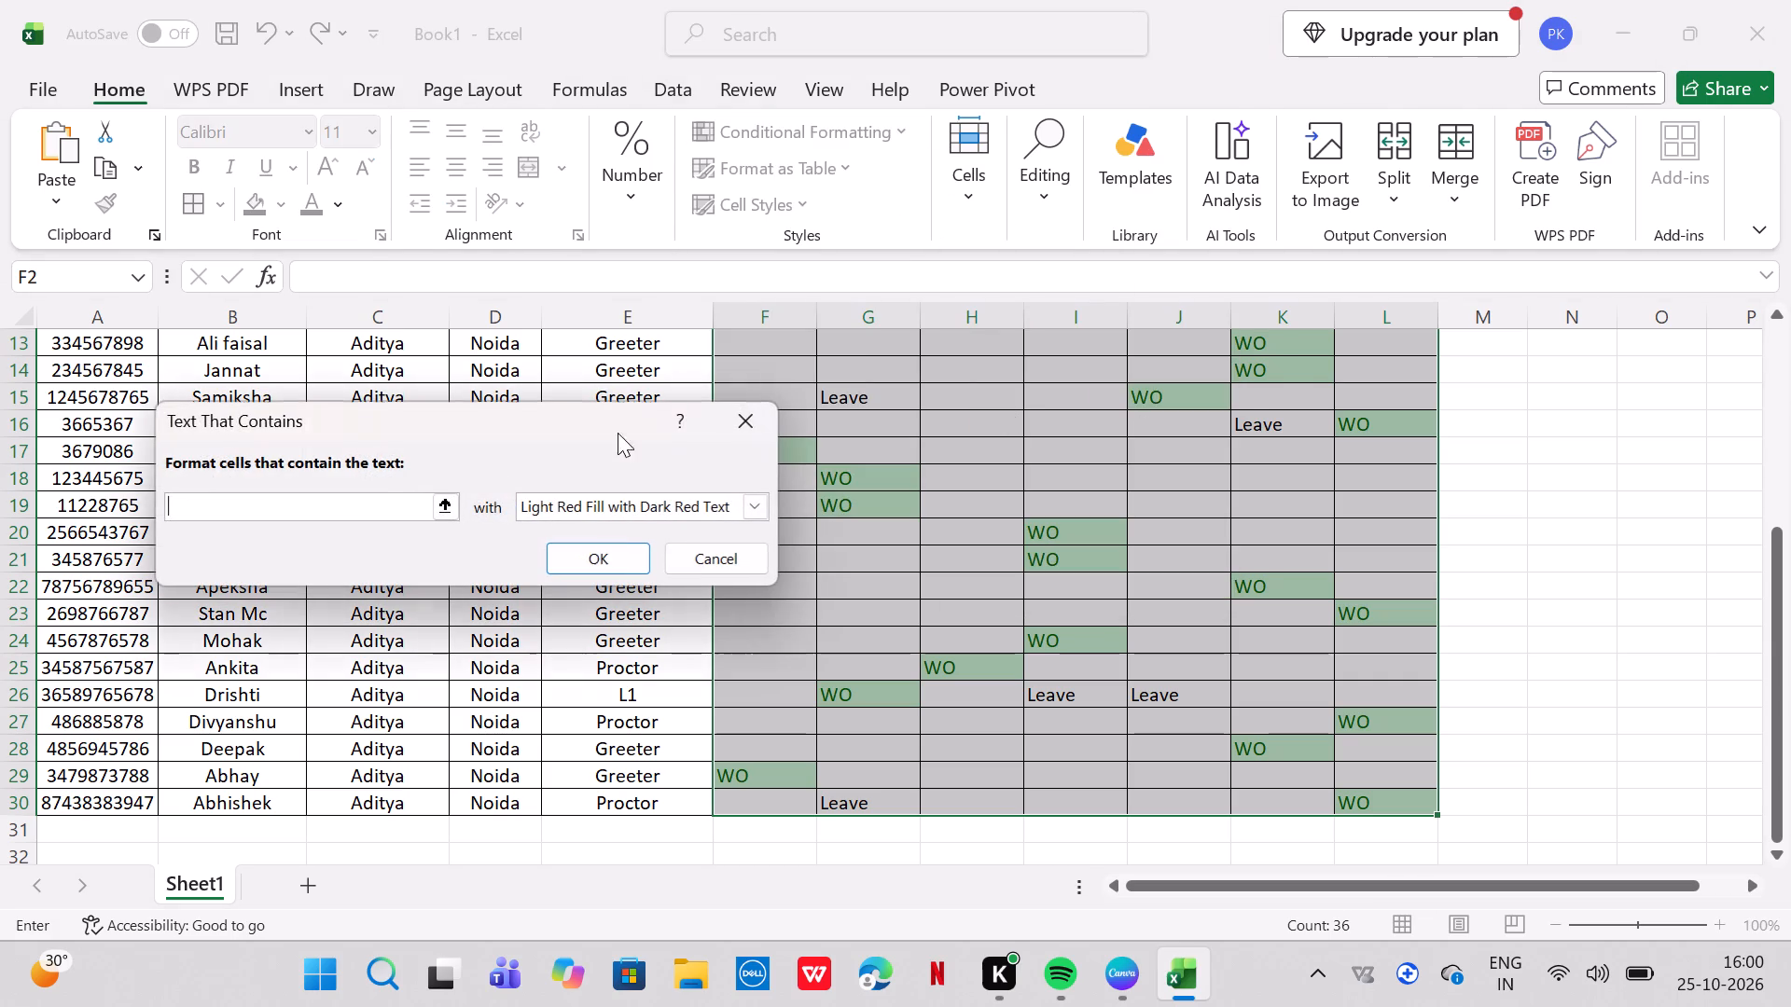
left_click(345, 508)
type("Leave")
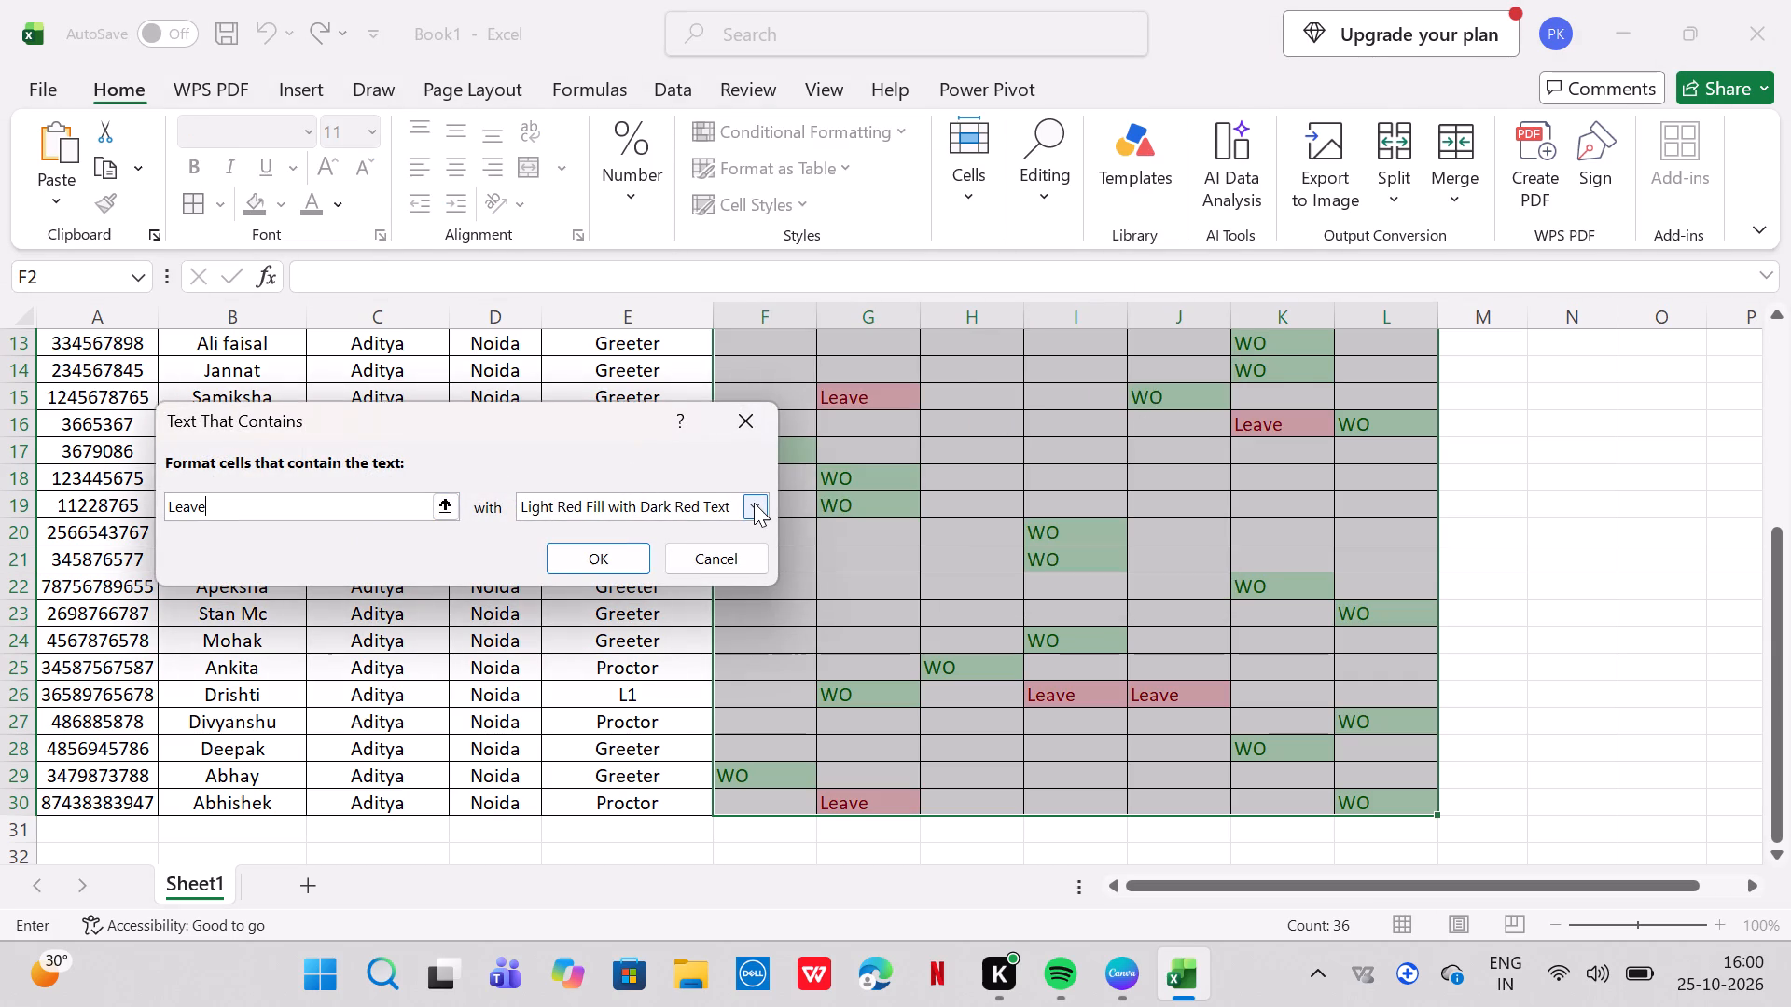
left_click(754, 503)
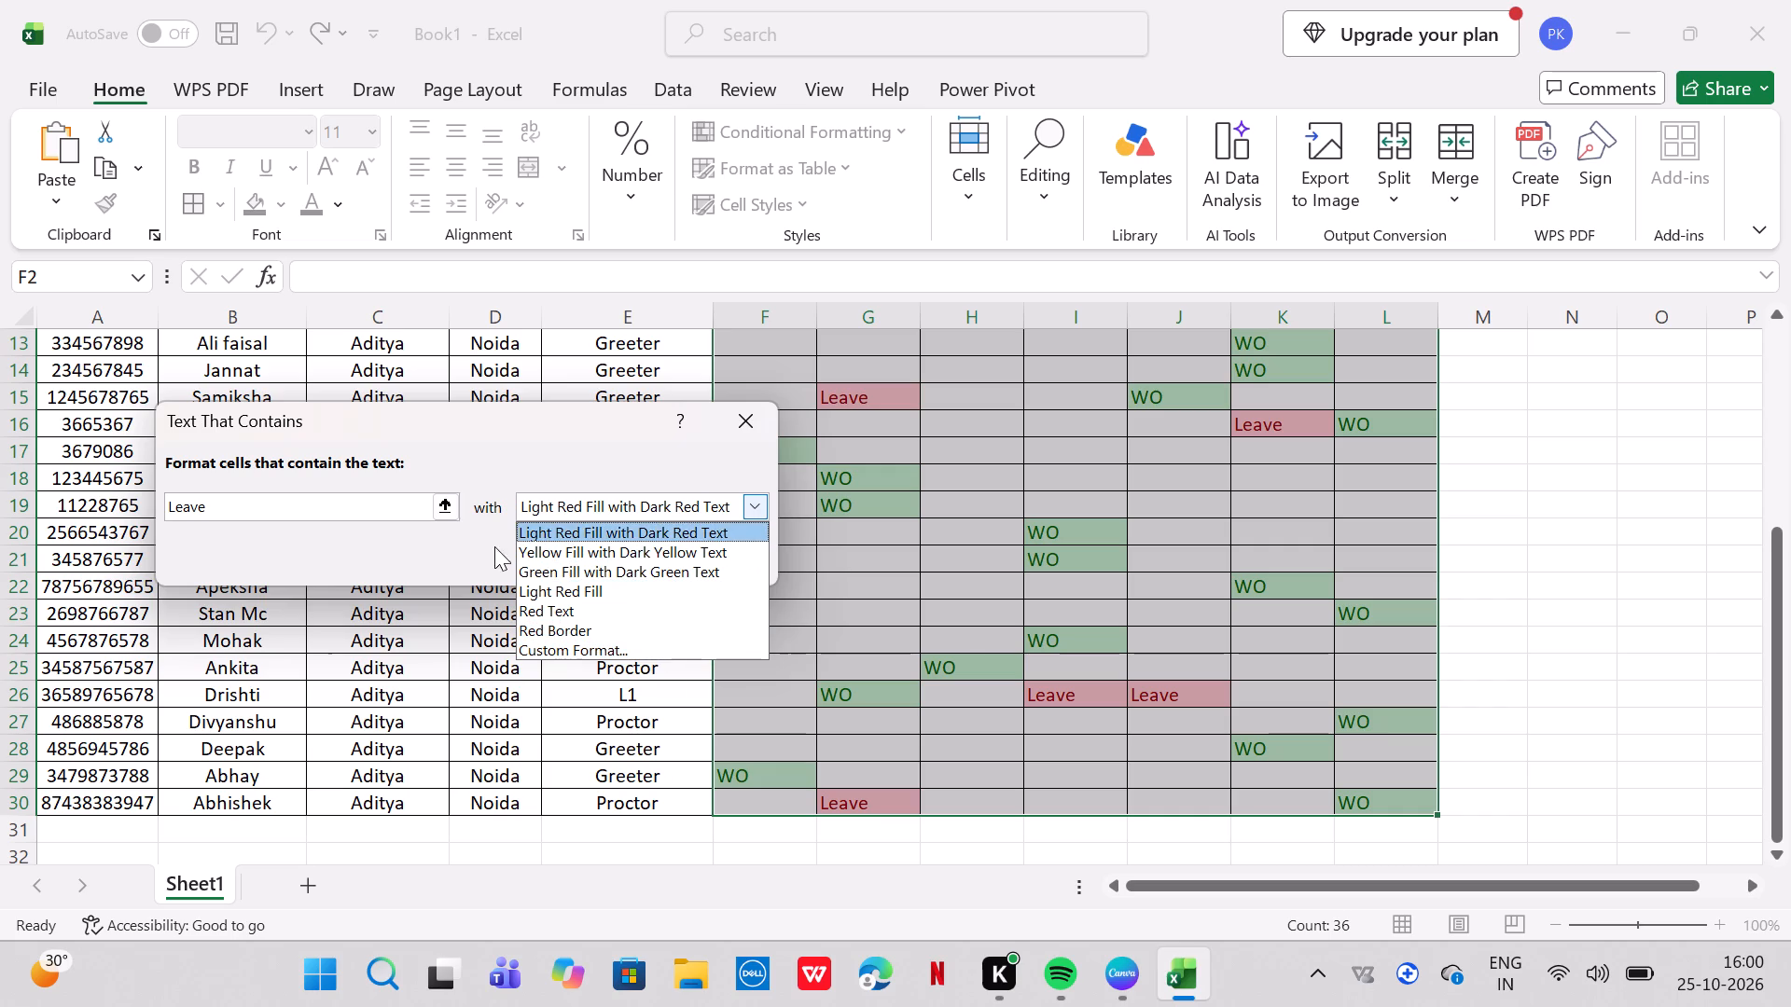
left_click(968, 646)
left_click(968, 646)
left_click(603, 559)
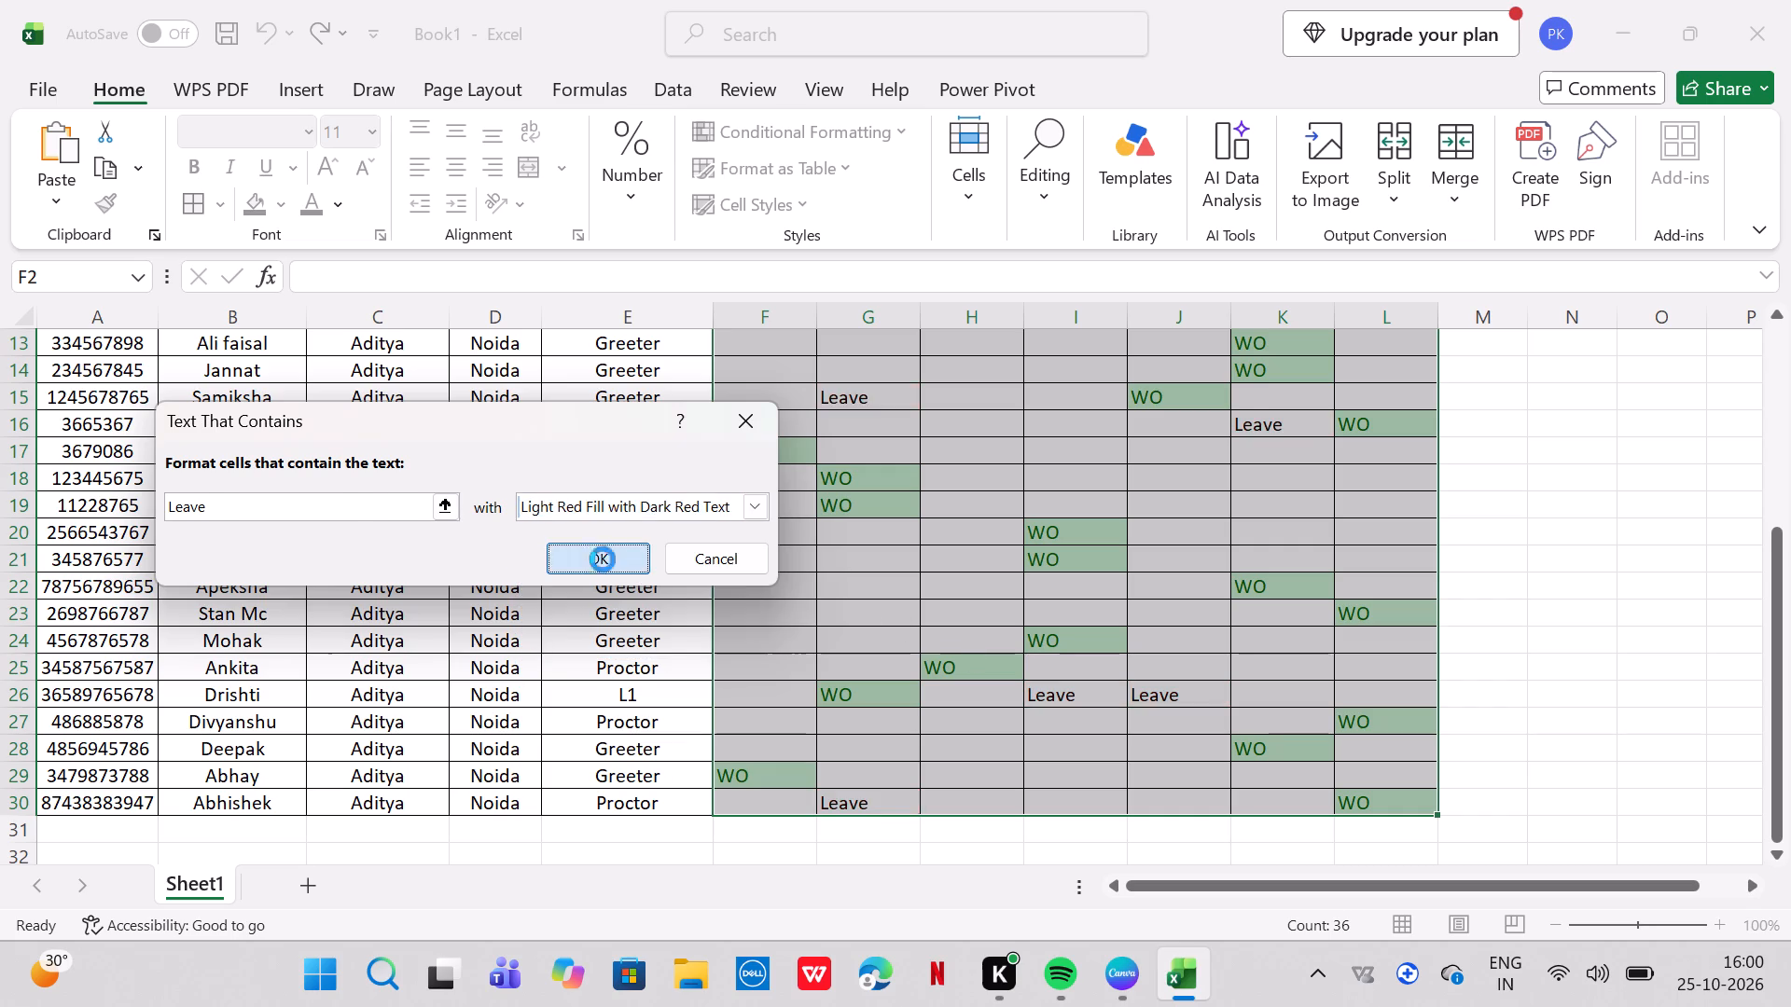
left_click(1076, 571)
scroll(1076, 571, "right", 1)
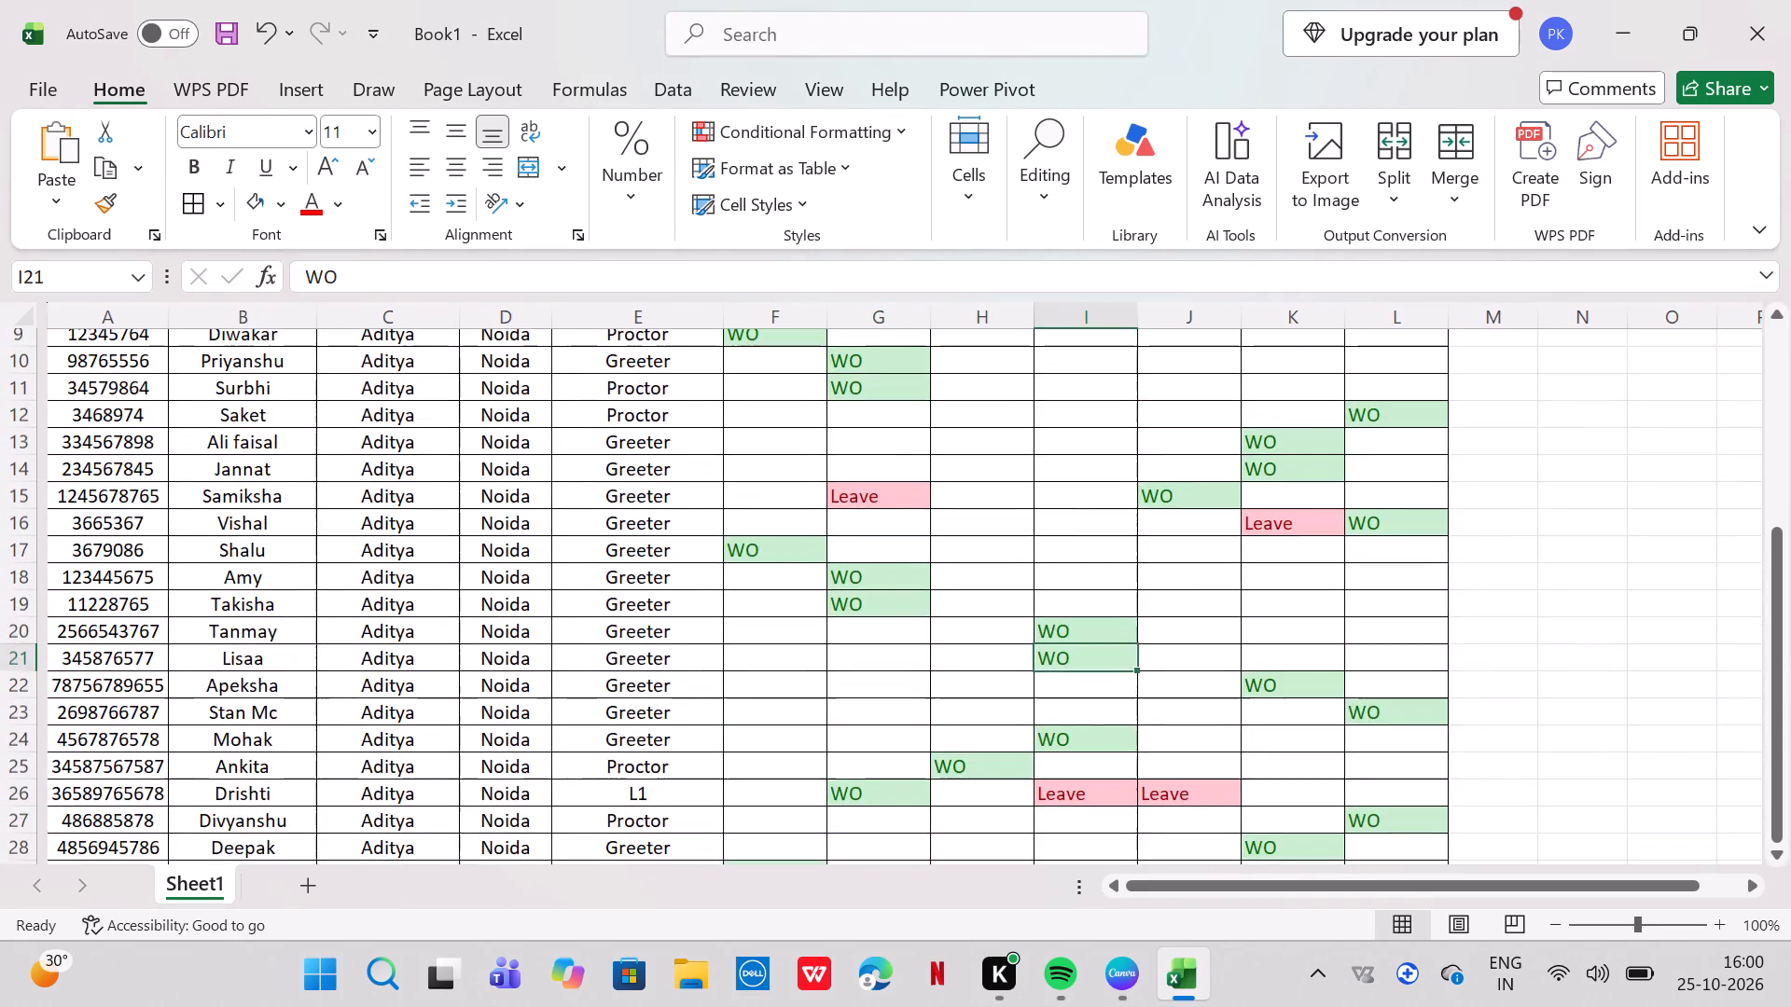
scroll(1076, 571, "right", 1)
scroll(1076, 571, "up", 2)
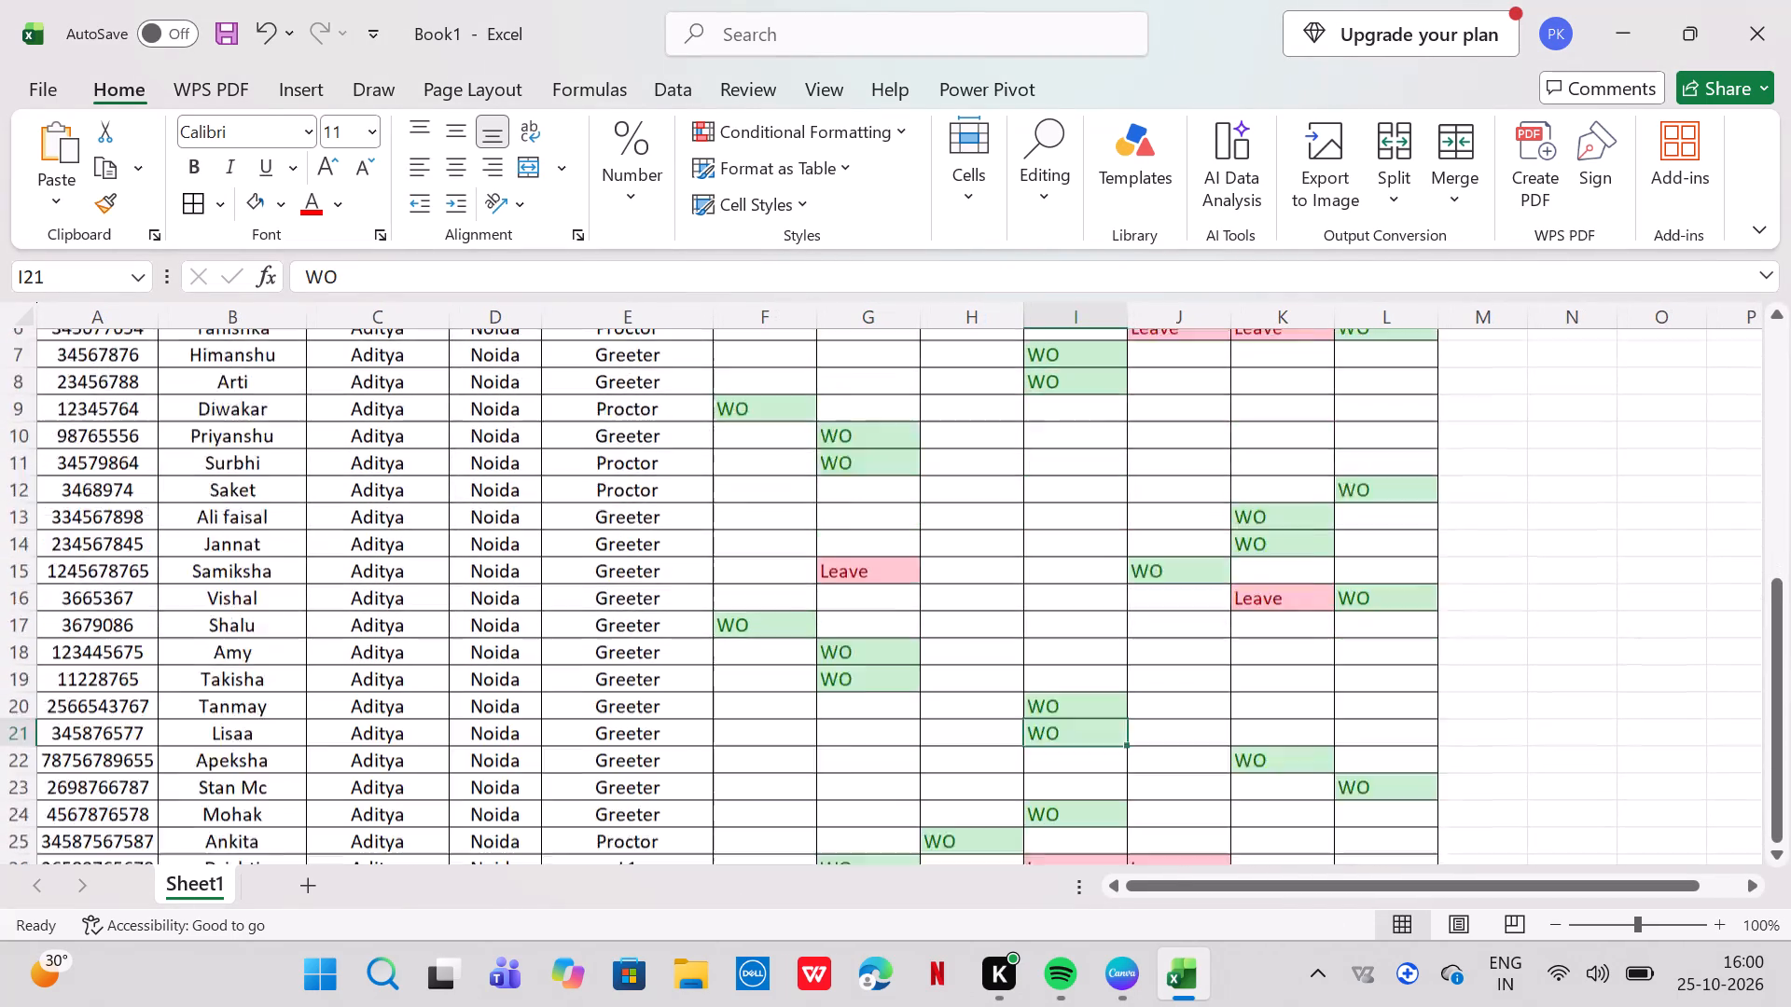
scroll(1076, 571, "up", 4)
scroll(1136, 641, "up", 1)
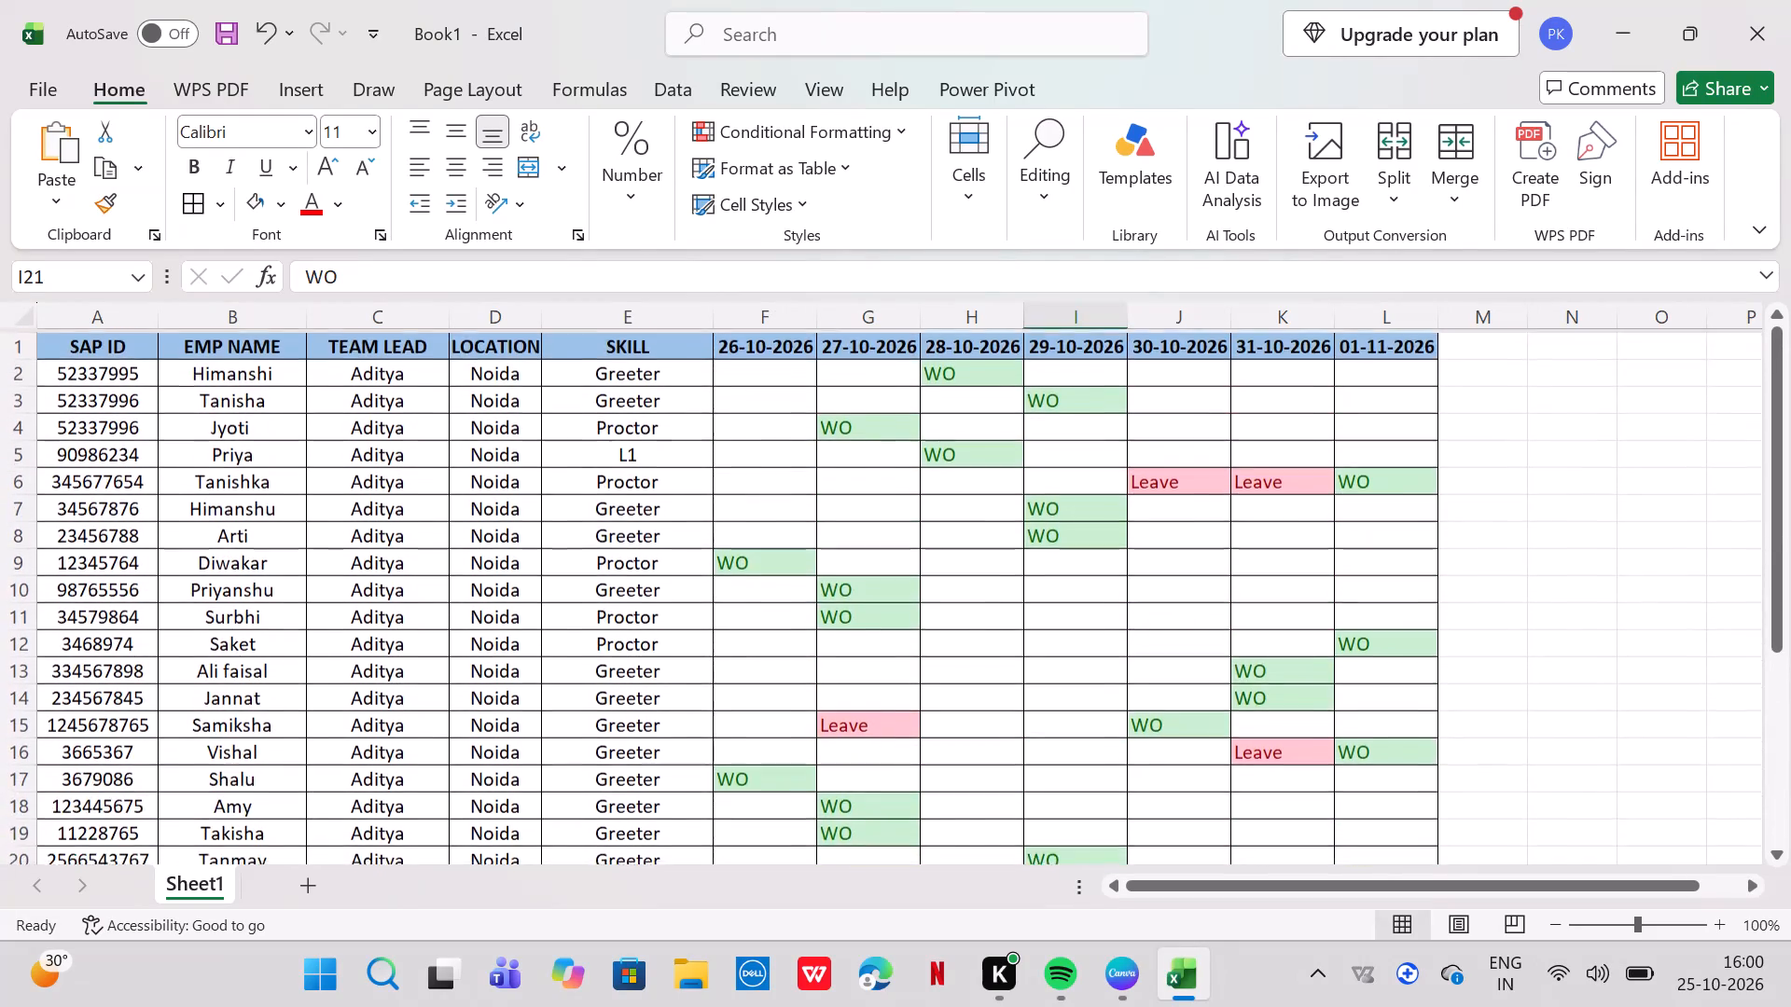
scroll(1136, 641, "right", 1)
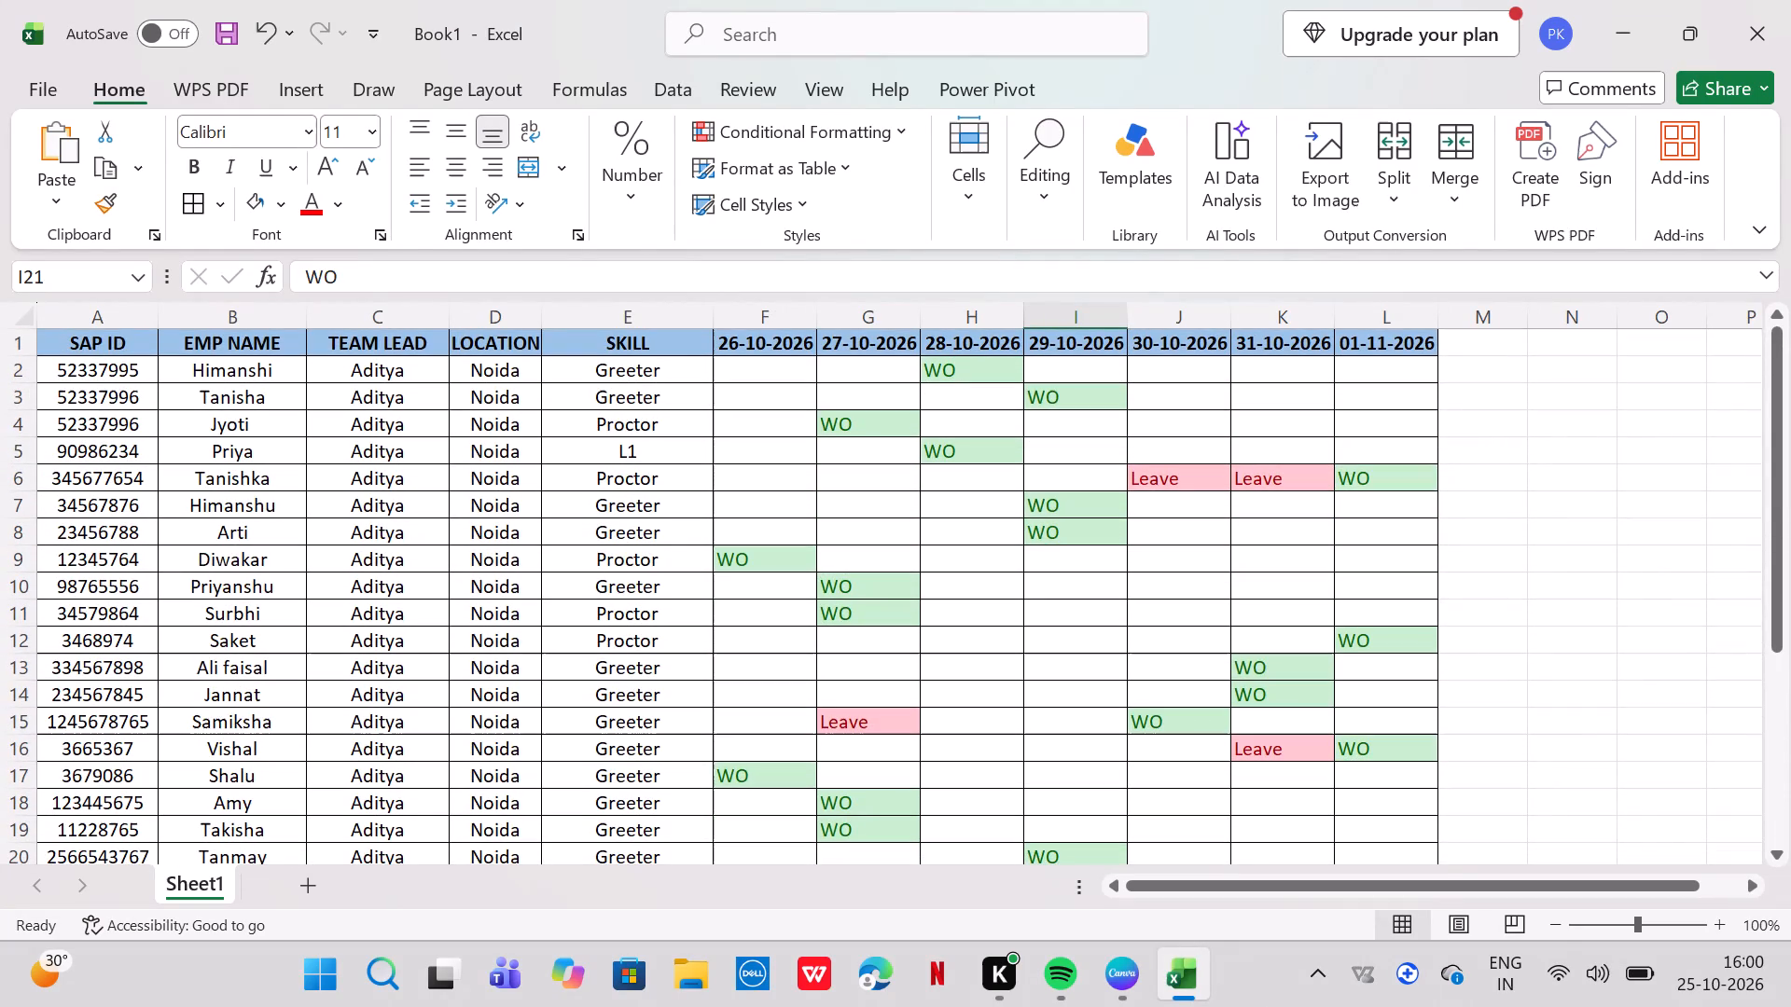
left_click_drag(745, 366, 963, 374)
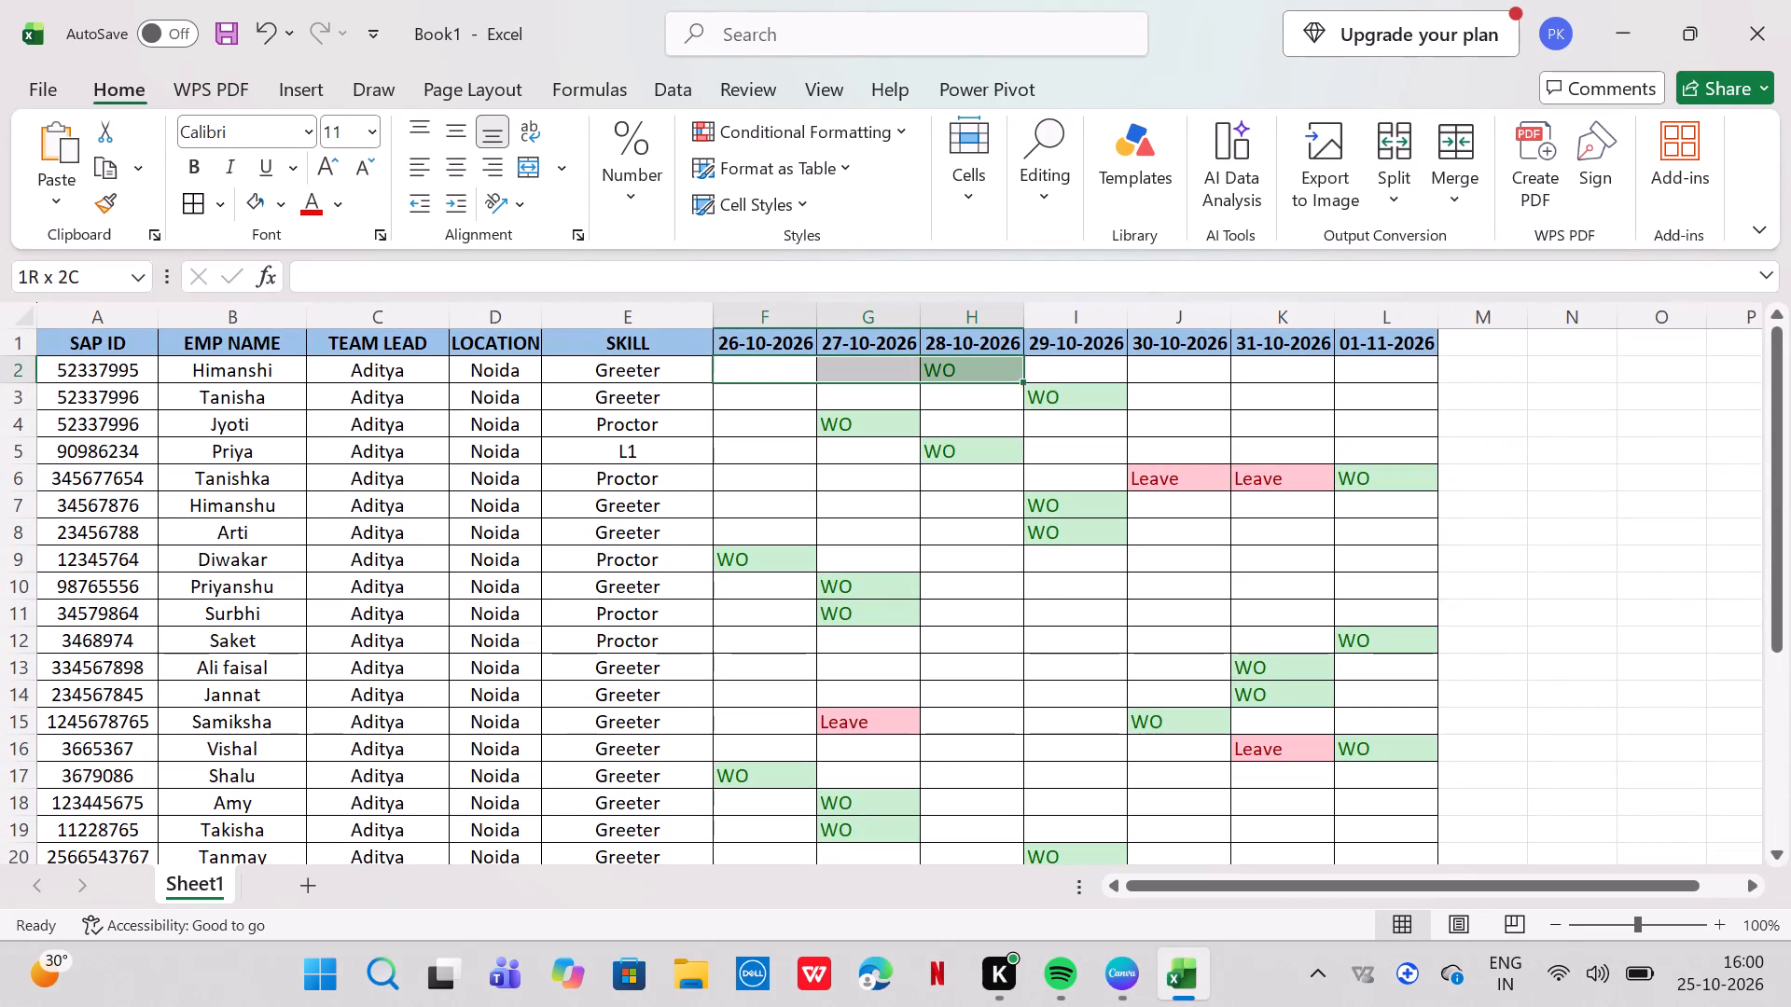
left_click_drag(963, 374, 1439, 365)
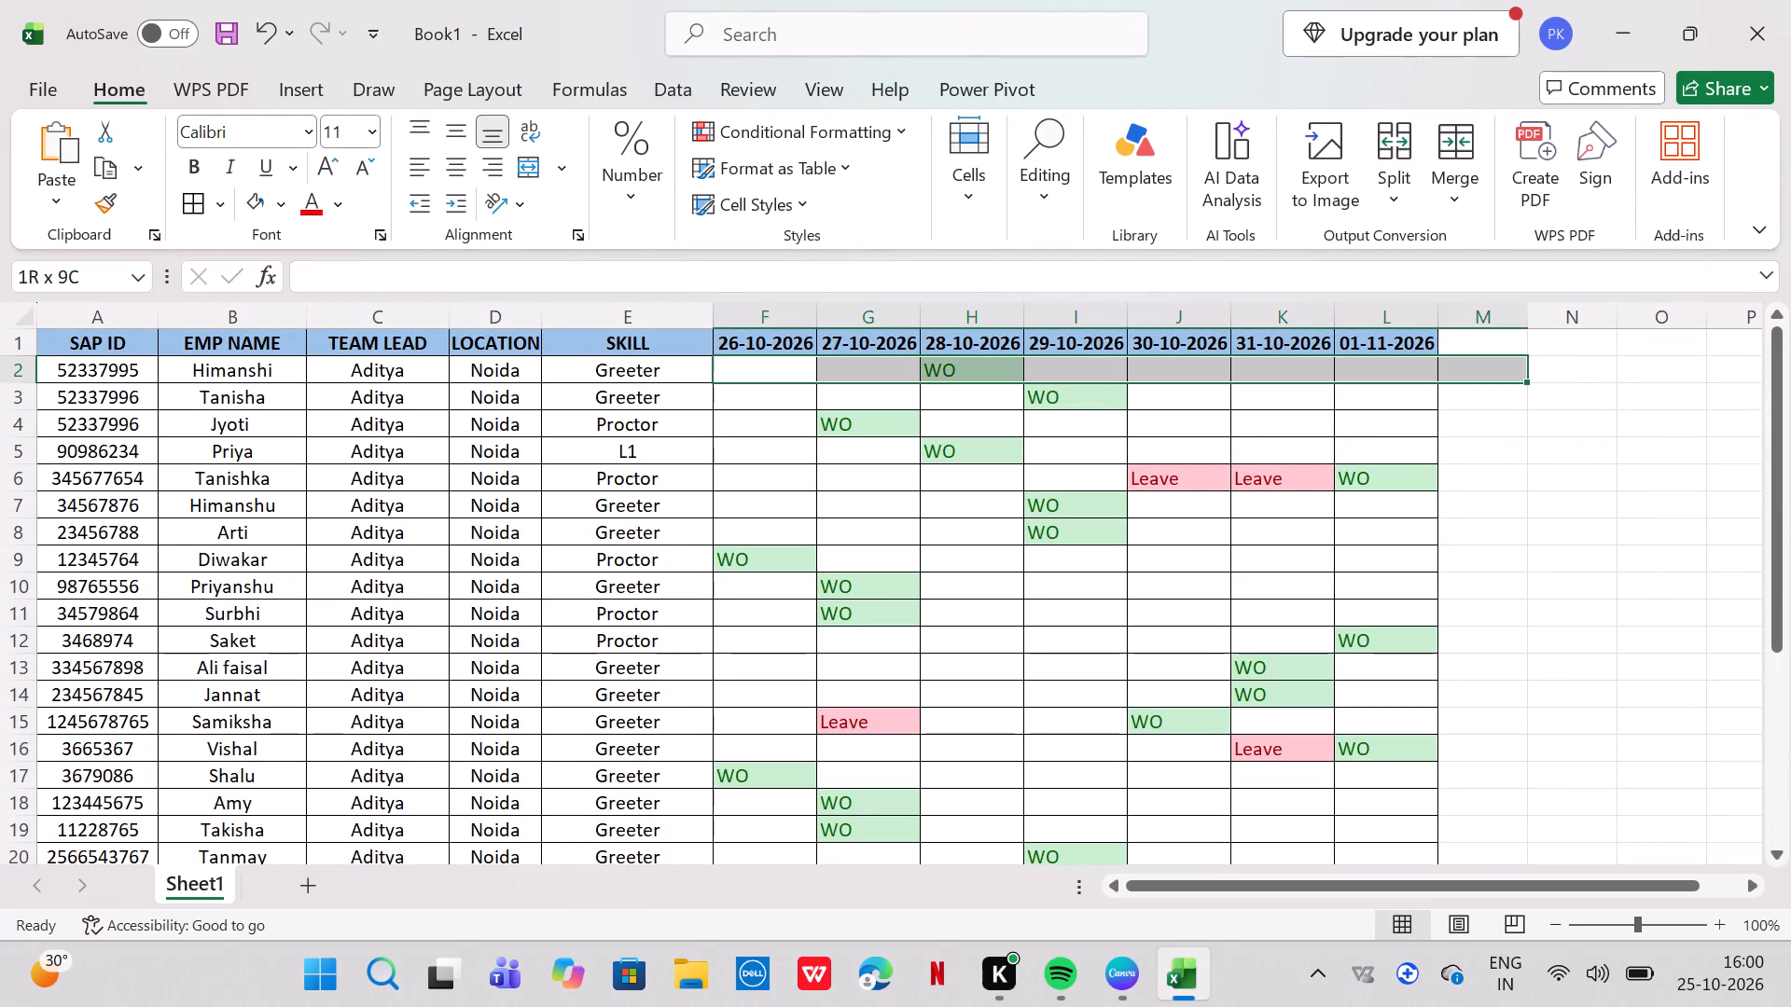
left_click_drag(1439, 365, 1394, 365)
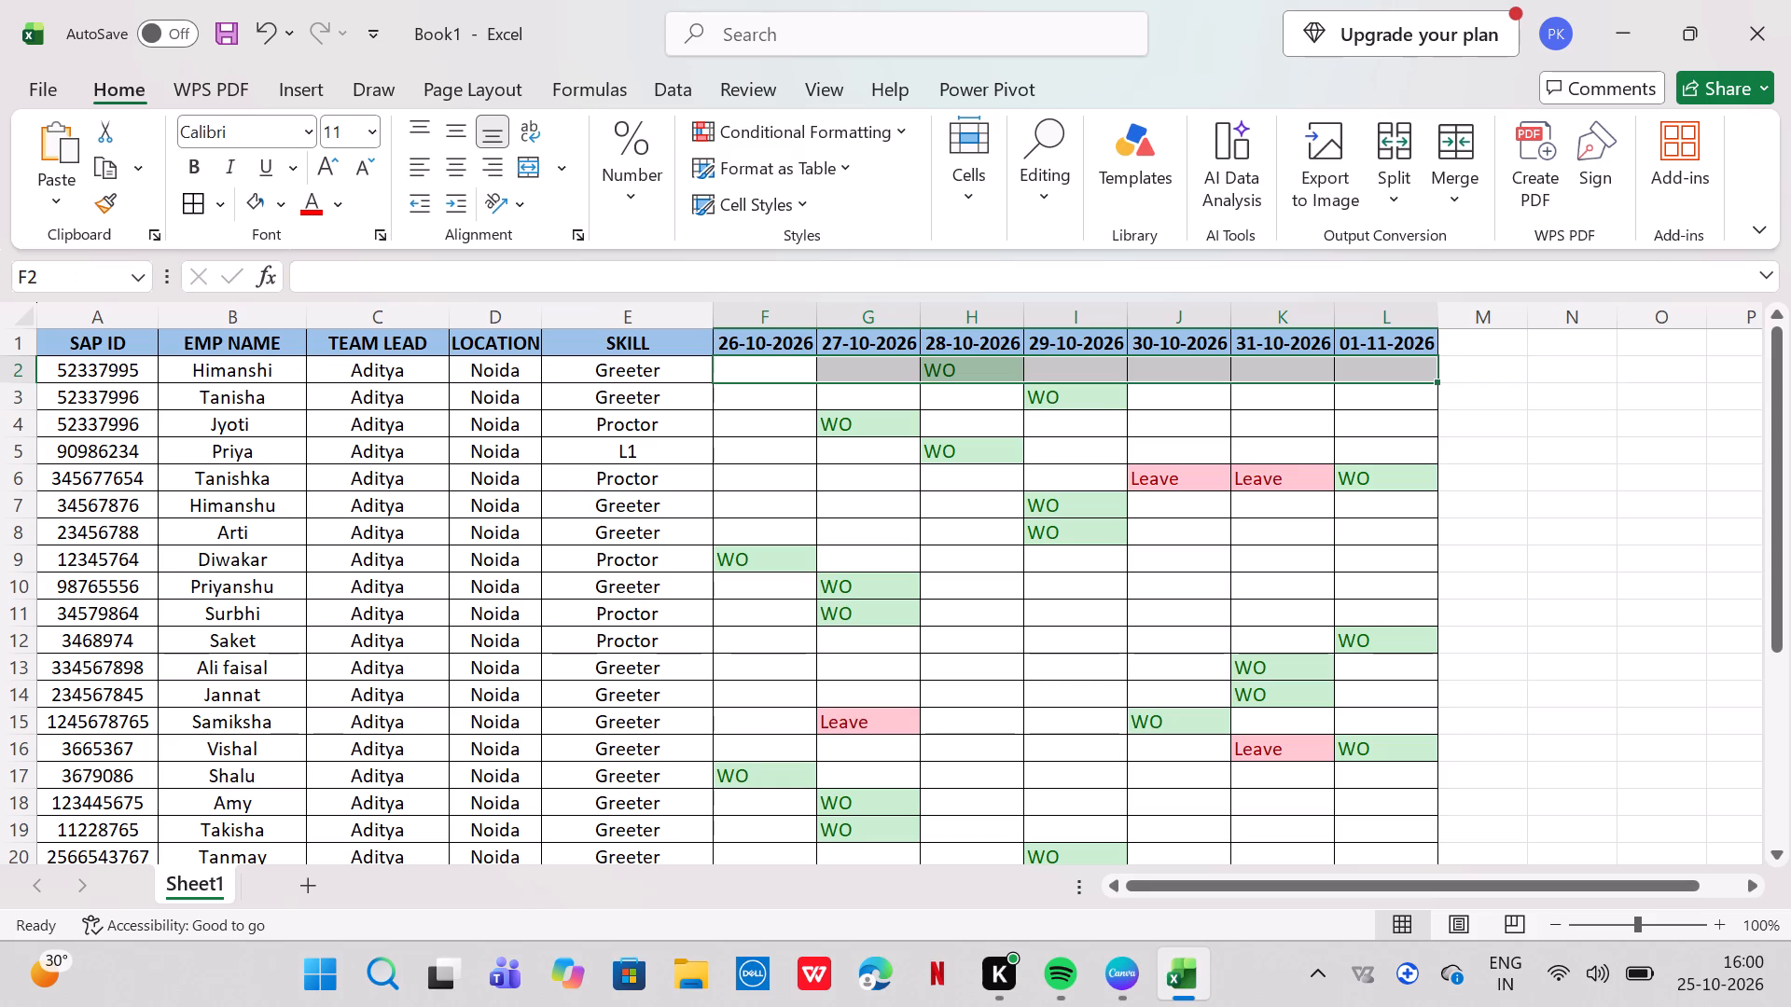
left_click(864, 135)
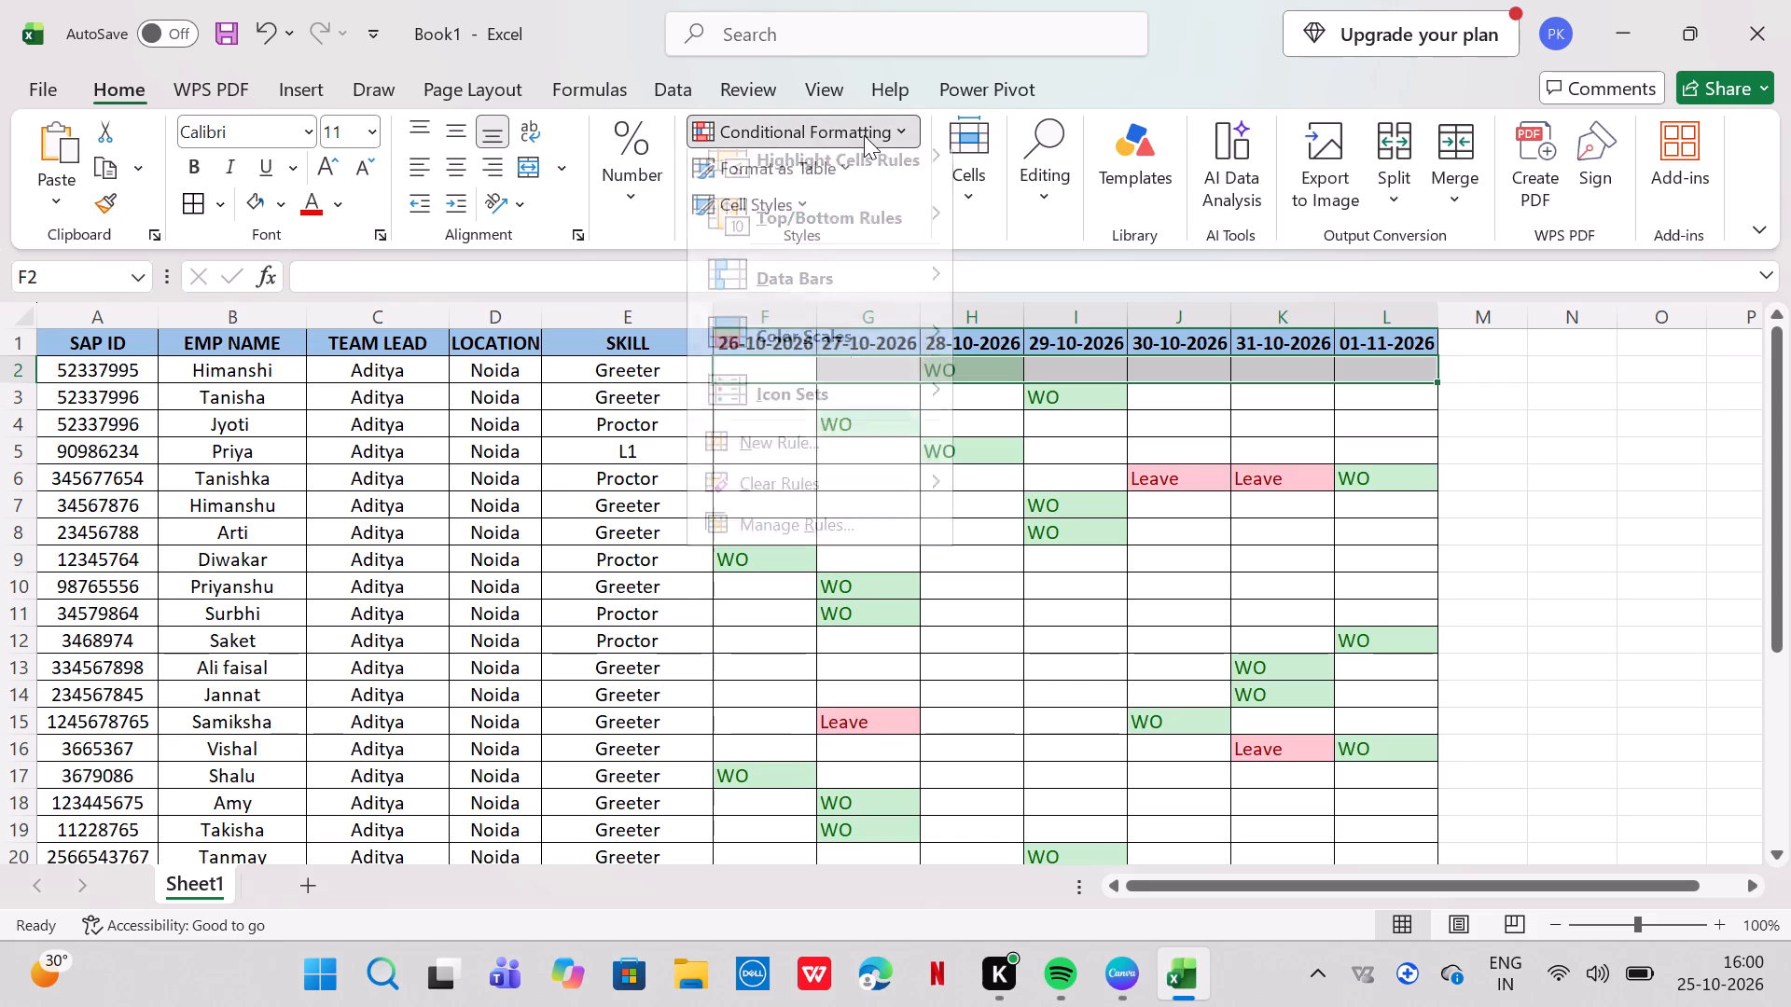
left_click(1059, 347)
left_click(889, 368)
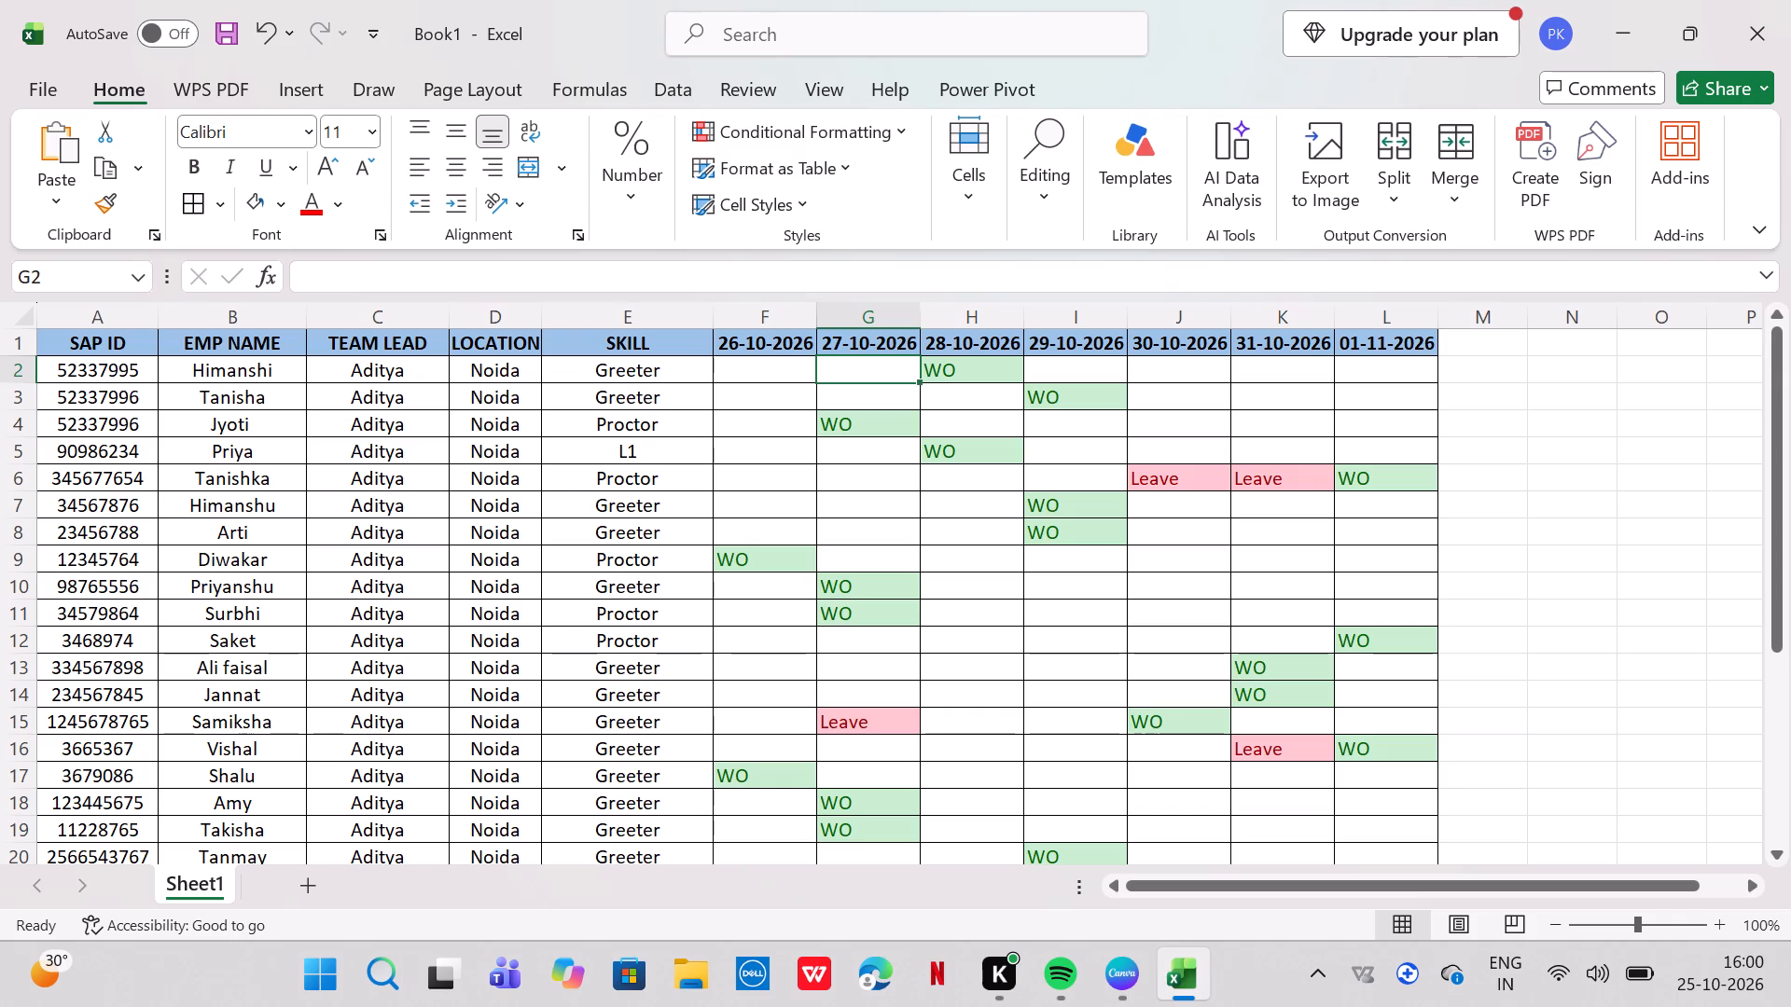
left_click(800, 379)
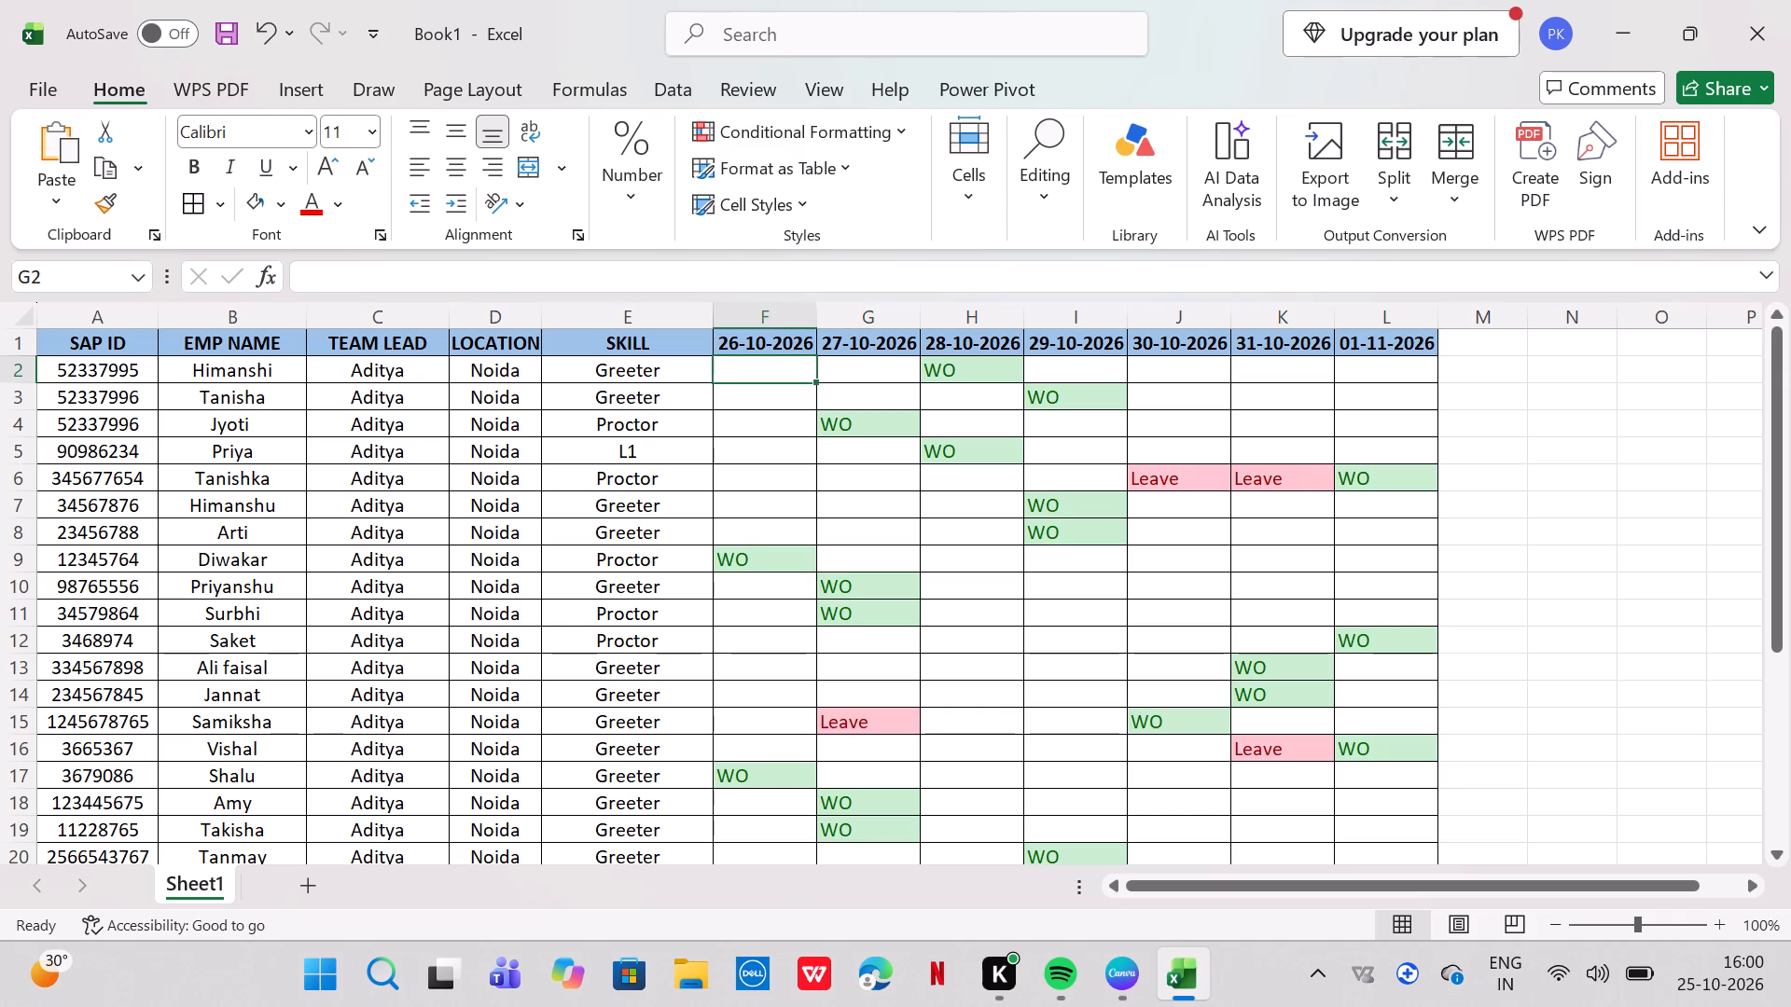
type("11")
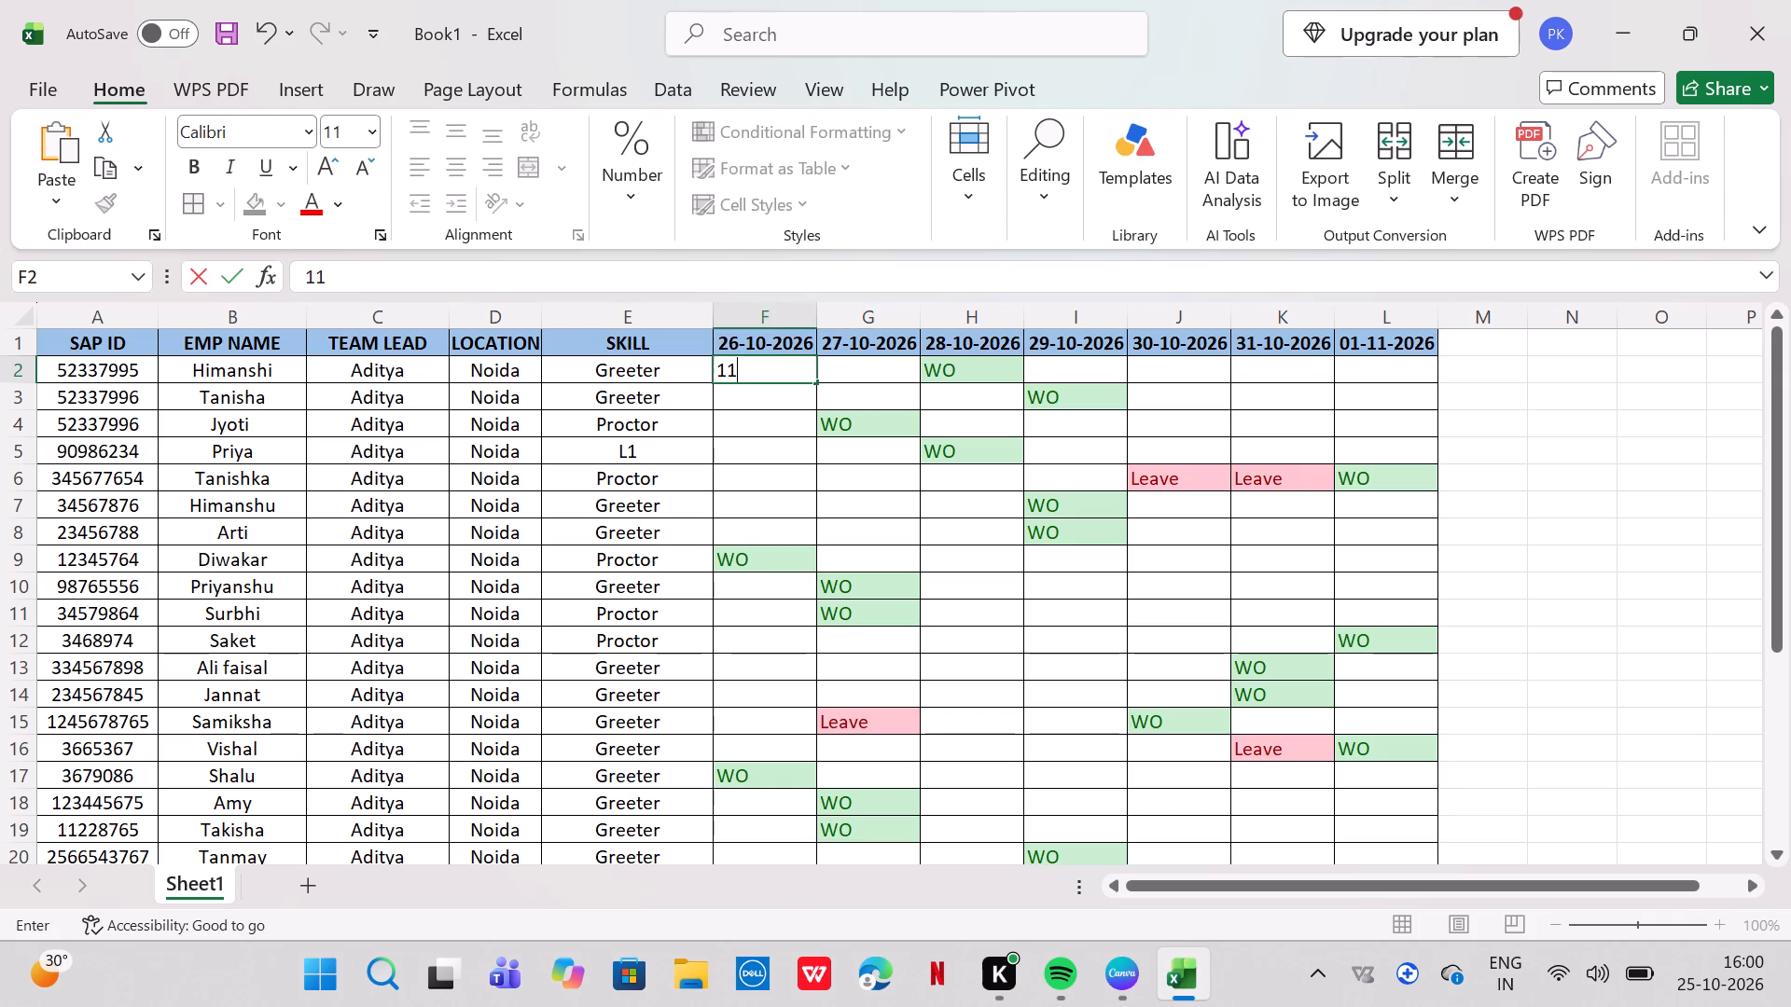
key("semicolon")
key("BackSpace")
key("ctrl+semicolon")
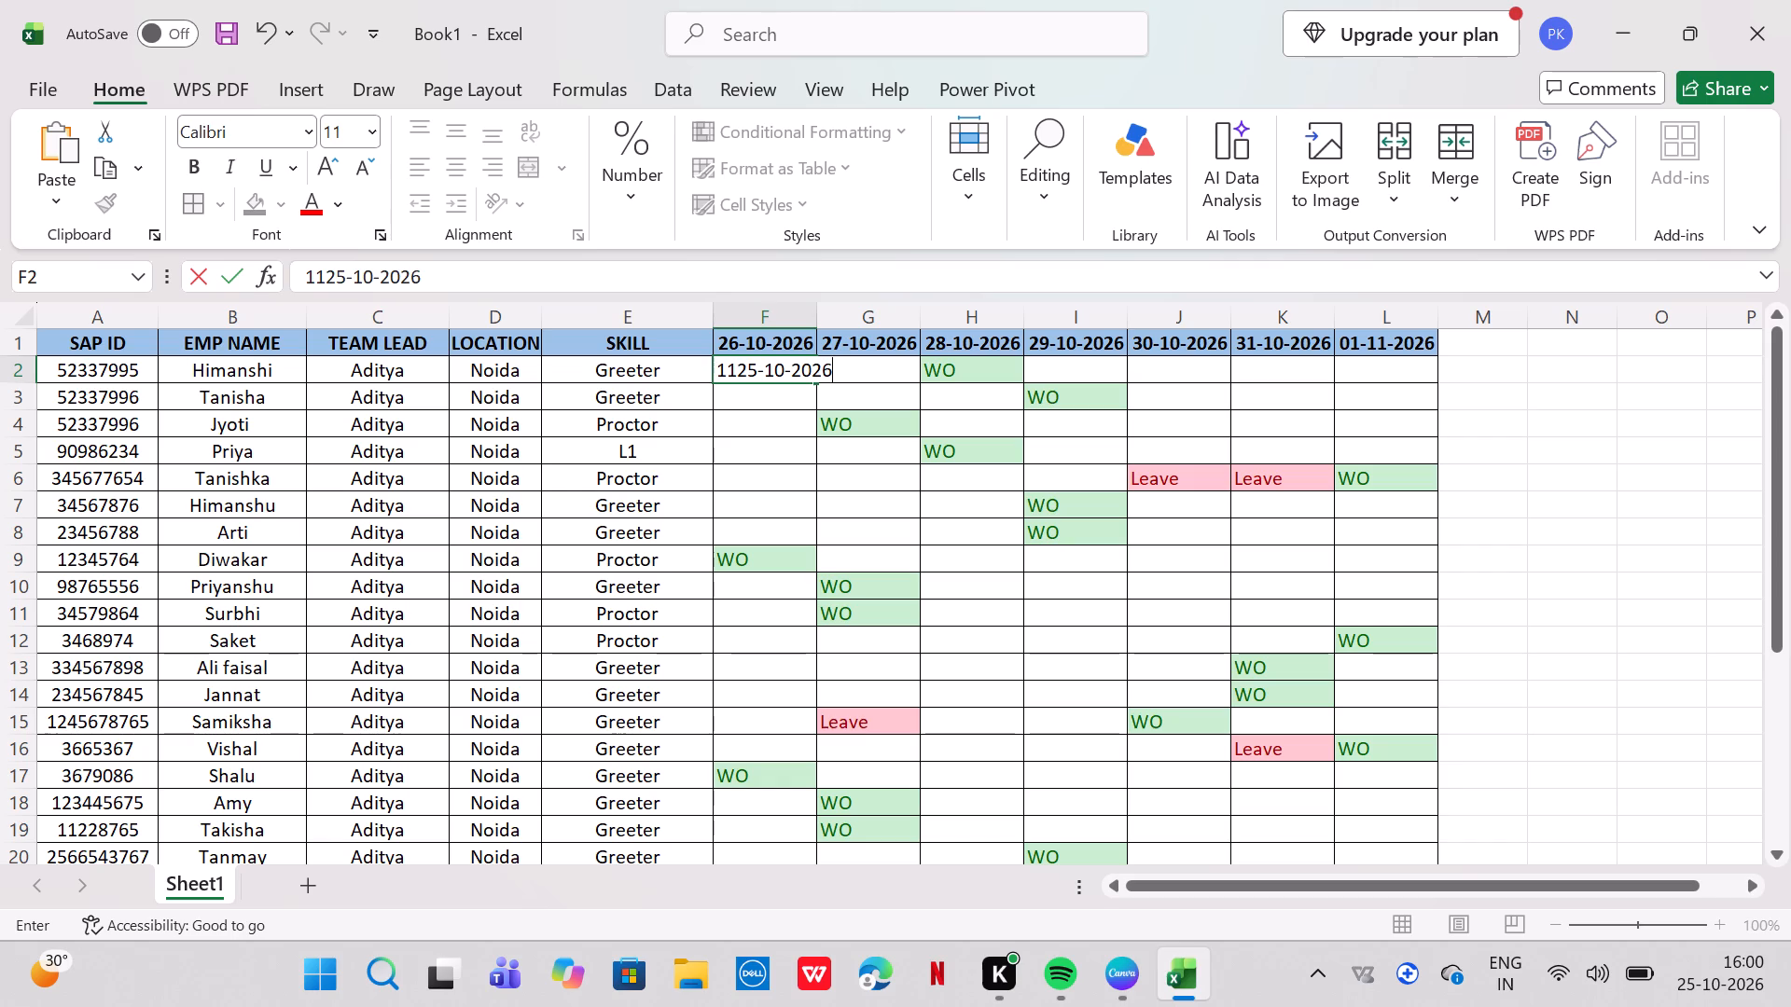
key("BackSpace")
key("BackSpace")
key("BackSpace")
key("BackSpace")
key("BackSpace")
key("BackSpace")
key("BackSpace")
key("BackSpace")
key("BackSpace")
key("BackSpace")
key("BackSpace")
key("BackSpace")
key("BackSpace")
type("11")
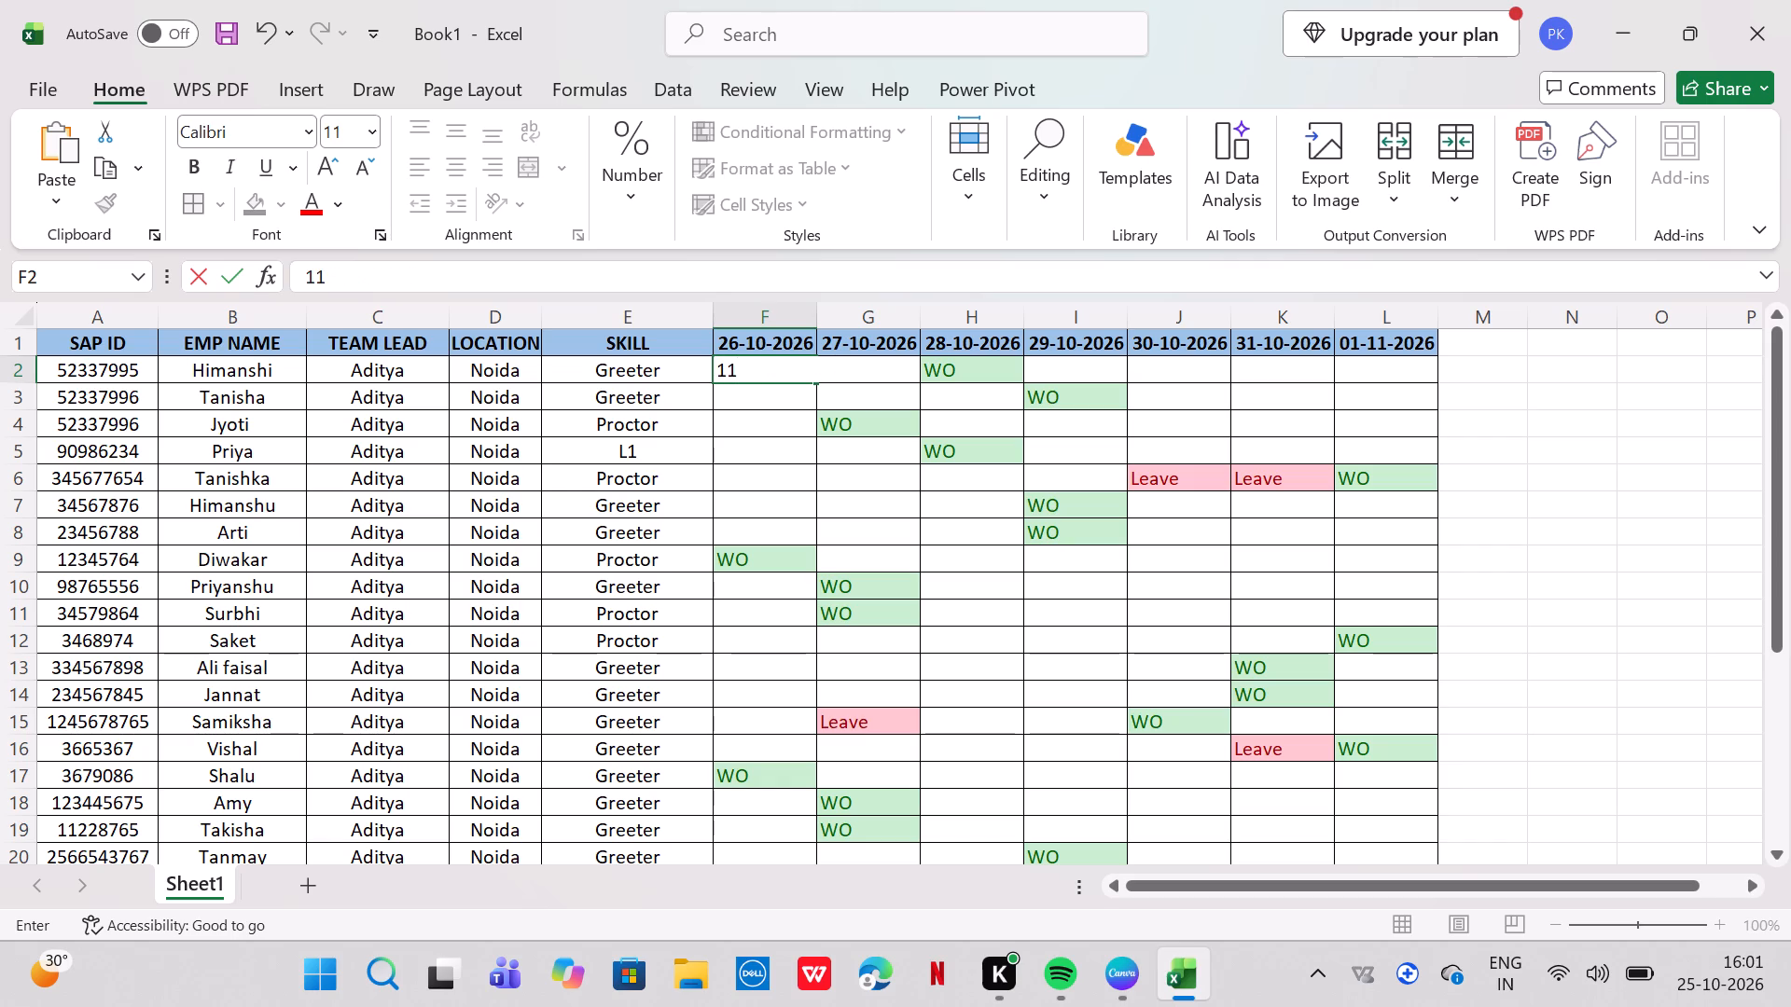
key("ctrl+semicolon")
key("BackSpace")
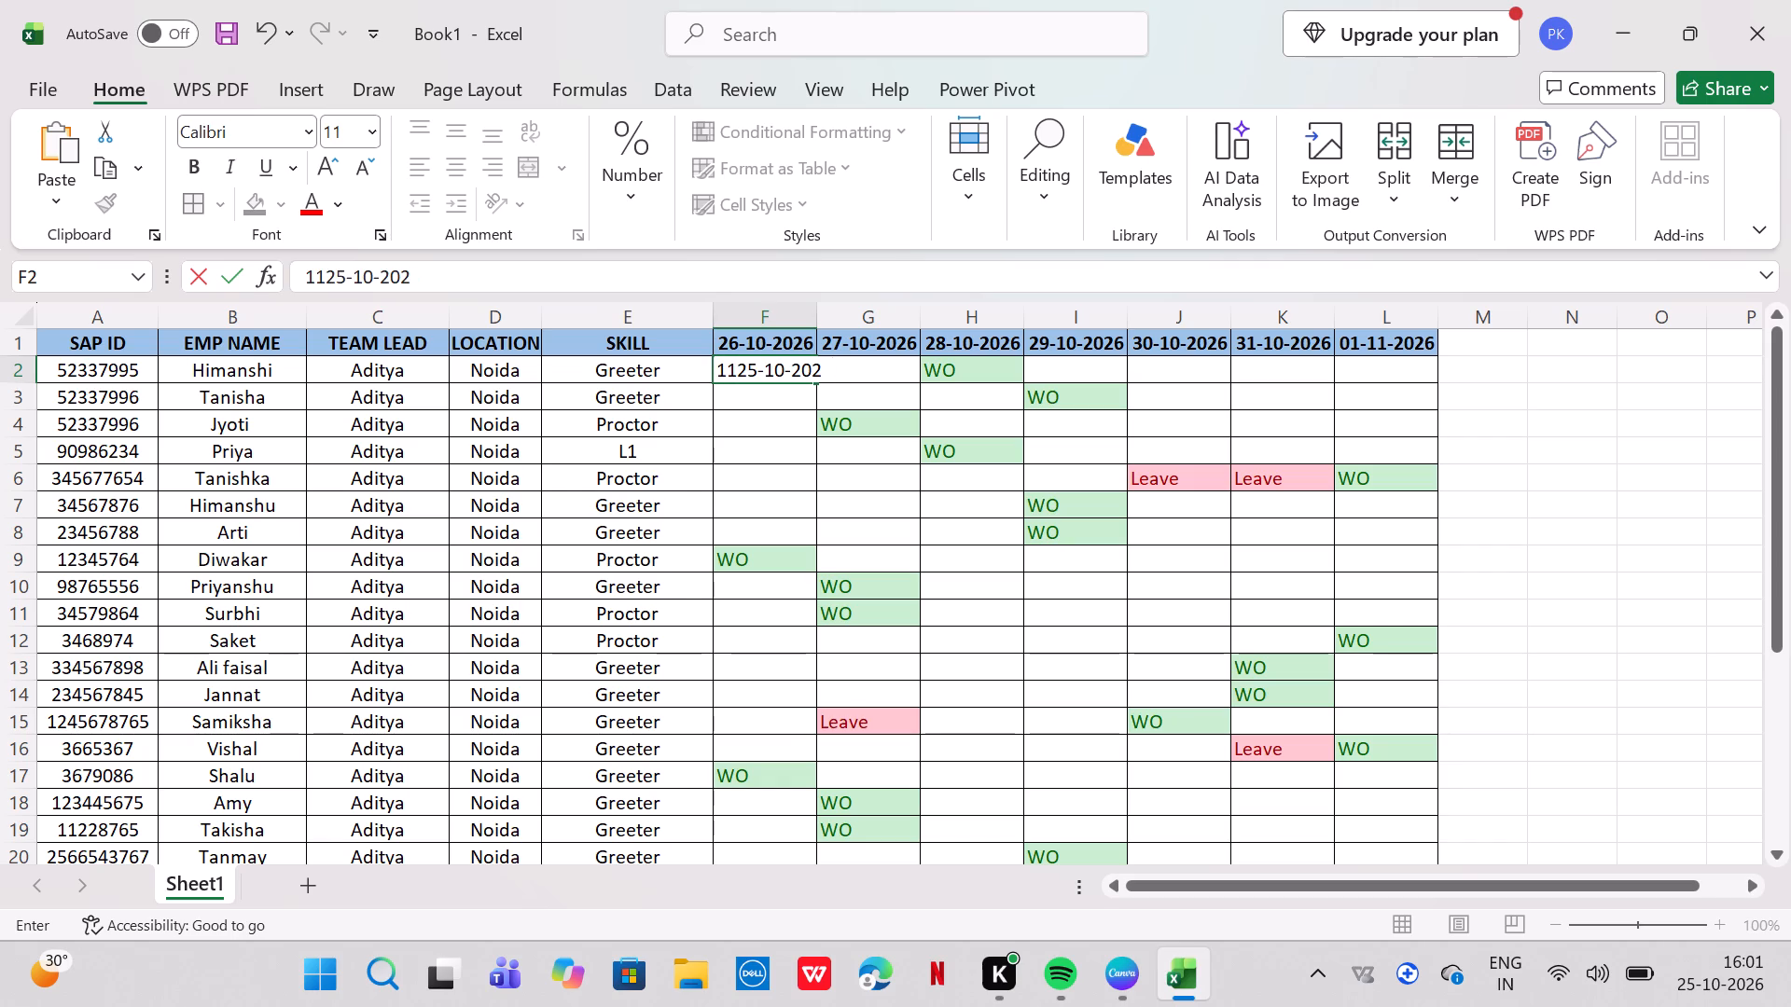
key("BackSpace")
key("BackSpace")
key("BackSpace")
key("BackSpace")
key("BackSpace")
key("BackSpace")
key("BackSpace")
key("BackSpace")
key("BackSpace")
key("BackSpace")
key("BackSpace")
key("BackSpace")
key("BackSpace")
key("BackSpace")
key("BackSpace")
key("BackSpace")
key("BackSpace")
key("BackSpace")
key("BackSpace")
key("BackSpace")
Enter the shift time 11:30-9:30 in cell F2, Himanshi's row under 26-10-2026.
type("11;")
key("BackSpace")
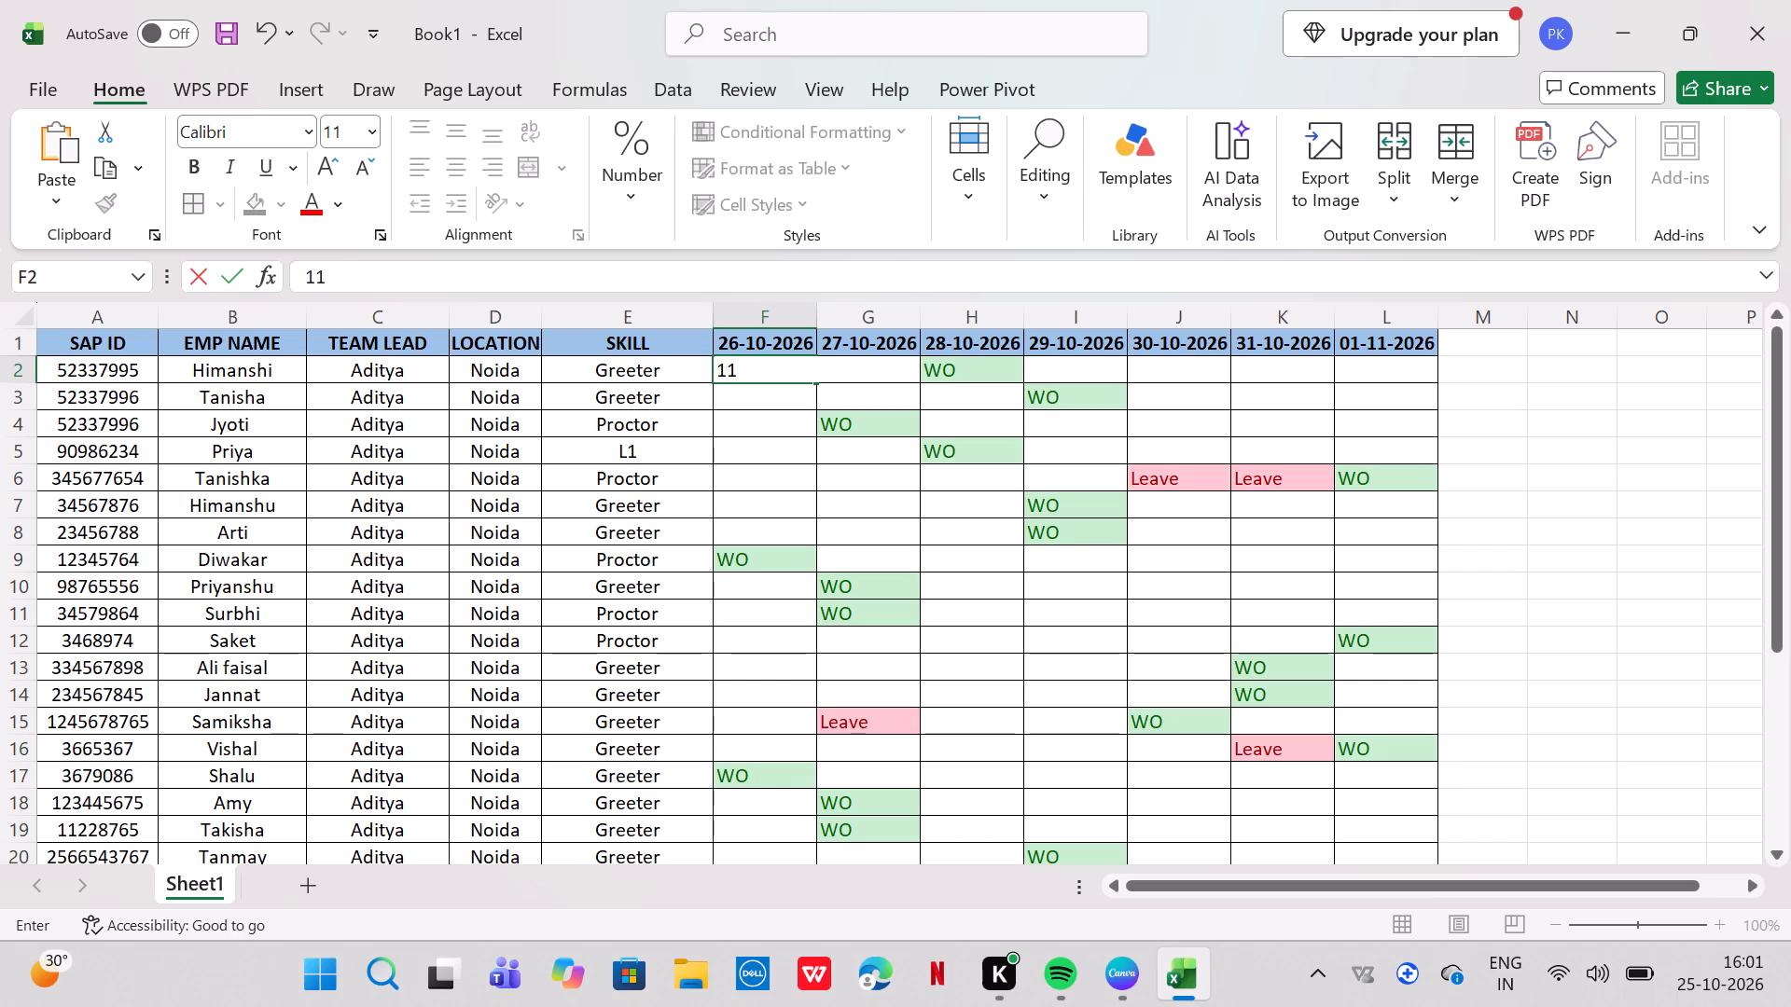
key("shift+colon")
type("30")
key("minus")
key("9")
key("shift+colon")
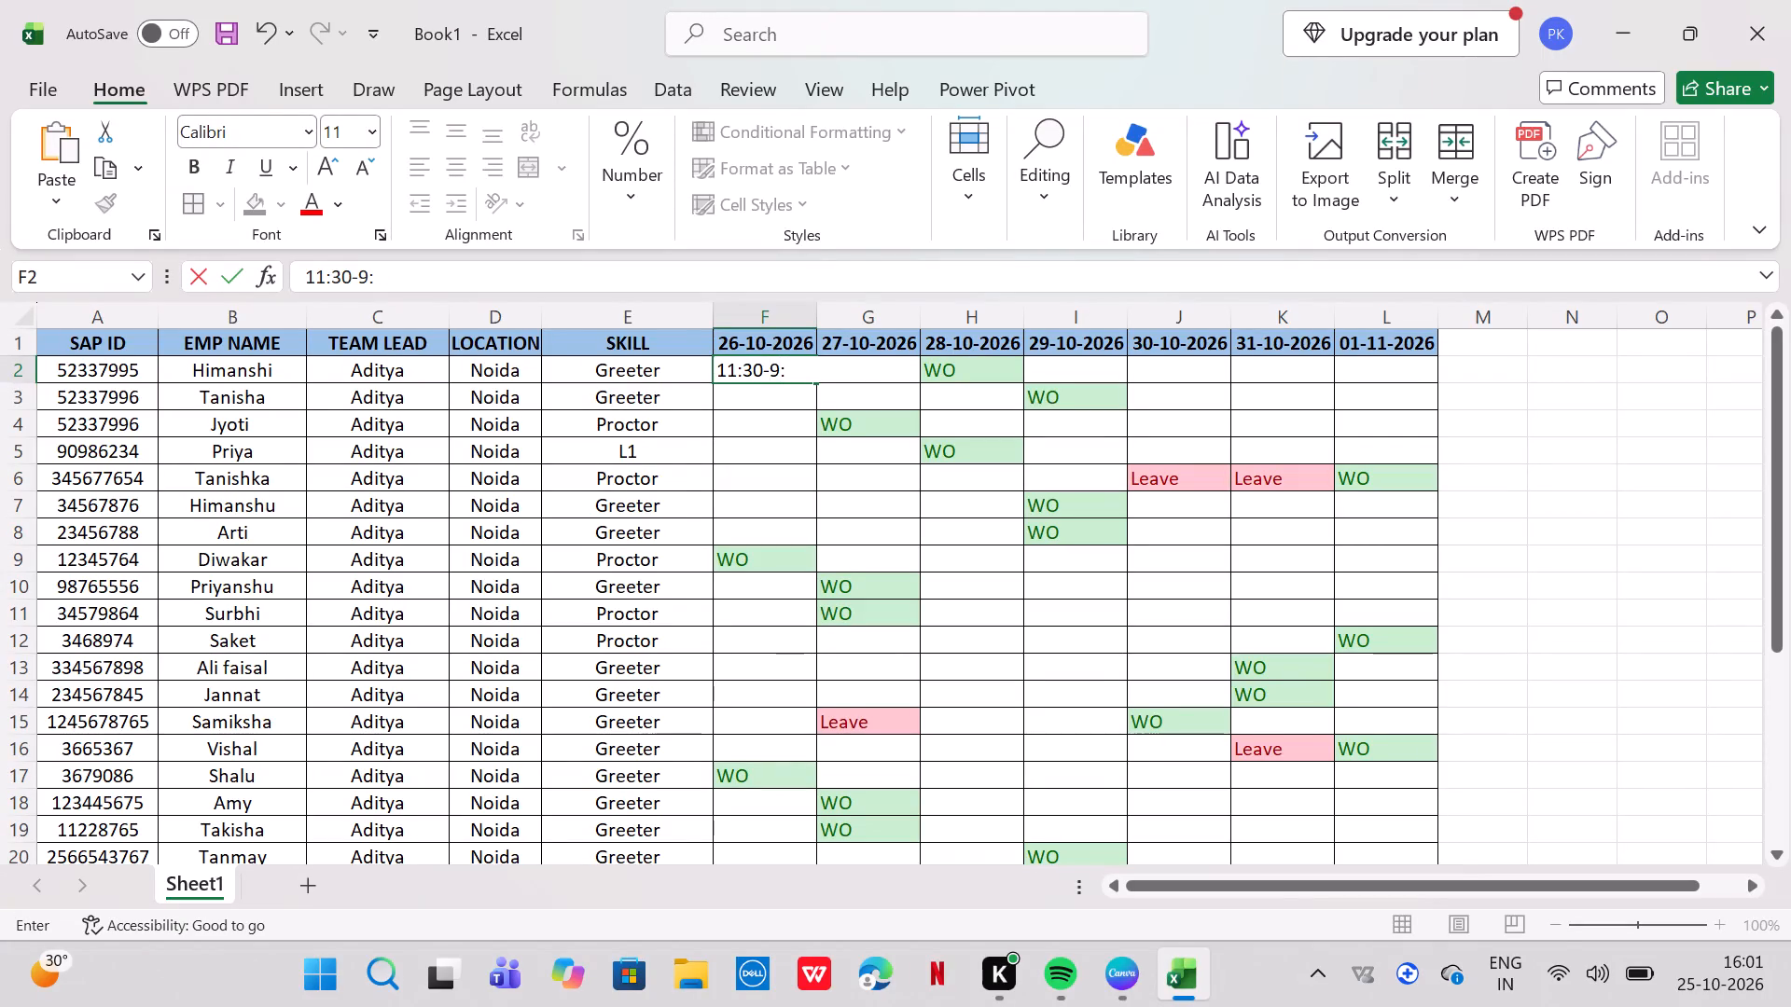
type("30")
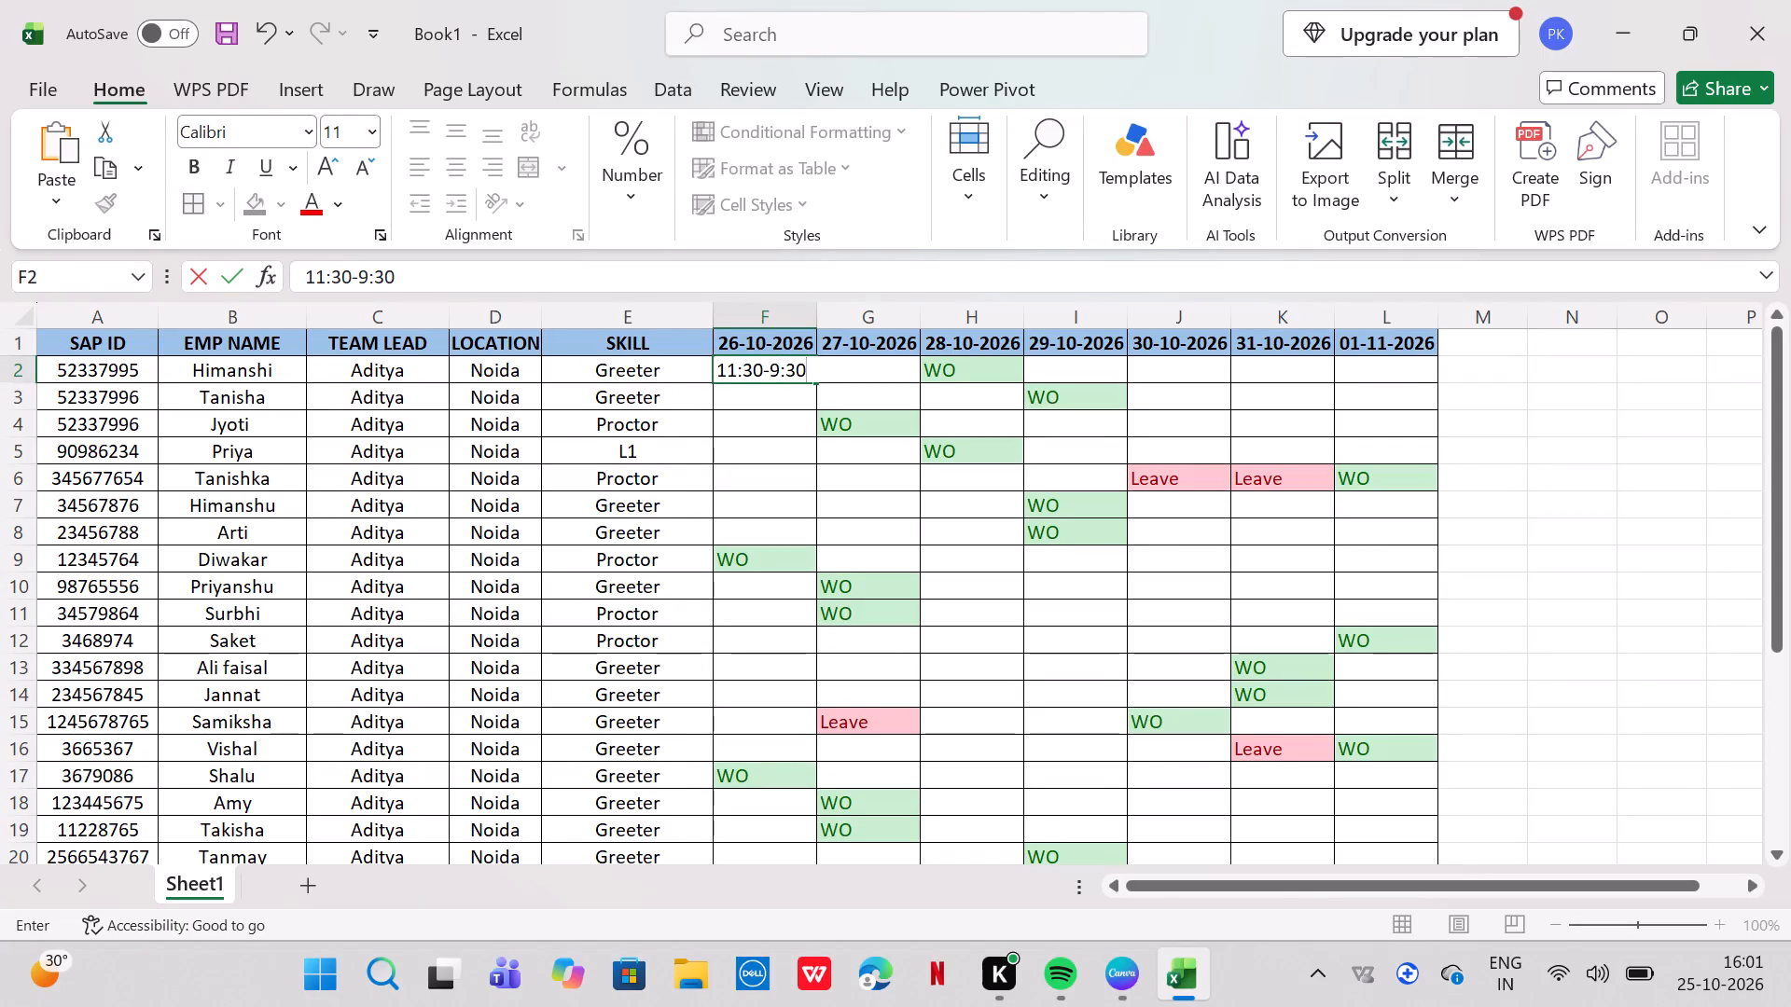
left_click(757, 400)
left_click(761, 375)
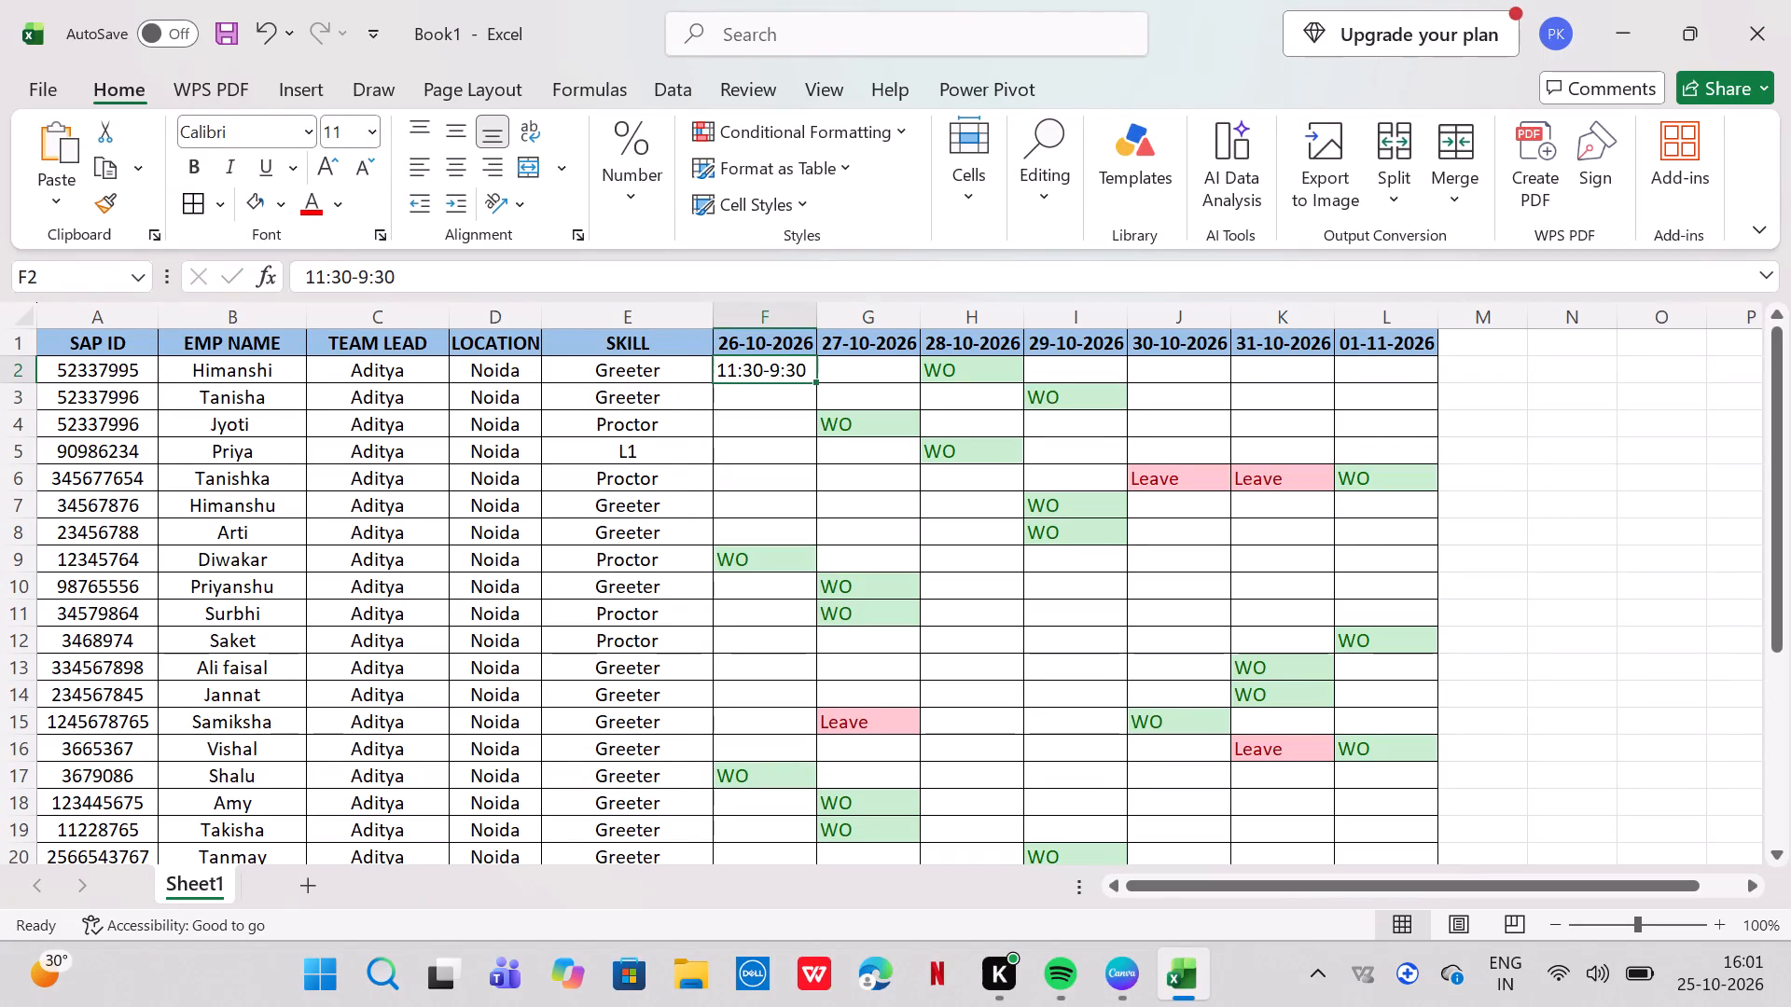
Edit the shift time in cell F2 to read 11:30-19:30.
left_click(776, 360)
left_click(768, 365)
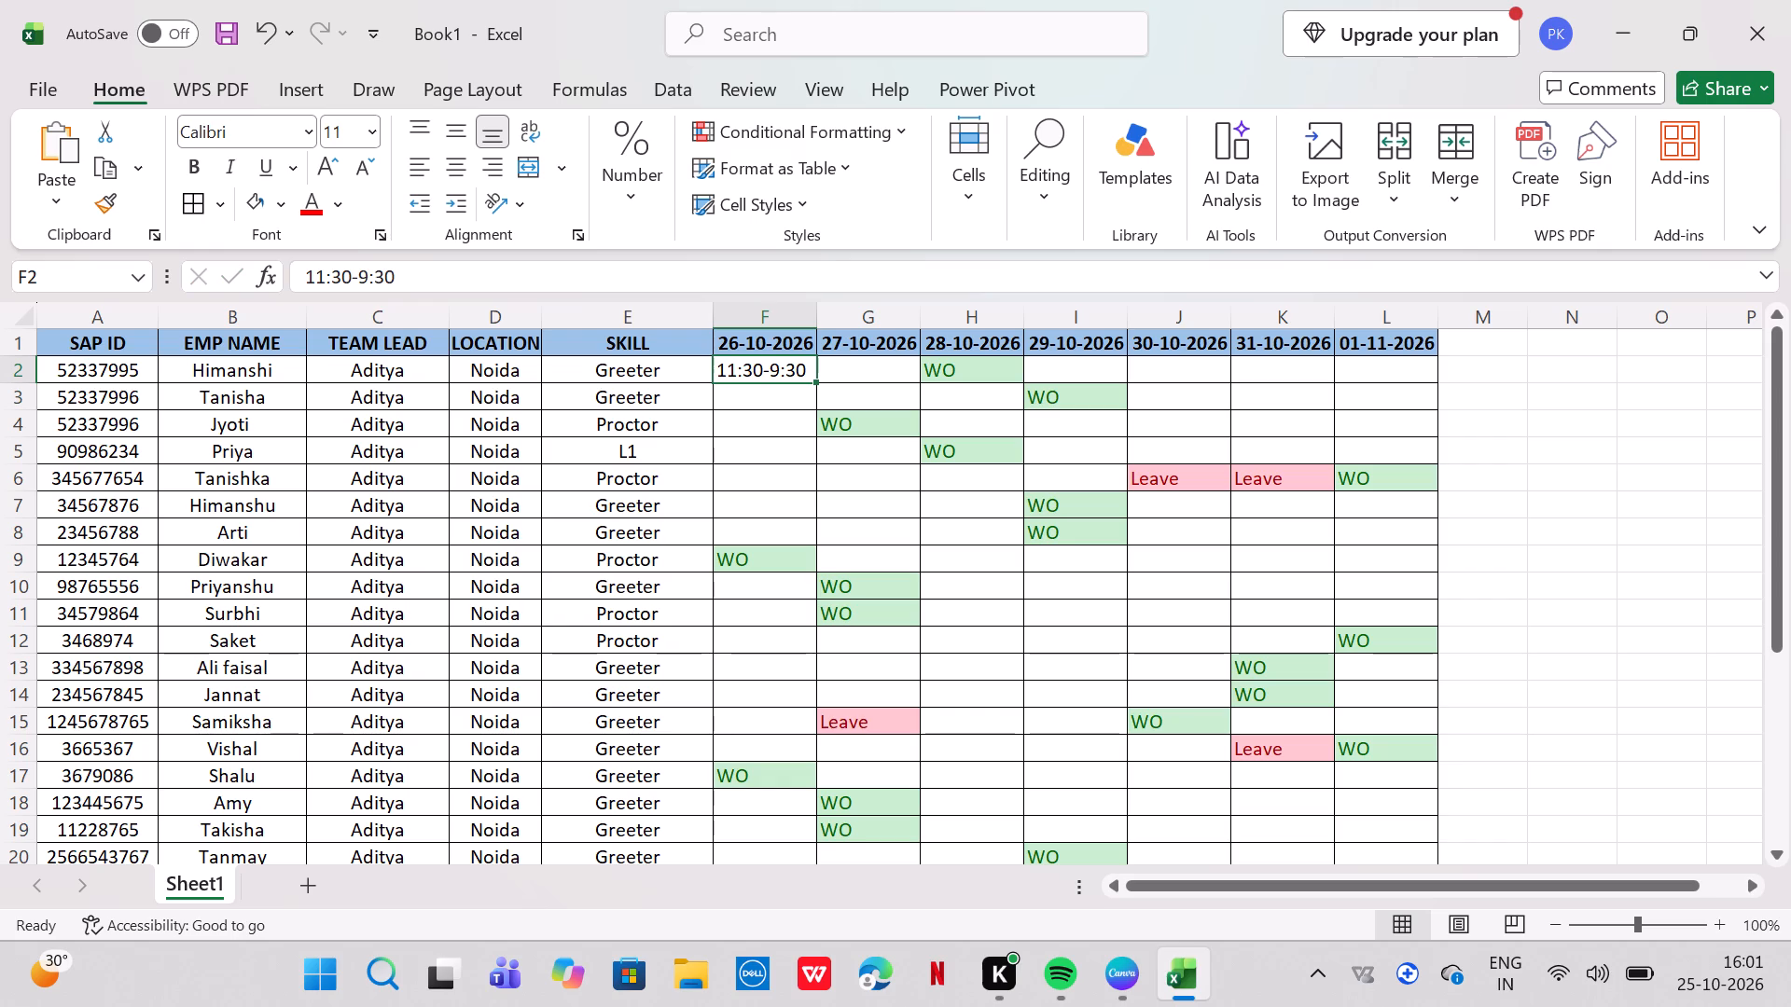
left_click(768, 365)
left_click(770, 365)
left_click(771, 365)
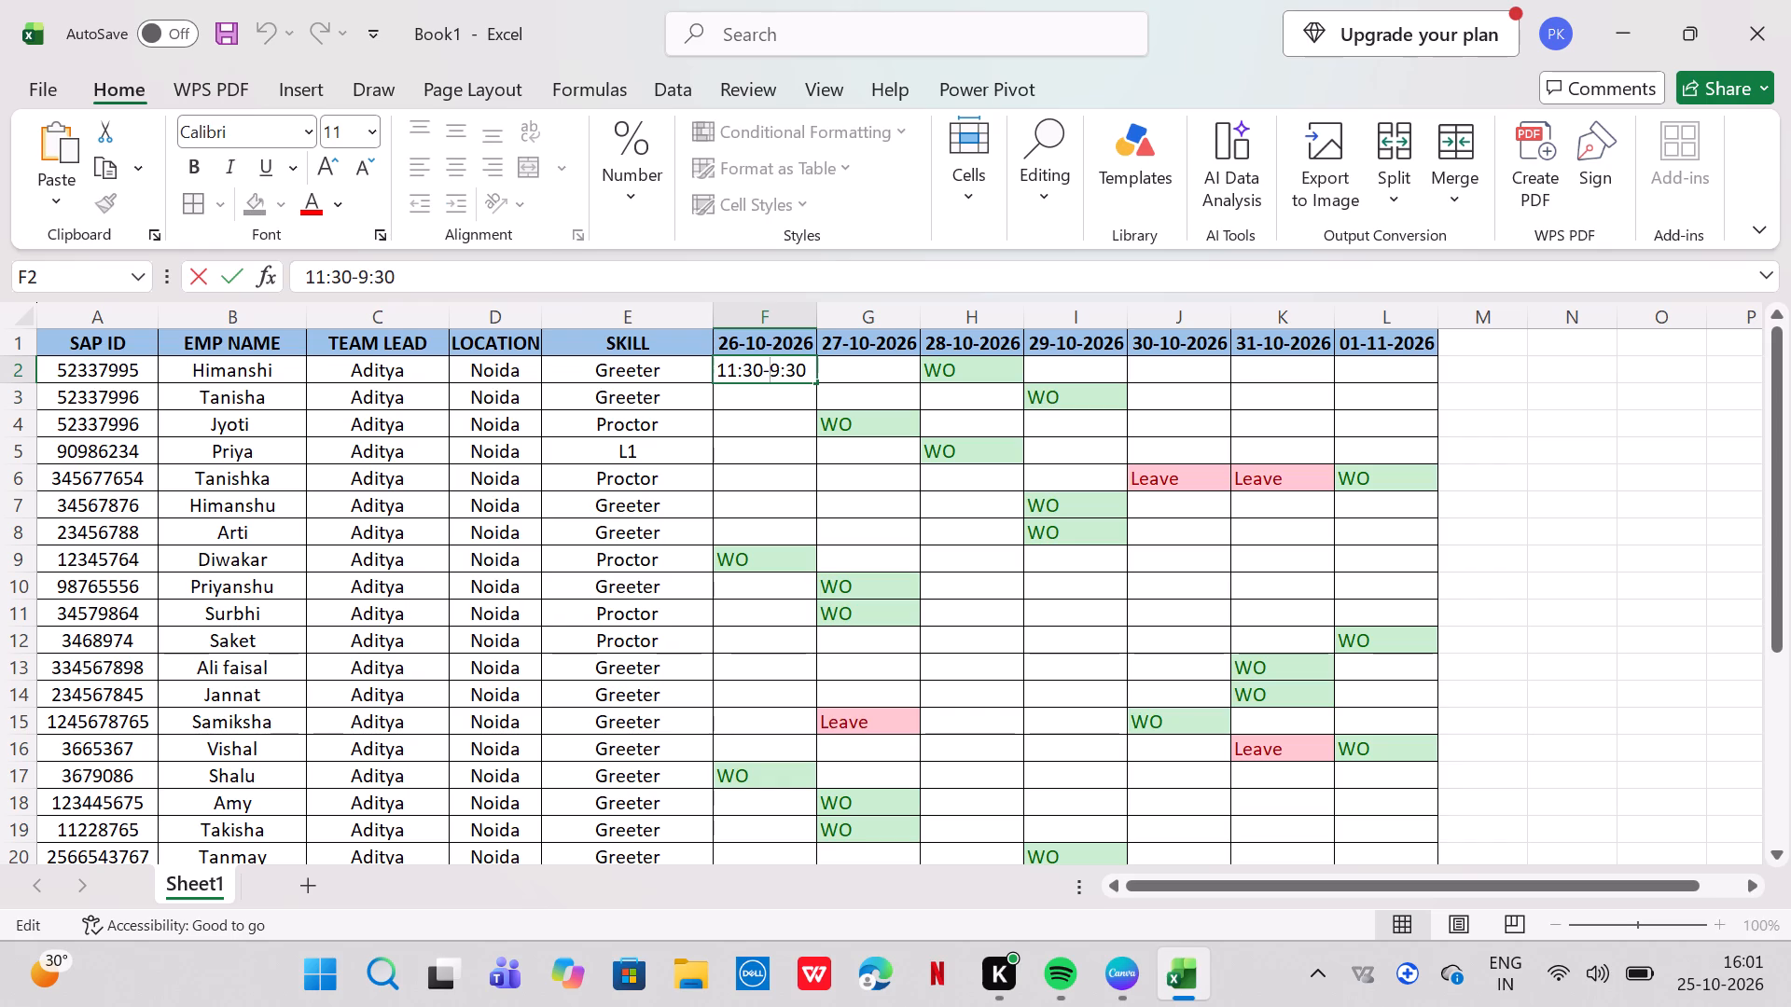
left_click(777, 369)
key("BackSpace")
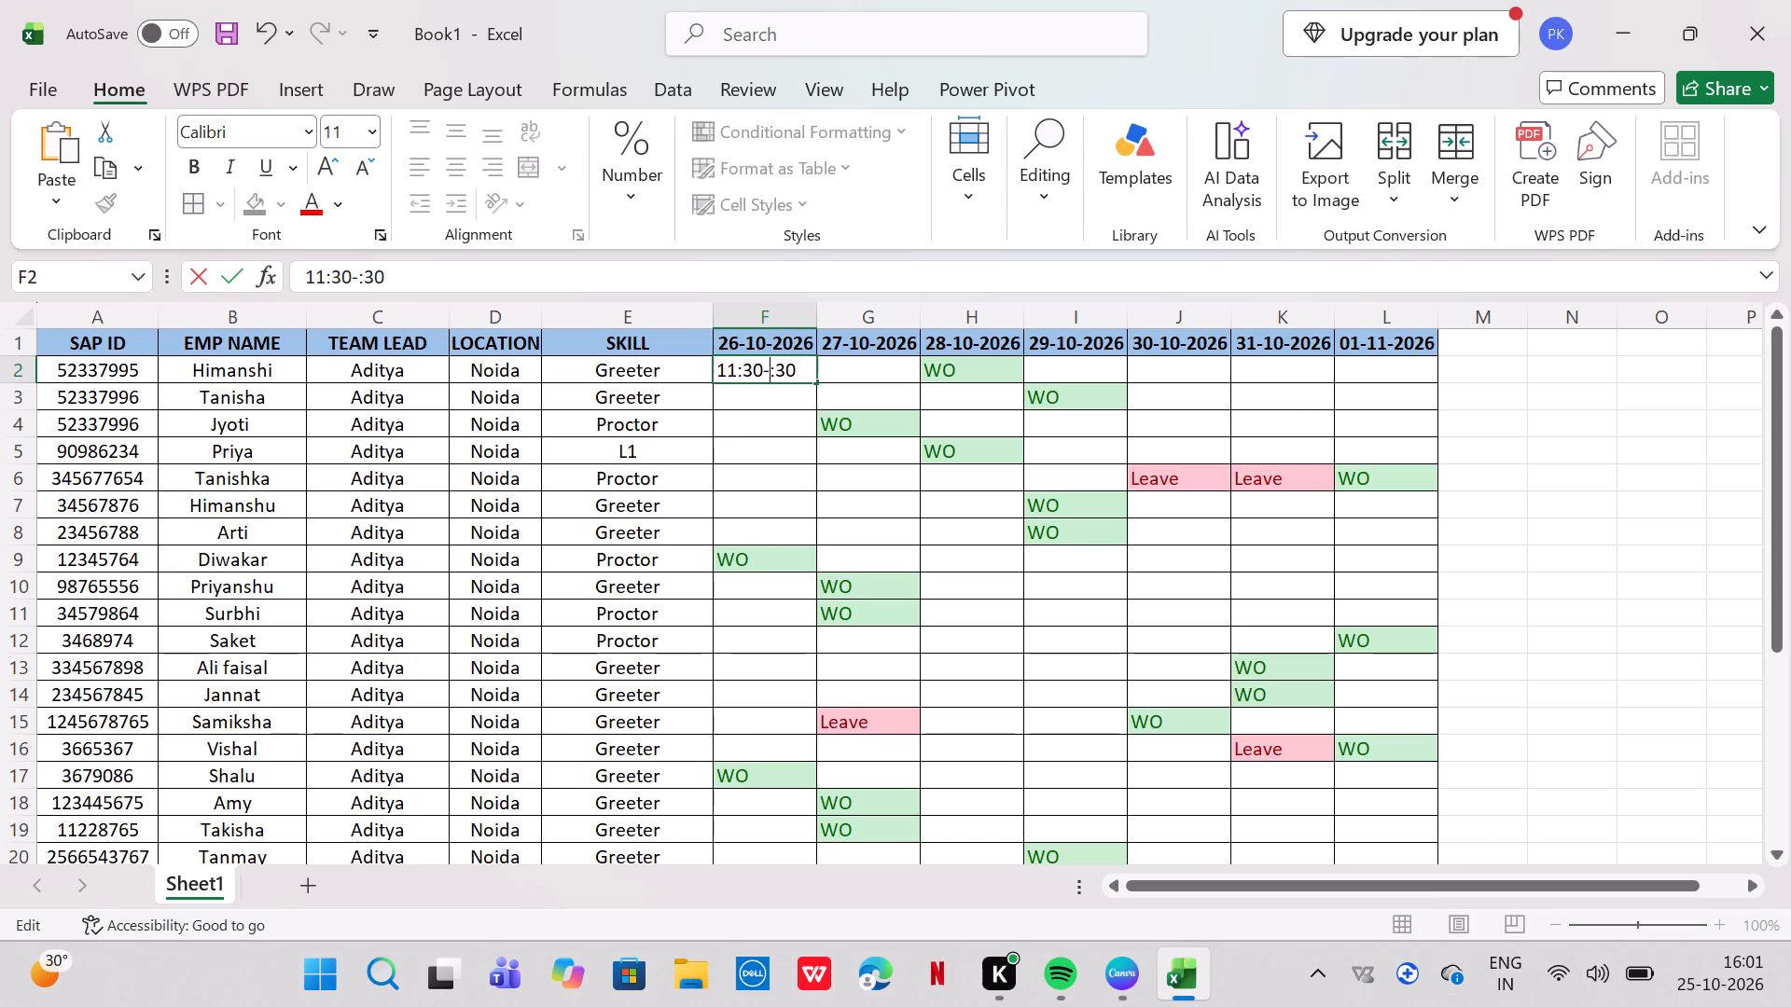
left_click(795, 367)
key("BackSpace")
key("BackSpace")
key("BackSpace")
type("19")
key("shift+colon")
type("30")
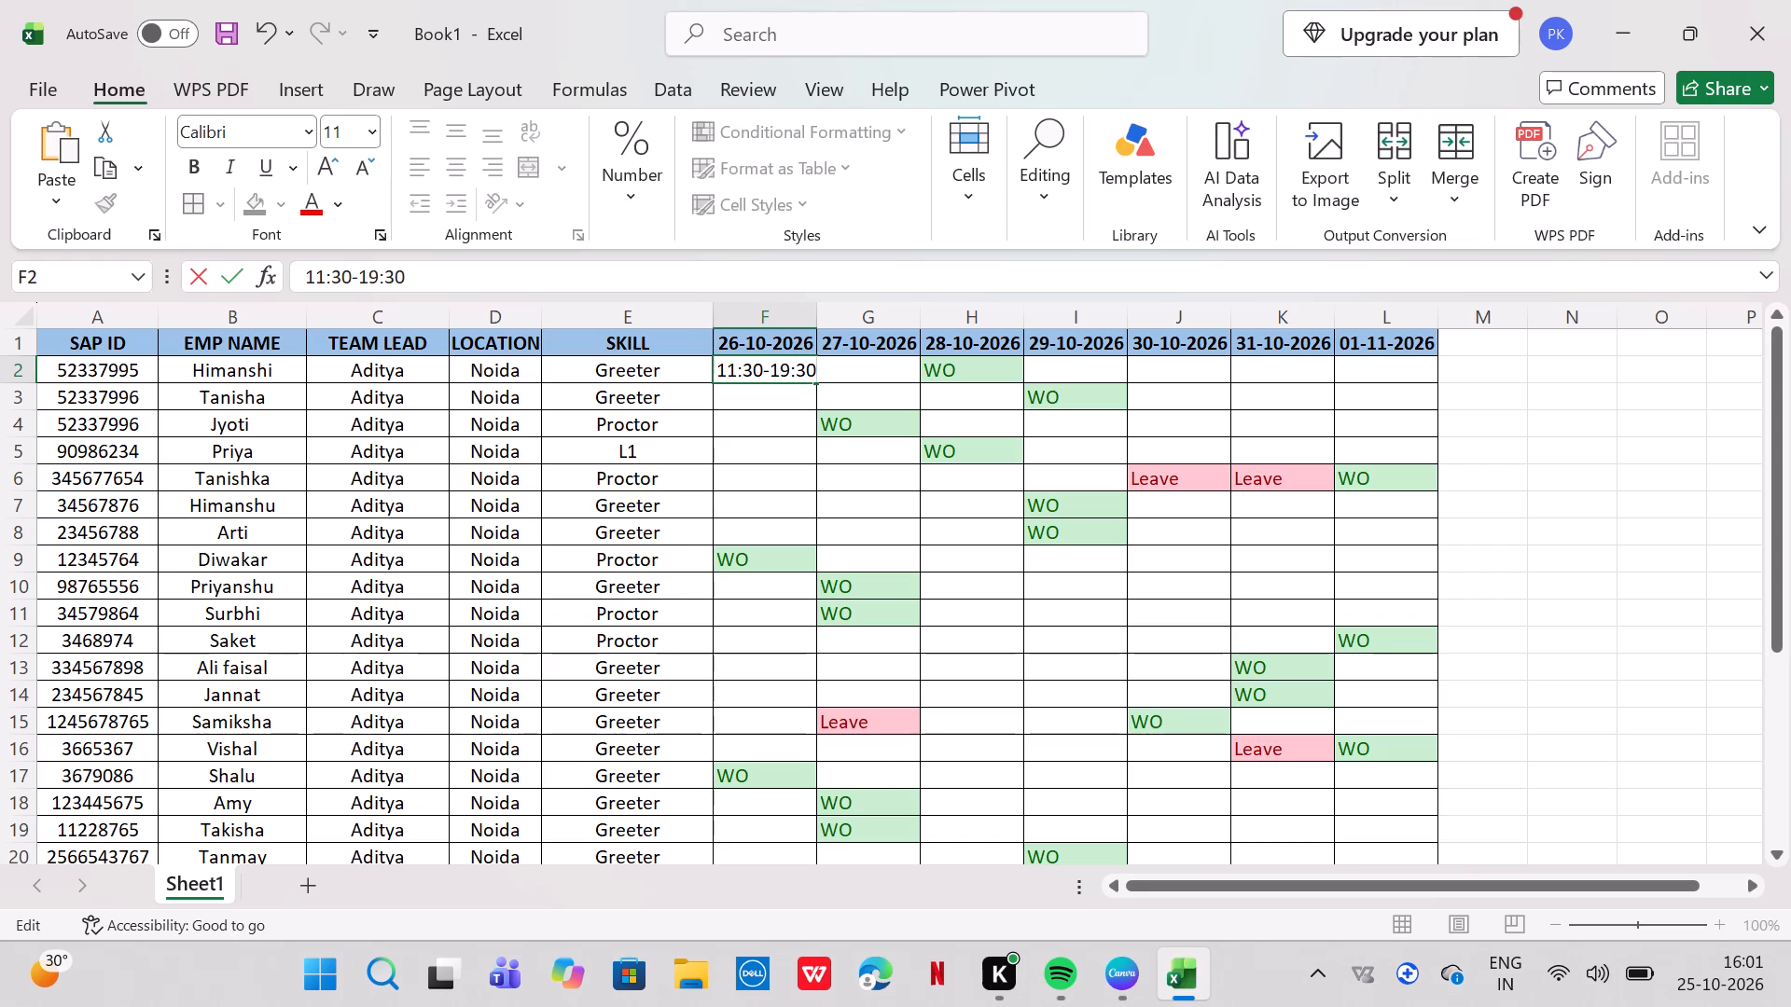
left_click(757, 502)
Copy the 11:30-19:30 shift from F2 into Himanshi's empty day cells G2, I2, J2, K2 and L2.
left_click(763, 373)
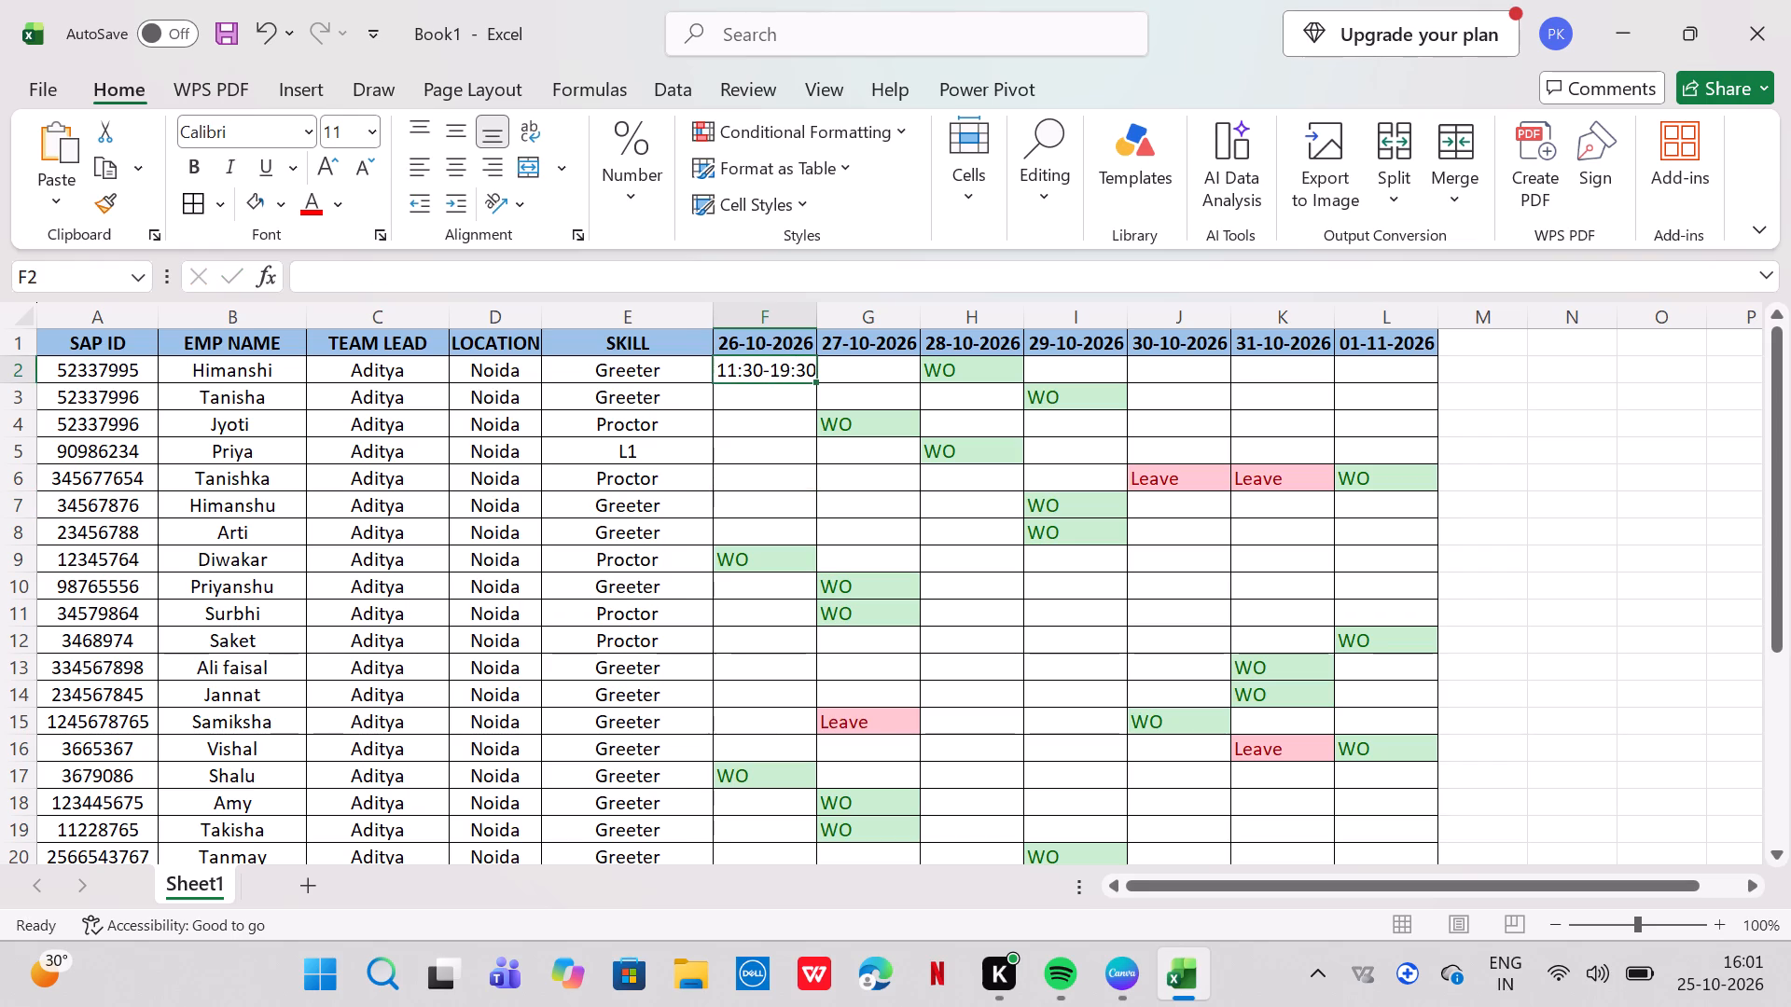
key("ctrl+c")
left_click(864, 373)
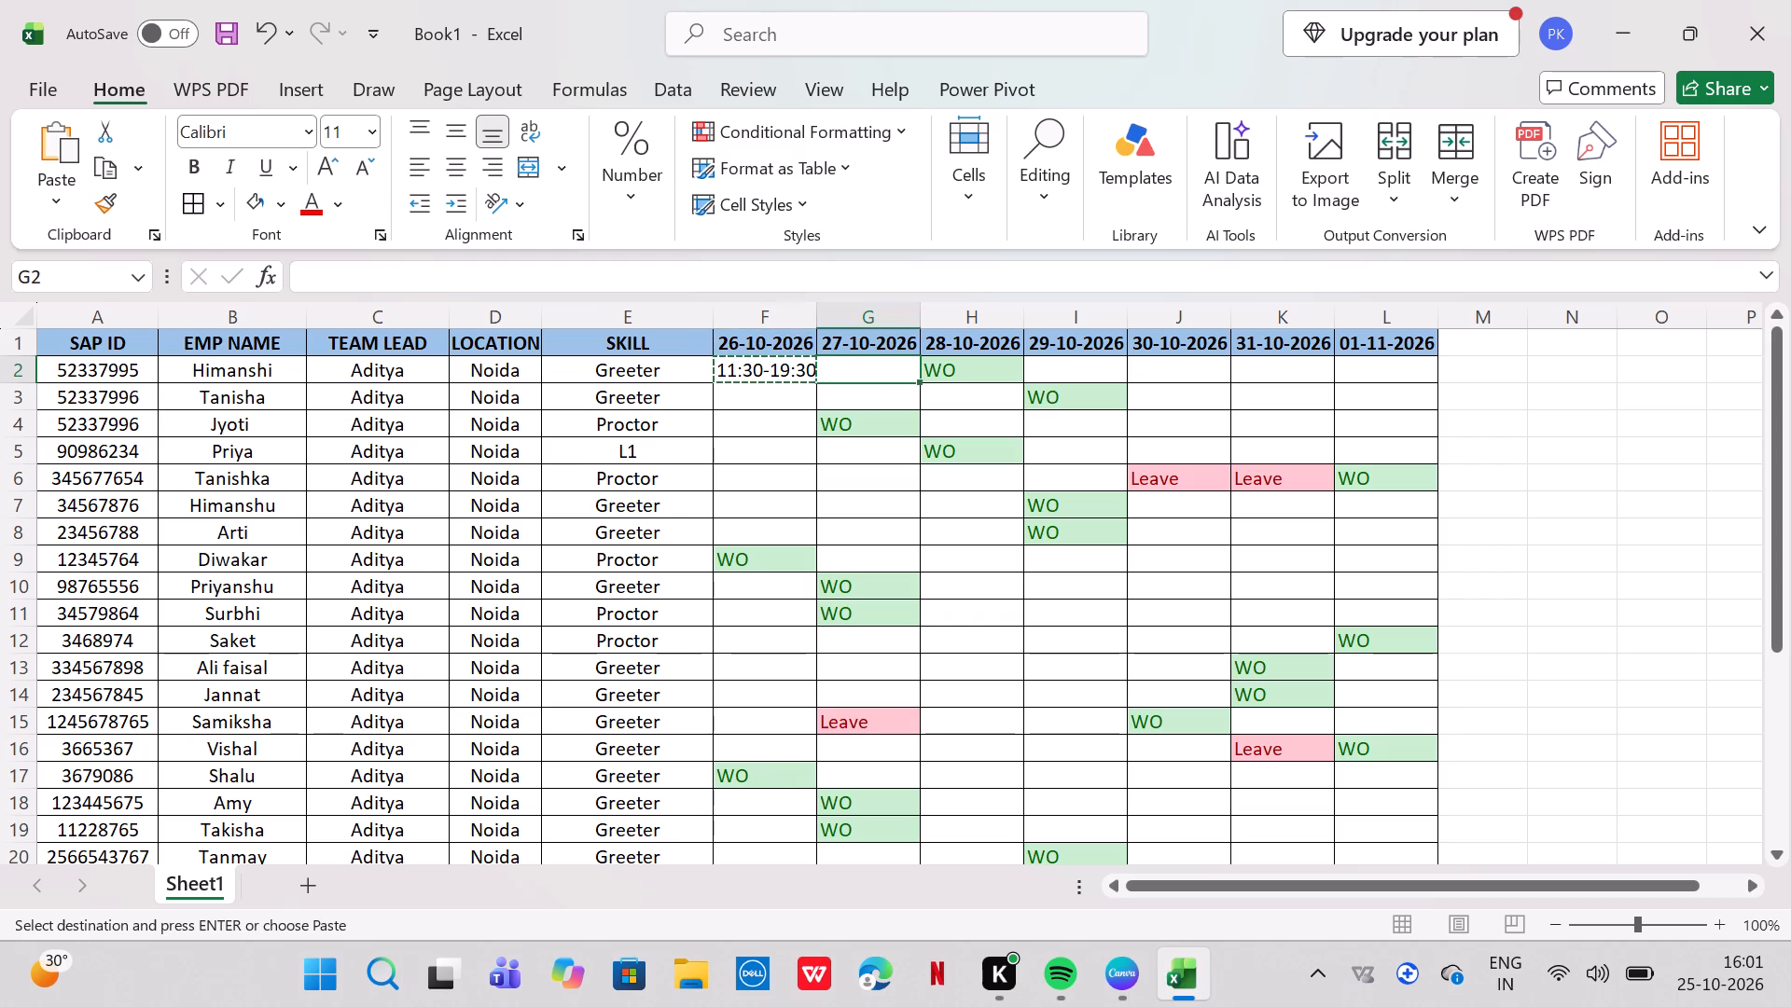
key("ctrl+v")
left_click(1072, 367)
key("ctrl+v")
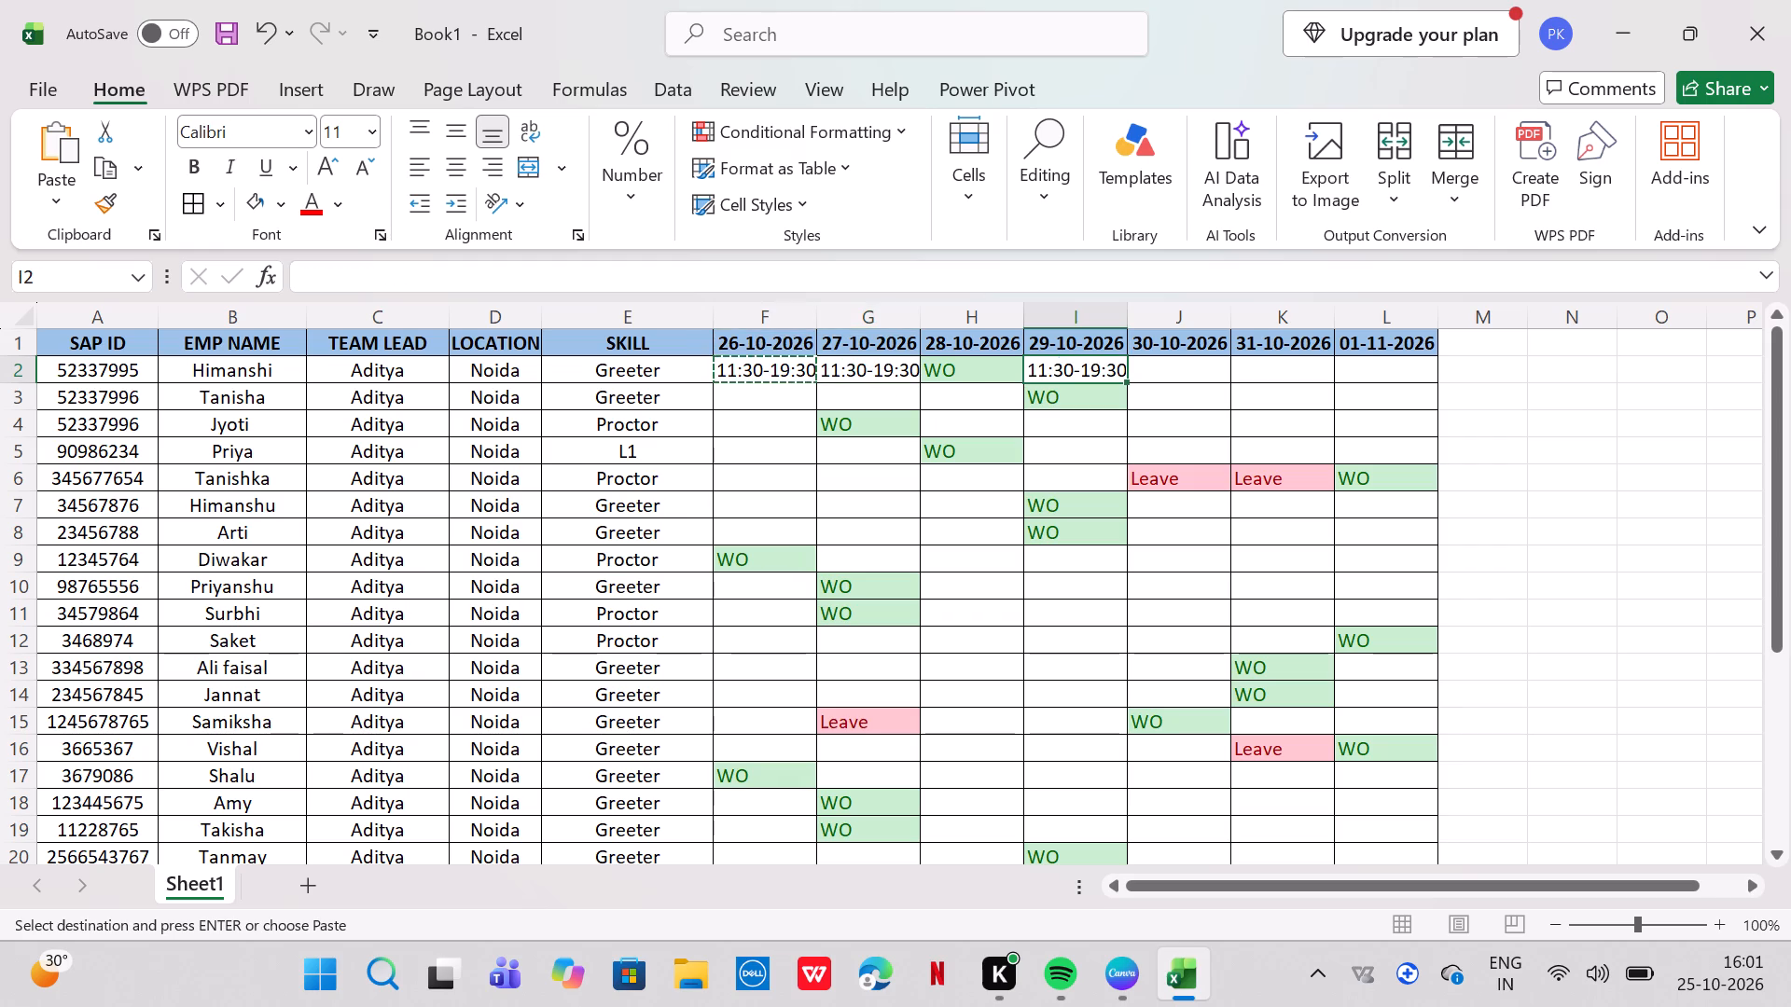
left_click(1159, 373)
key("ctrl+v")
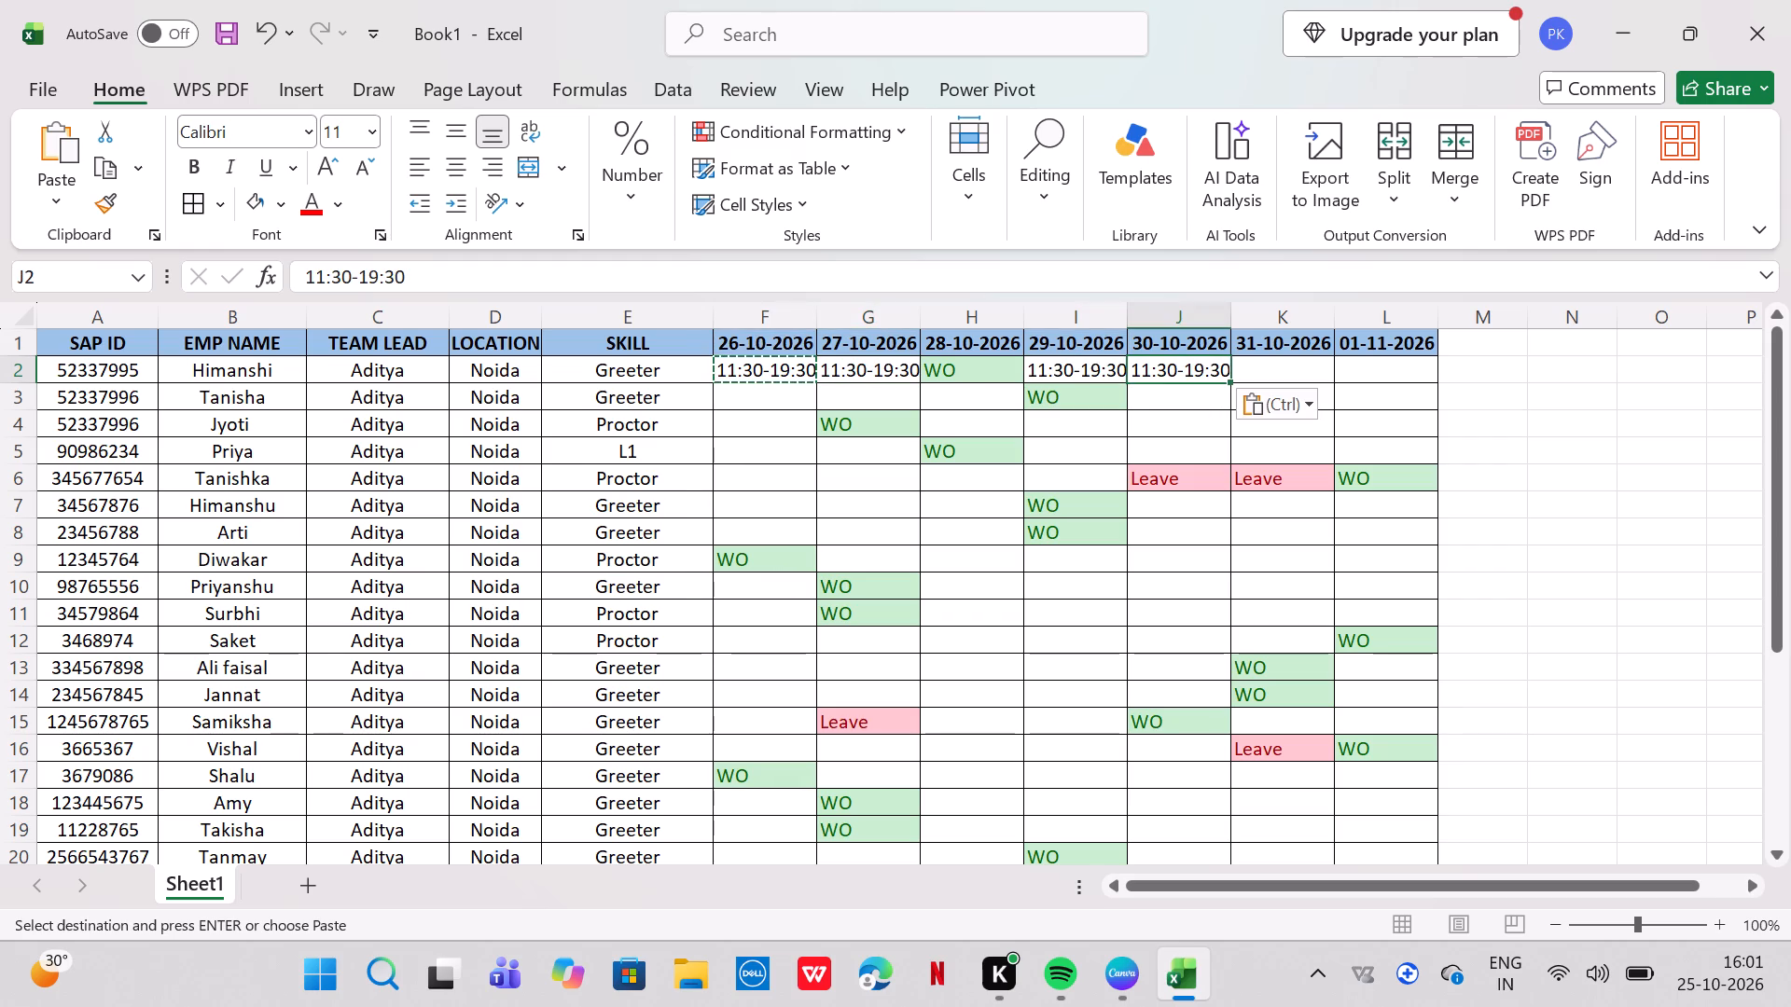
left_click(1243, 373)
key("ctrl+v")
left_click(1363, 369)
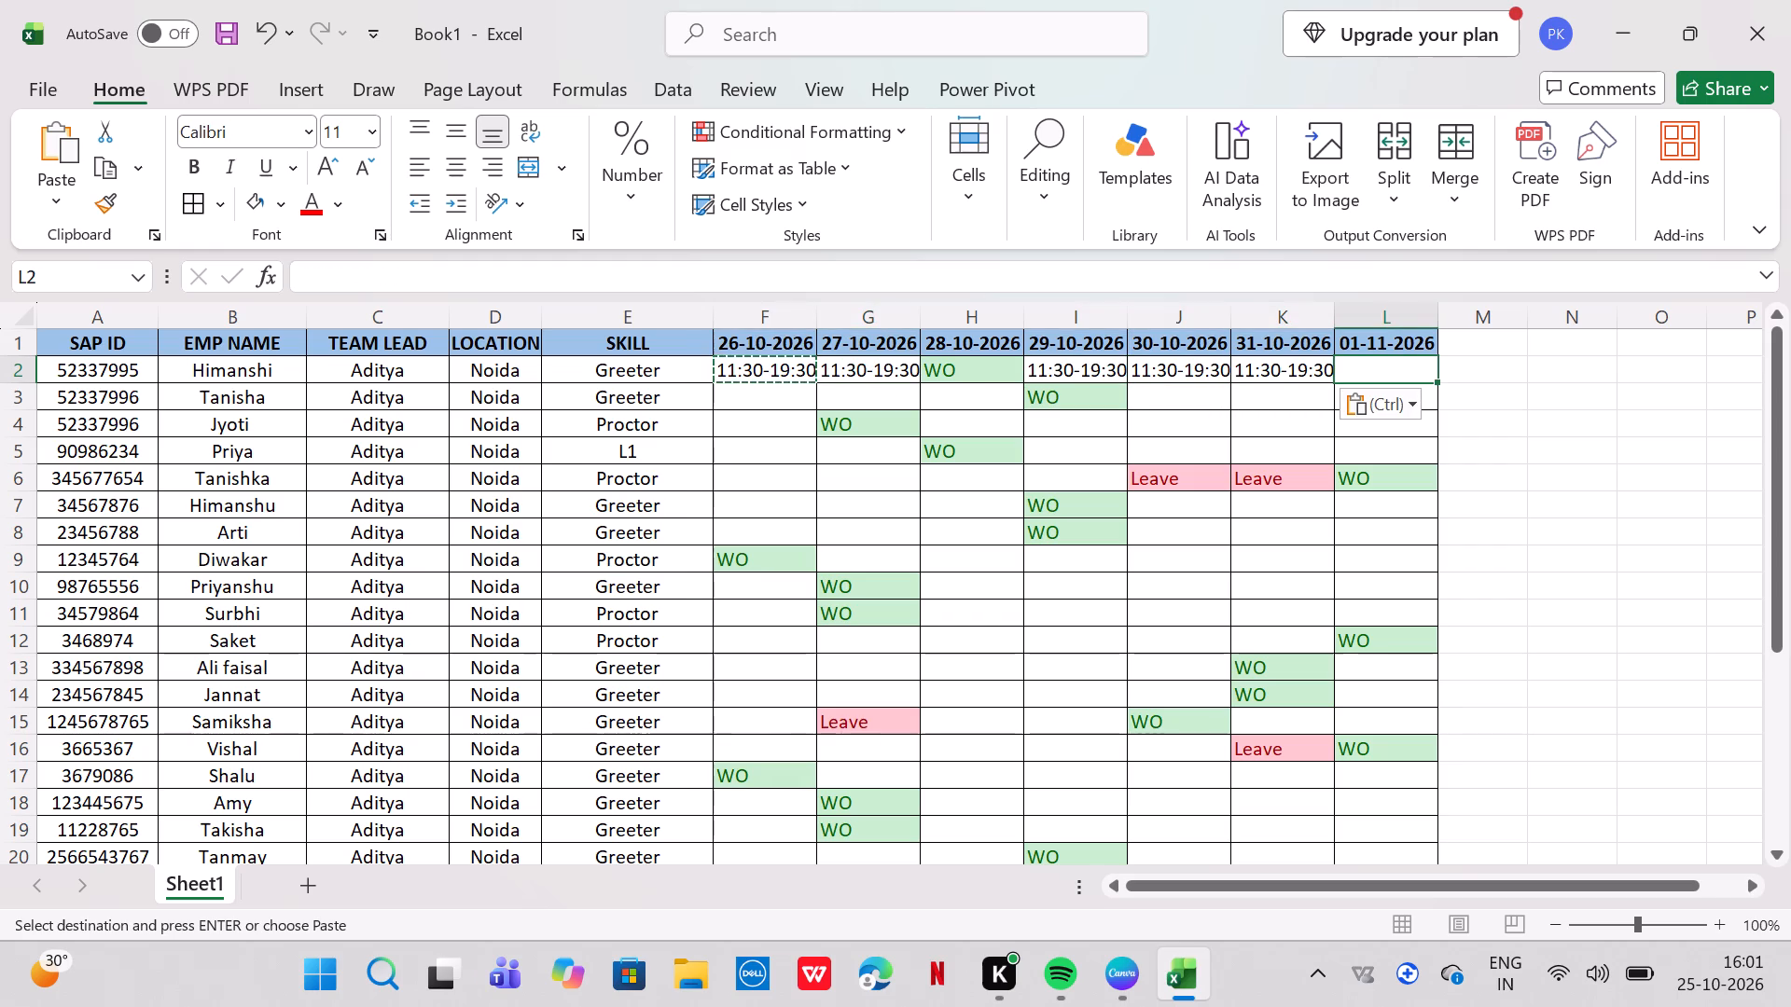
key("ctrl+v")
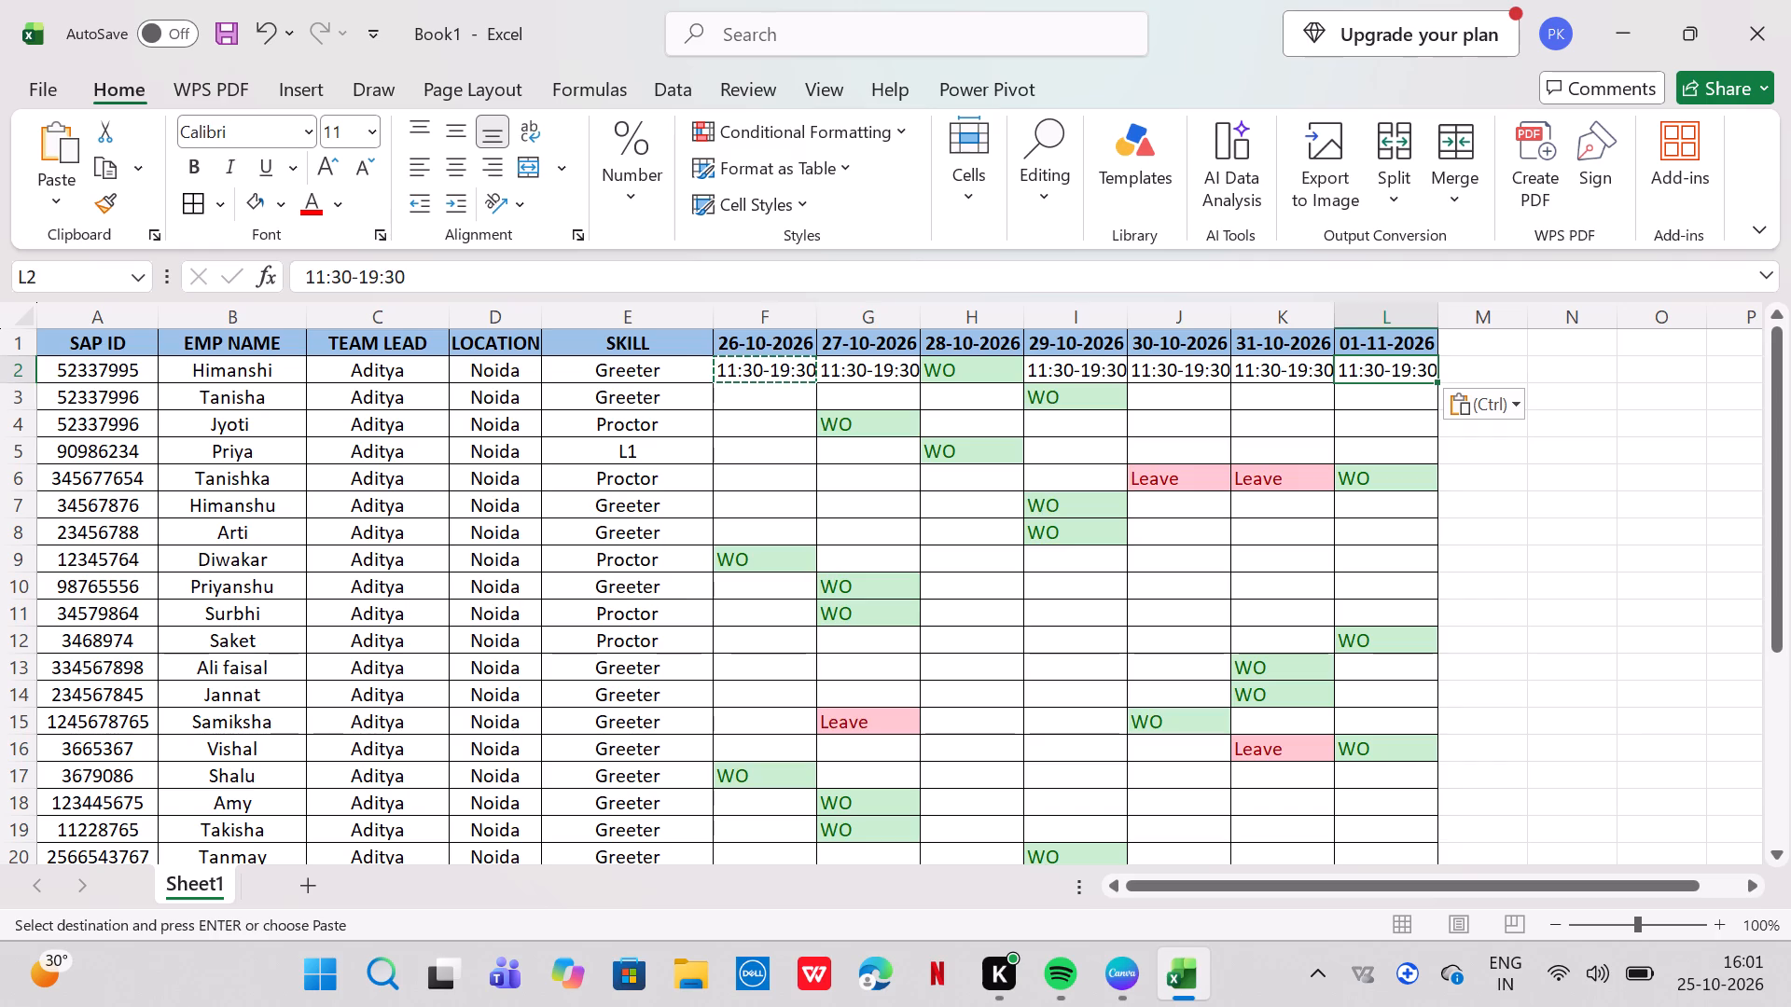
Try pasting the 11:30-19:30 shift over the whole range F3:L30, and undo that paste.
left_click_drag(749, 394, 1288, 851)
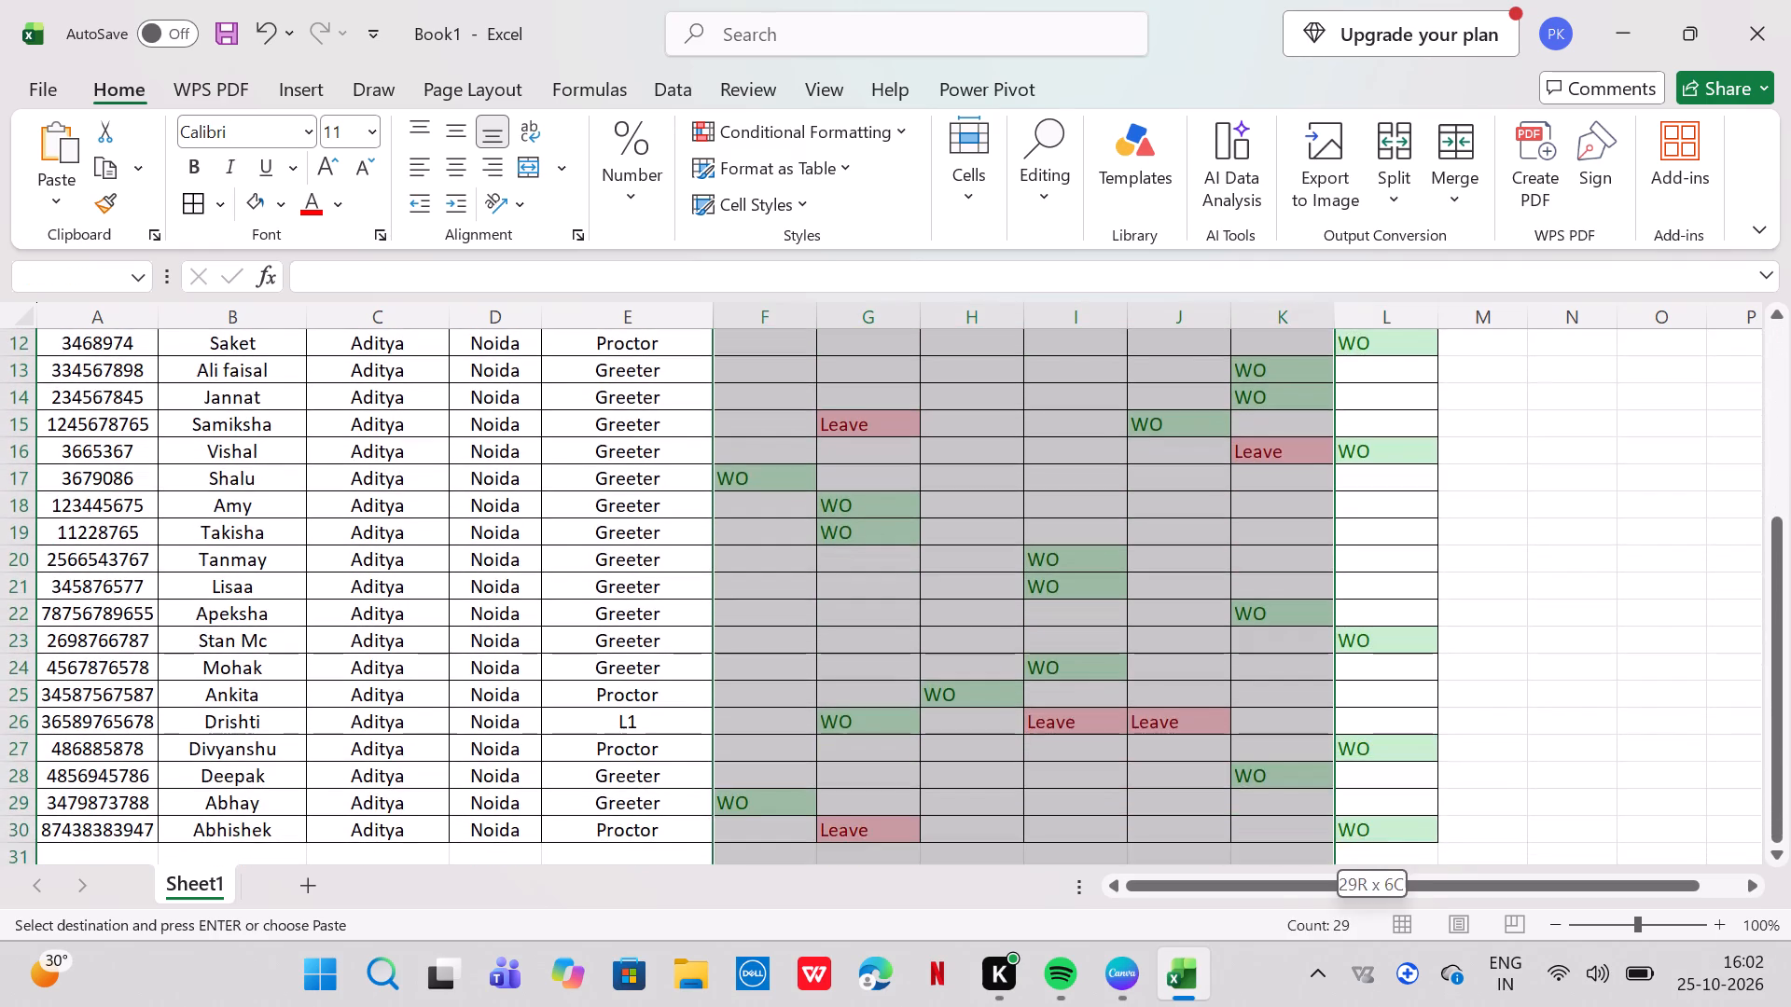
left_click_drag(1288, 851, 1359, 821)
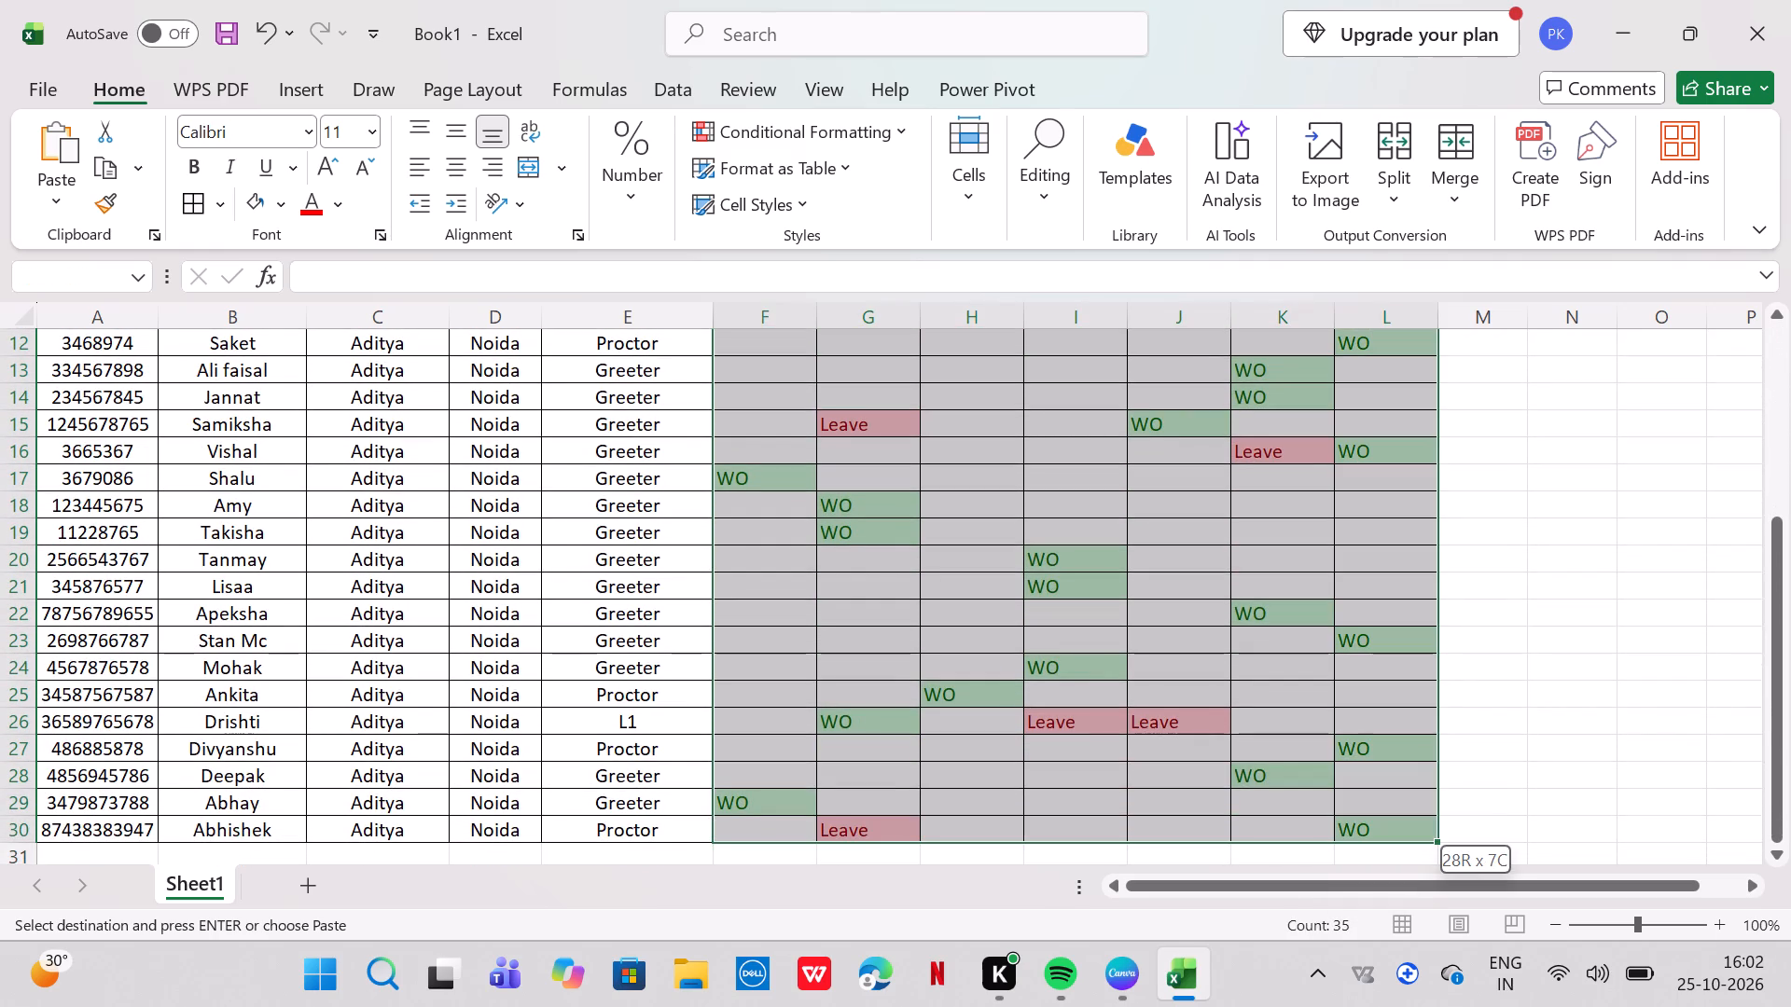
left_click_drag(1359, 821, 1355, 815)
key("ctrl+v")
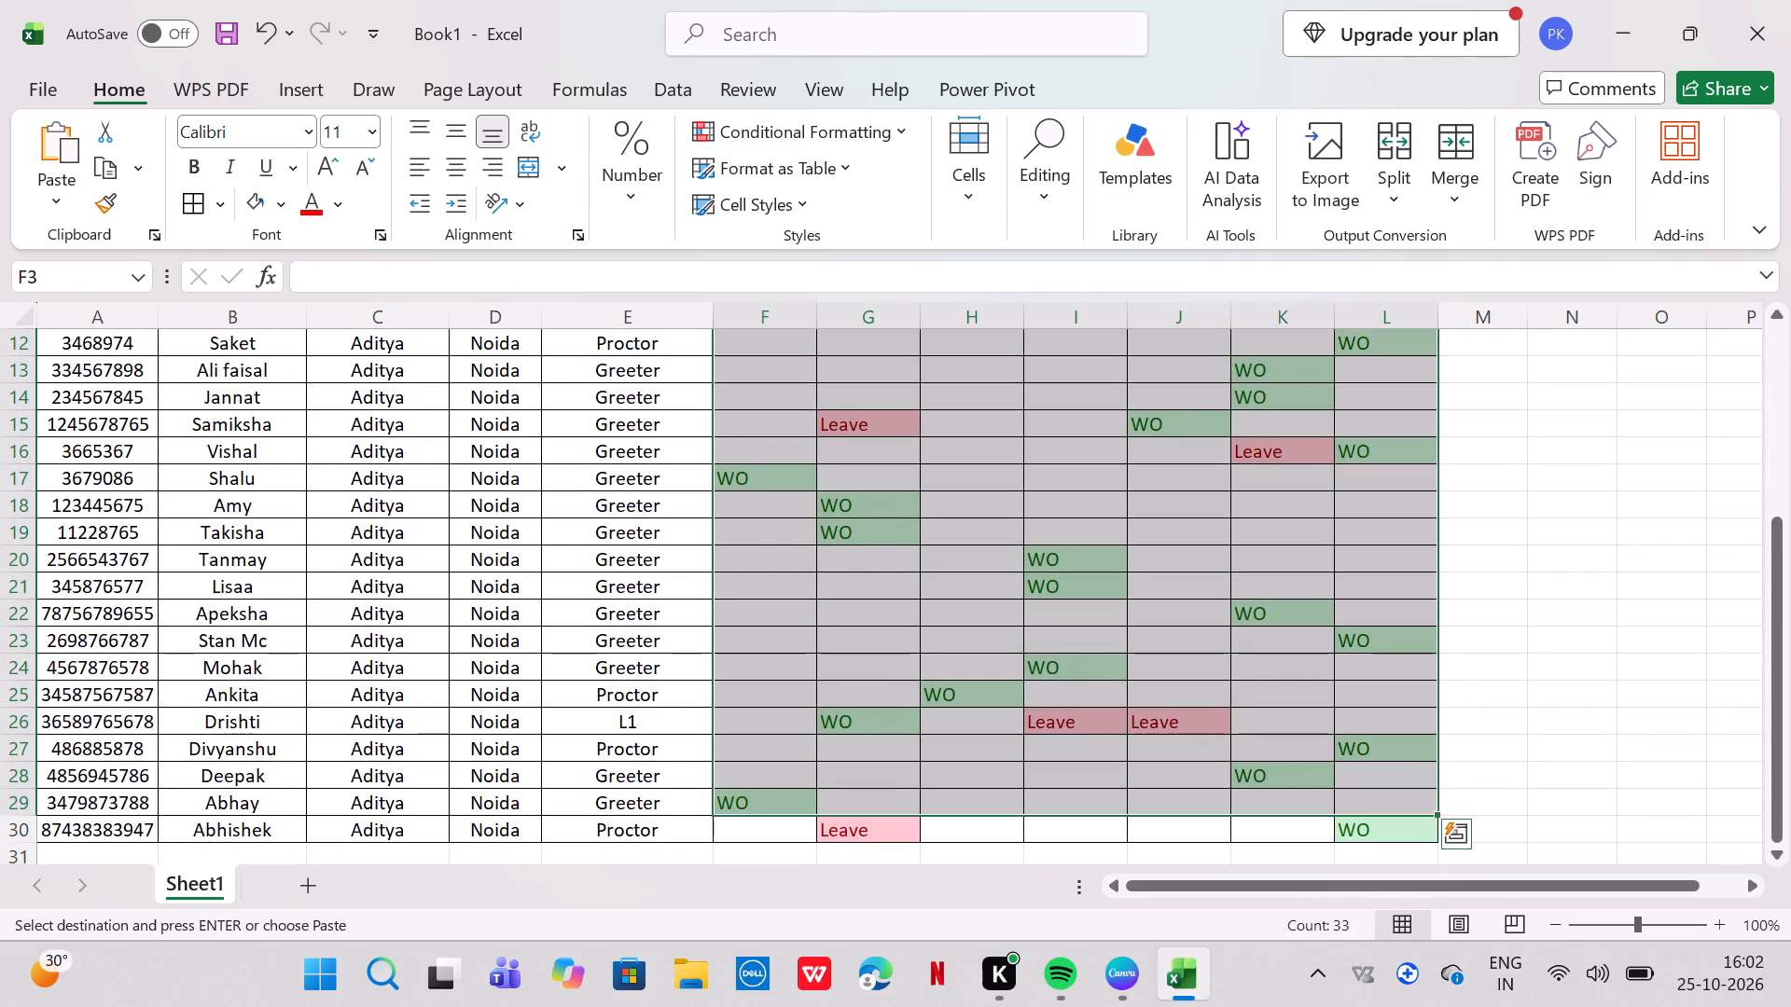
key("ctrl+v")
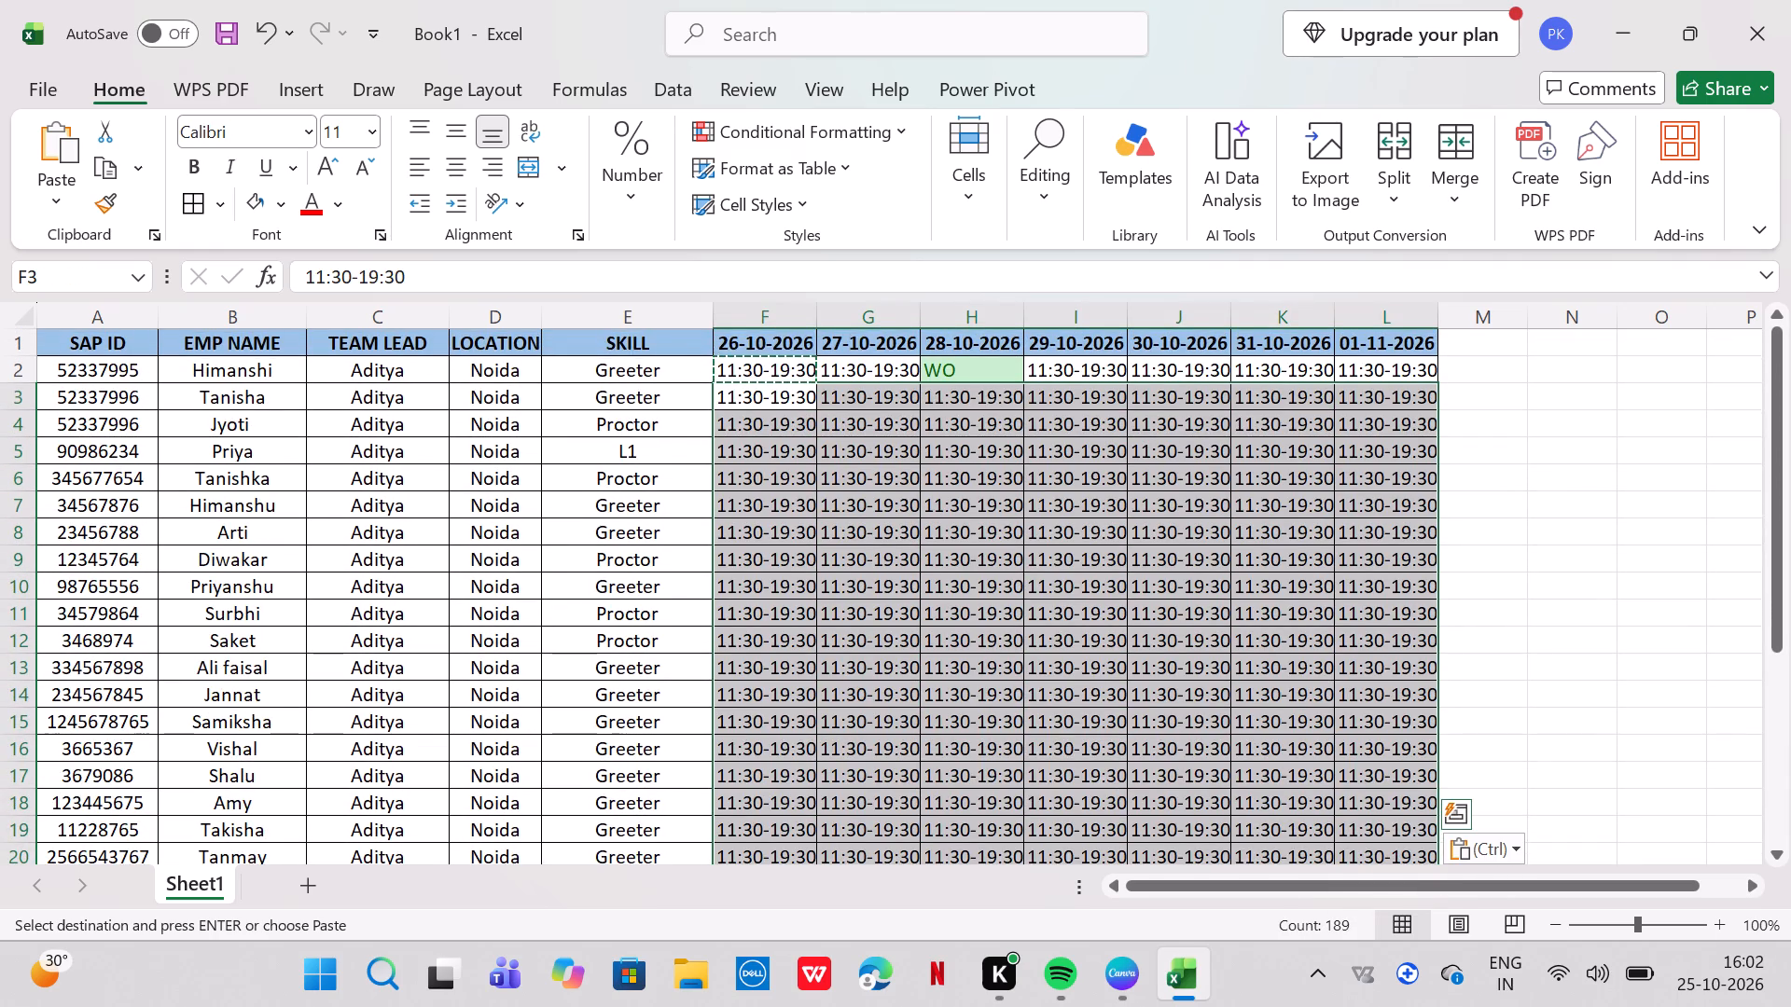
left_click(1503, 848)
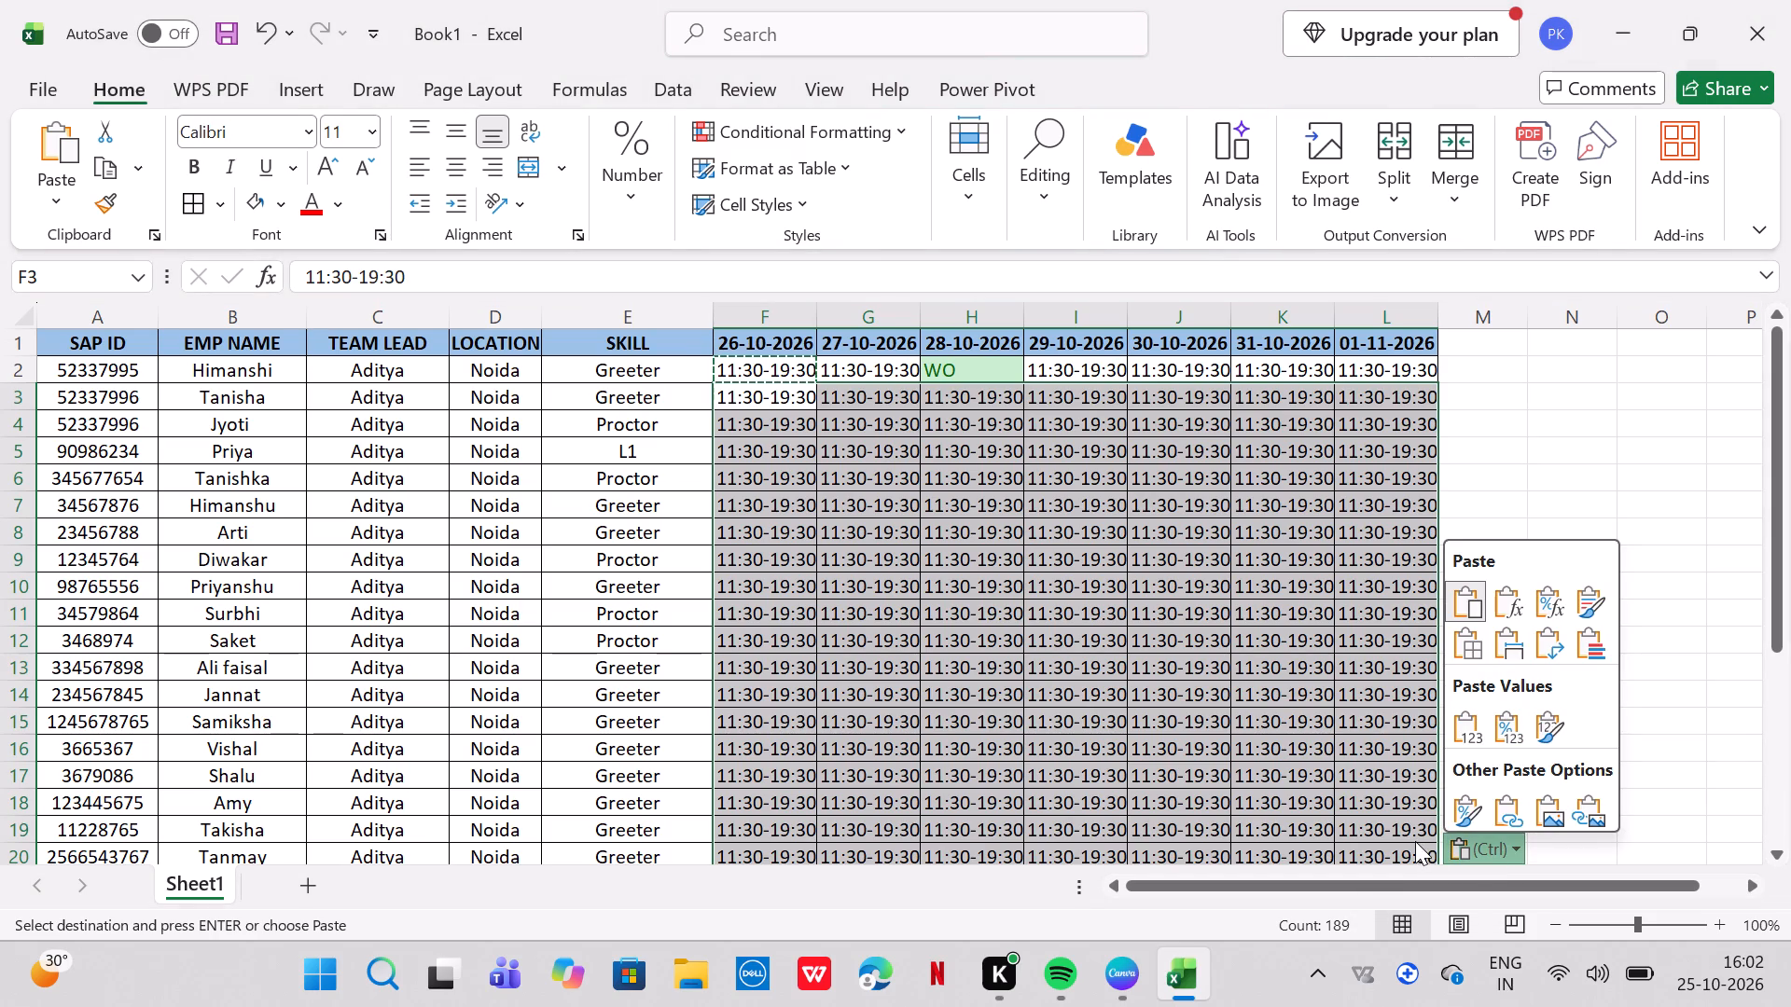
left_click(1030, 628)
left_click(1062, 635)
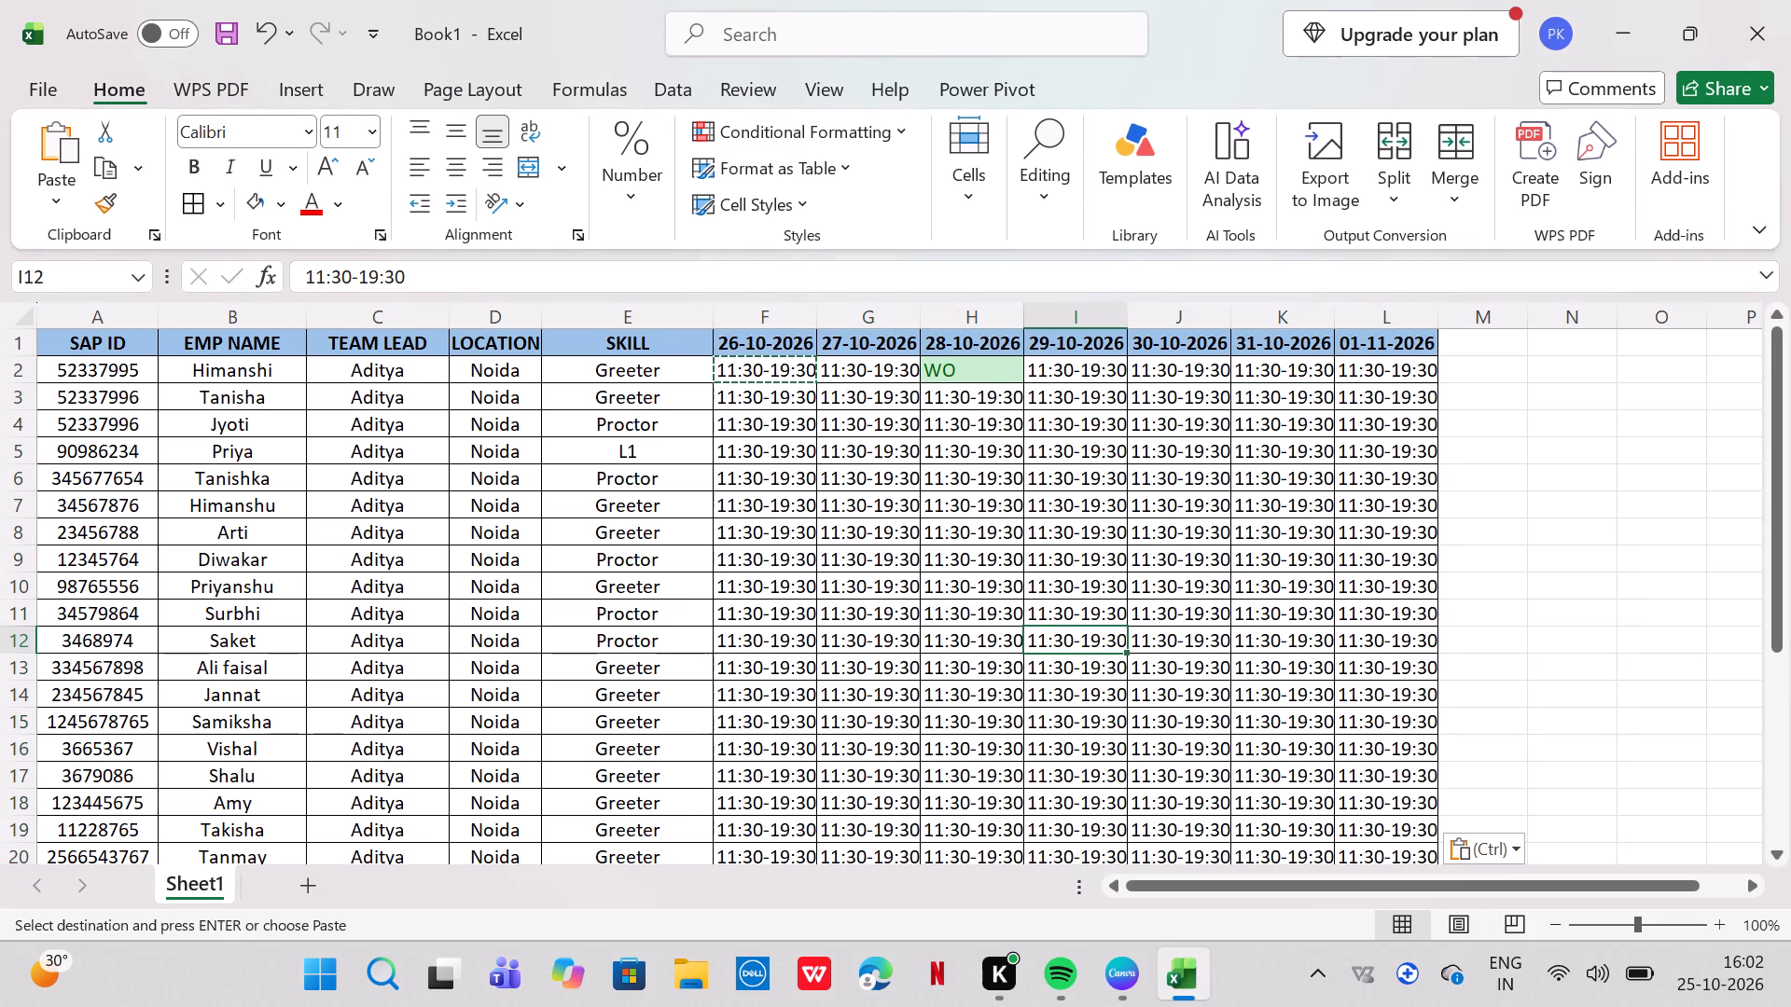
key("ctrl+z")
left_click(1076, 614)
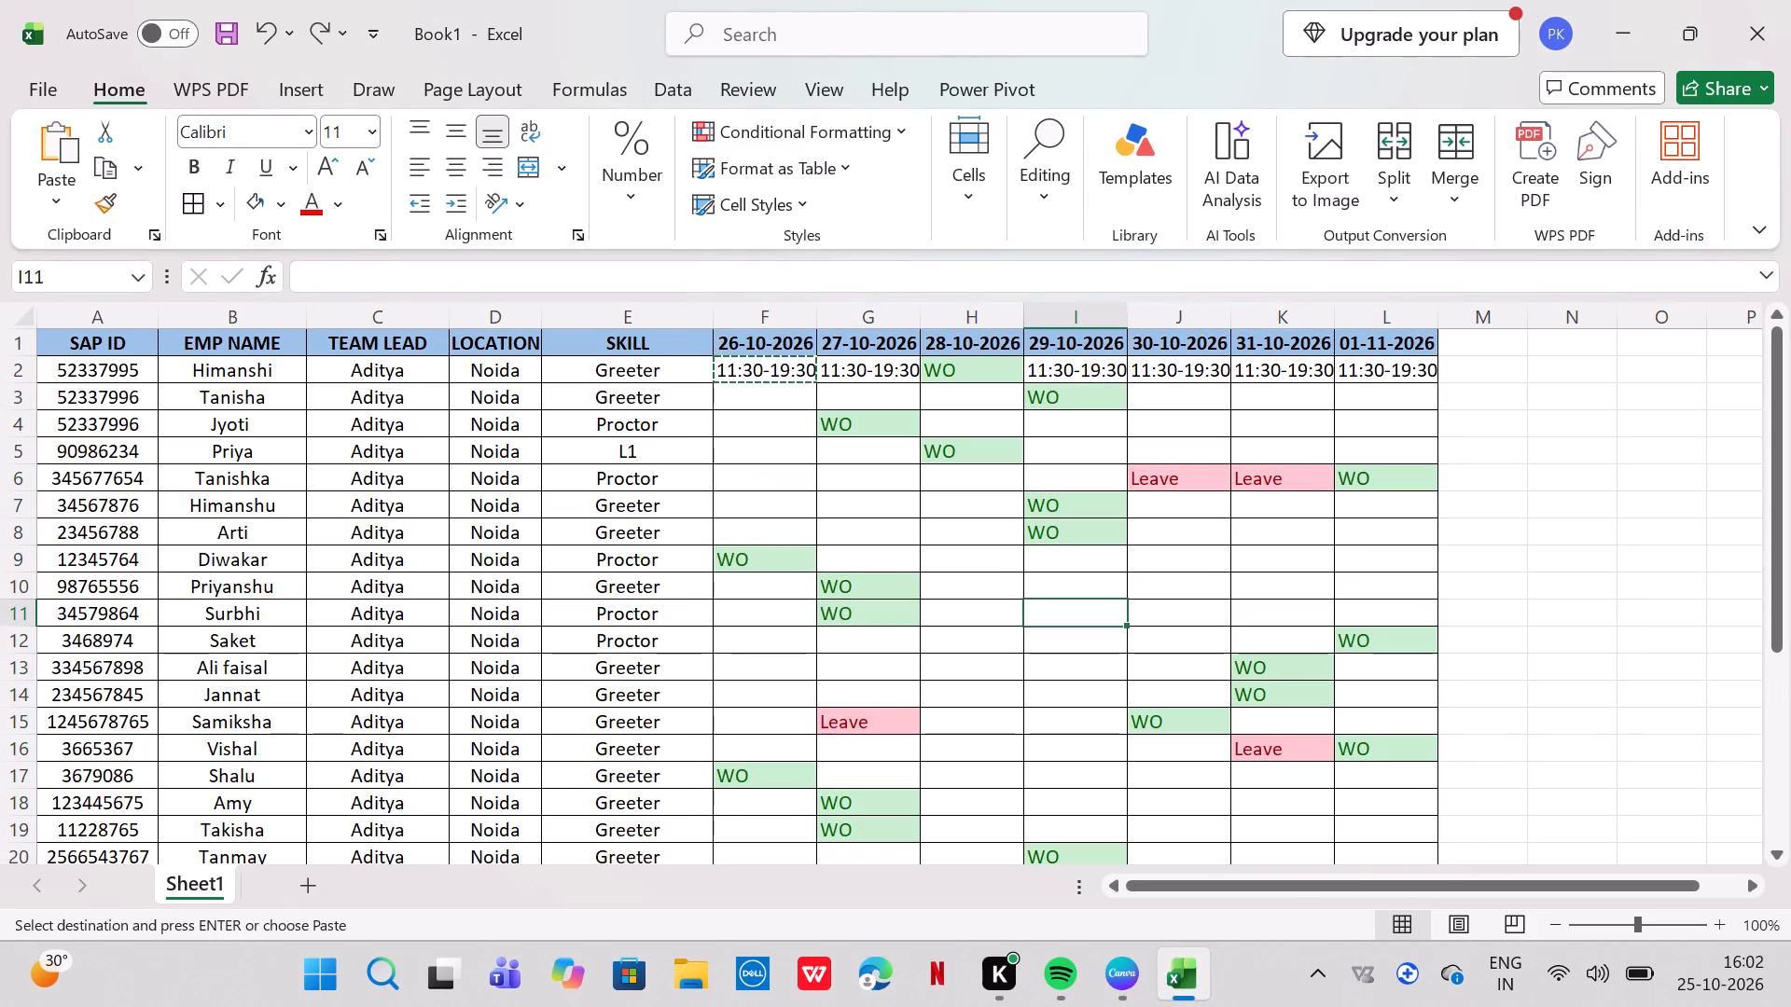
Paste the 11:30-19:30 shift into F3, G3 and H3 for Tanisha and F4, H4 and I4 for Jyoti.
left_click(750, 396)
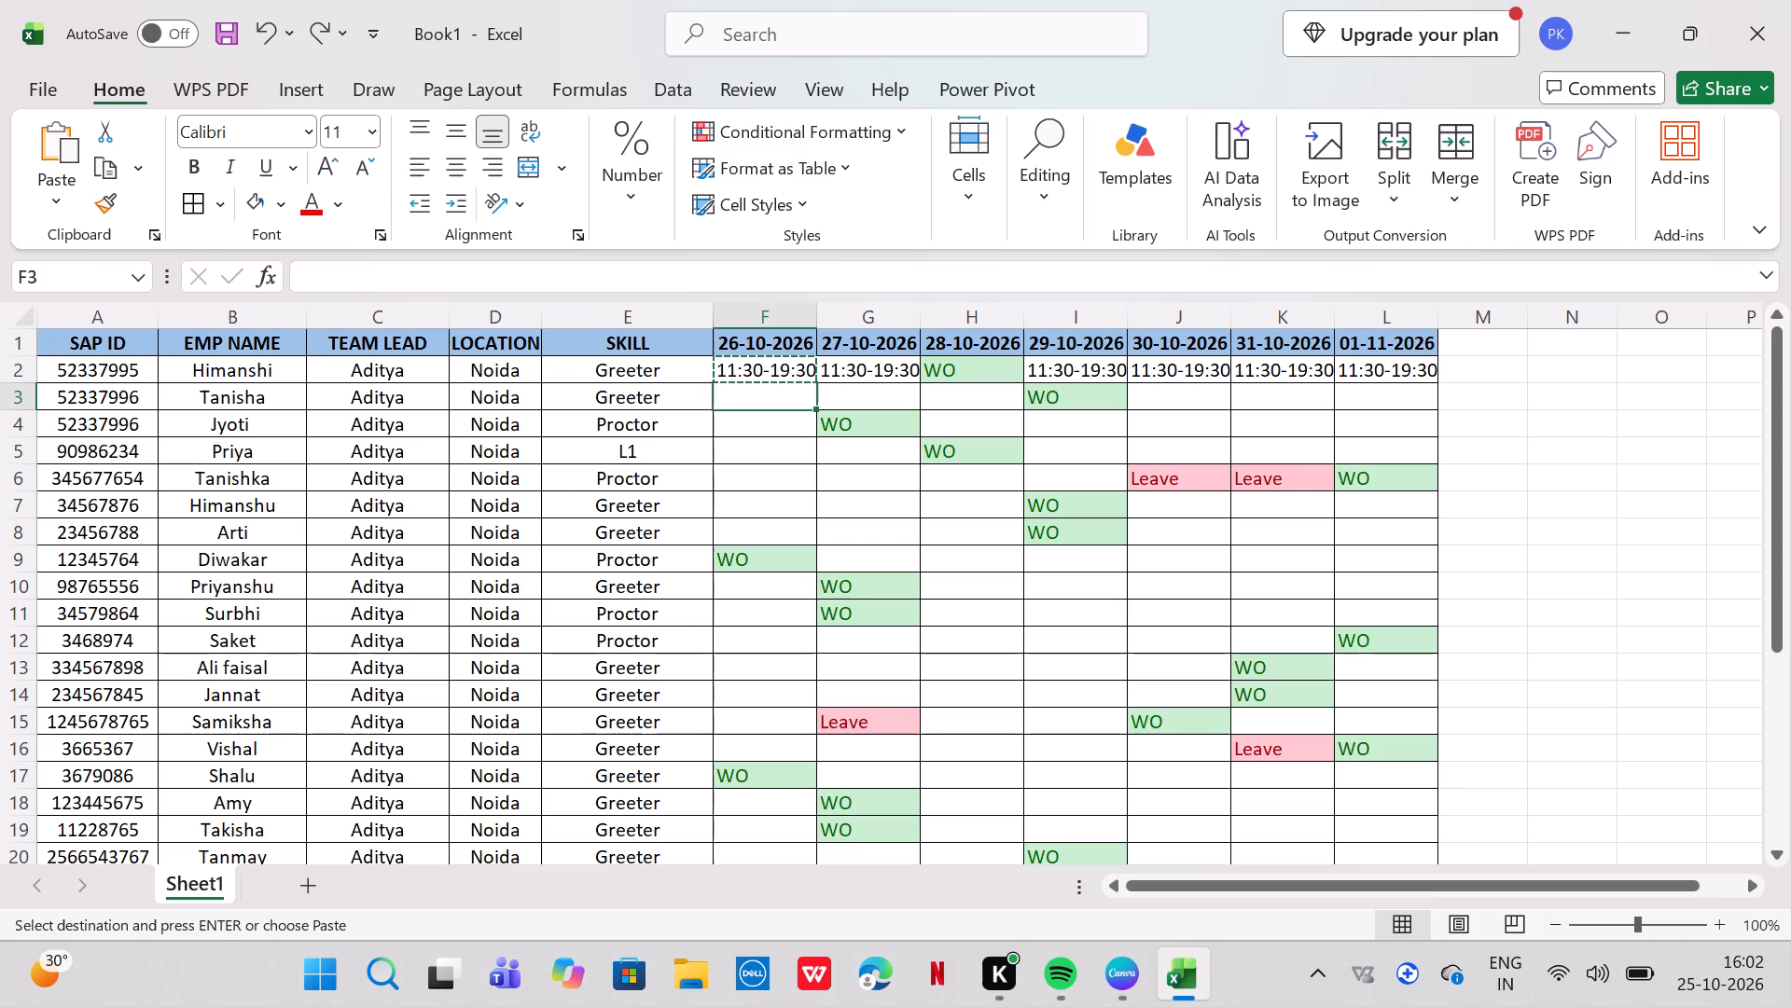
scroll(860, 532, "right", 1)
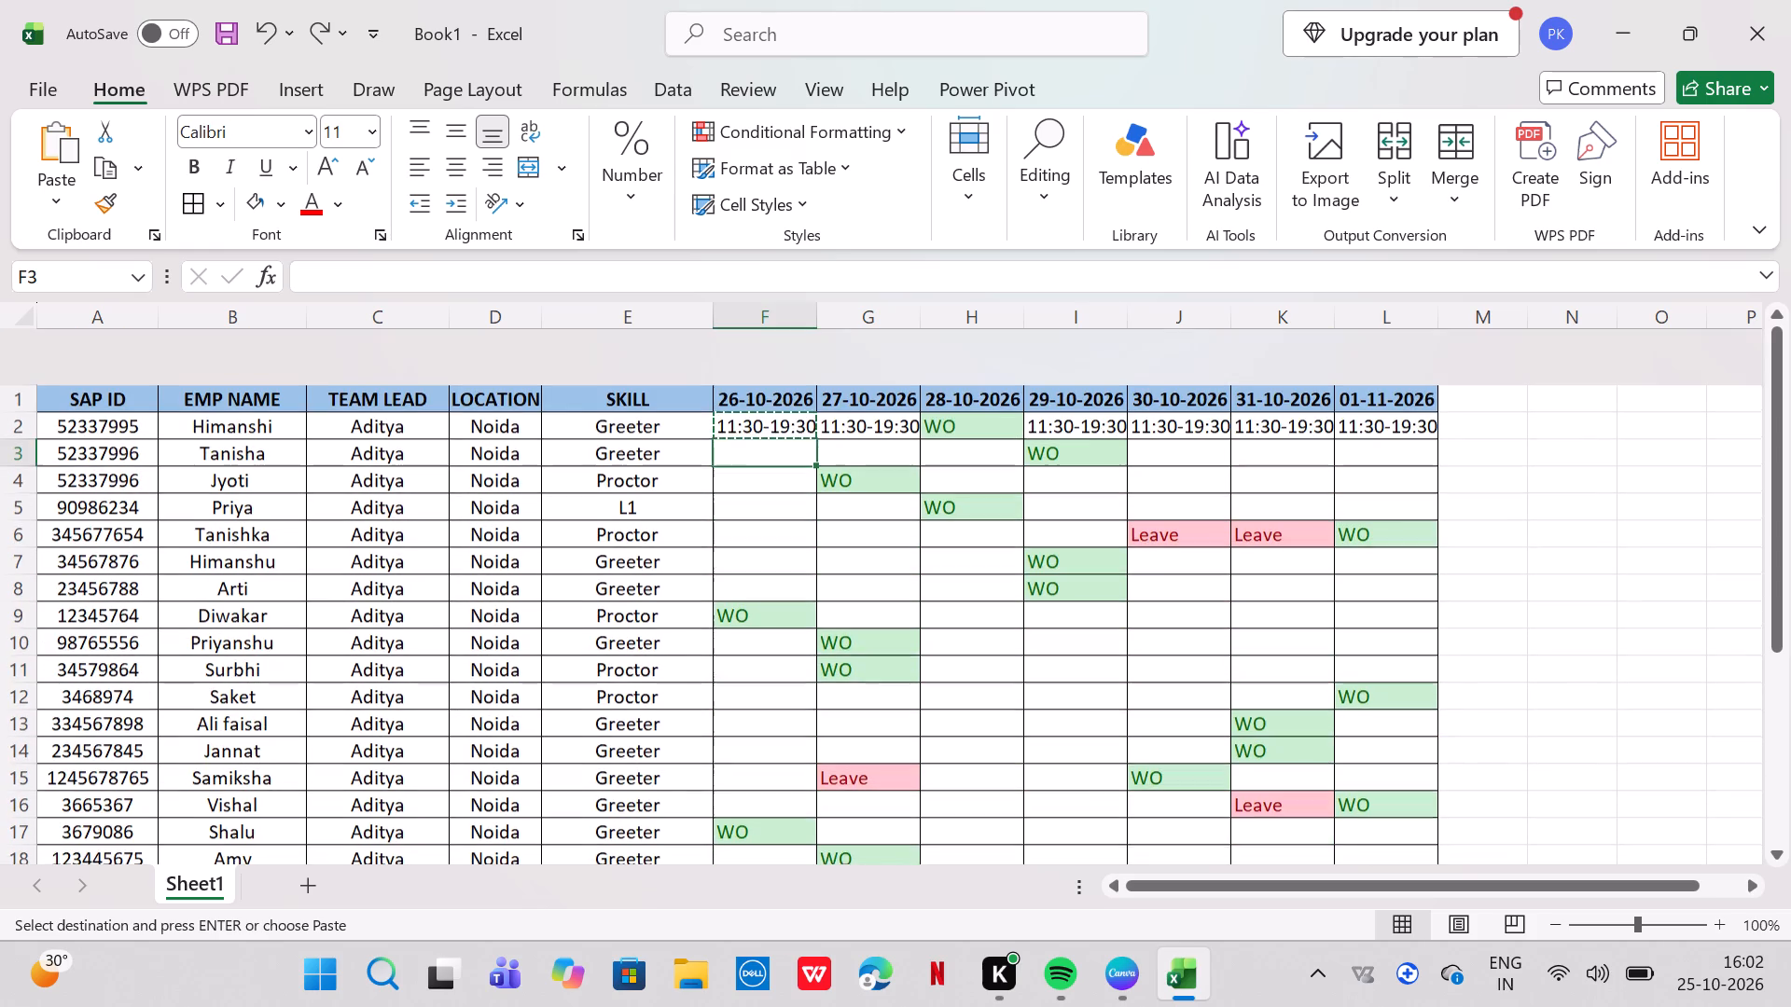
key("ctrl+v")
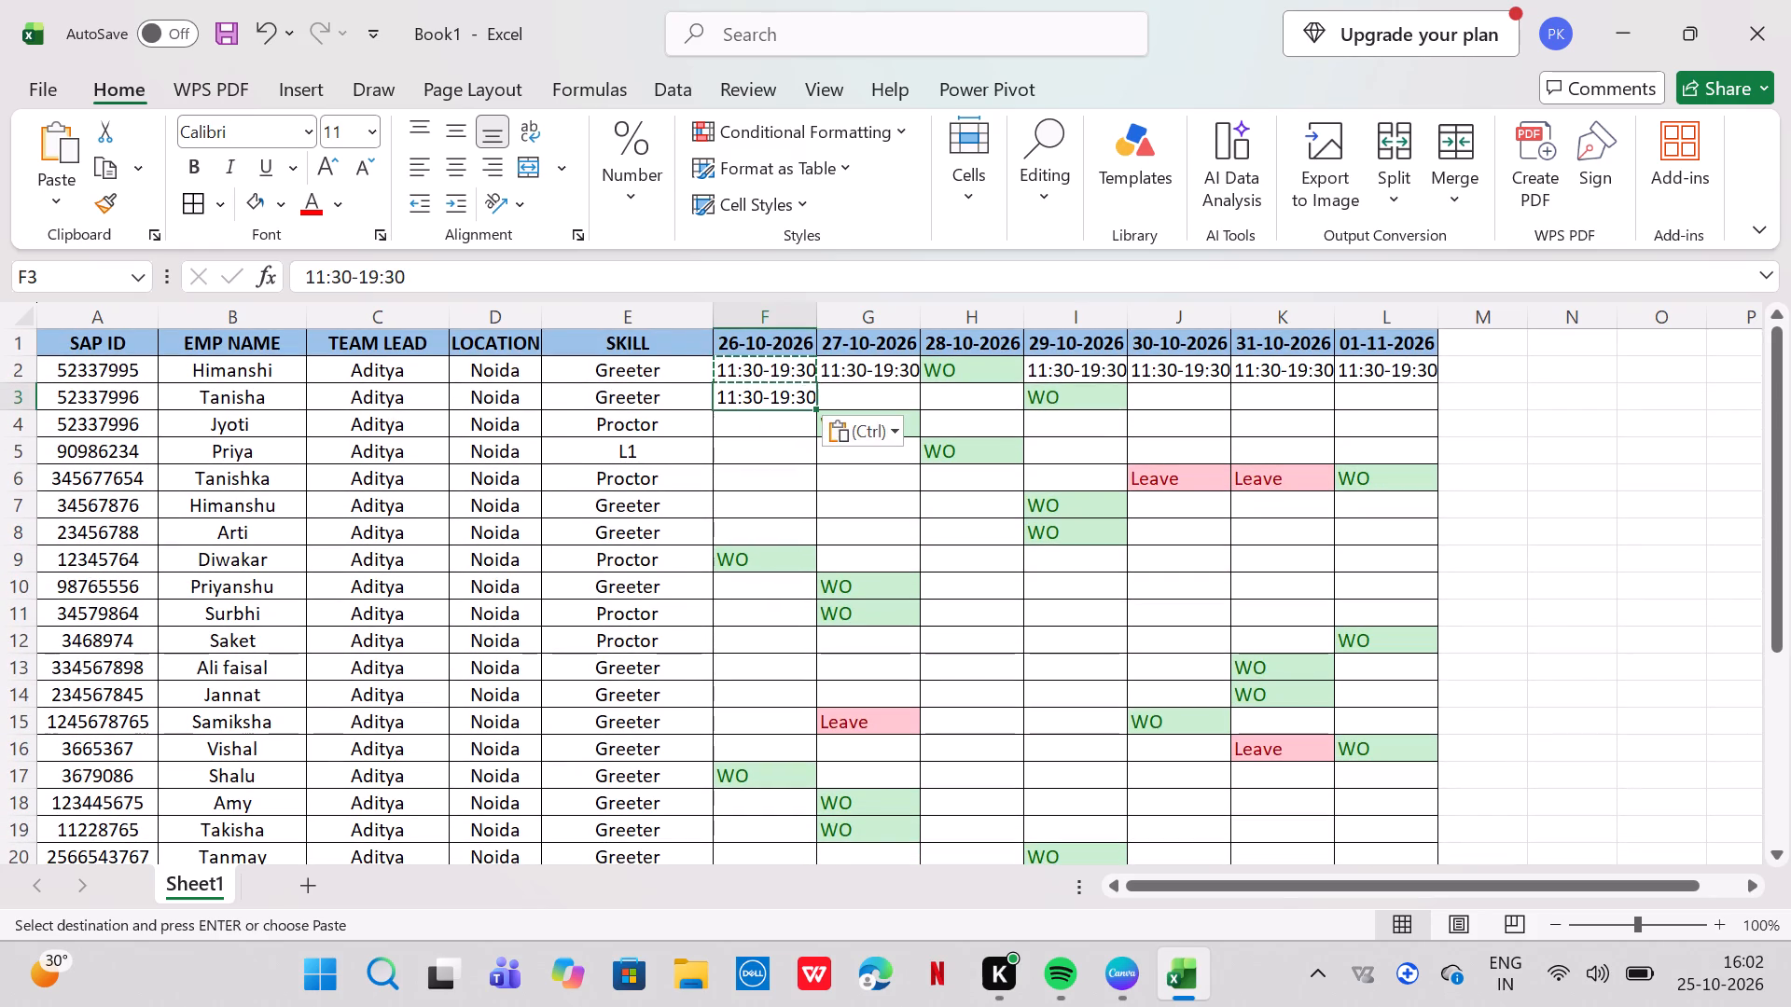
left_click(834, 392, "ctrl")
key("ctrl+v")
left_click(780, 432, "ctrl")
key("ctrl+v")
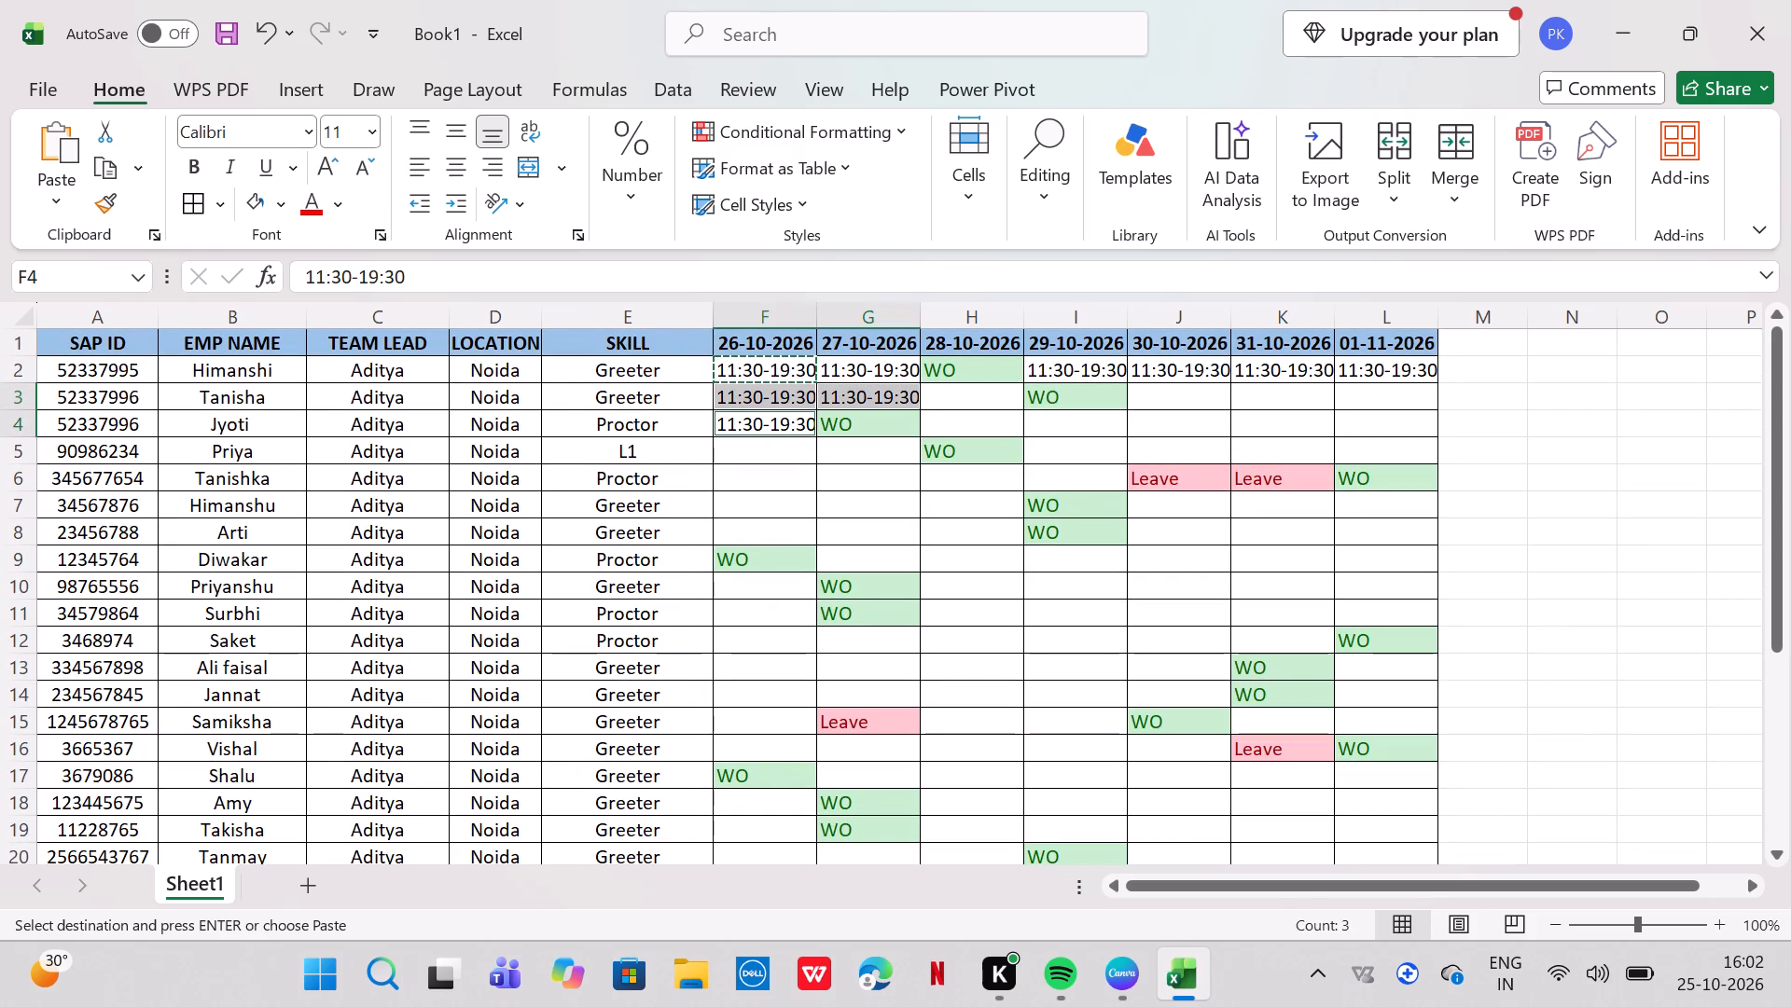
left_click(974, 407)
key("ctrl+v")
left_click(951, 426, "ctrl")
key("ctrl+v")
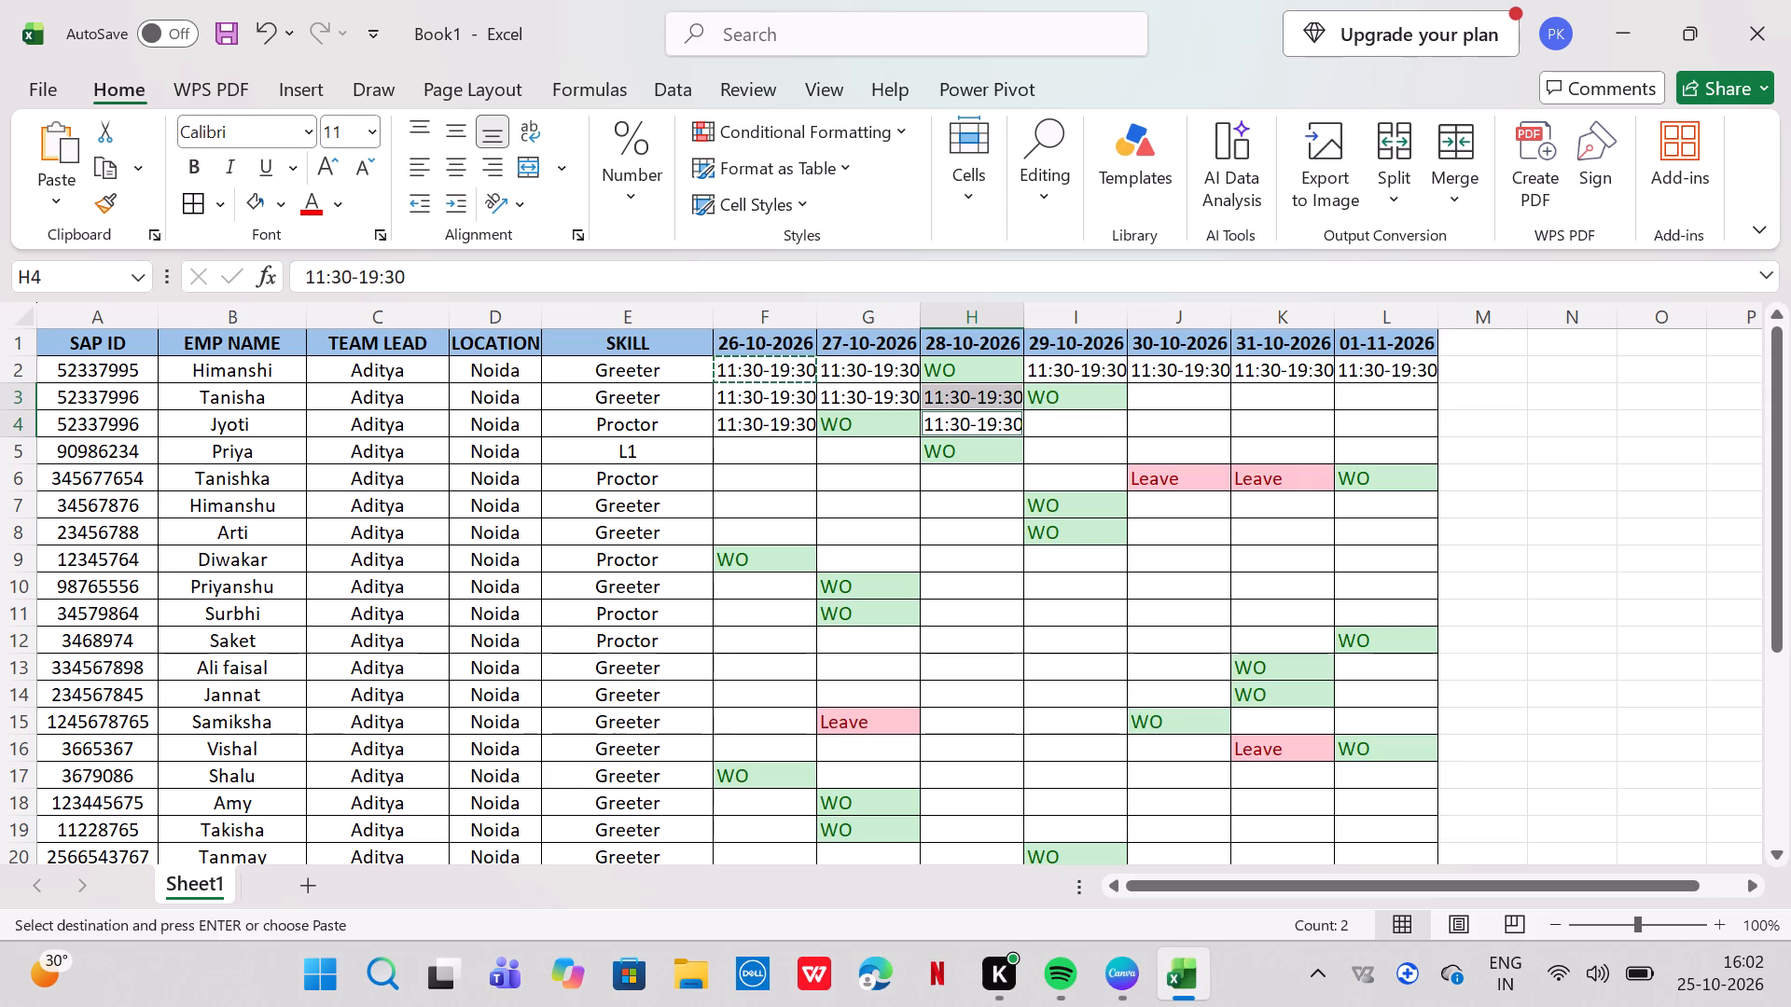
left_click(1087, 420, "ctrl")
key("ctrl+v")
Paste the 11:30-19:30 shift into J3:L4, Tanisha's and Jyoti's cells for 30-10-2026 to 01-11-2026.
left_click(1160, 391, "ctrl")
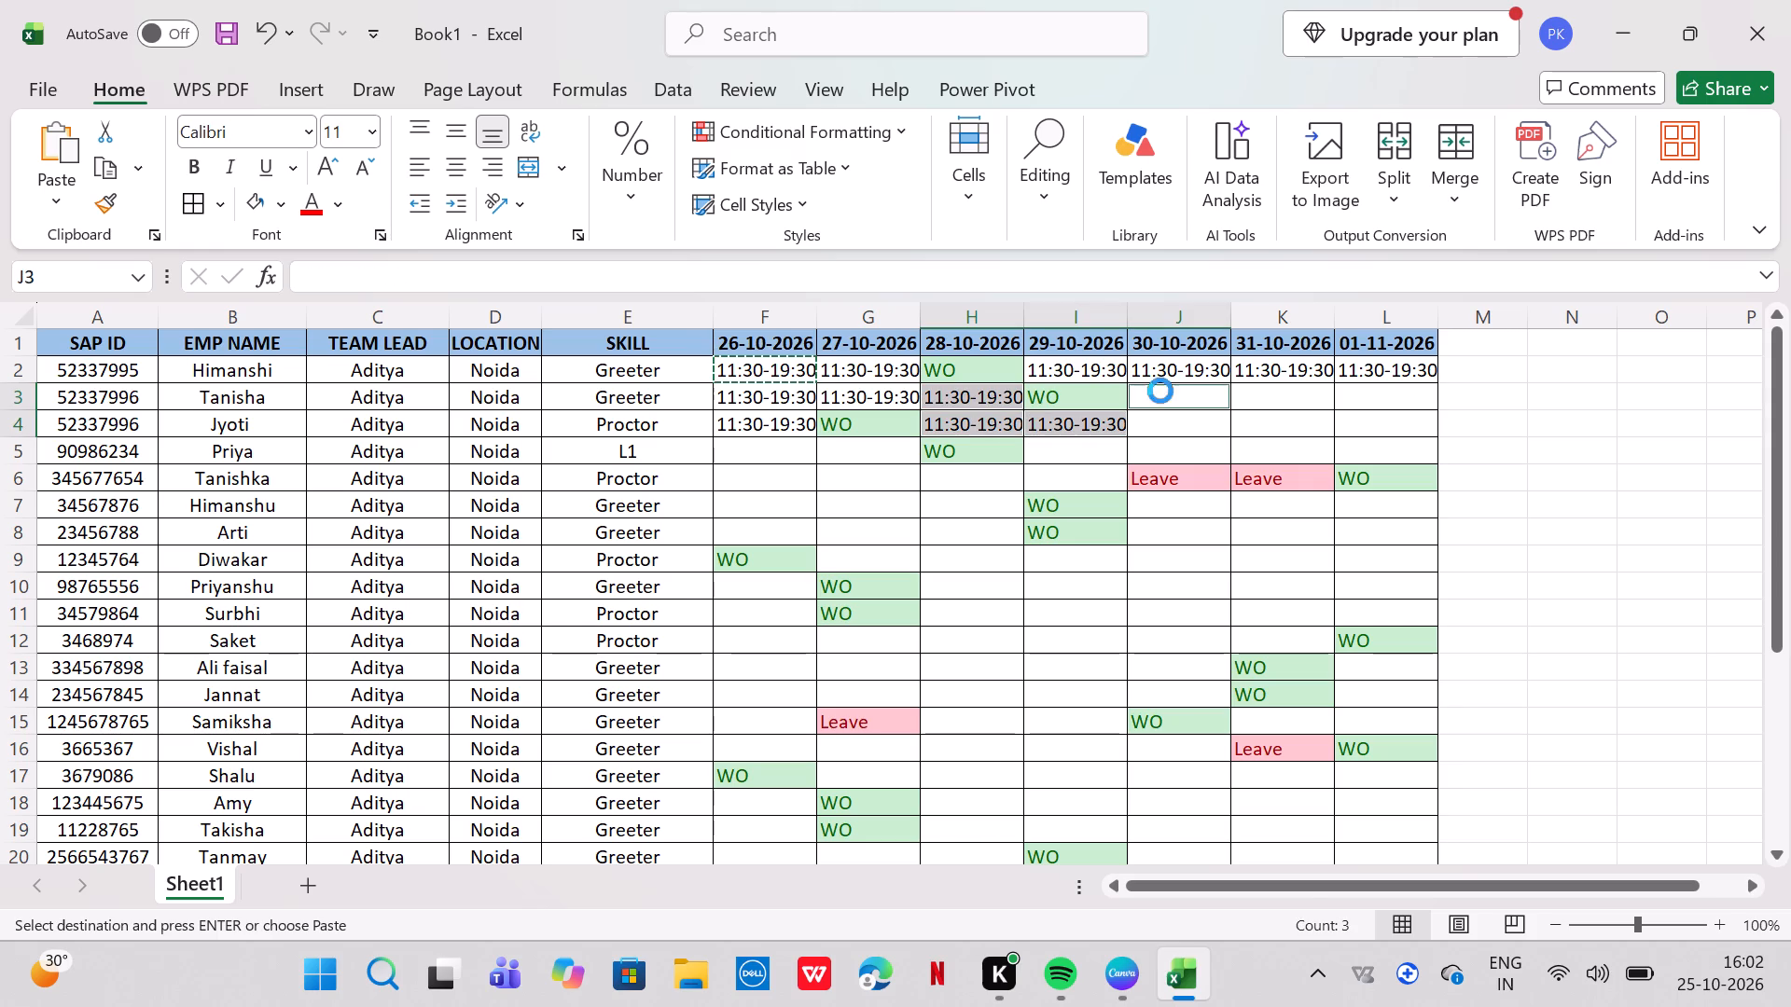
key("ctrl+v")
left_click(1173, 417, "ctrl")
key("ctrl+v")
left_click(1294, 392, "ctrl")
key("ctrl+v")
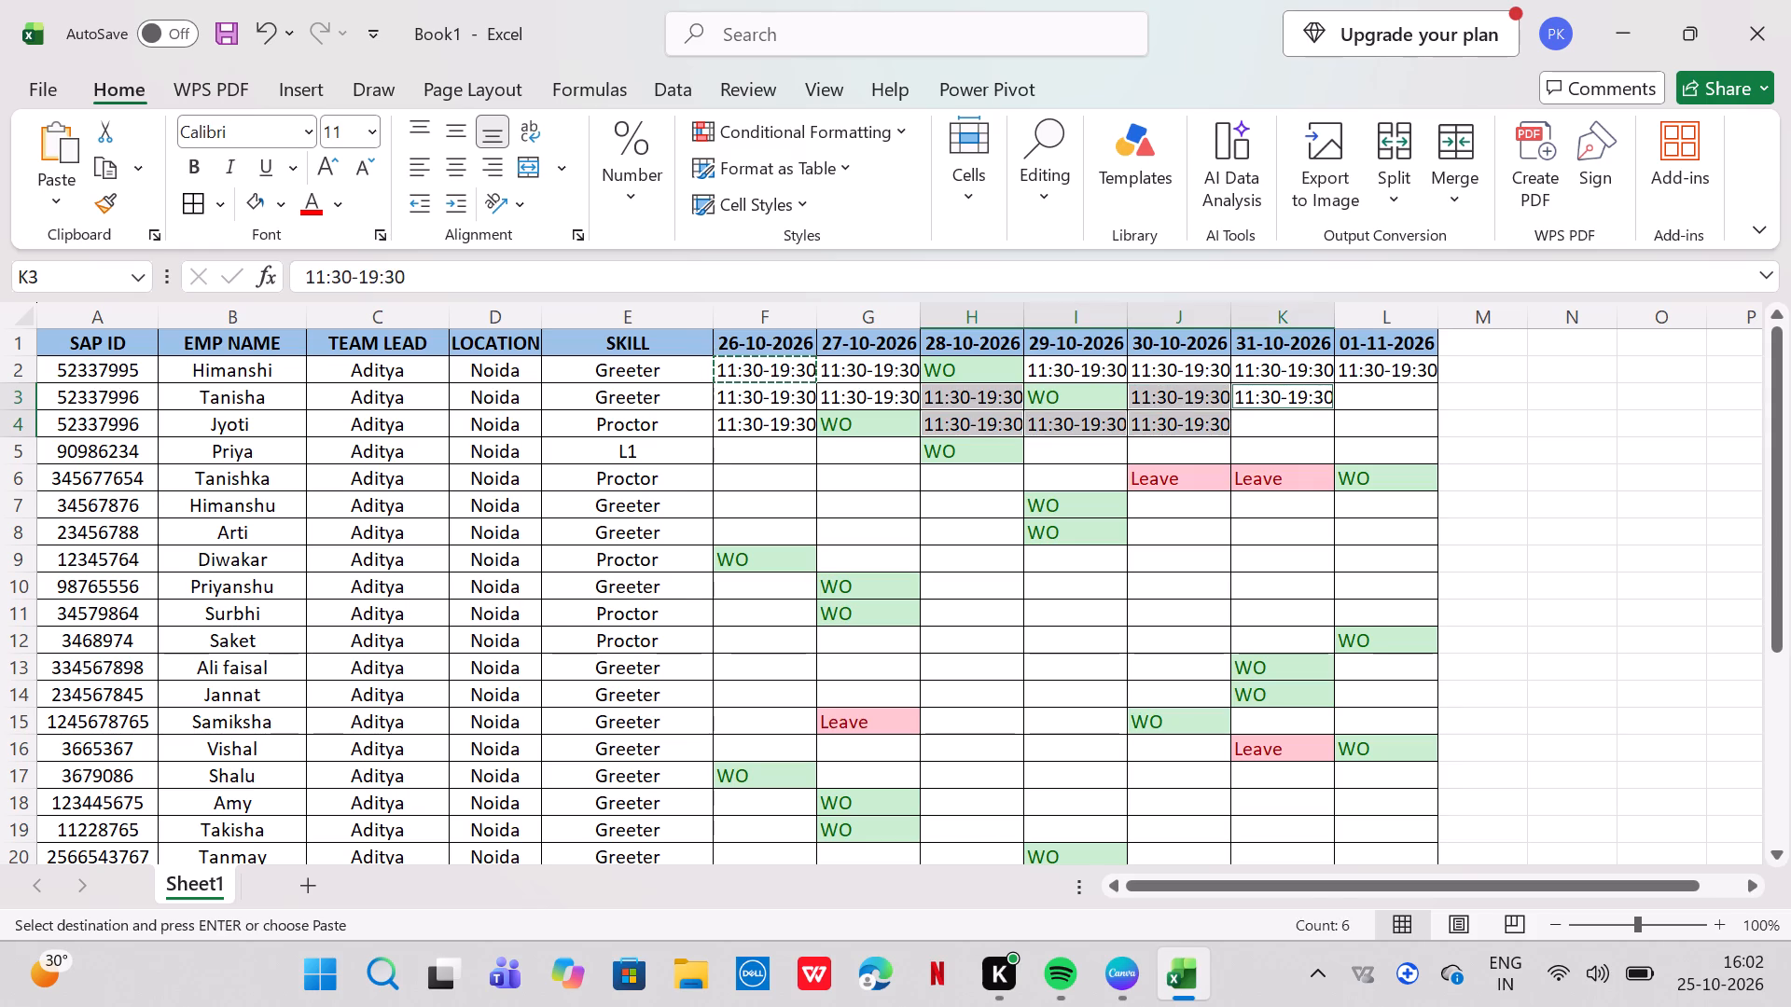
left_click(1267, 420, "ctrl")
key("ctrl+v")
left_click(1371, 398, "ctrl")
key("ctrl+v")
left_click(1365, 425, "ctrl")
key("ctrl+v")
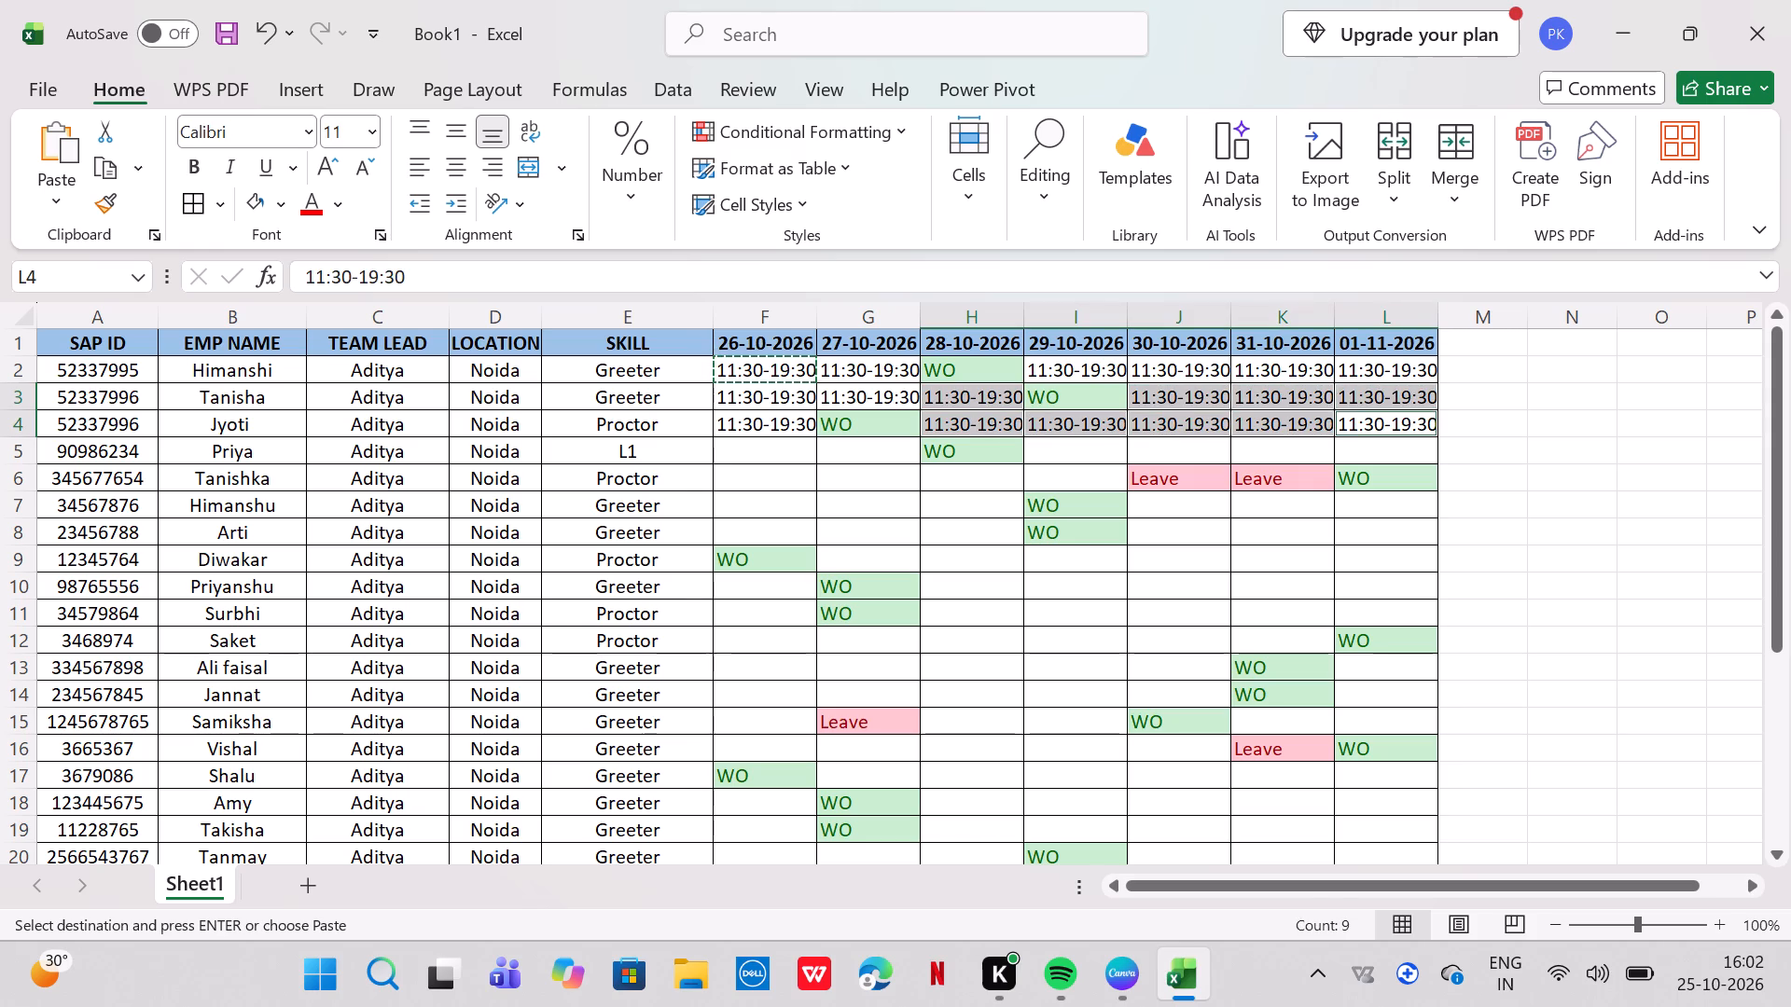
Fill Priya's empty day cells F5, G5, I5, J5, K5 and L5 with the 11:30-19:30 shift.
left_click(1354, 449, "ctrl")
key("ctrl+v")
left_click(1306, 456, "ctrl")
key("ctrl+v")
left_click(1215, 454, "ctrl")
key("ctrl+v")
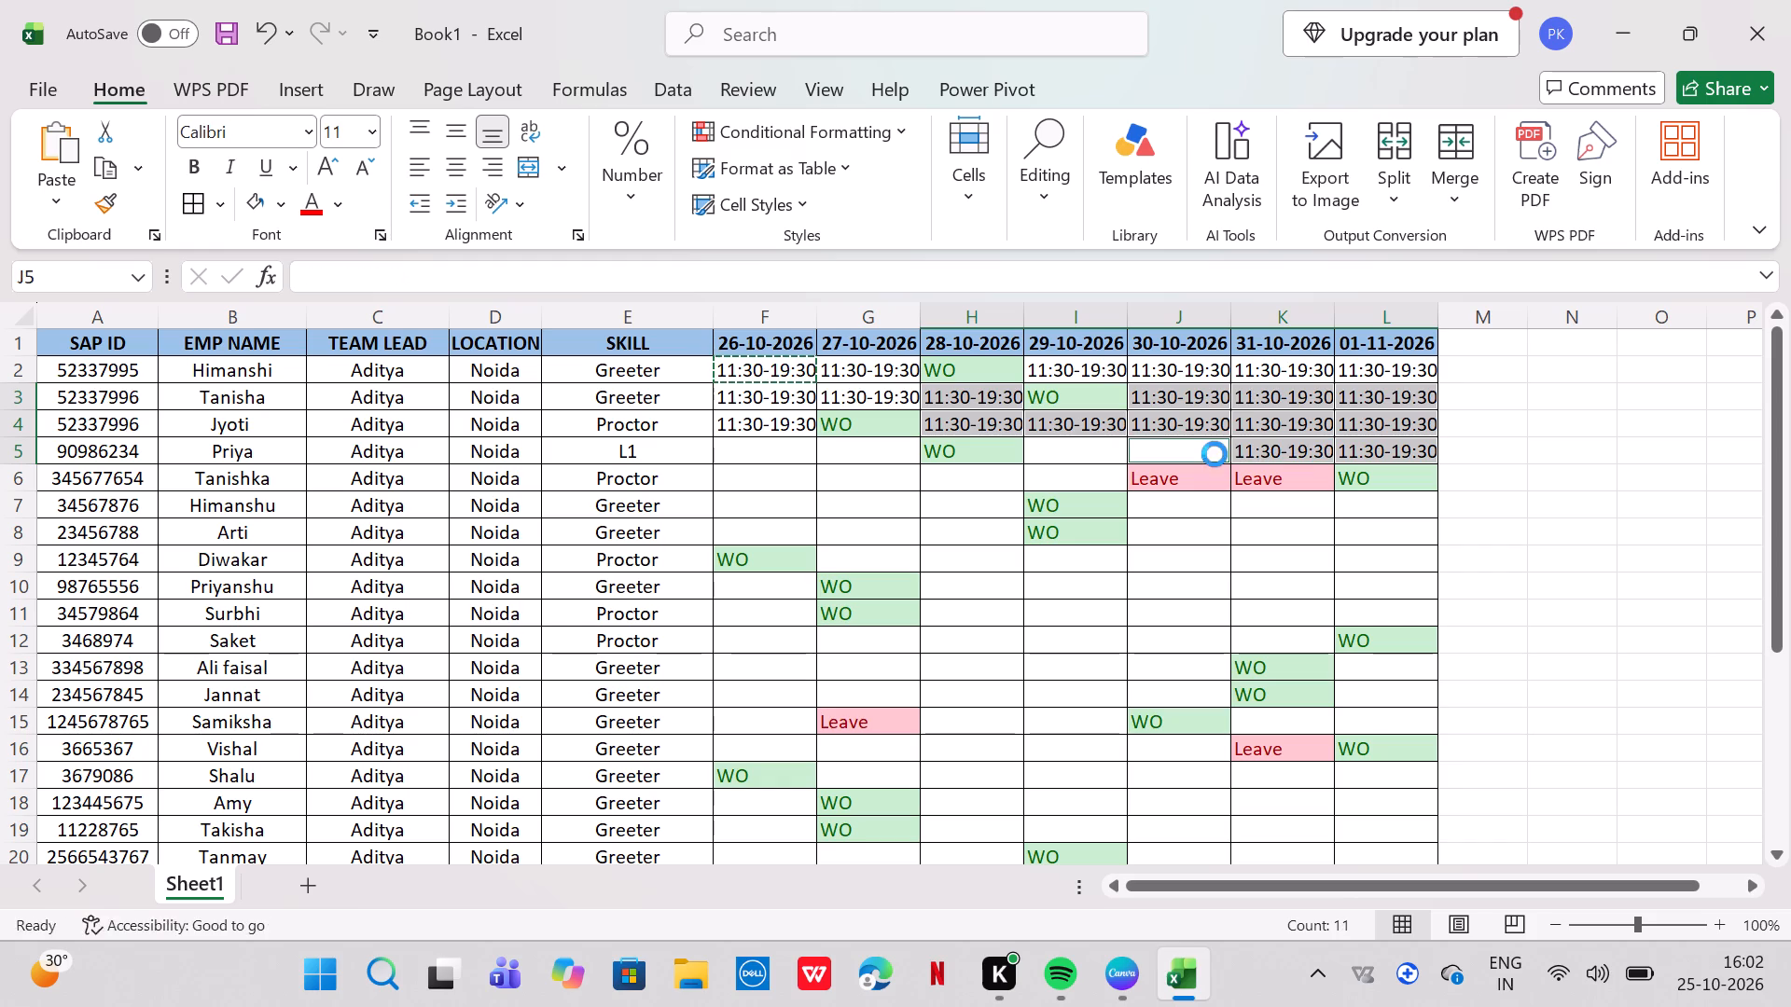
key("ctrl+v")
left_click(1110, 451, "ctrl")
left_click(1090, 453, "ctrl")
key("ctrl+v")
left_click(1045, 459)
key("ctrl+v")
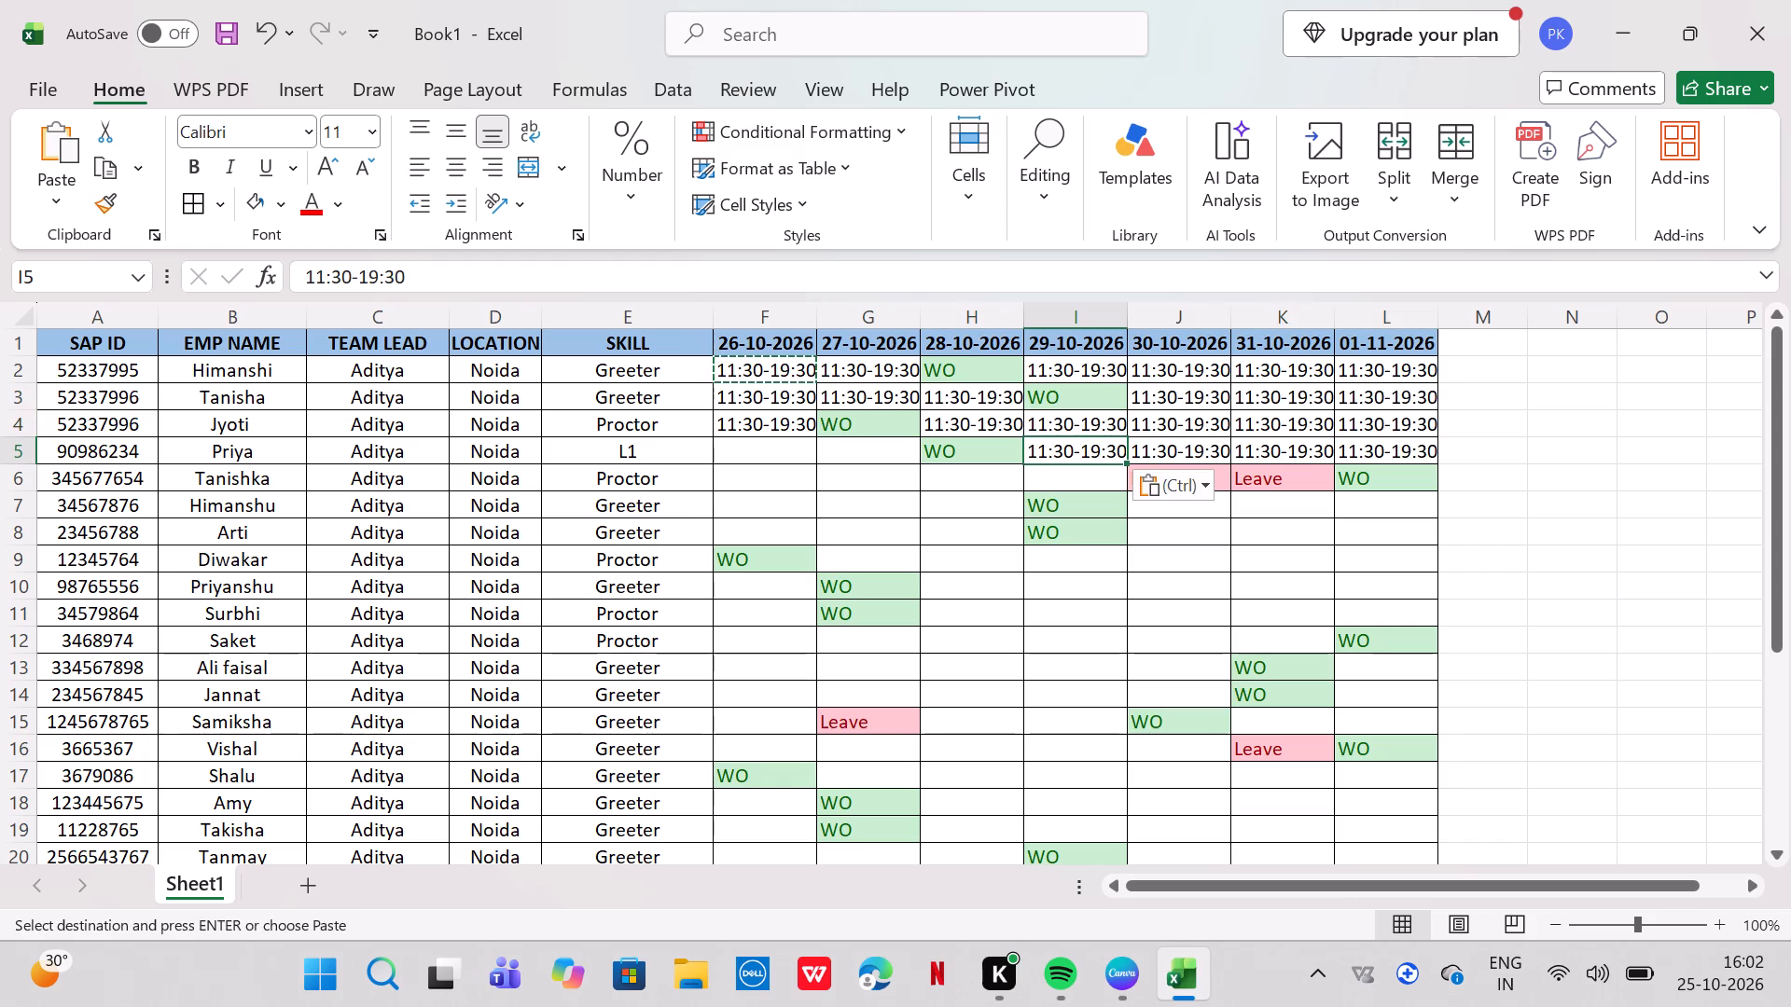
left_click(757, 443)
key("ctrl+v")
left_click(874, 444, "ctrl")
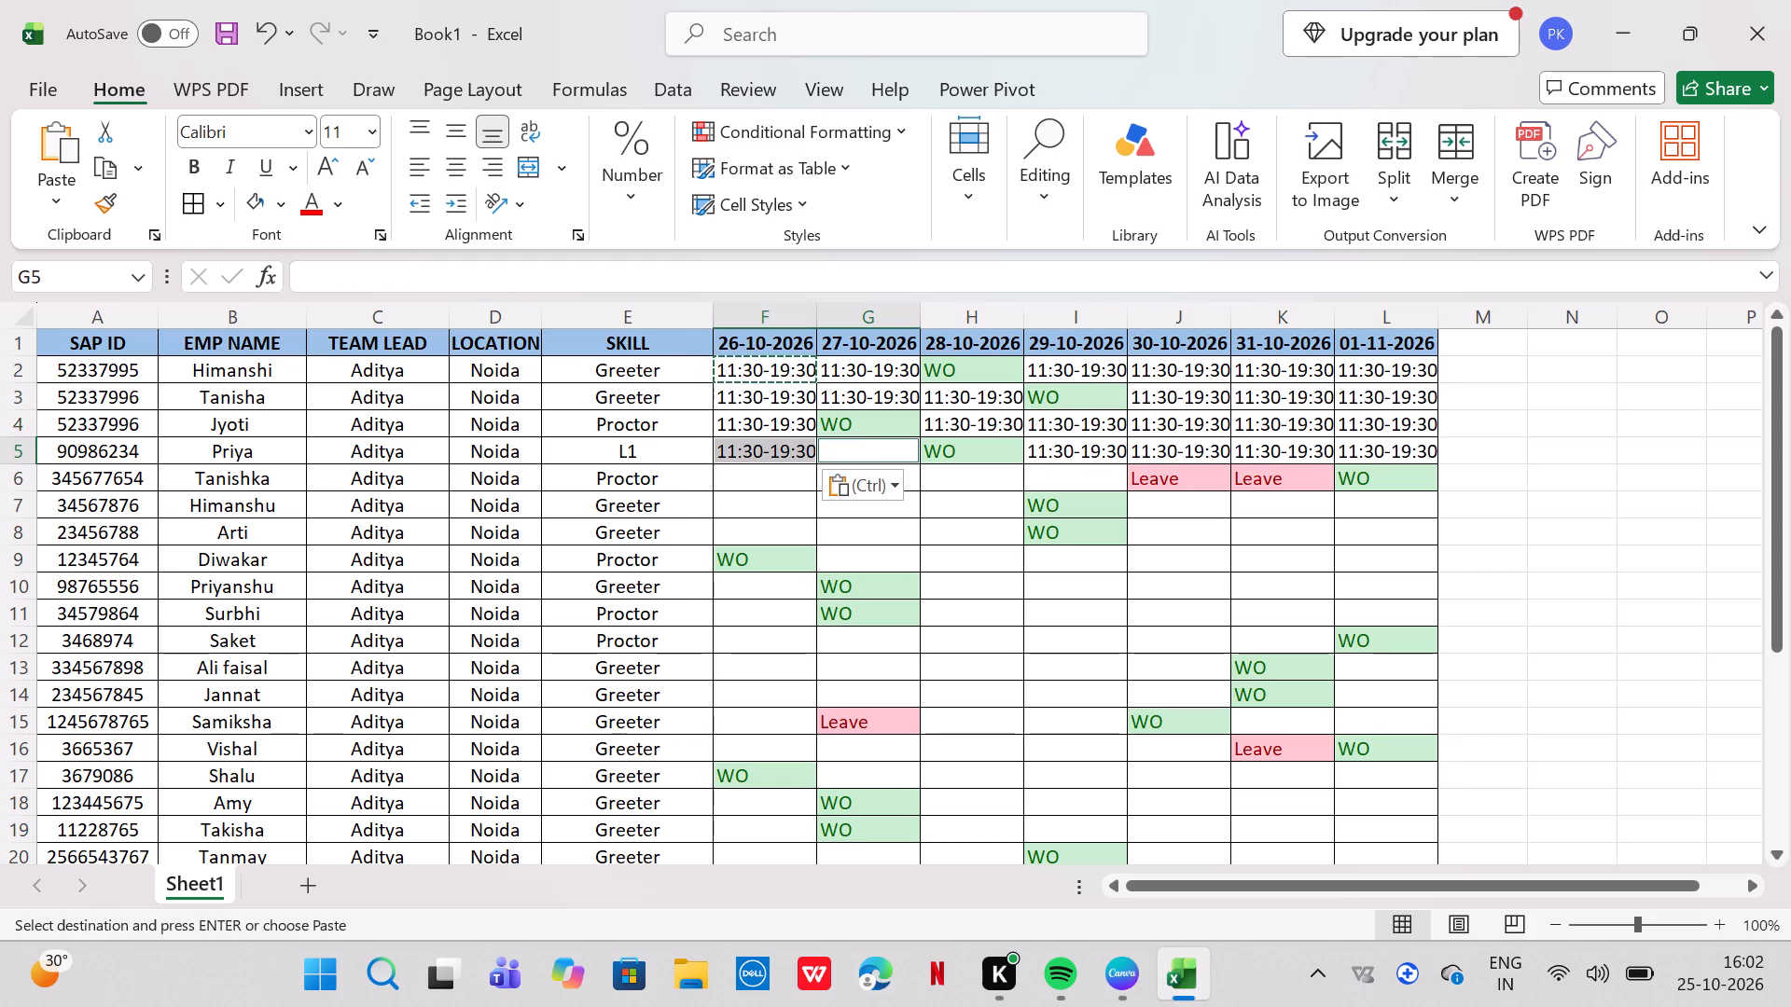
key("ctrl+v")
Paste the 11:30-19:30 shift into F6:G8 for Tanishka, Himanshu and Arti under 26-10-2026 and 27-10-2026.
left_click(788, 478, "ctrl")
key("ctrl+v")
left_click(851, 474, "ctrl")
key("ctrl+v")
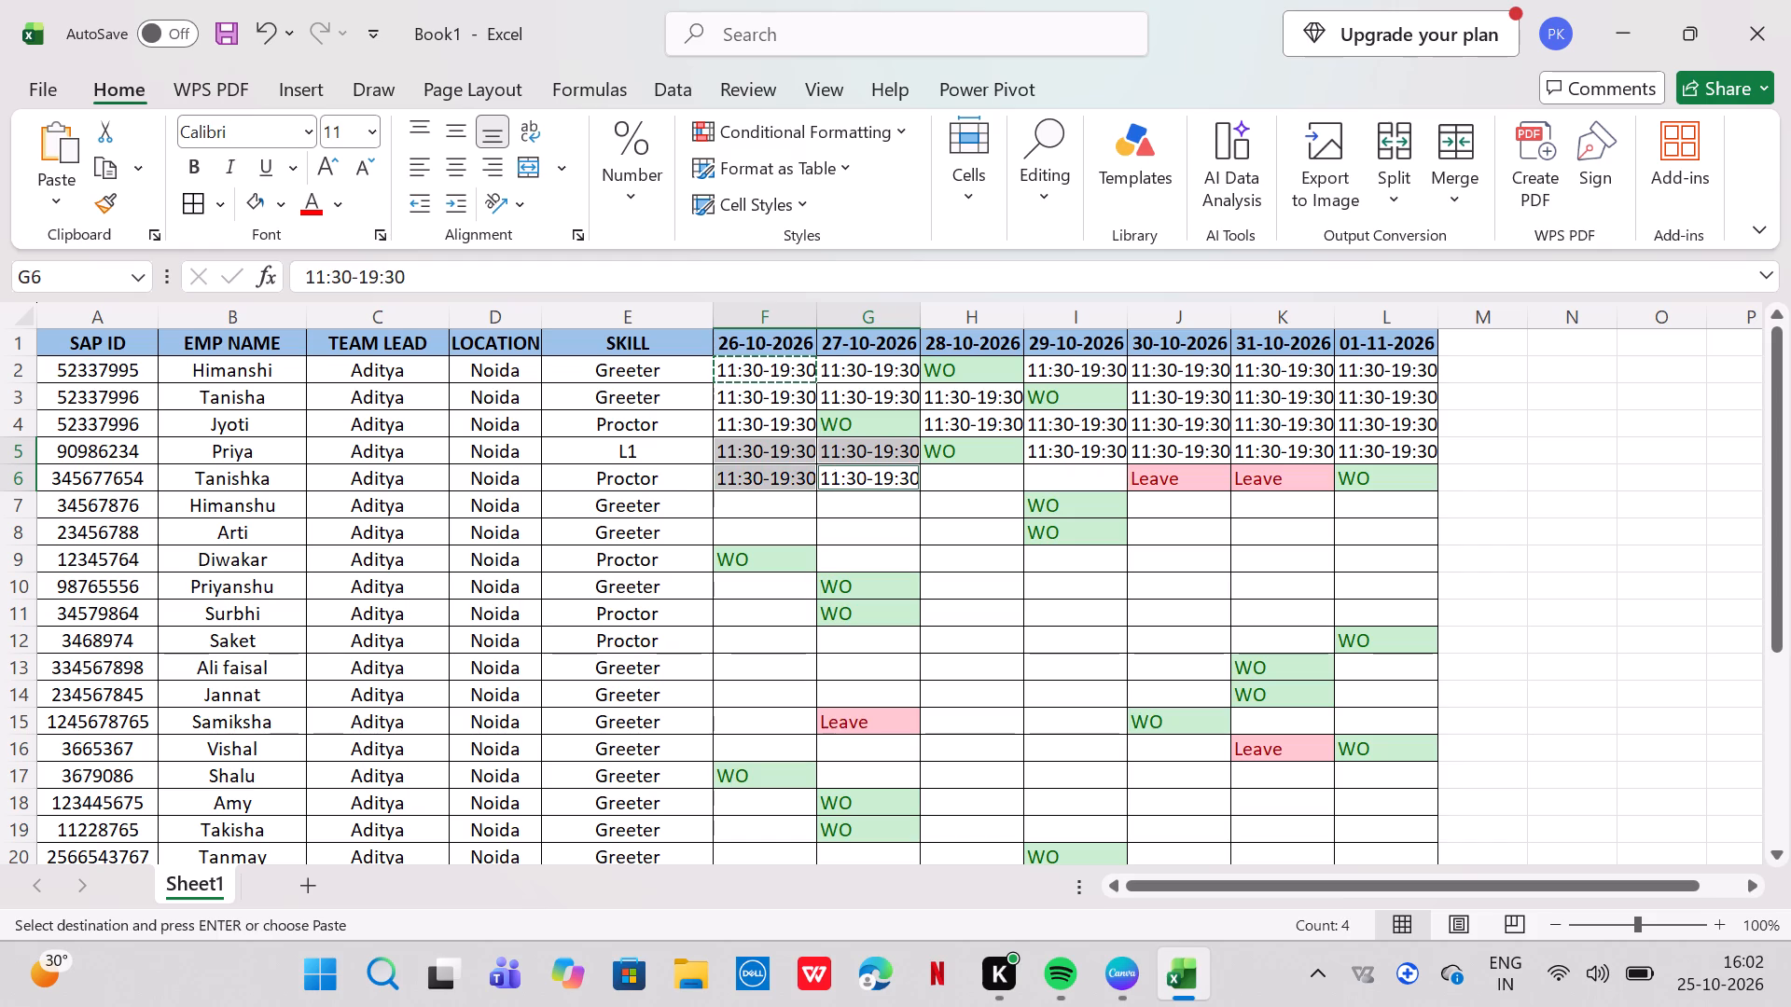
left_click(801, 496, "ctrl")
key("ctrl+v")
left_click(886, 509, "ctrl")
key("ctrl+v")
left_click(770, 535, "ctrl")
key("ctrl+v")
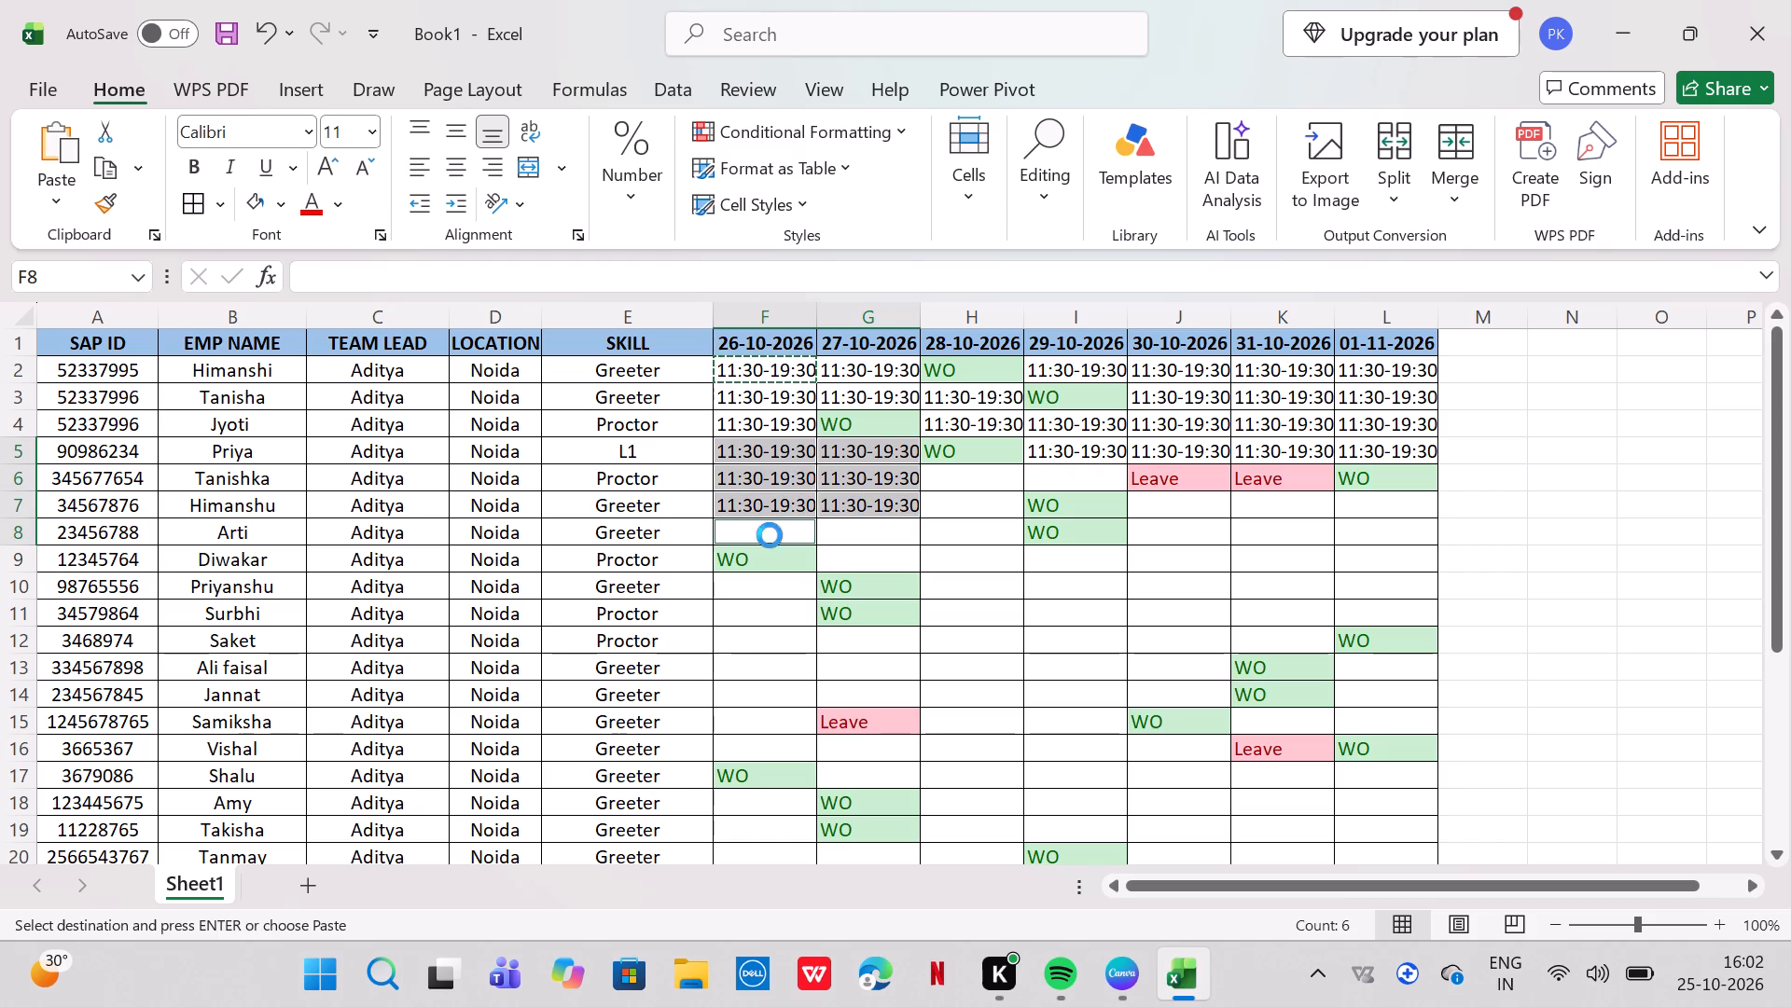
left_click(834, 536, "ctrl")
key("ctrl+v")
Paste the 11:30-19:30 shift into F10:F16, the 26-10-2026 cells from Priyanshu to Vishal.
left_click(782, 584, "ctrl")
key("ctrl+v")
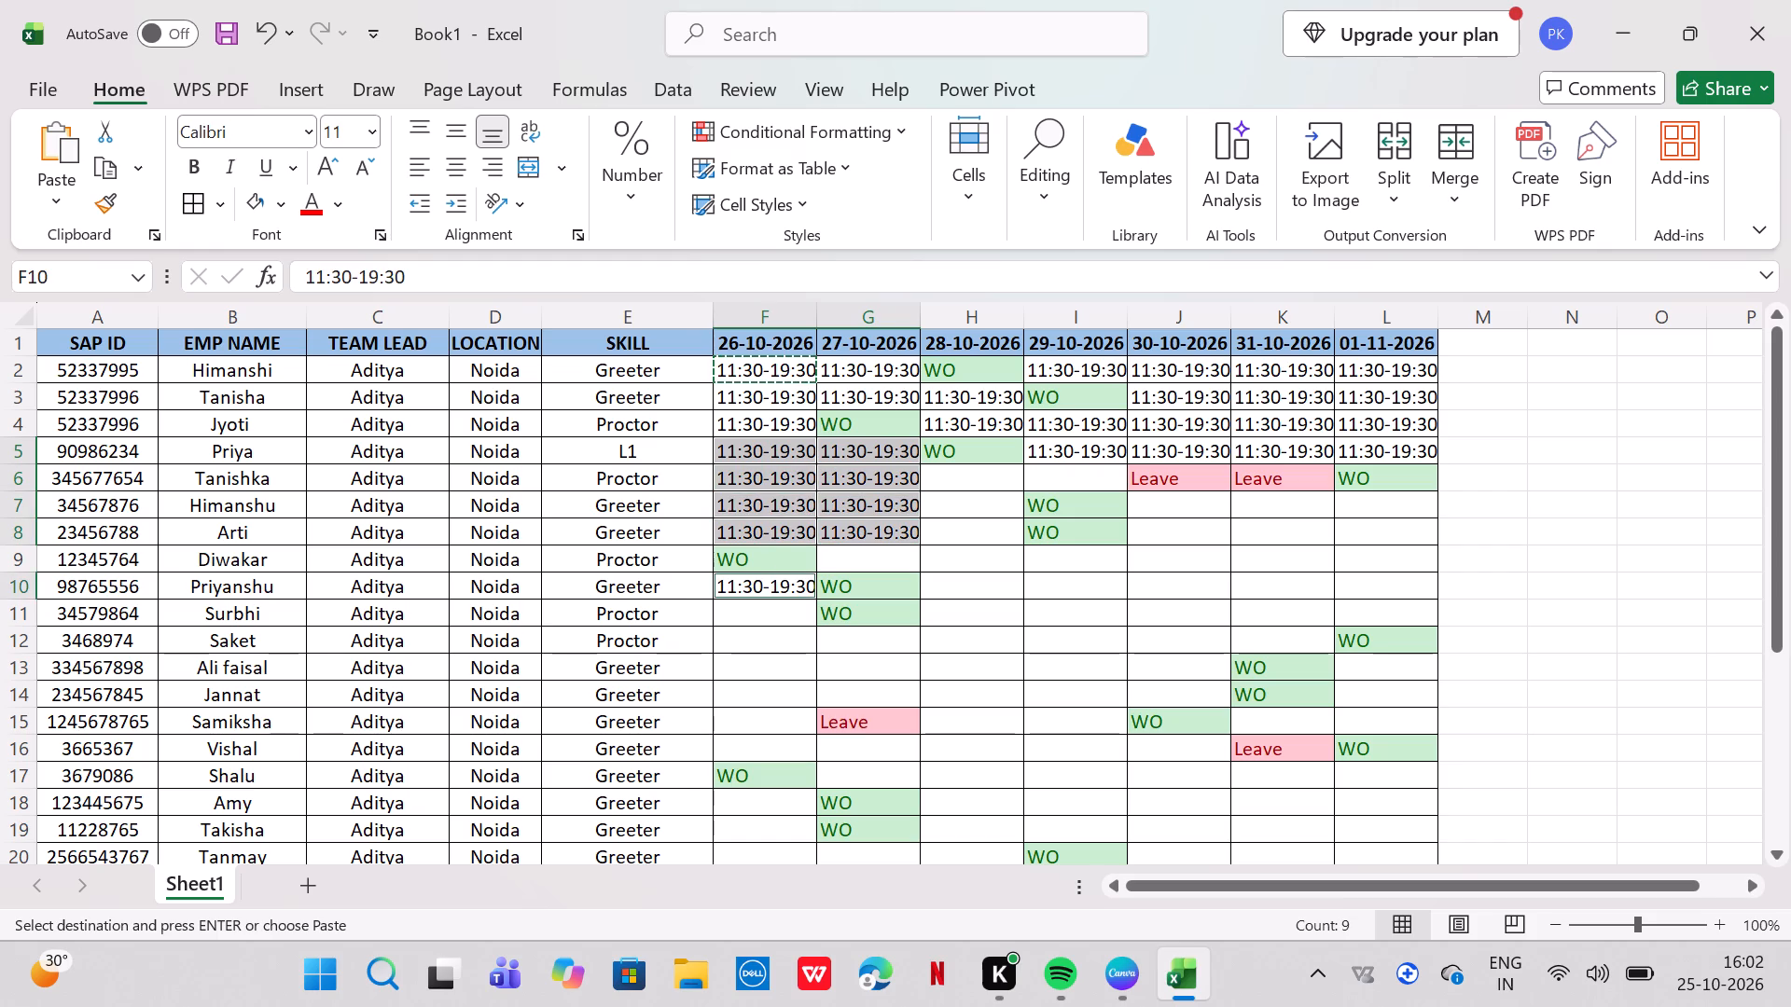
left_click(780, 608, "ctrl")
key("ctrl+v")
scroll(780, 614, "down", 1)
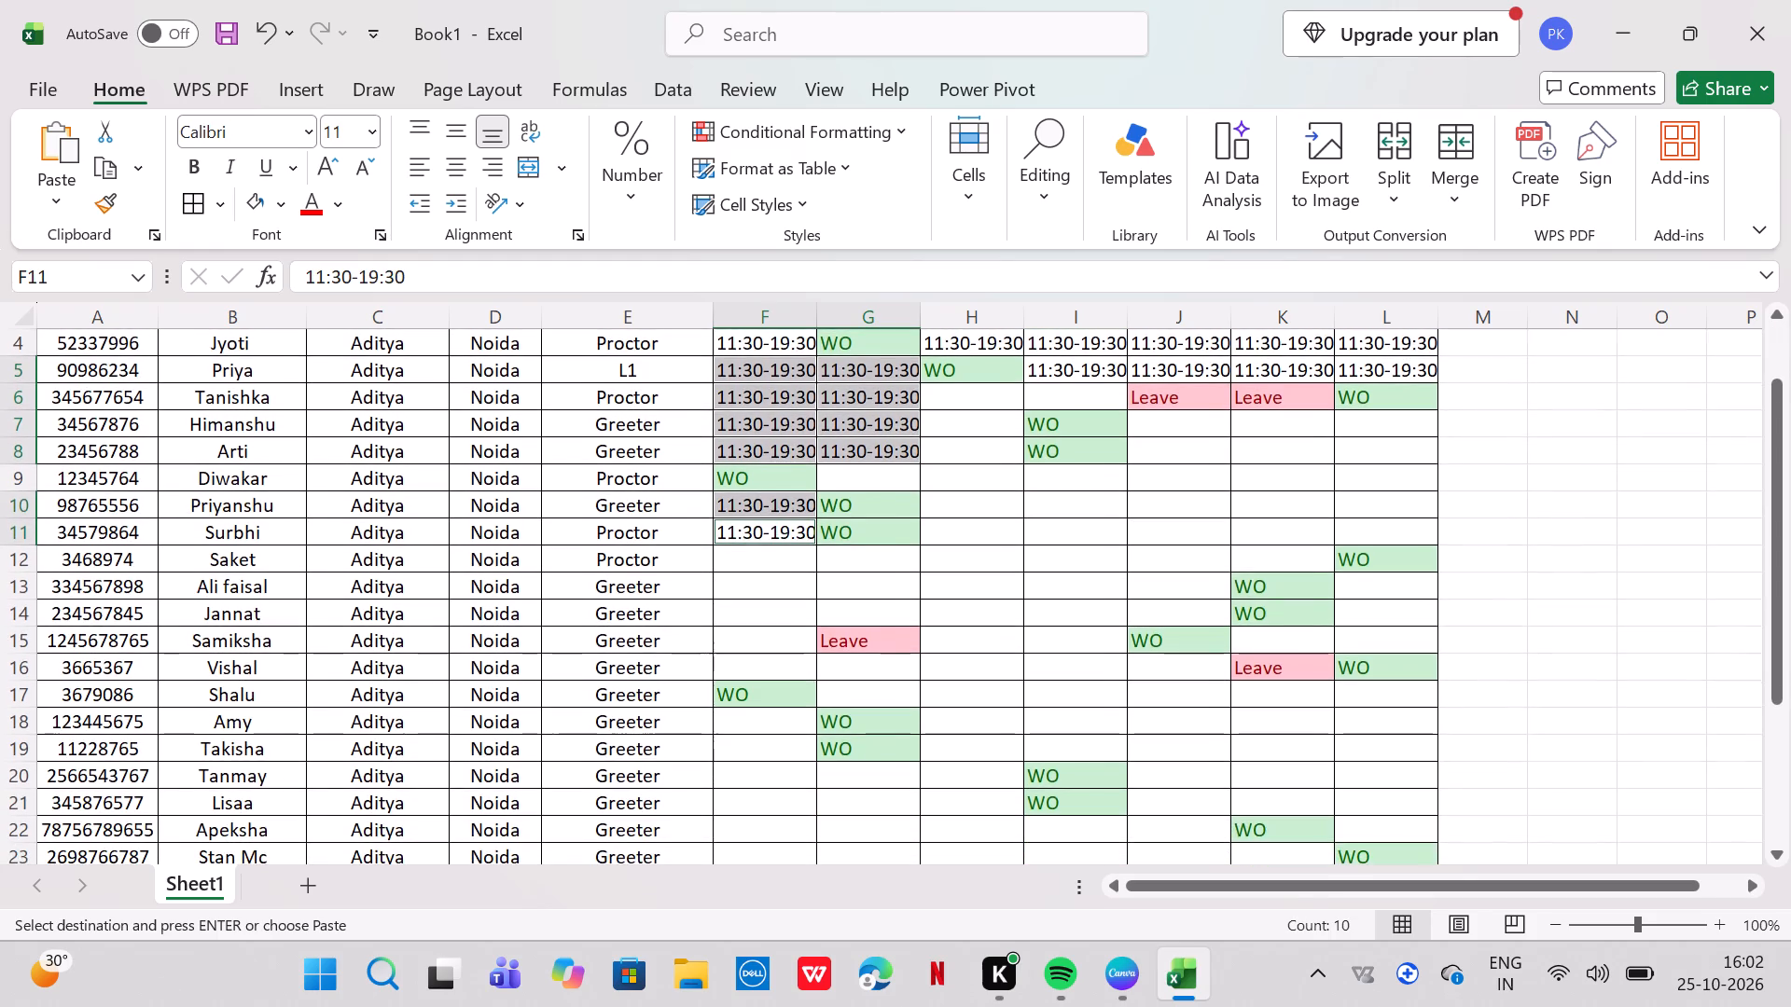
scroll(771, 581, "down", 1)
left_click(757, 531)
key("ctrl+v")
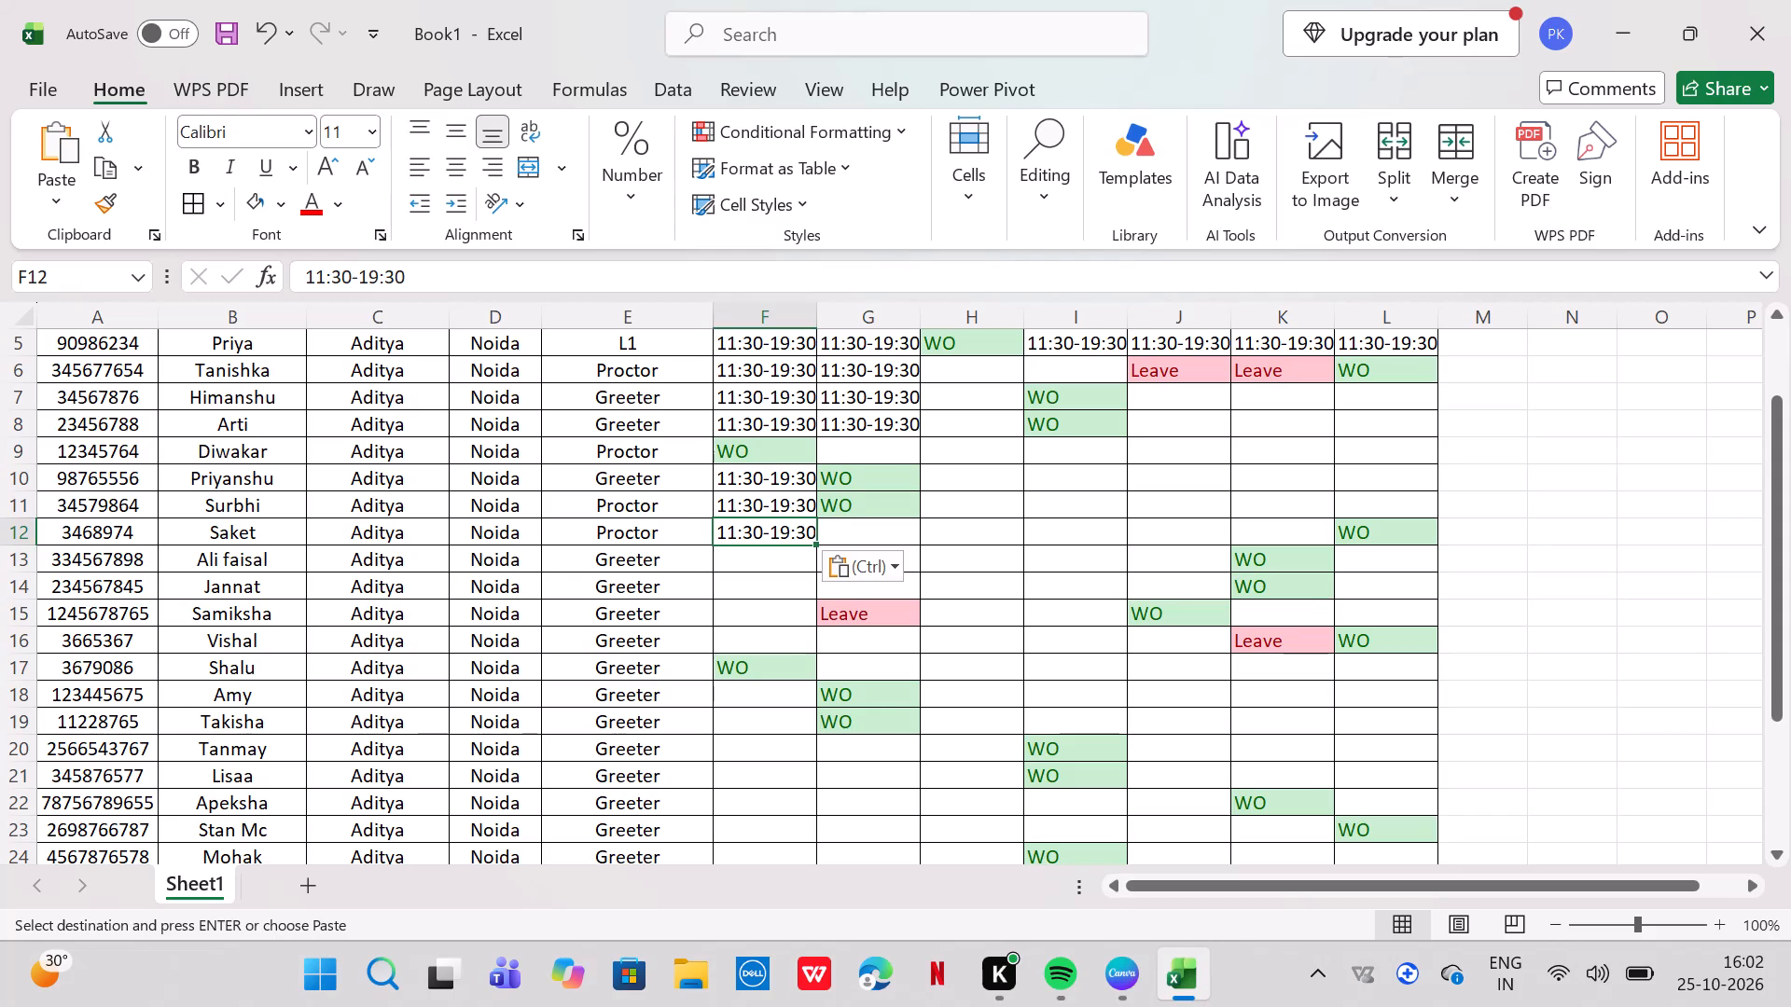
left_click(763, 552, "ctrl")
key("ctrl+v")
left_click(762, 595, "ctrl")
key("ctrl+v")
left_click(756, 616, "ctrl")
key("ctrl+v")
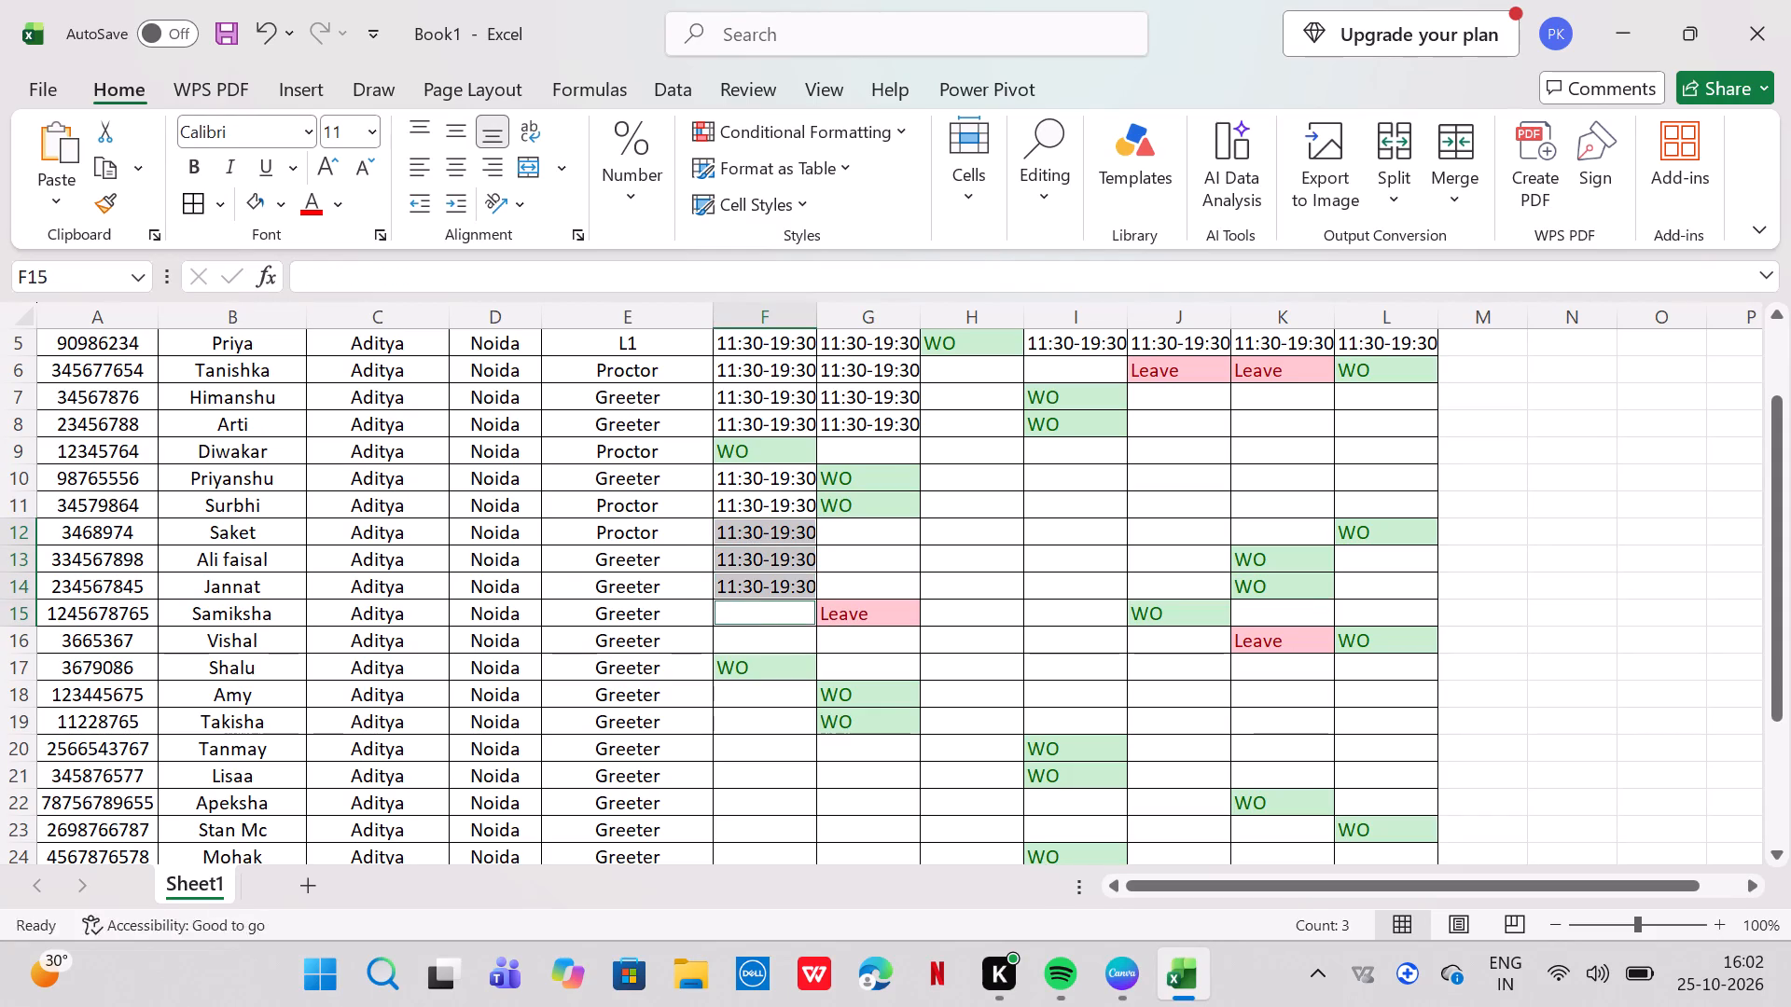
left_click(761, 641, "ctrl")
key("ctrl+v")
Paste the 11:30-19:30 shift into F18:F21, the 26-10-2026 cells from Amy to Lisaa.
scroll(761, 641, "down", 1, "ctrl")
scroll(757, 617, "down", 1)
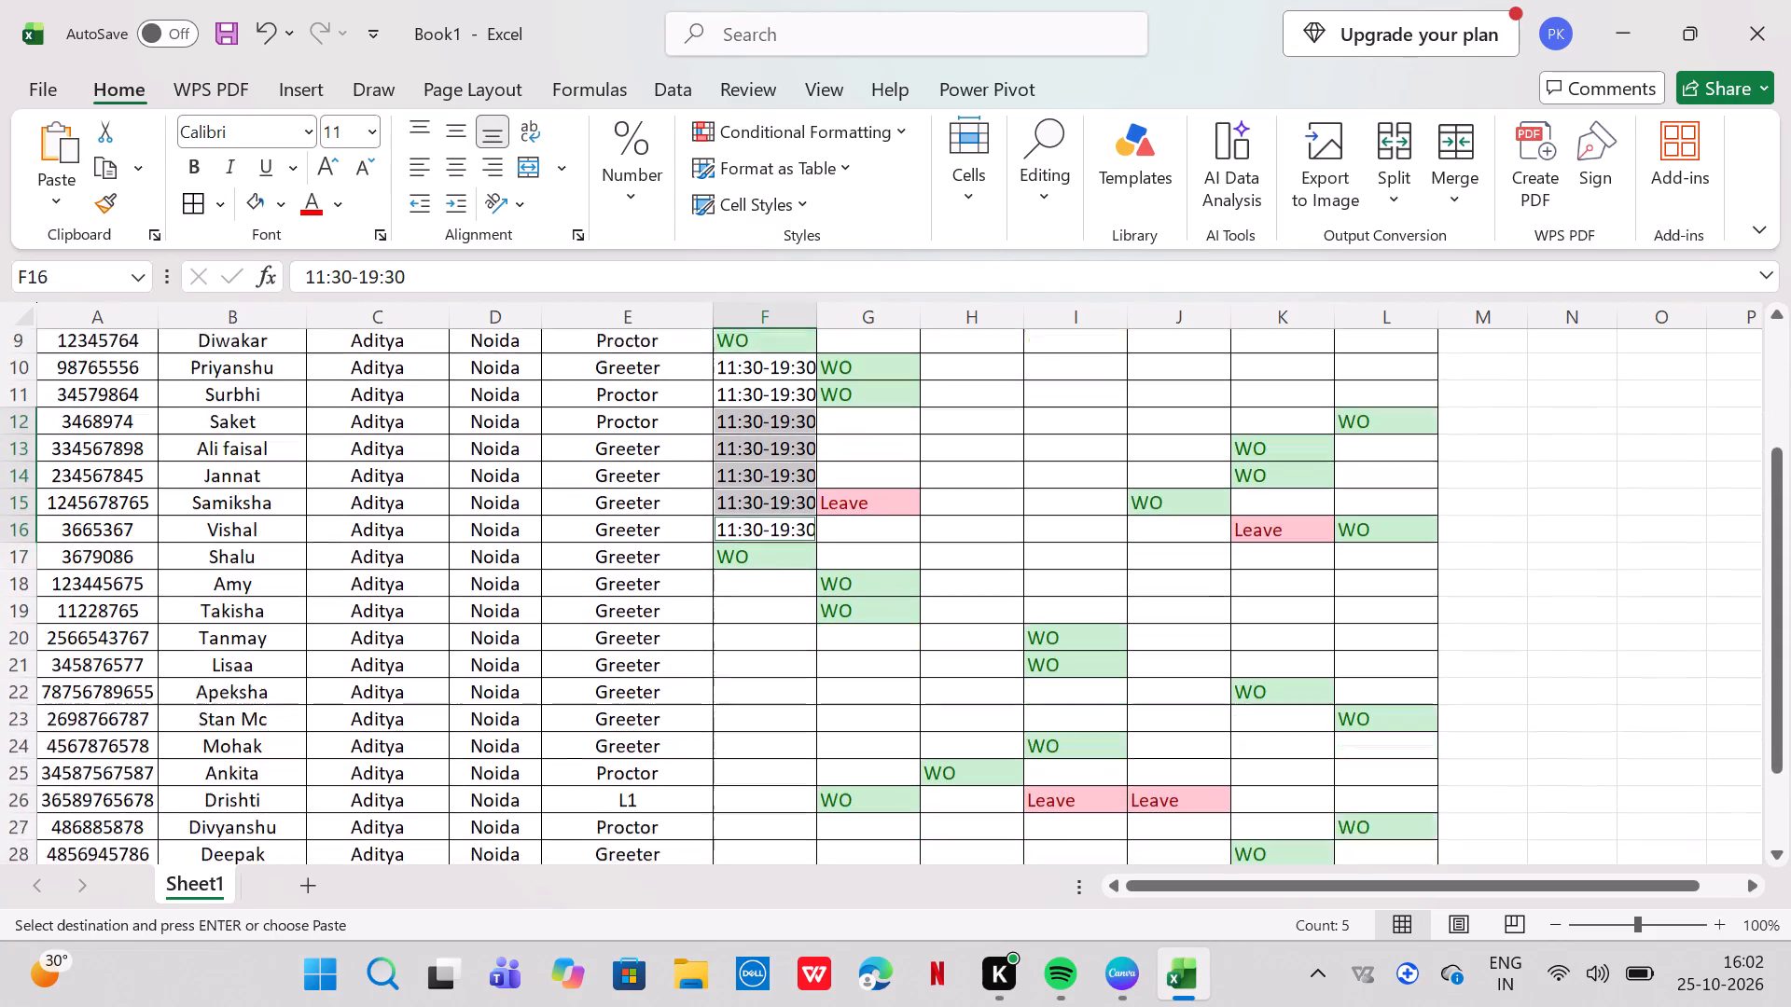
scroll(757, 617, "down", 1)
left_click(747, 559)
key("ctrl+v")
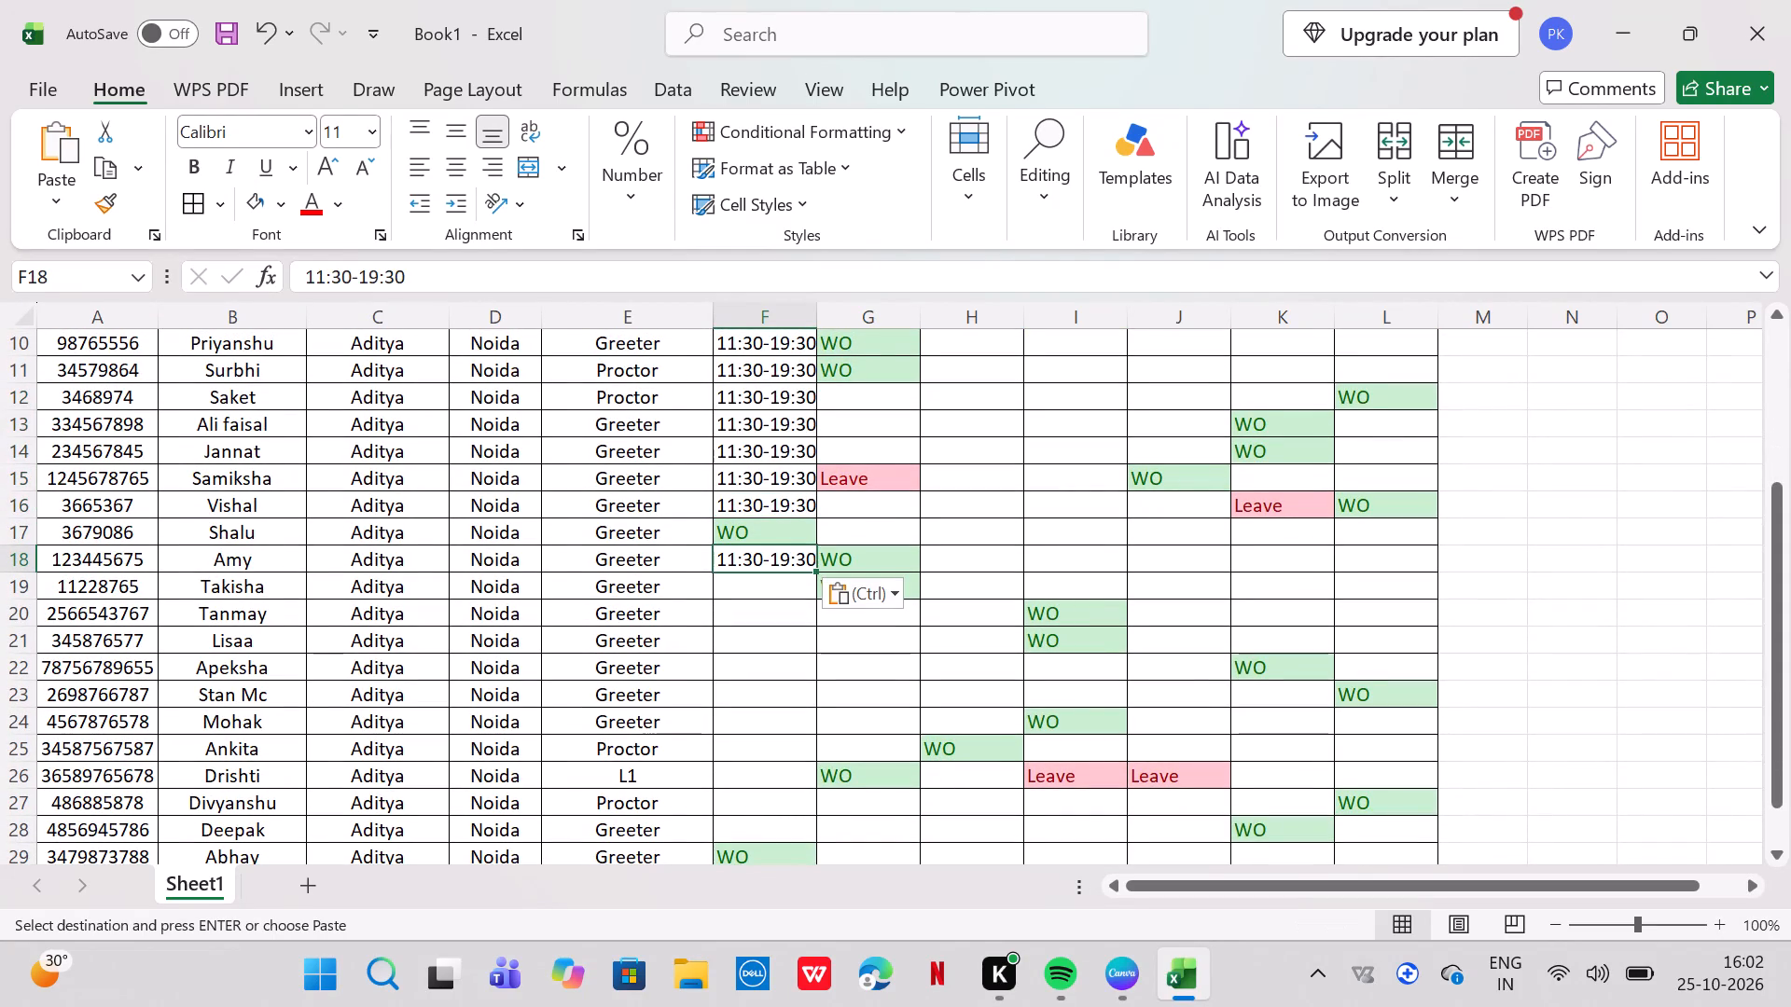
left_click(743, 590, "ctrl")
key("ctrl+v")
left_click(759, 617)
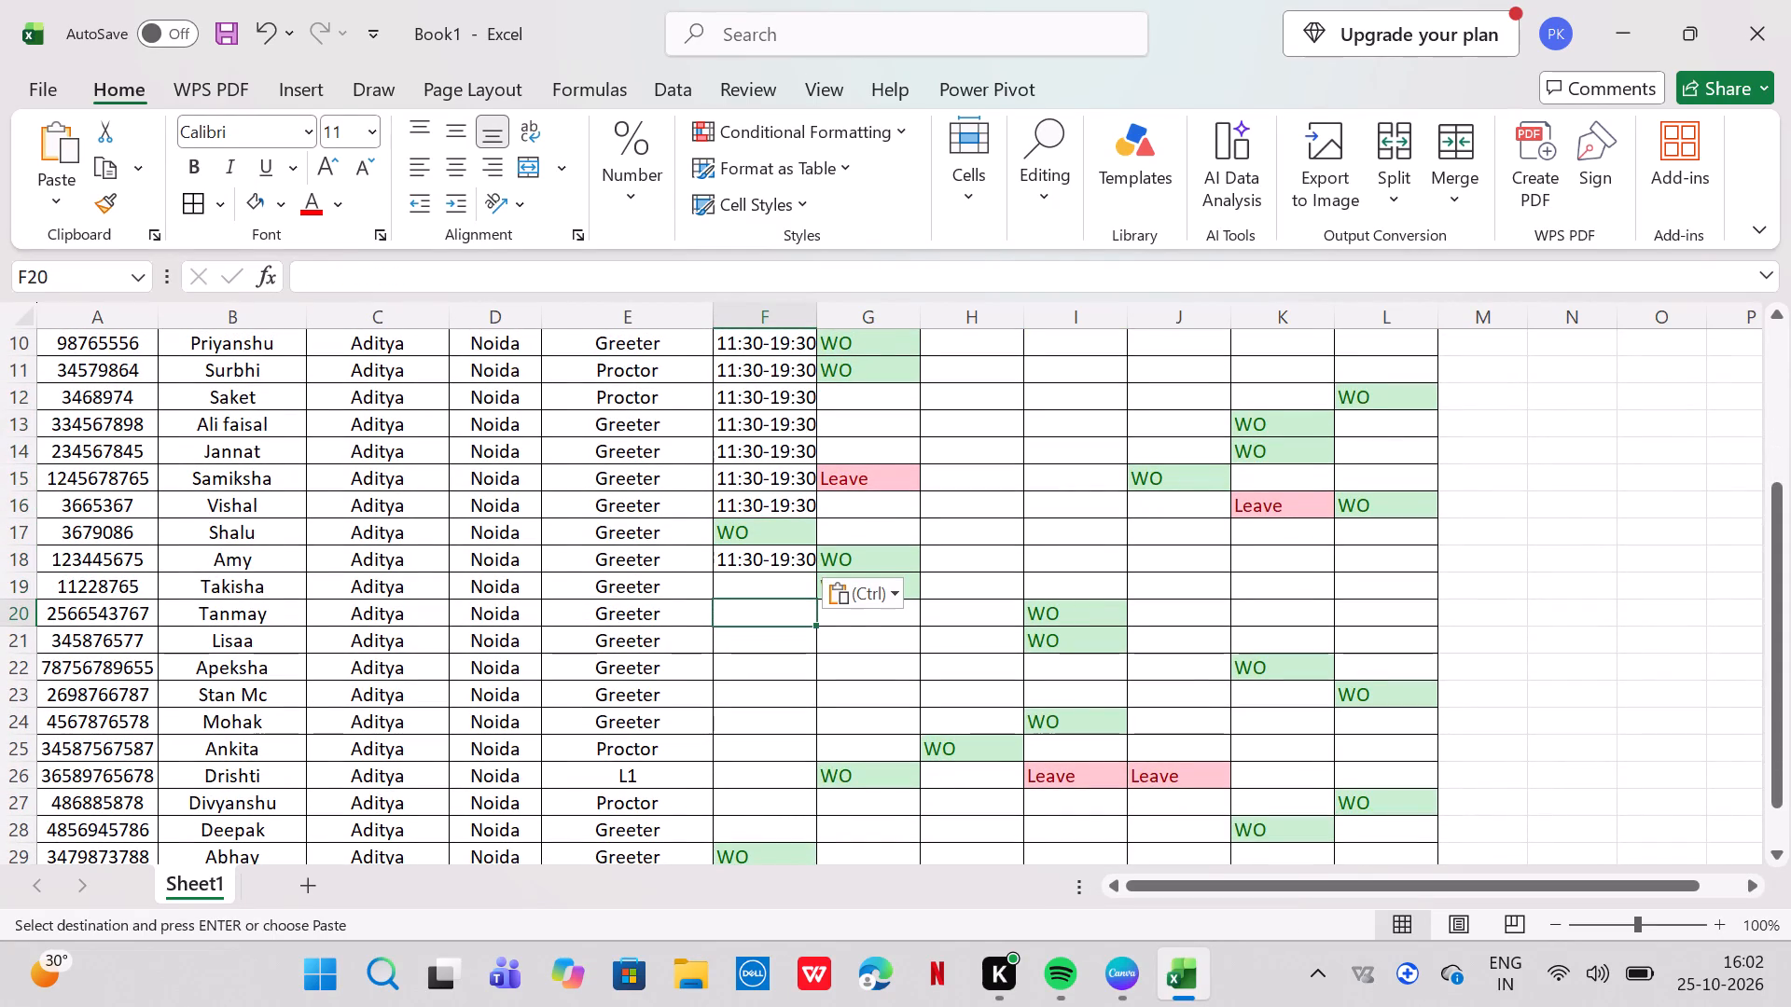
left_click(762, 592)
key("ctrl+v")
left_click(775, 618, "ctrl")
key("ctrl+v")
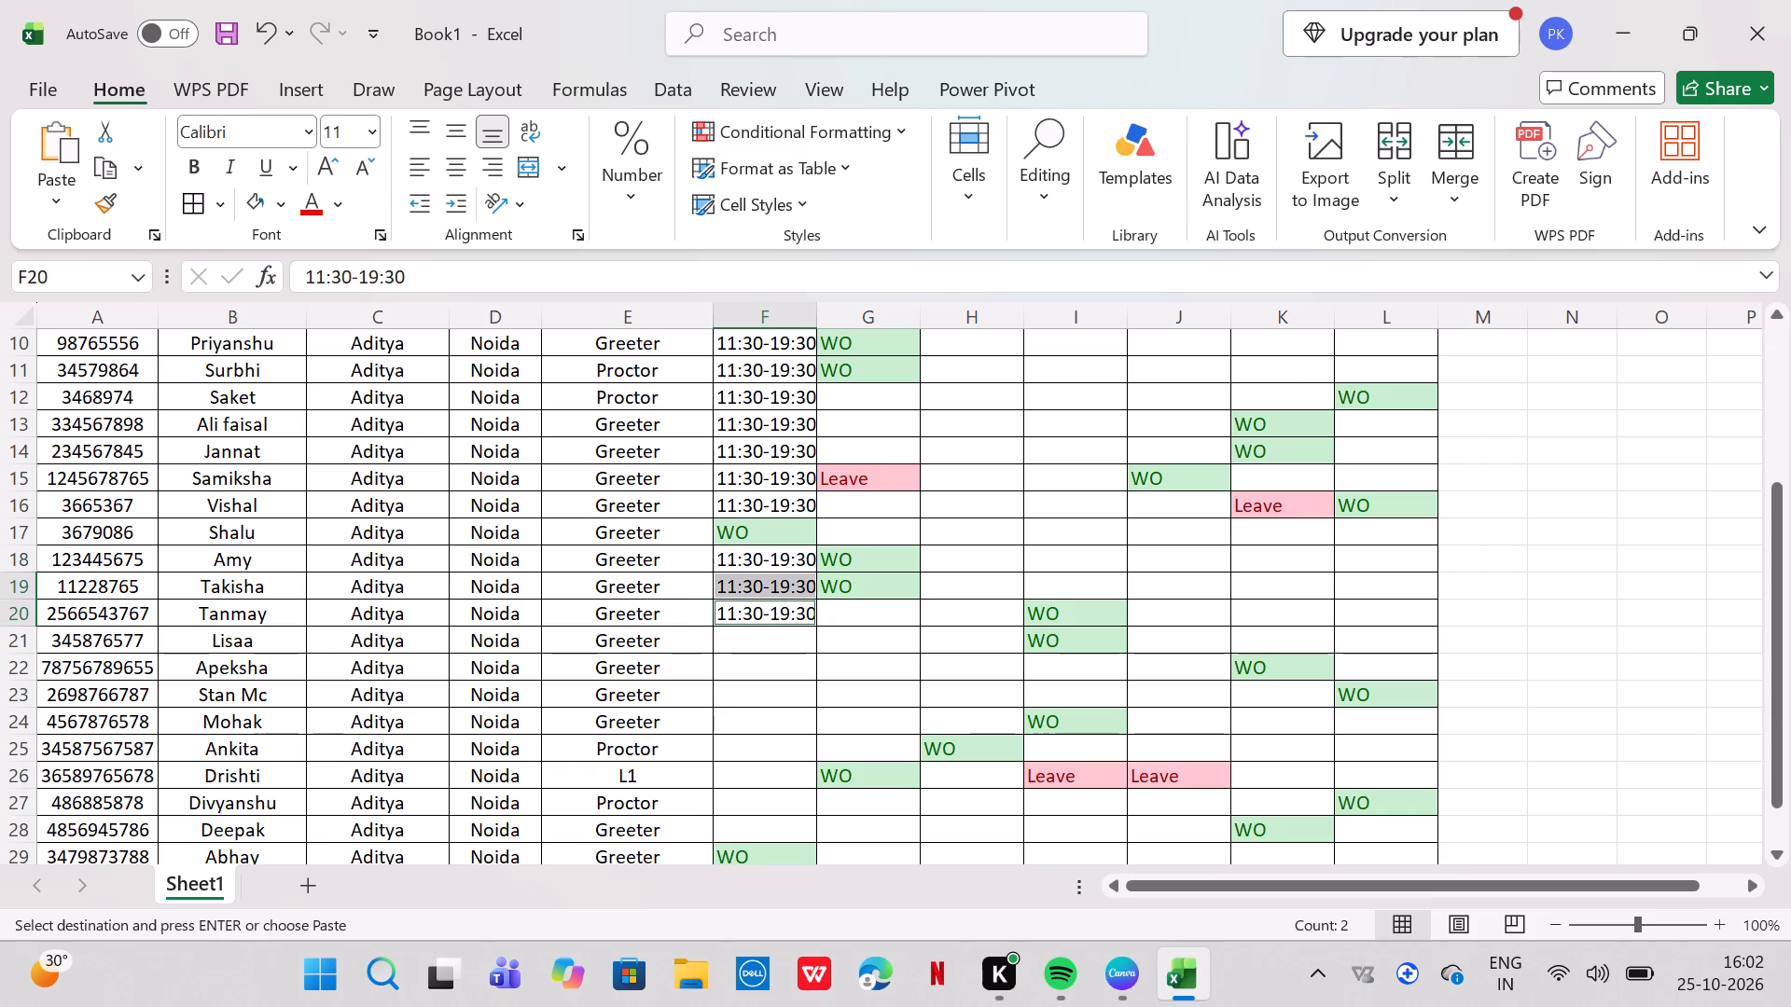
left_click(779, 641, "ctrl")
key("ctrl+v")
Paste the 11:30-19:30 shift into F22:F26, the 26-10-2026 cells from Apeksha to Drishti.
left_click(781, 663, "ctrl")
key("ctrl+v")
left_click(785, 701, "ctrl")
key("ctrl+v")
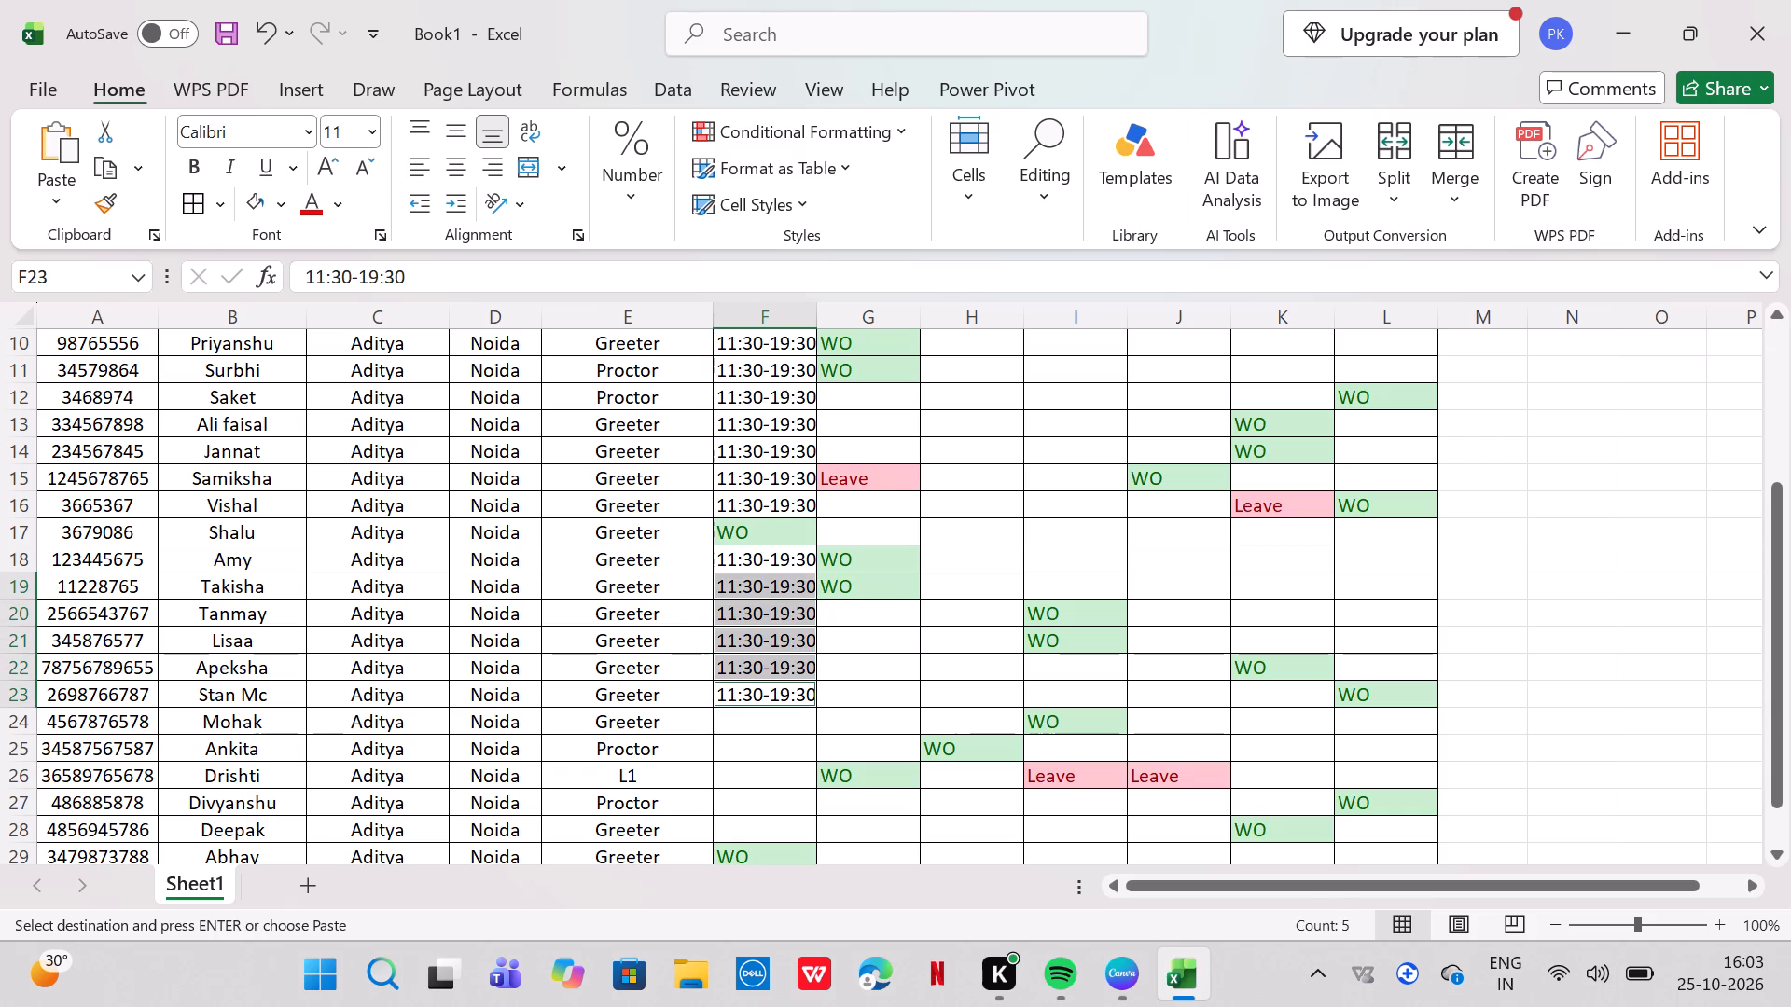
left_click(787, 717, "ctrl")
key("ctrl+v")
left_click(784, 760, "ctrl")
key("ctrl+v")
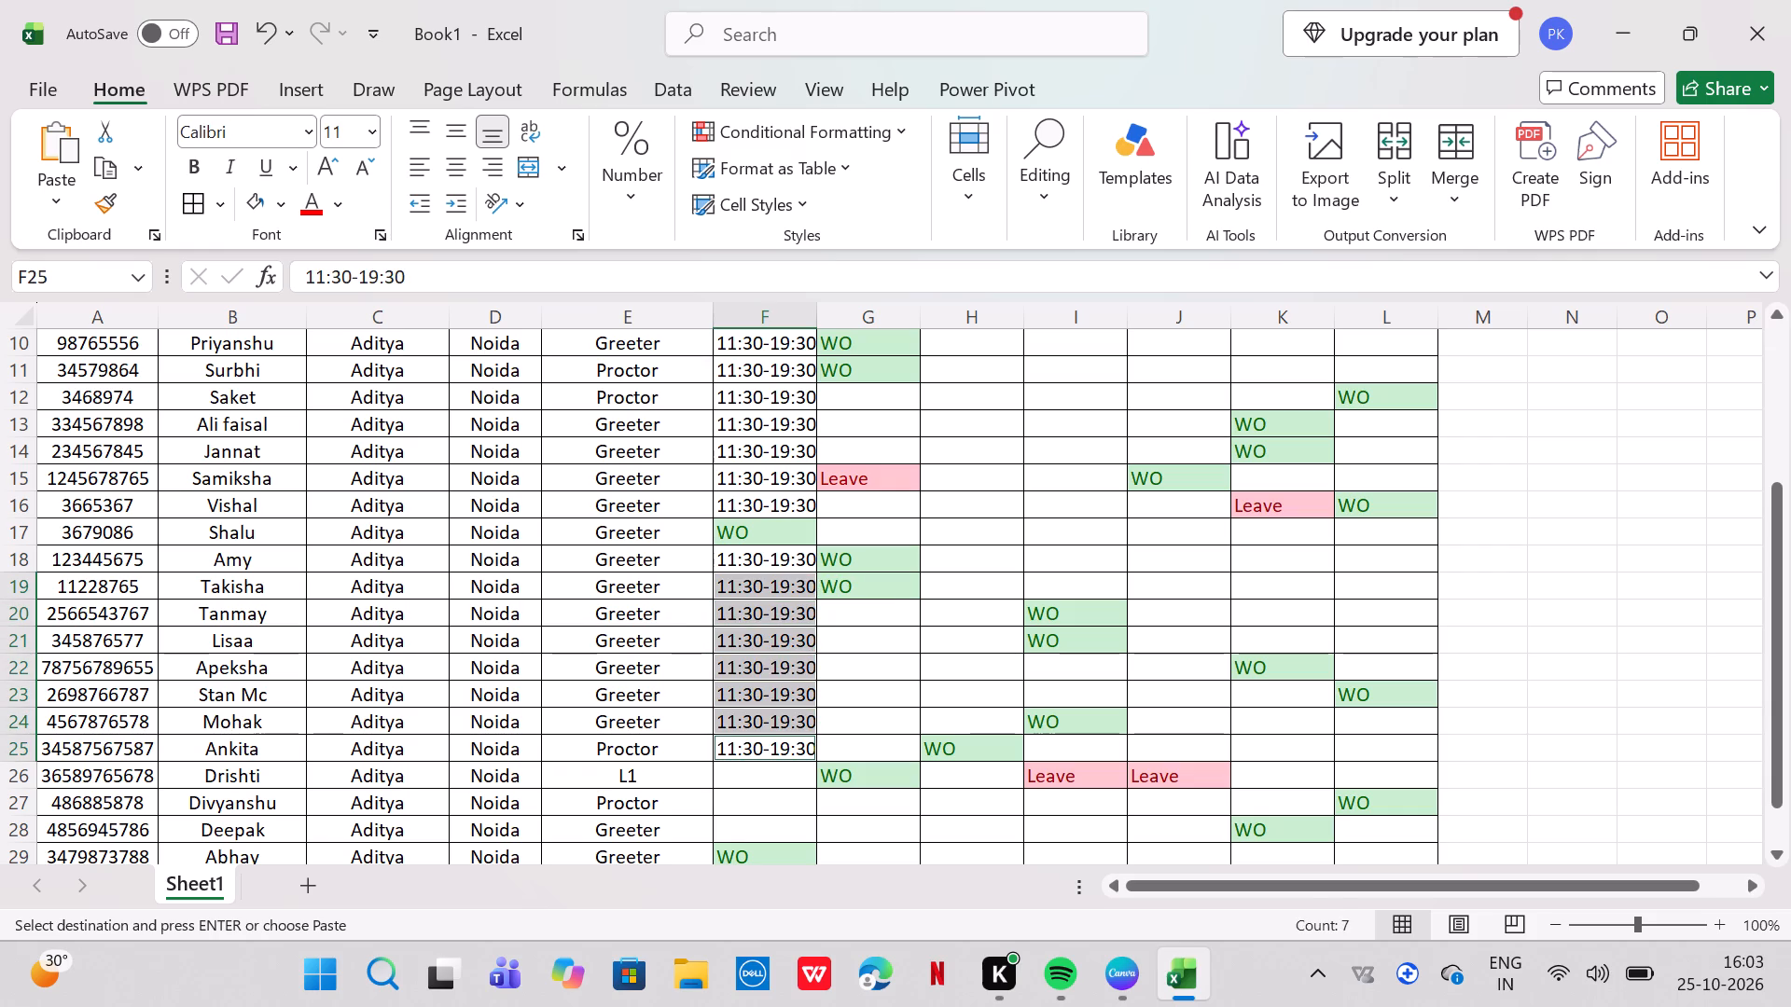
left_click(783, 785, "ctrl")
key("ctrl+v")
Fill the remaining 26-10-2026 cells F27, F28 and F30 for Divyanshu, Deepak and Abhishek with the 11:30-19:30 shift.
left_click(777, 816, "ctrl")
key("ctrl+v")
left_click(778, 799, "ctrl")
key("ctrl+v")
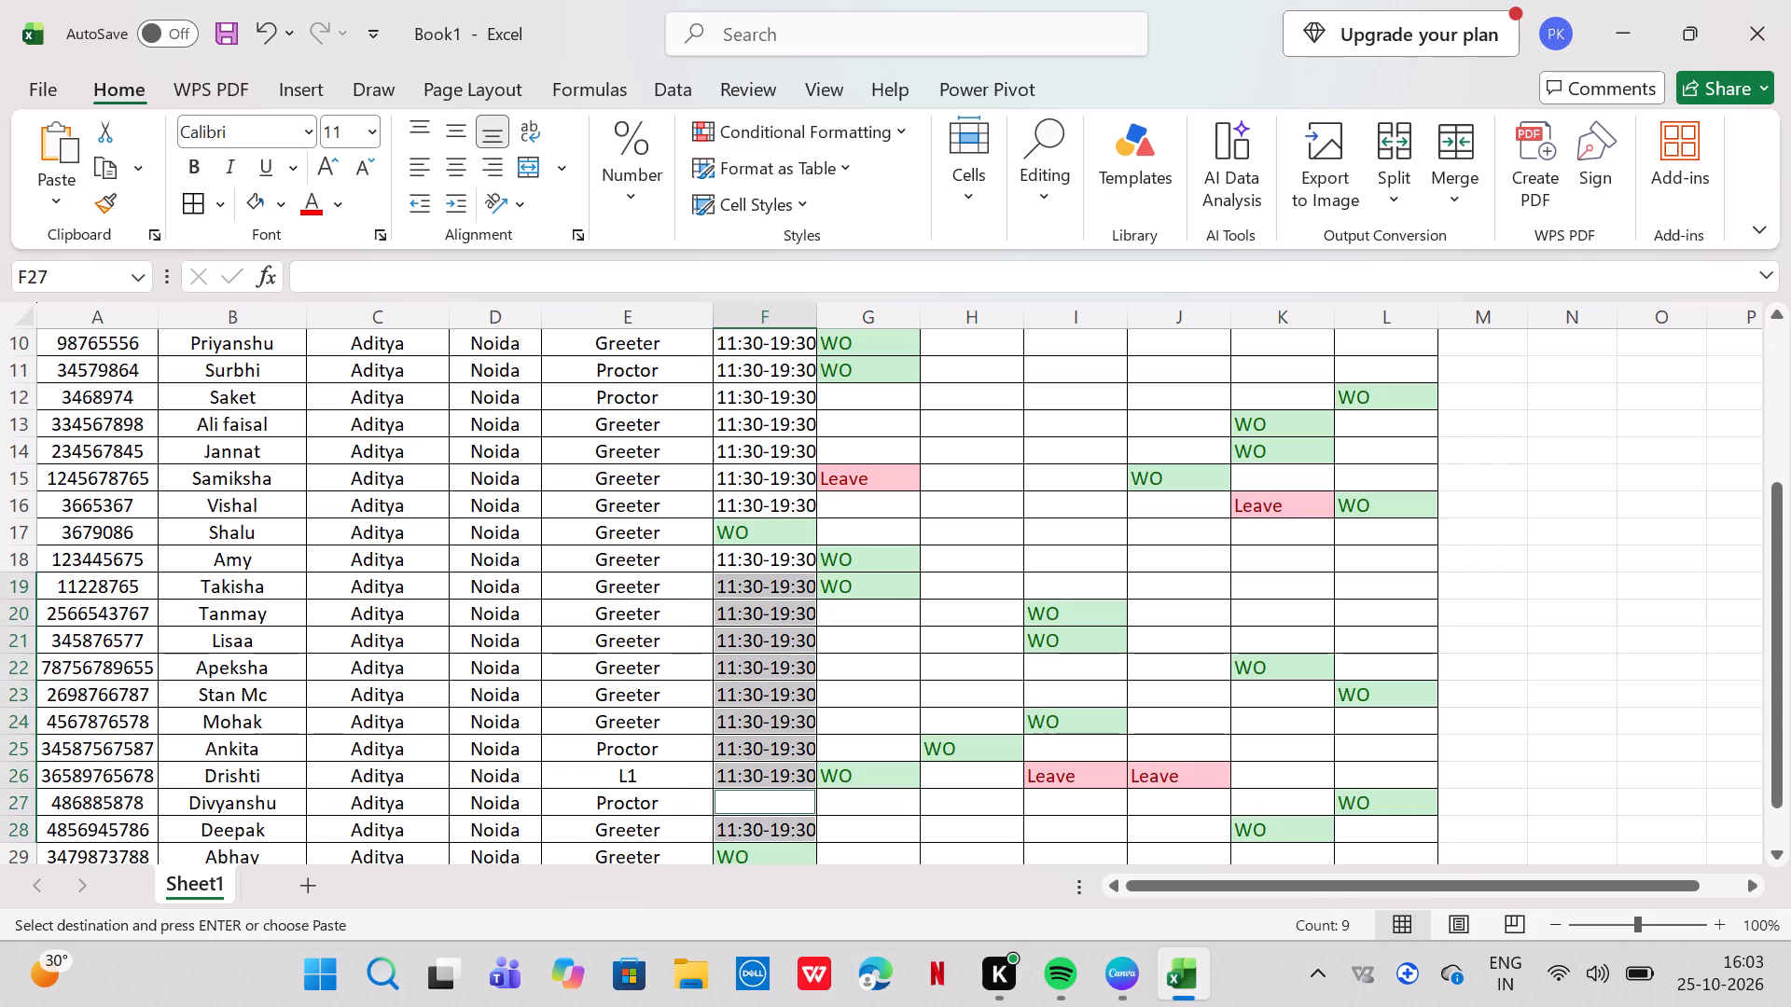
left_click(857, 804)
scroll(857, 804, "down", 1)
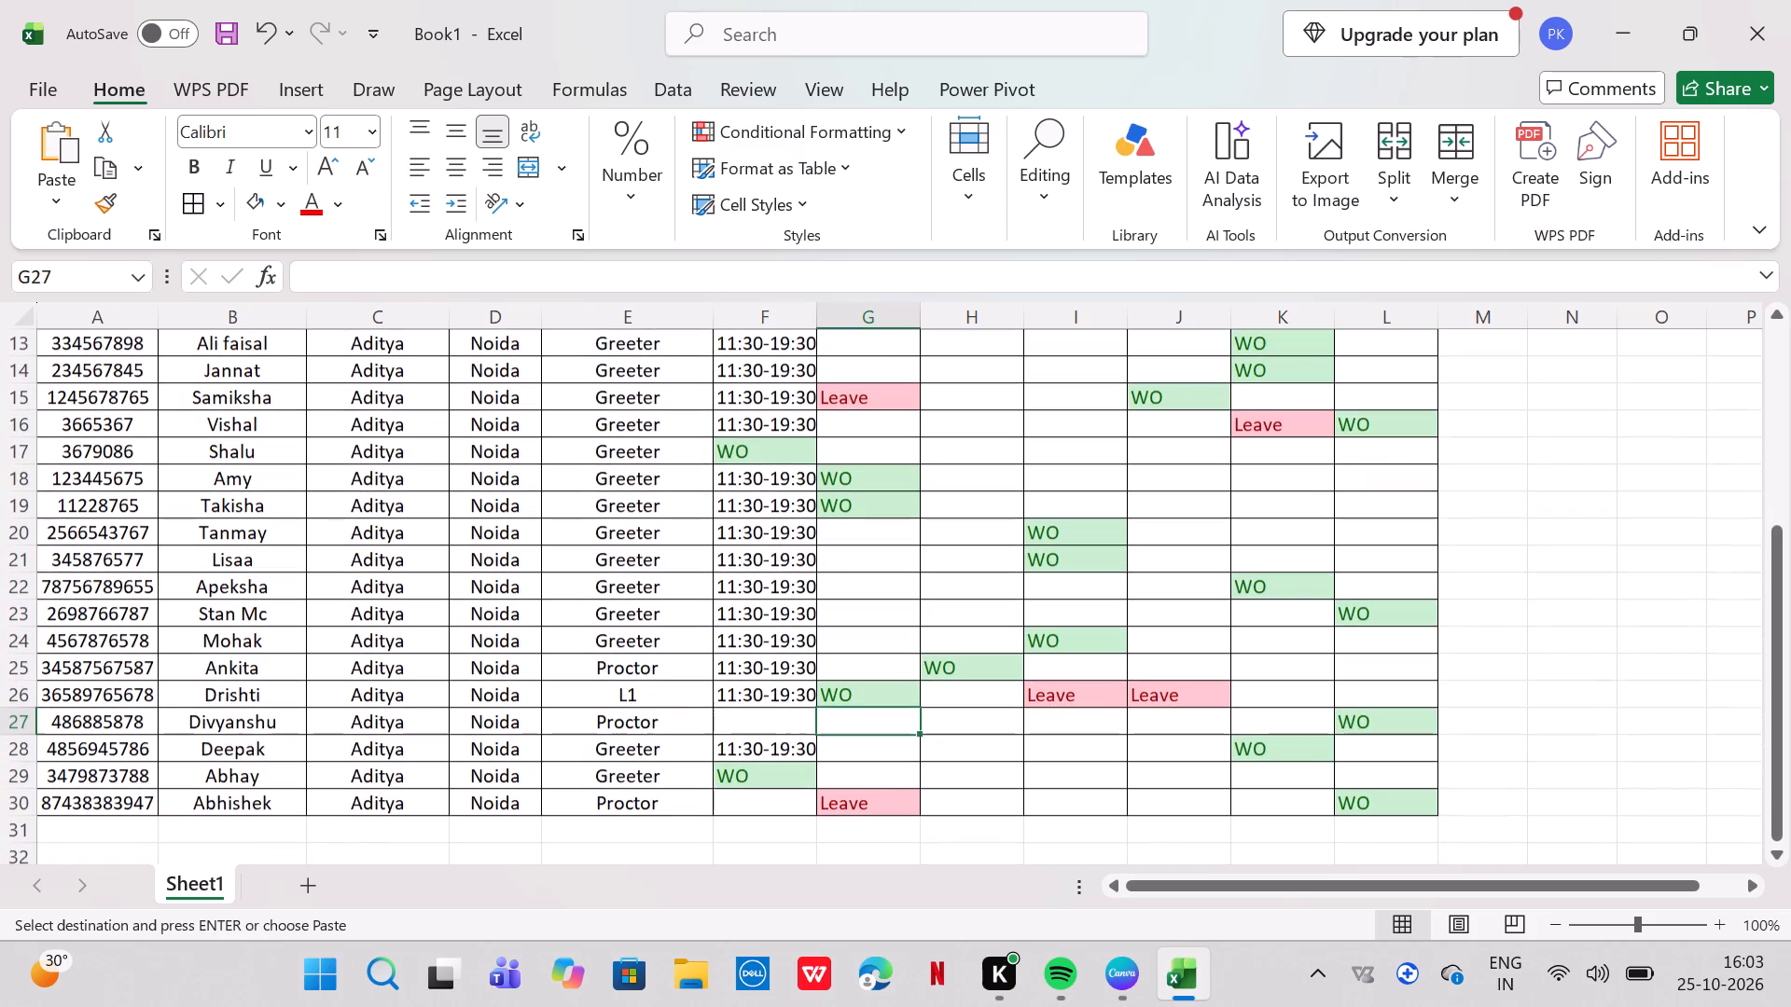
left_click(760, 717)
key("ctrl+v")
left_click(759, 795, "ctrl")
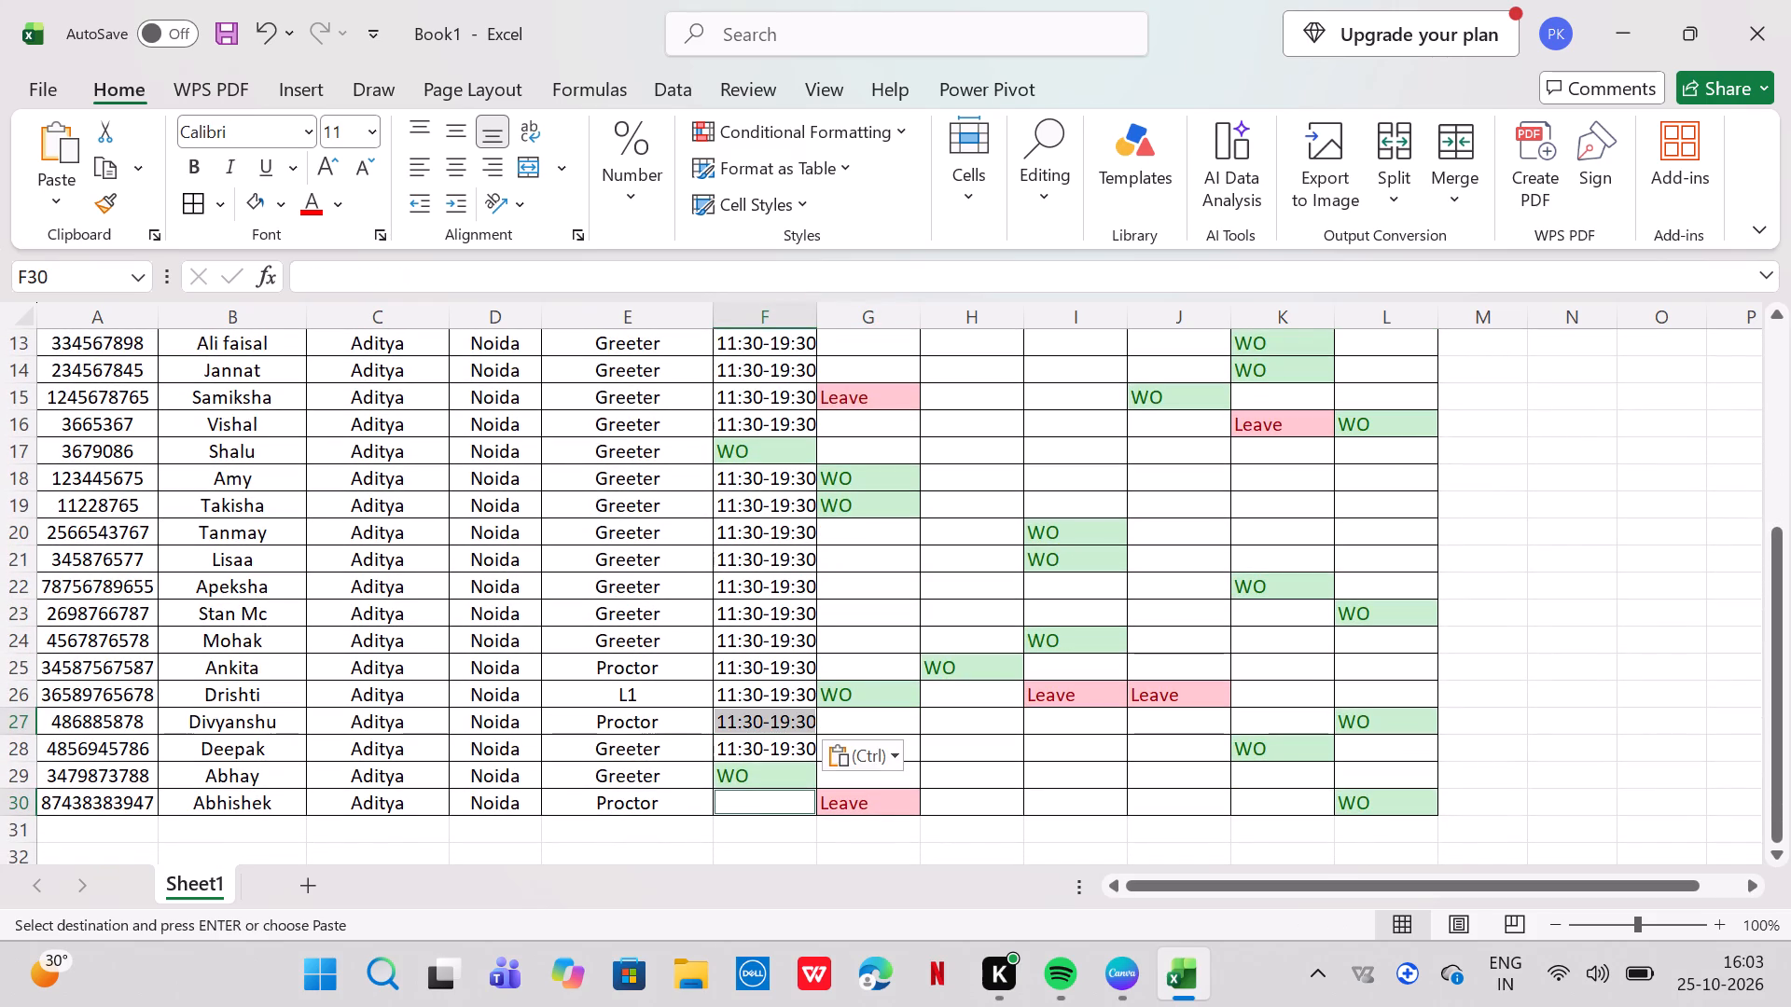
key("ctrl+v")
Paste the 11:30-19:30 shift into G27:G29, the 27-10-2026 cells for Divyanshu, Deepak and Abhay.
left_click(870, 766)
key("ctrl+v")
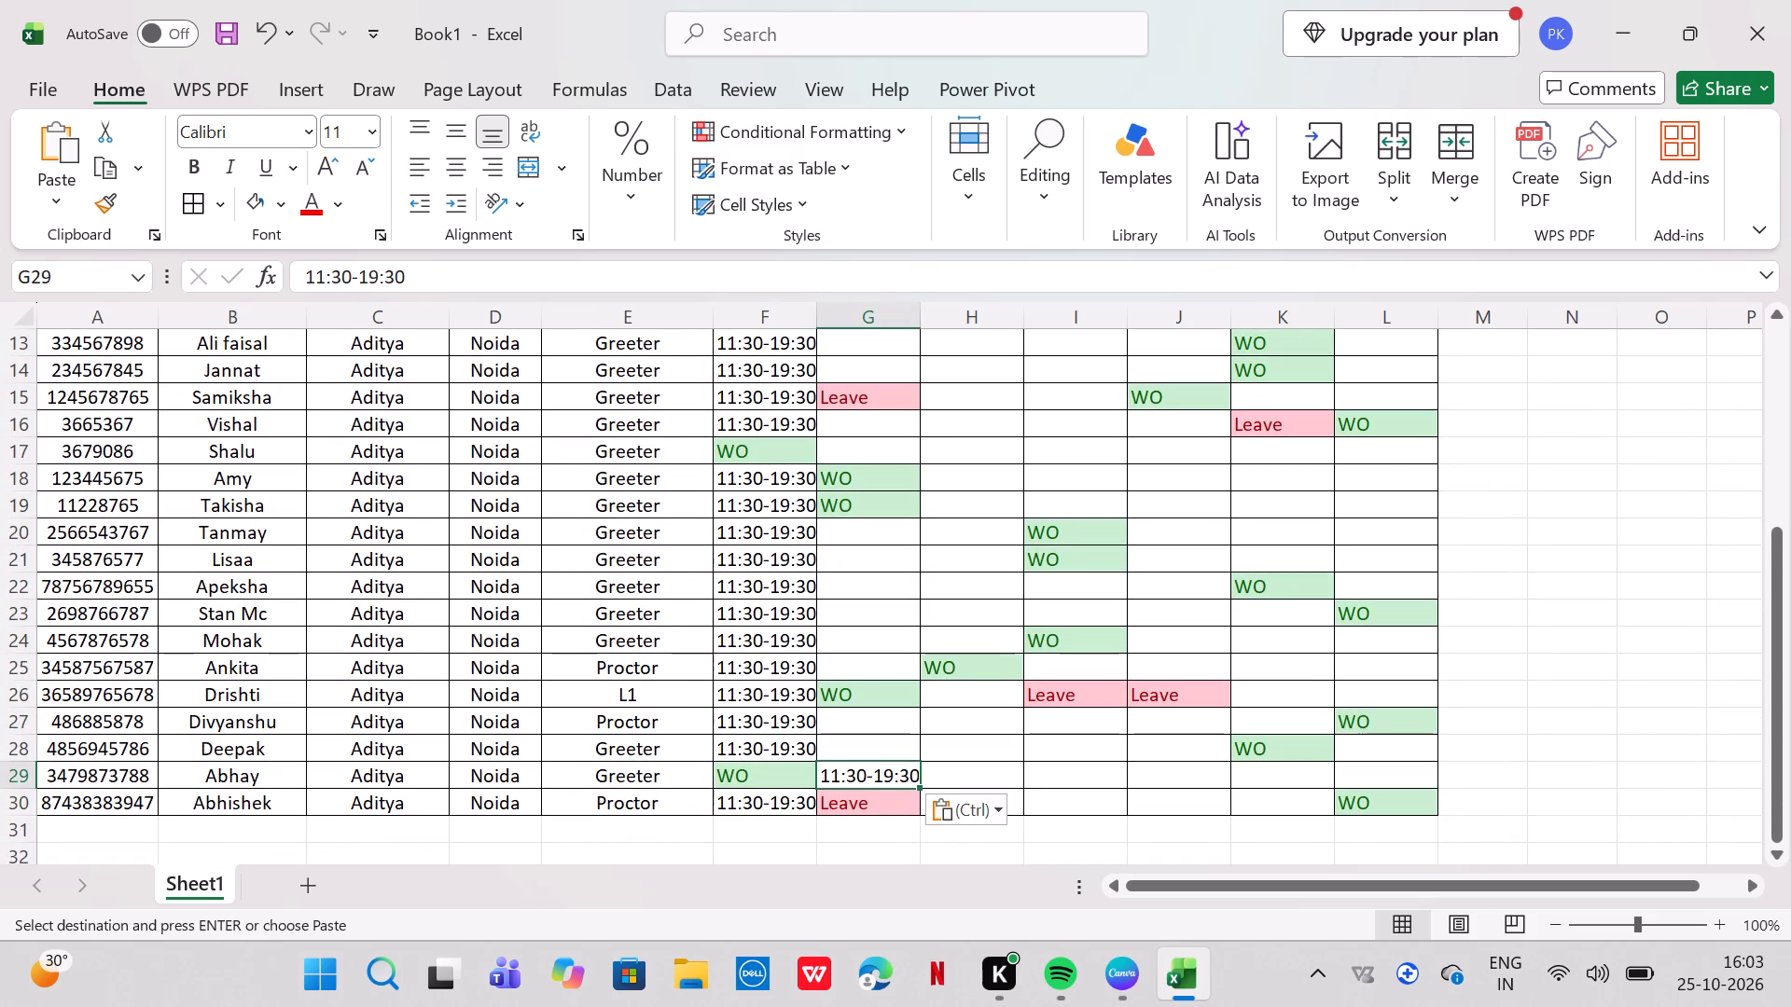
left_click(882, 734, "ctrl")
key("ctrl+v")
left_click(886, 746, "ctrl")
key("ctrl+v")
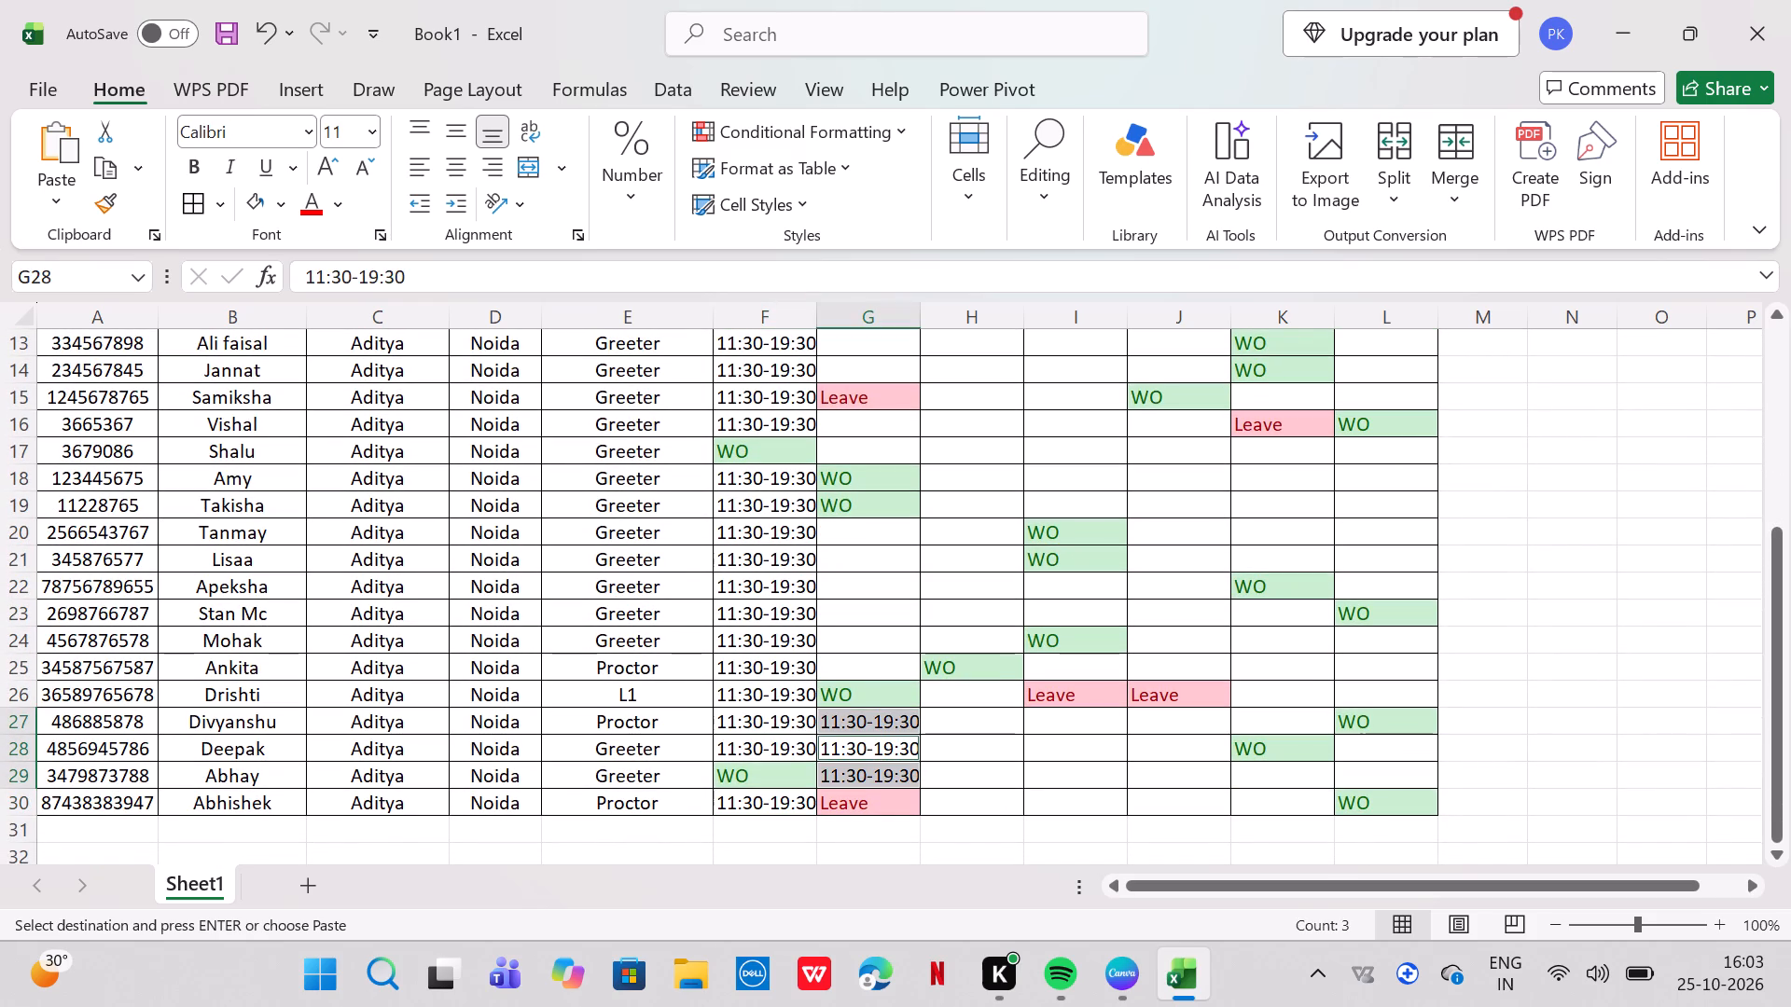
Paste the 11:30-19:30 shift into G20:G25, the 27-10-2026 cells from Tanmay to Ankita.
left_click(845, 663, "ctrl")
key("ctrl+v")
left_click(853, 633, "ctrl")
key("ctrl+v")
left_click(857, 604)
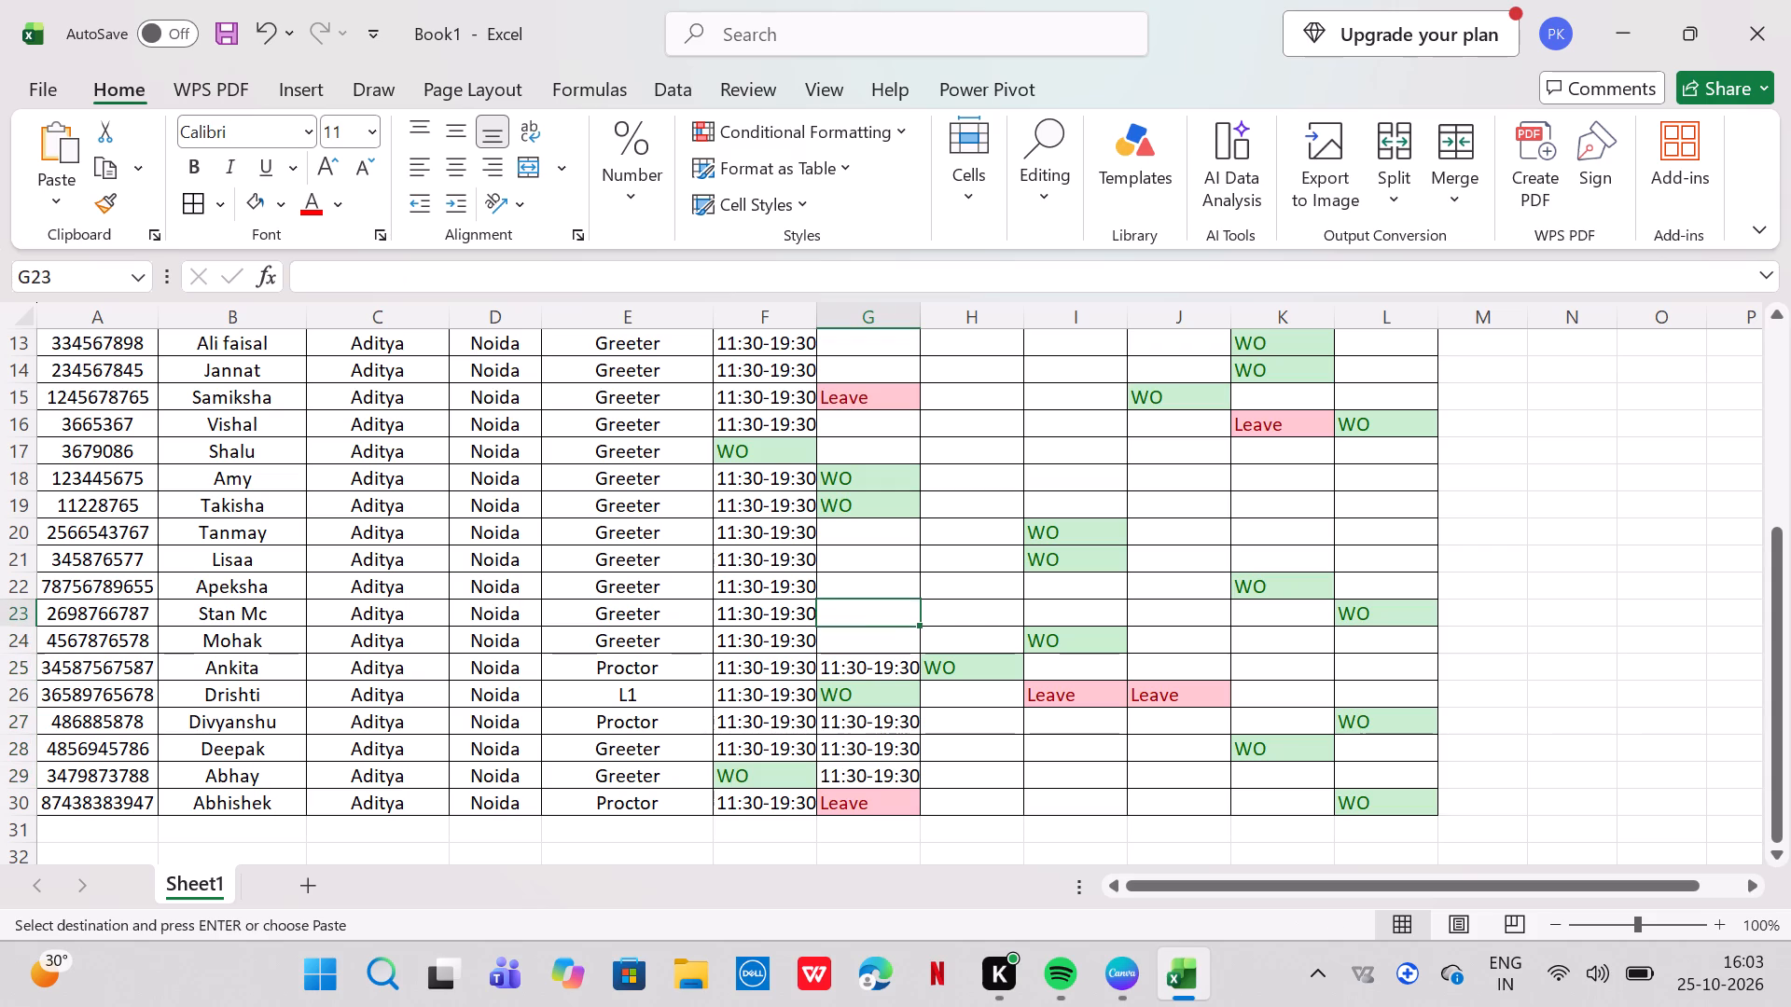
key("ctrl+v")
left_click(882, 641, "ctrl")
key("ctrl+v")
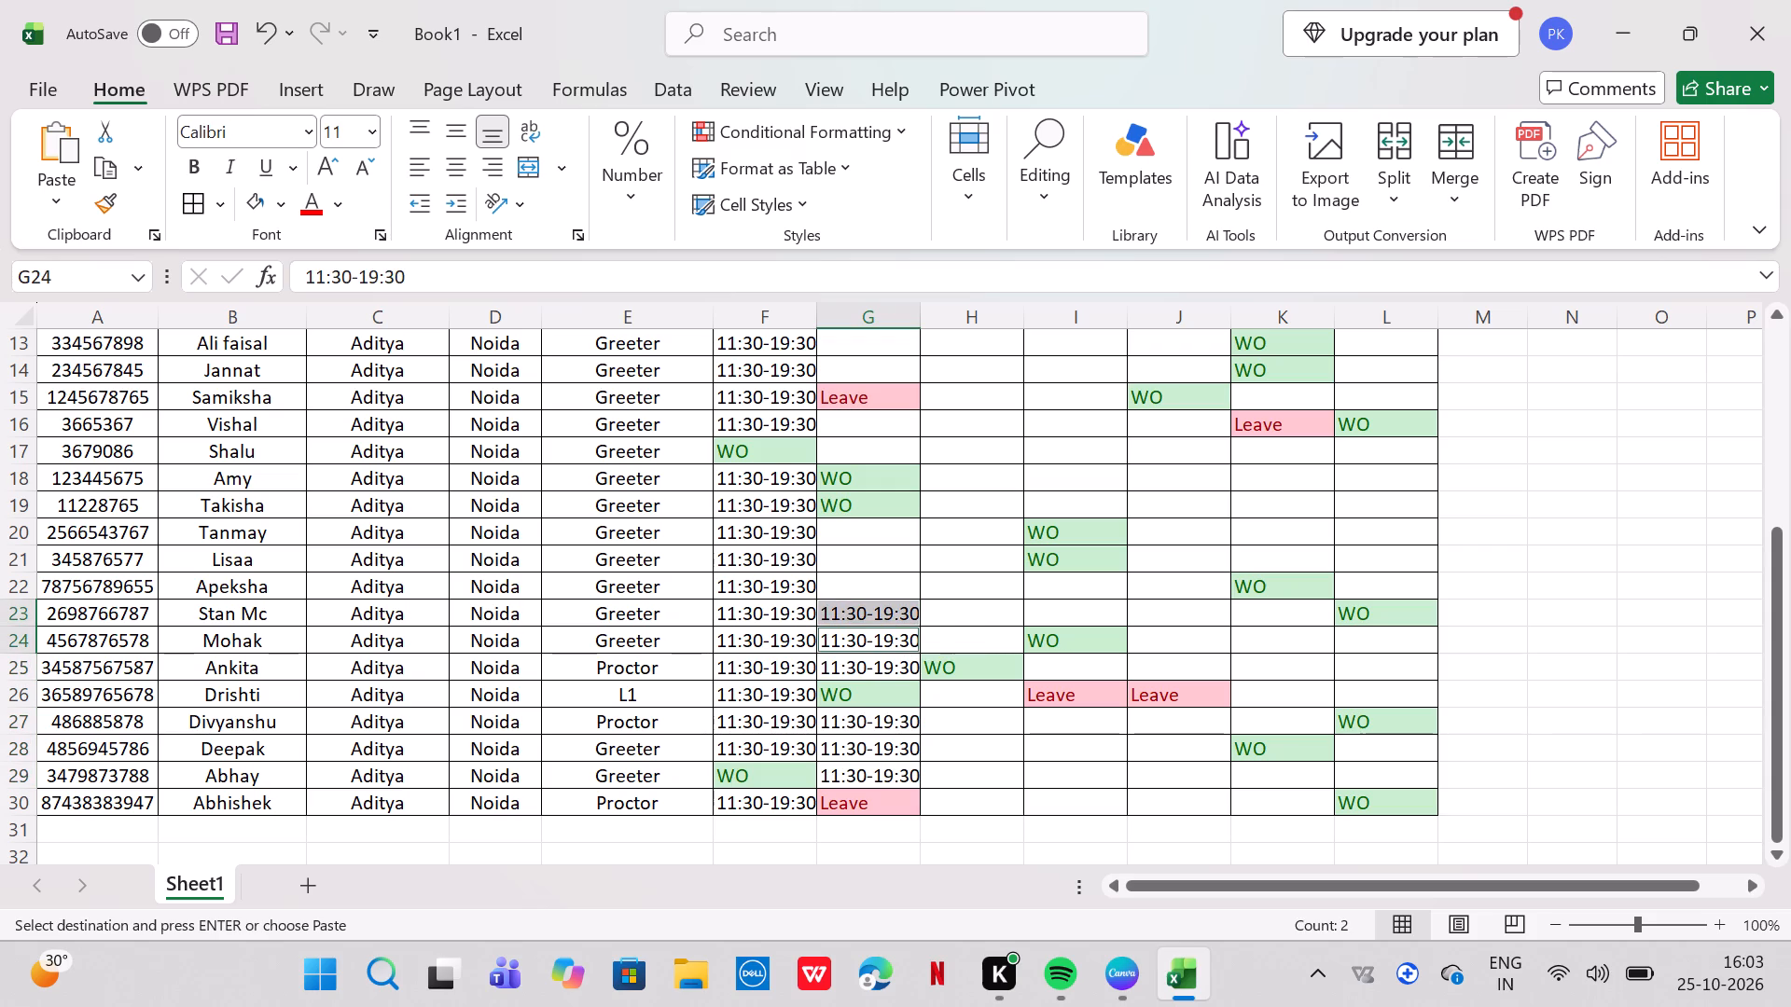
left_click(866, 577)
key("ctrl+v")
left_click(856, 561)
key("ctrl+v")
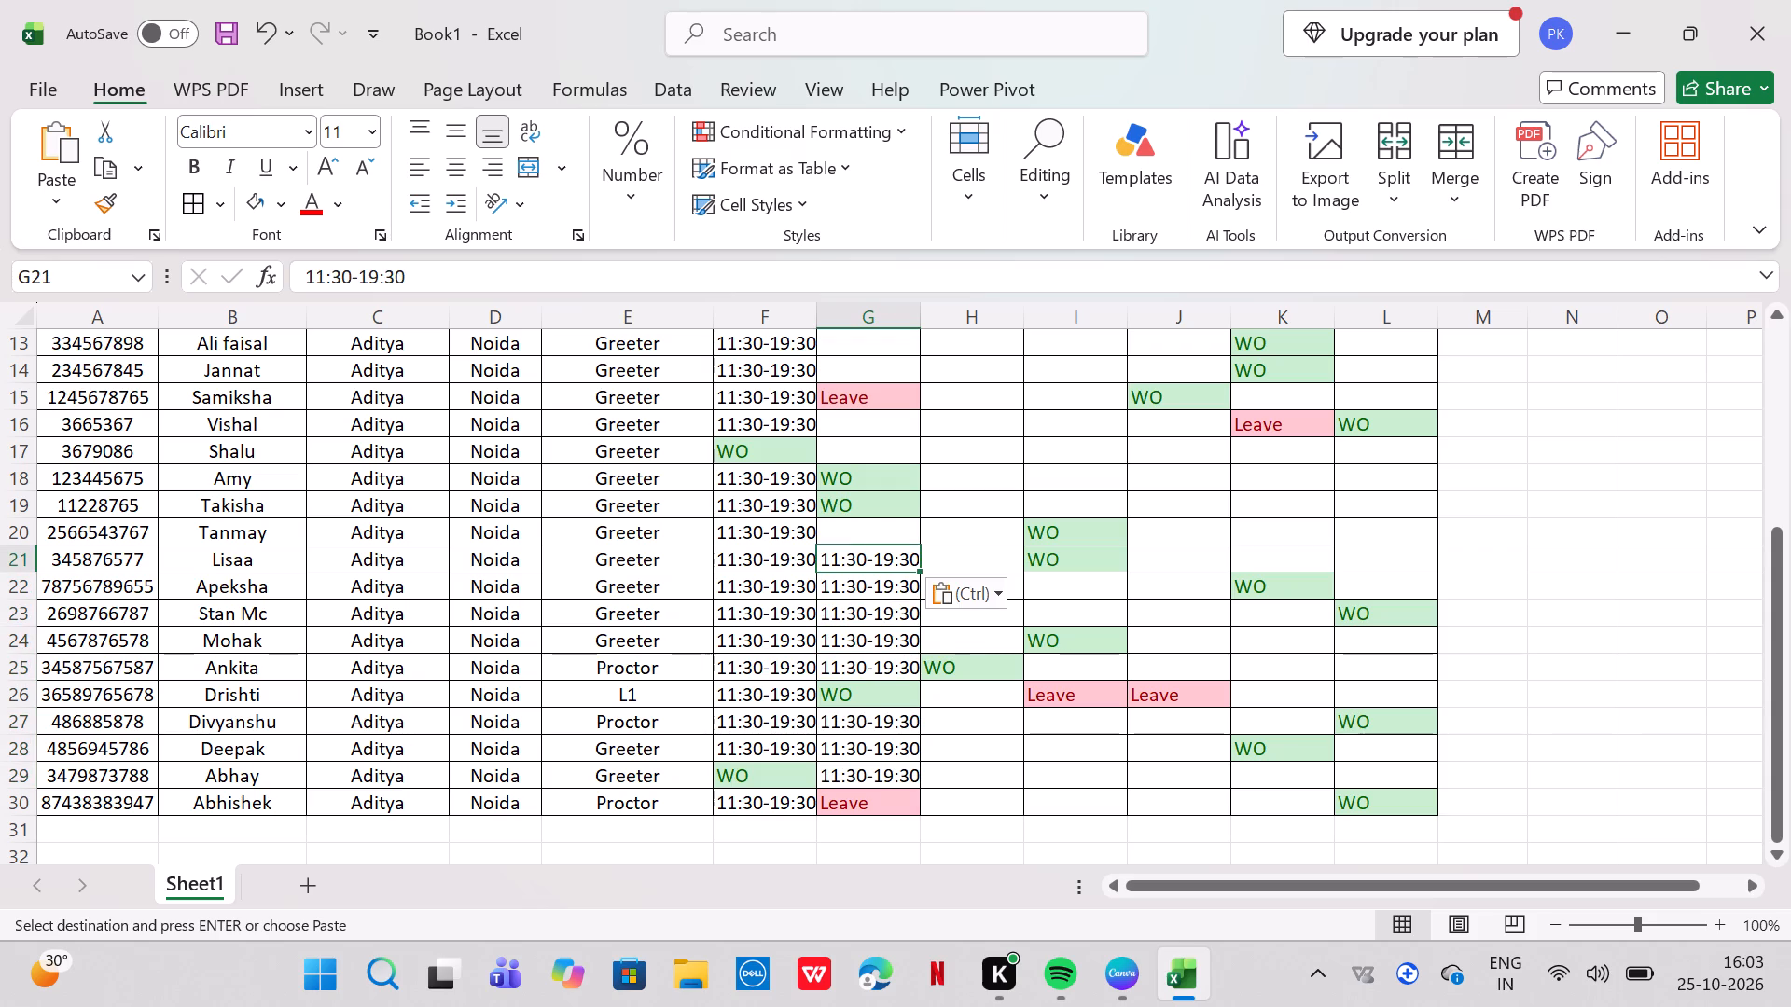
left_click(871, 522)
key("ctrl+v")
Fill the empty 27-10-2026 cells G17, G16, G12:G14 and G9 with the 11:30-19:30 shift.
scroll(933, 602, "up", 1)
left_click(873, 573)
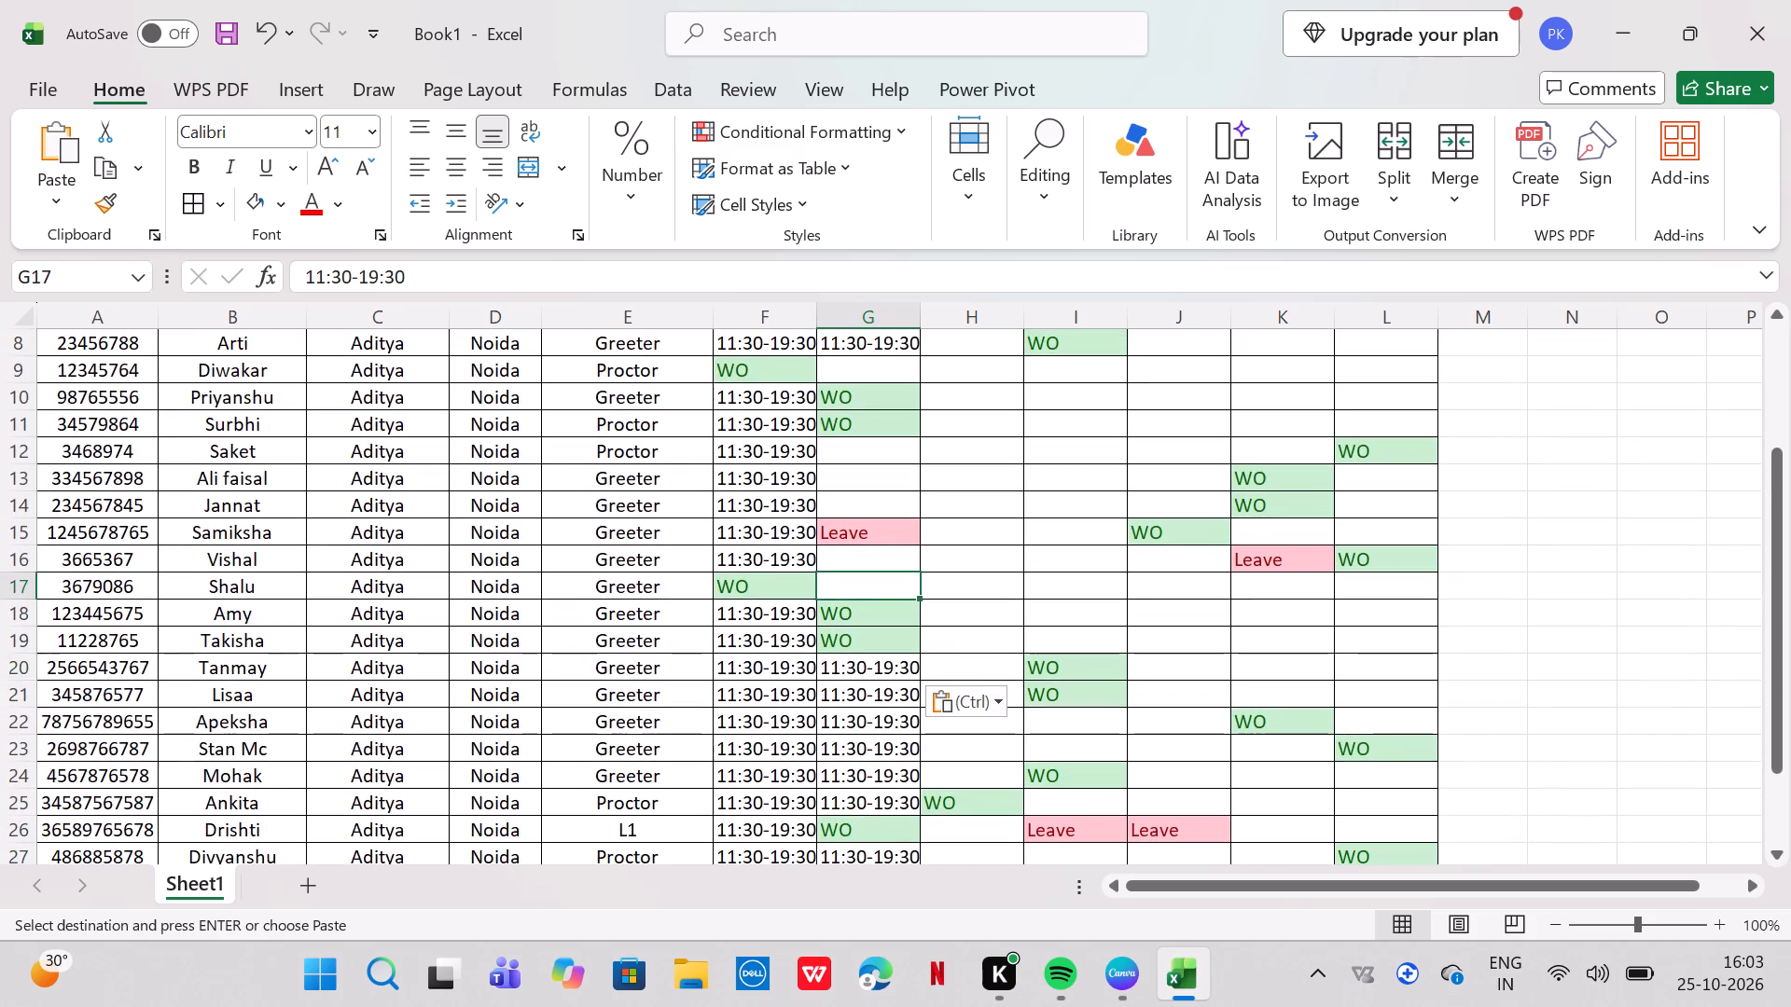
key("ctrl+v")
left_click(871, 562, "ctrl")
key("ctrl+v")
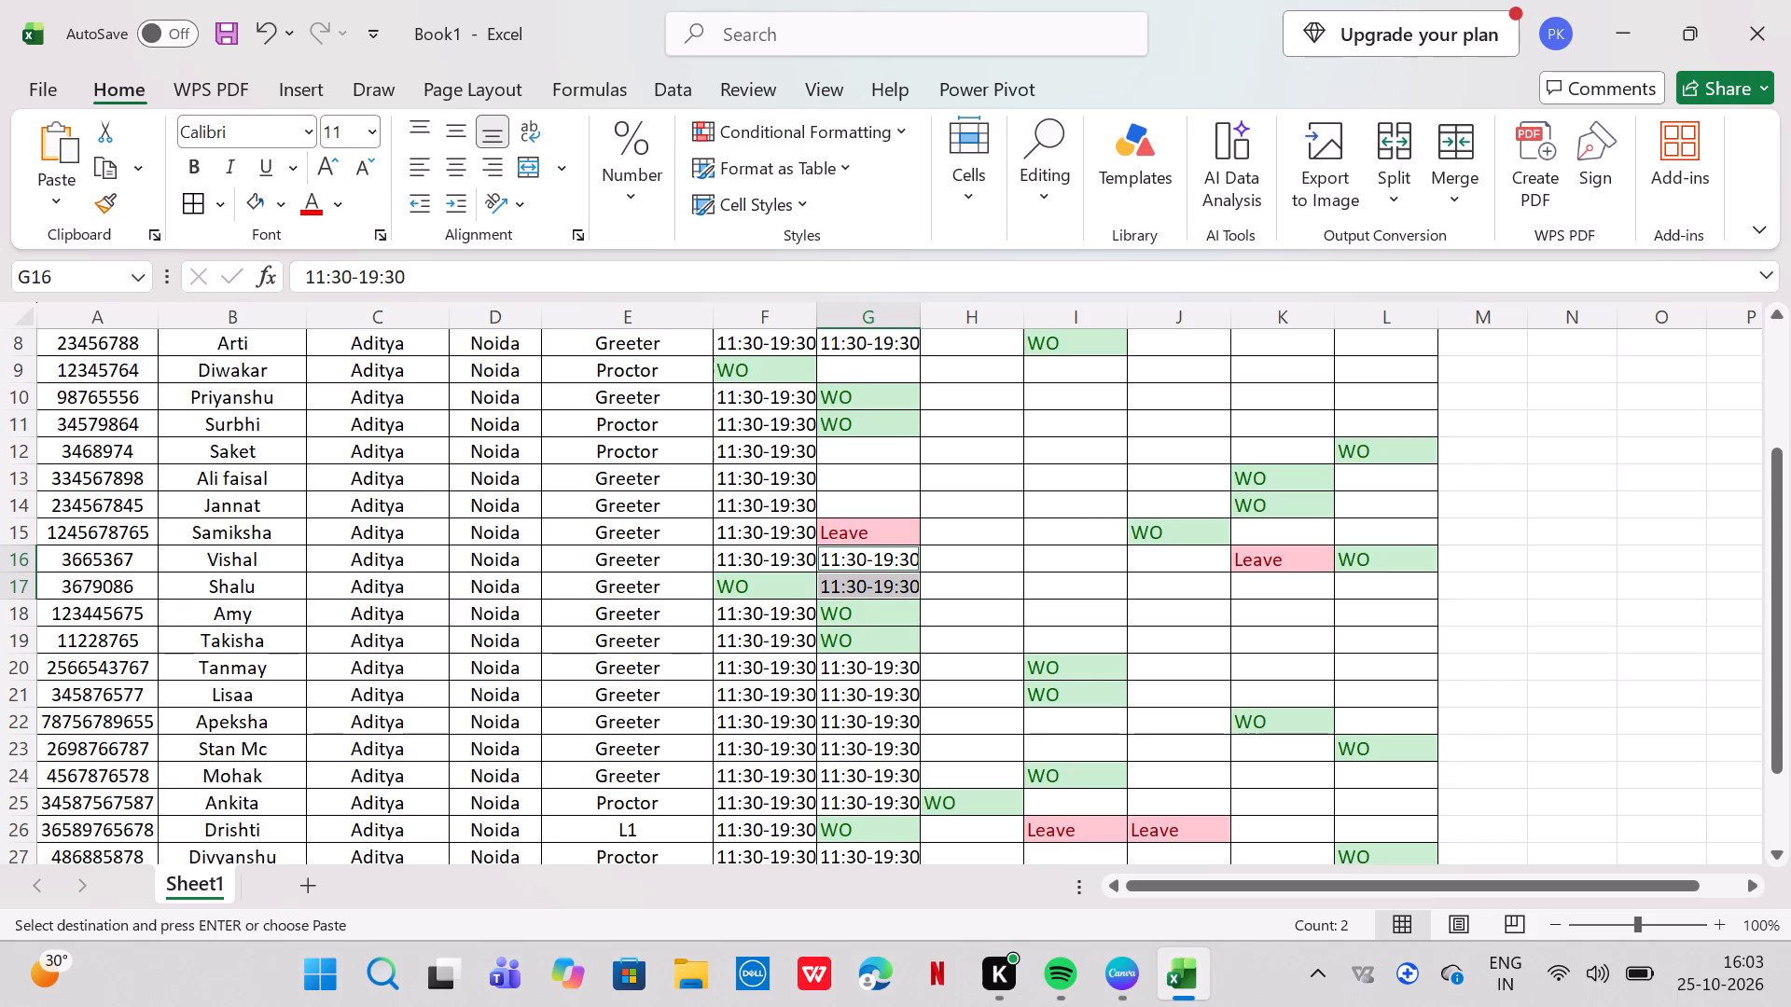
left_click(843, 502)
key("ctrl+v")
left_click(831, 465)
key("ctrl+v")
left_click(834, 452)
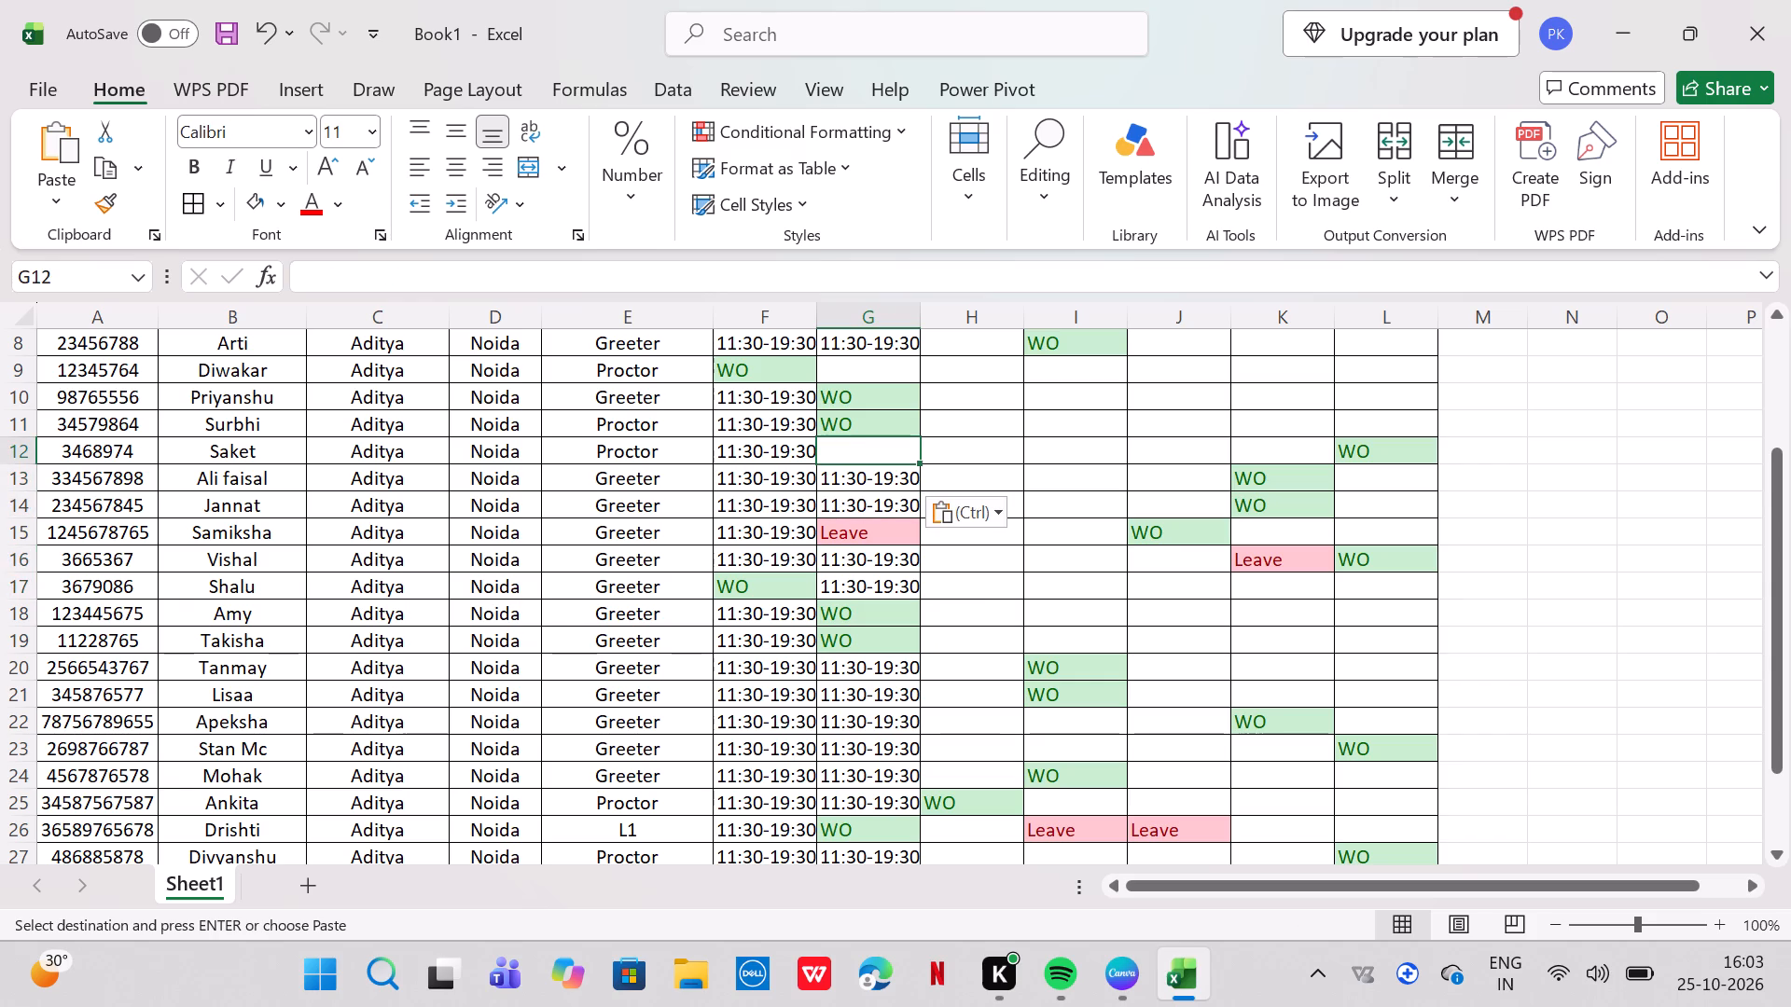
key("ctrl+v")
left_click(838, 369)
key("ctrl+v")
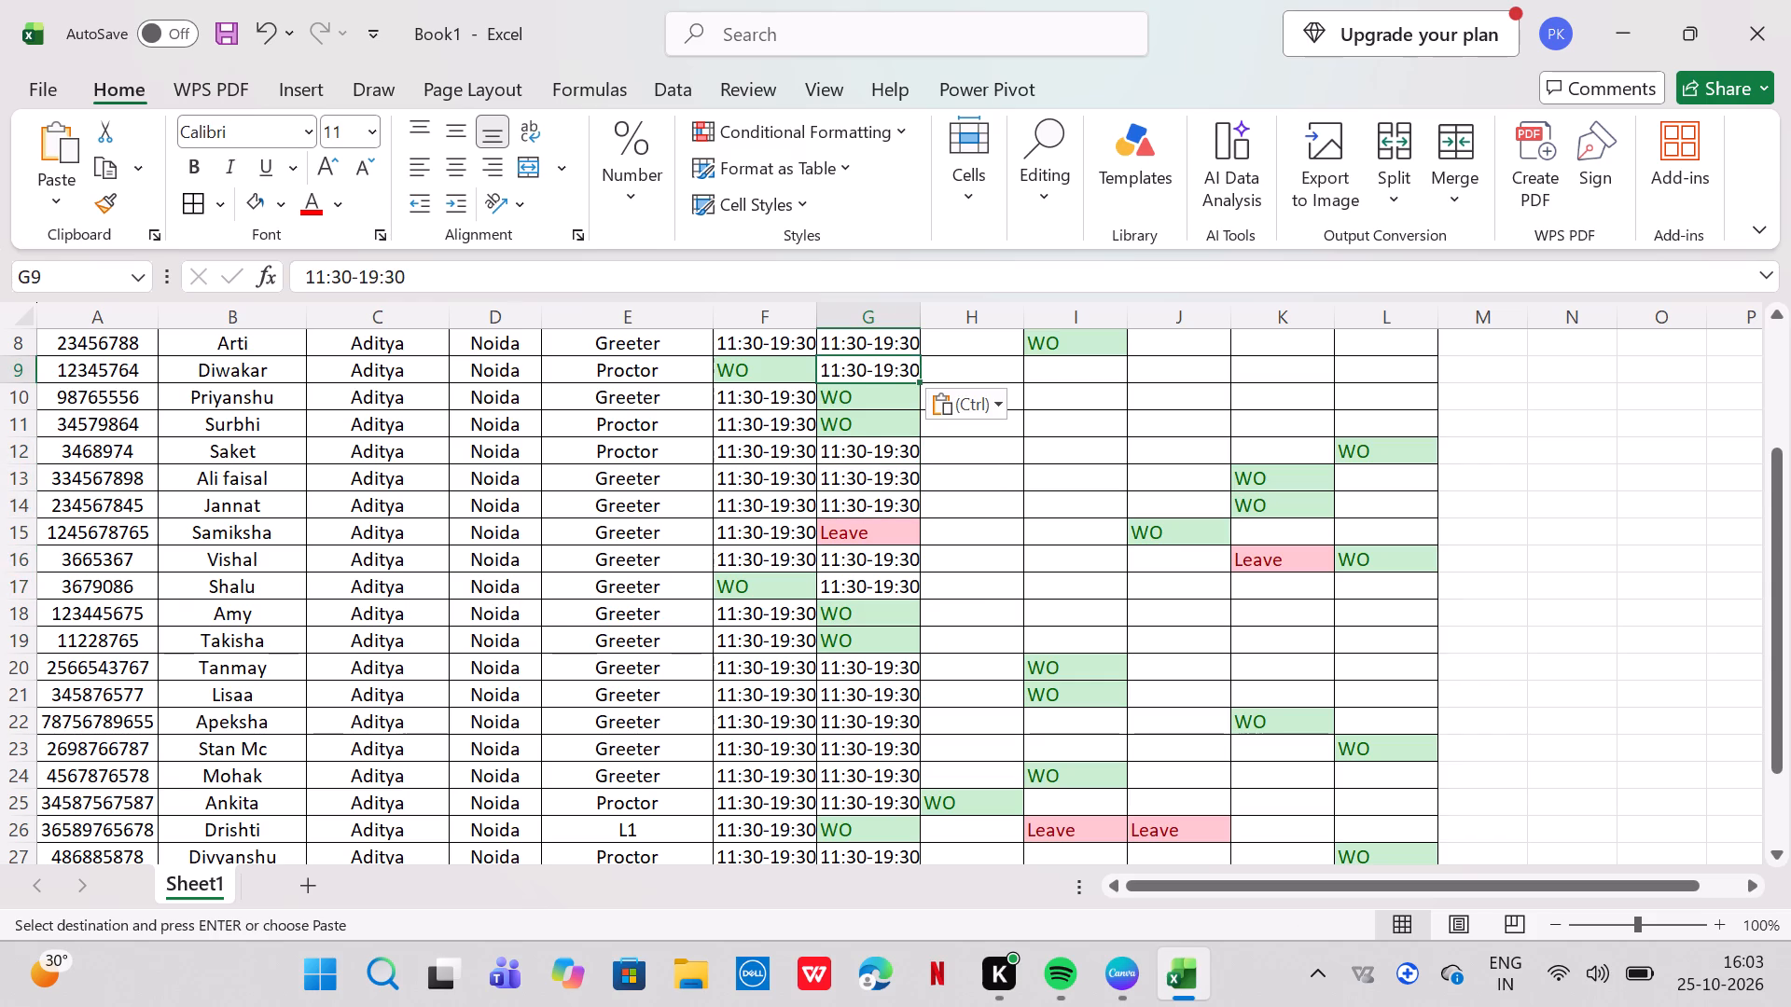
Paste the 11:30-19:30 shift into H8:H11, the 28-10-2026 cells from Arti to Surbhi.
left_click(946, 358)
left_click(945, 343)
key("ctrl+v")
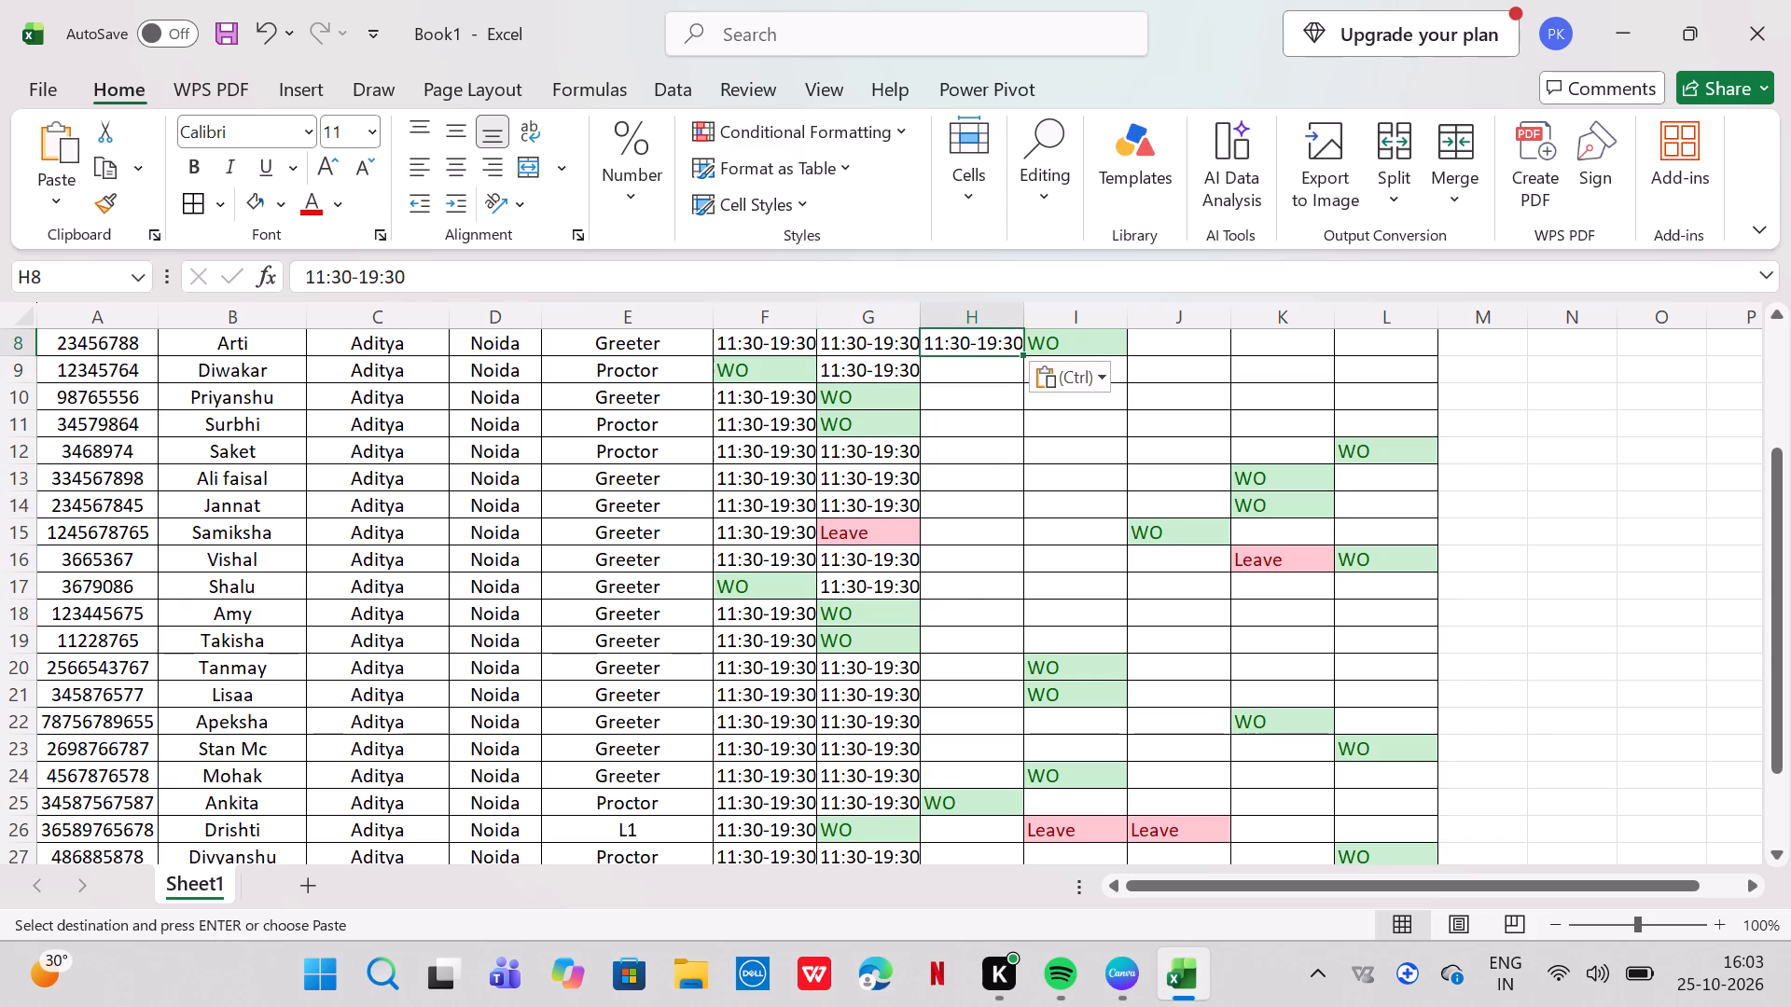
left_click(957, 360, "ctrl")
key("ctrl+v")
left_click(946, 389, "ctrl")
key("ctrl+v")
left_click(962, 419, "ctrl")
key("ctrl+v")
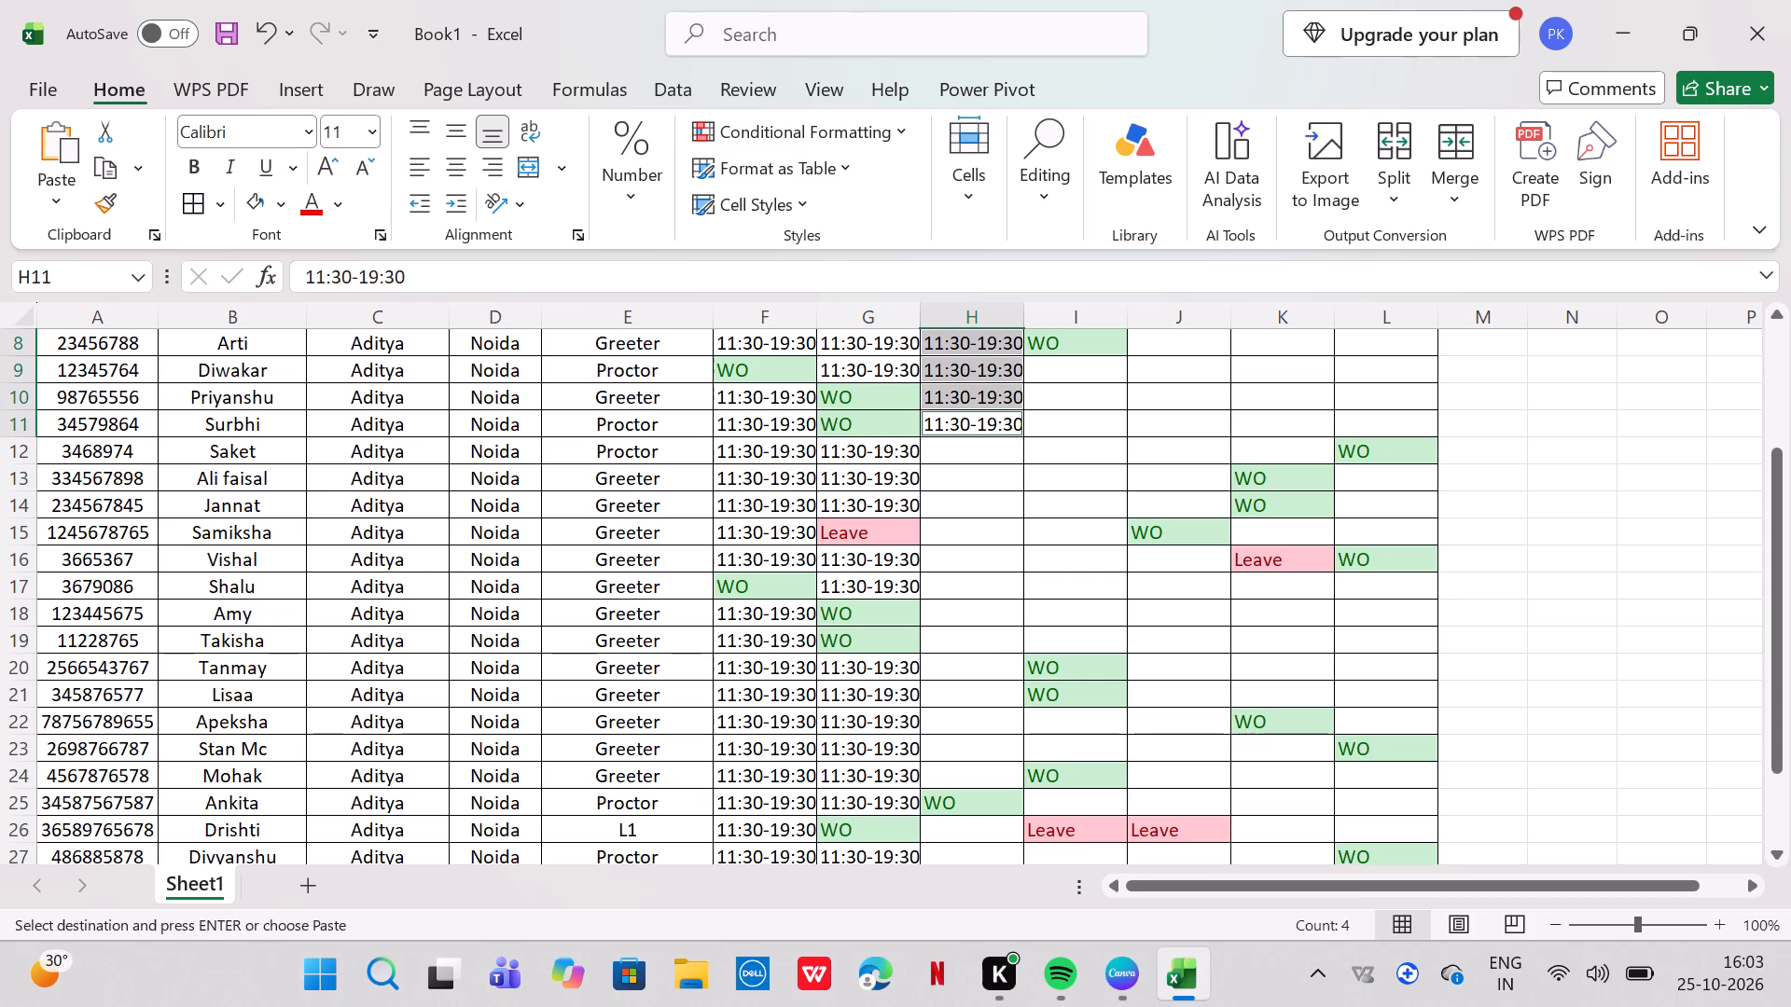
Paste the 11:30-19:30 shift into H12:H17, the 28-10-2026 cells from Saket to Shalu.
left_click(981, 456, "ctrl")
key("ctrl+v")
left_click(979, 490)
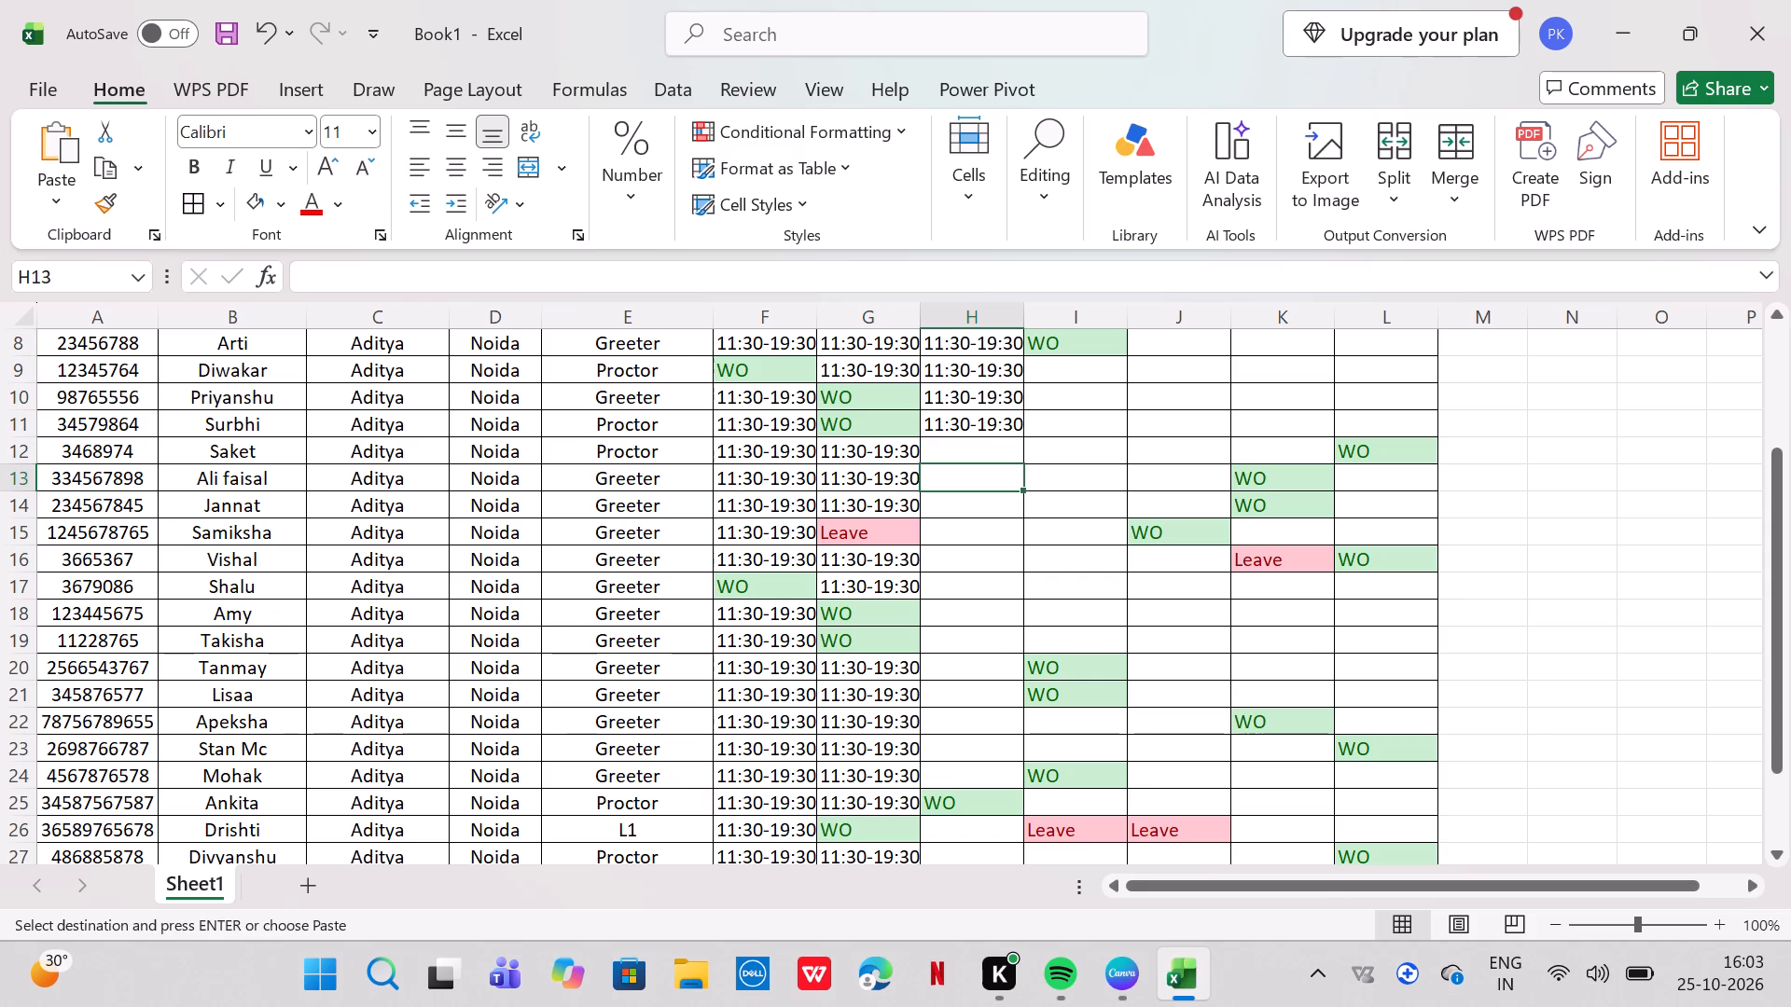
left_click(960, 447)
key("ctrl+v")
left_click(965, 474, "ctrl")
key("ctrl+v")
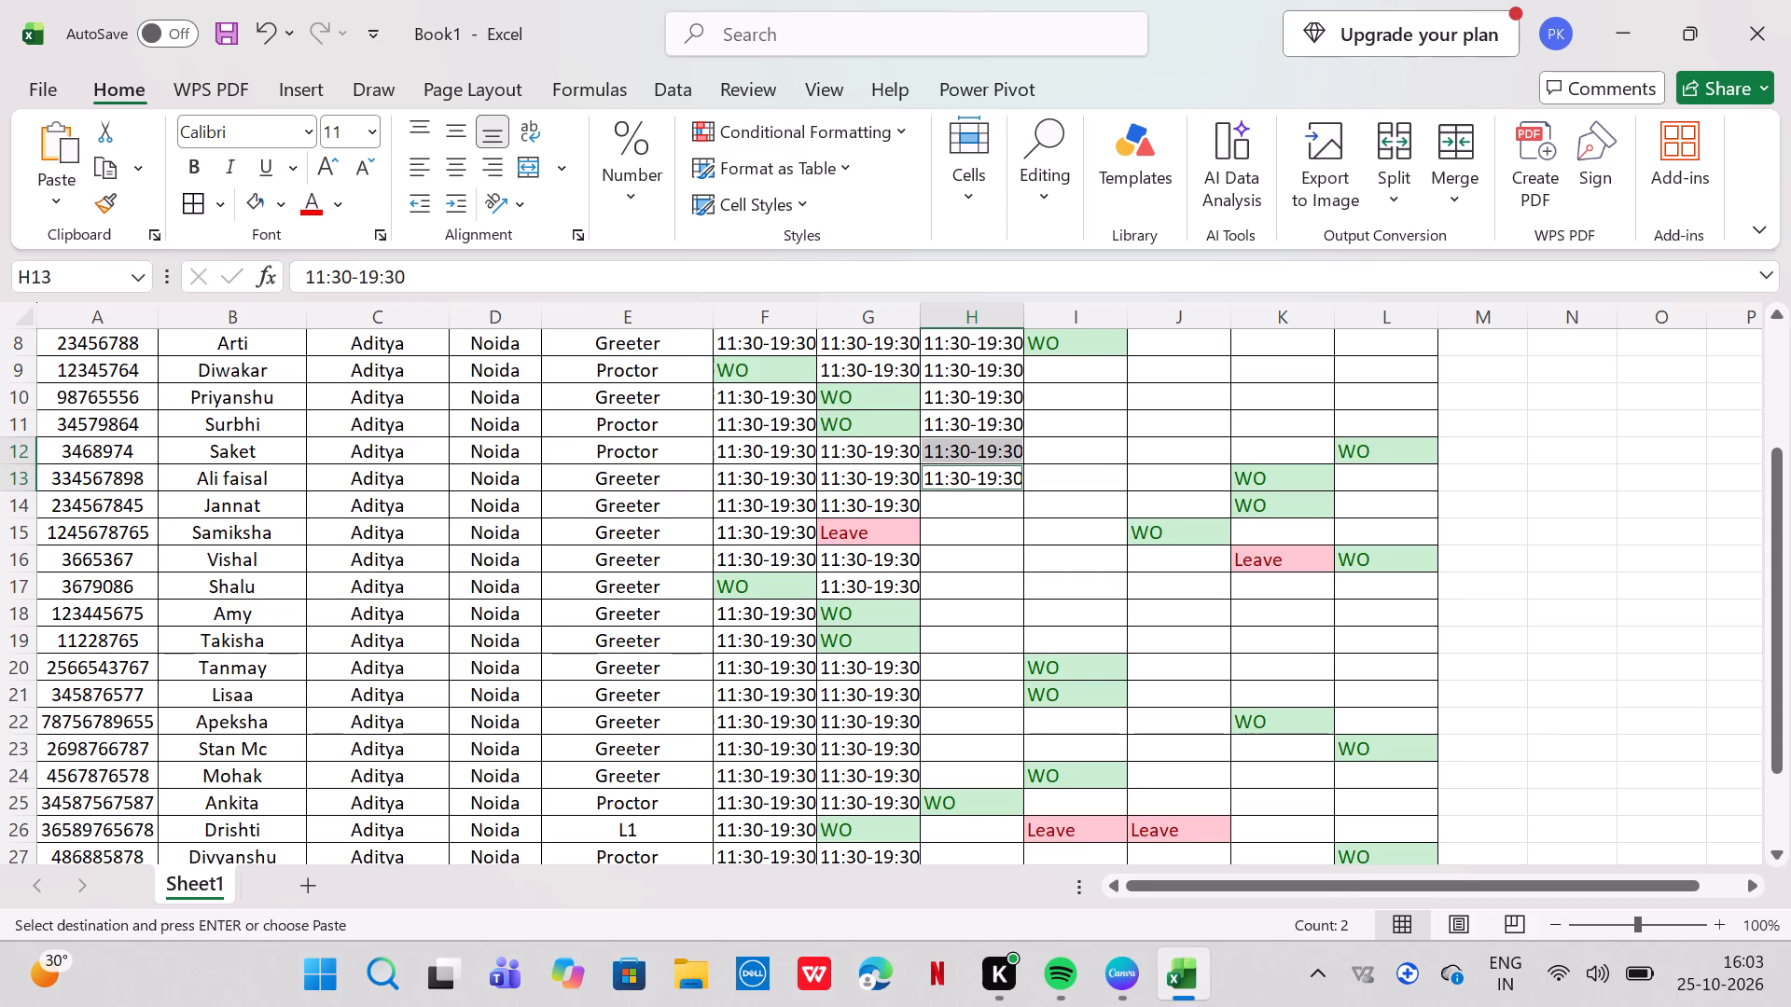
left_click(971, 497, "ctrl")
key("ctrl+v")
left_click(982, 545, "ctrl")
key("ctrl+v")
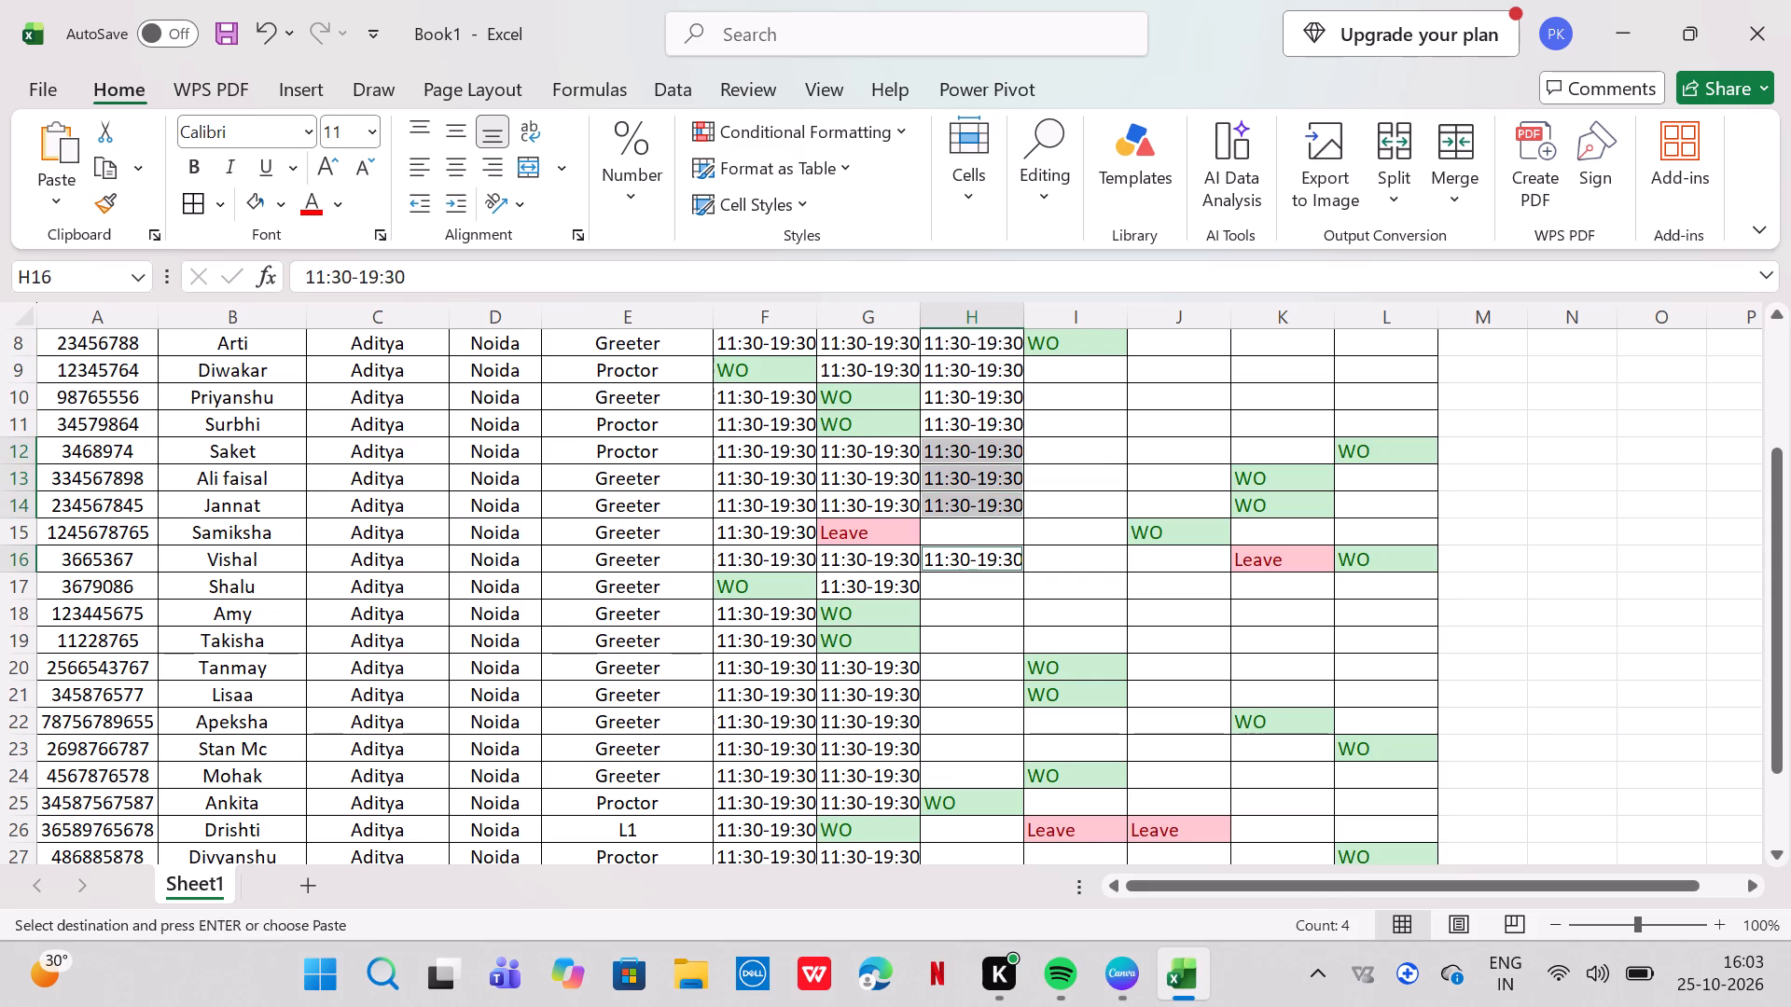
left_click(973, 542, "ctrl")
key("ctrl+v")
left_click(964, 591, "ctrl")
key("ctrl+v")
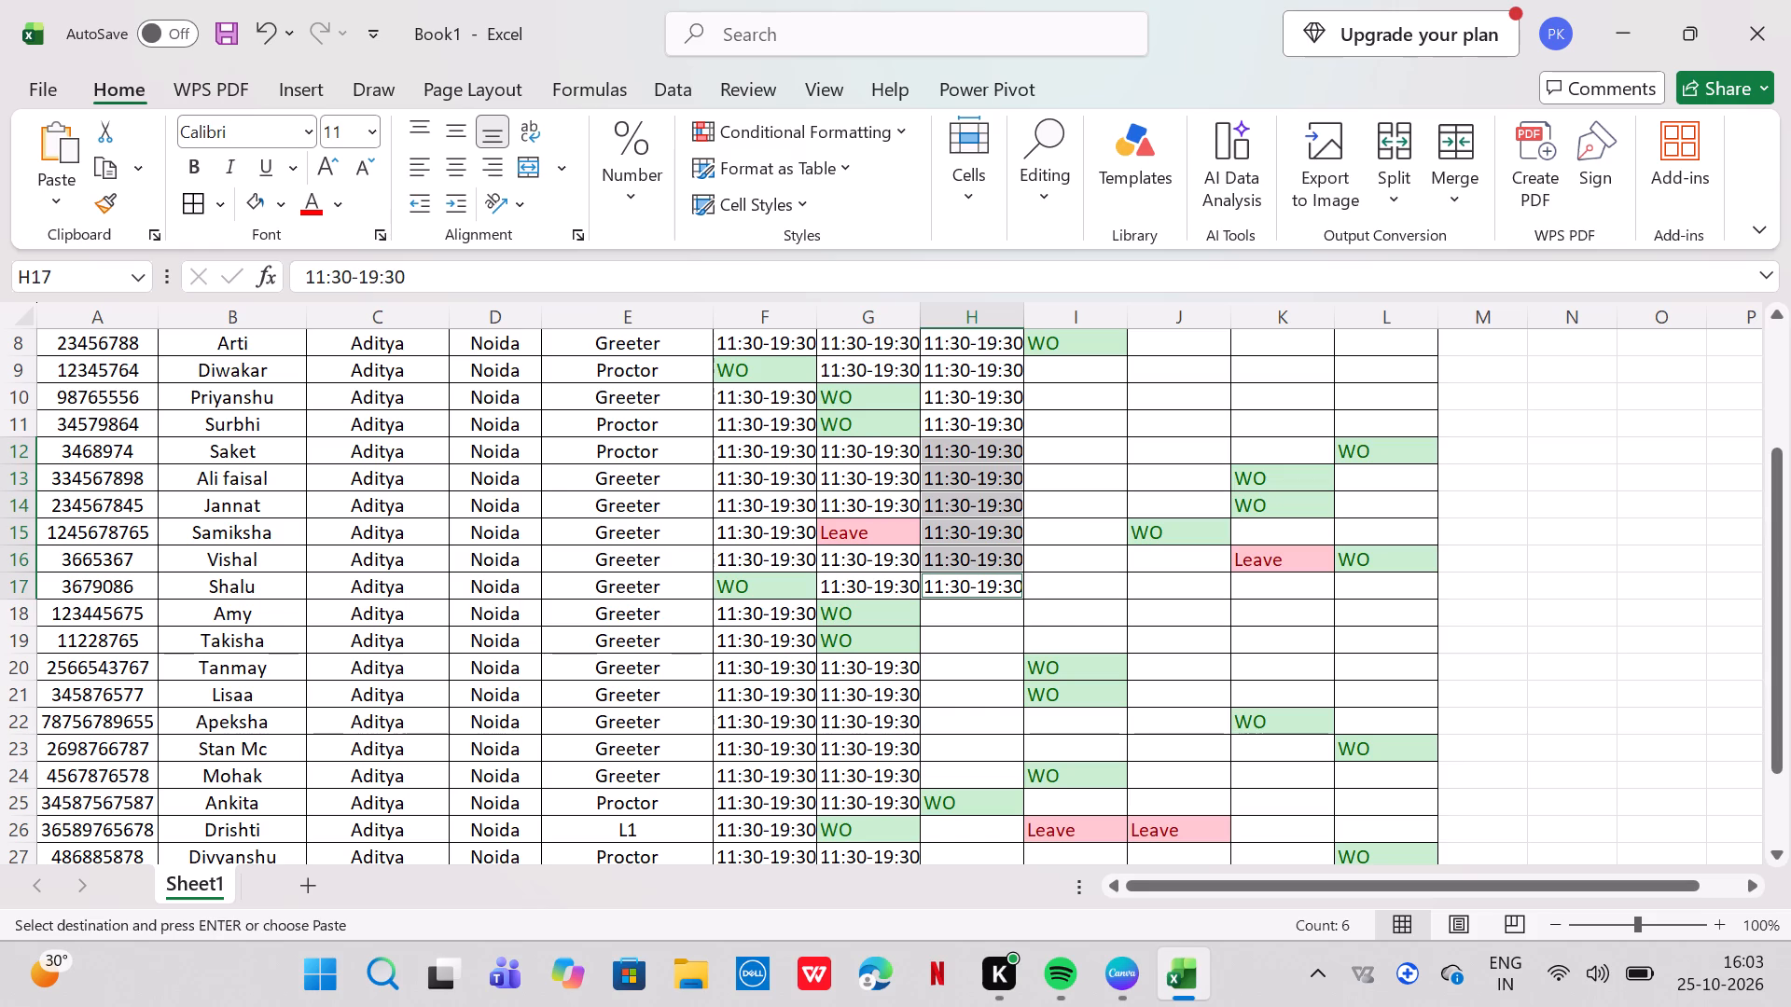
Paste the 11:30-19:30 shift into H18:H22, the 28-10-2026 cells from Amy to Apeksha.
left_click(964, 620, "ctrl")
key("ctrl+v")
left_click(963, 650, "ctrl")
key("ctrl+v")
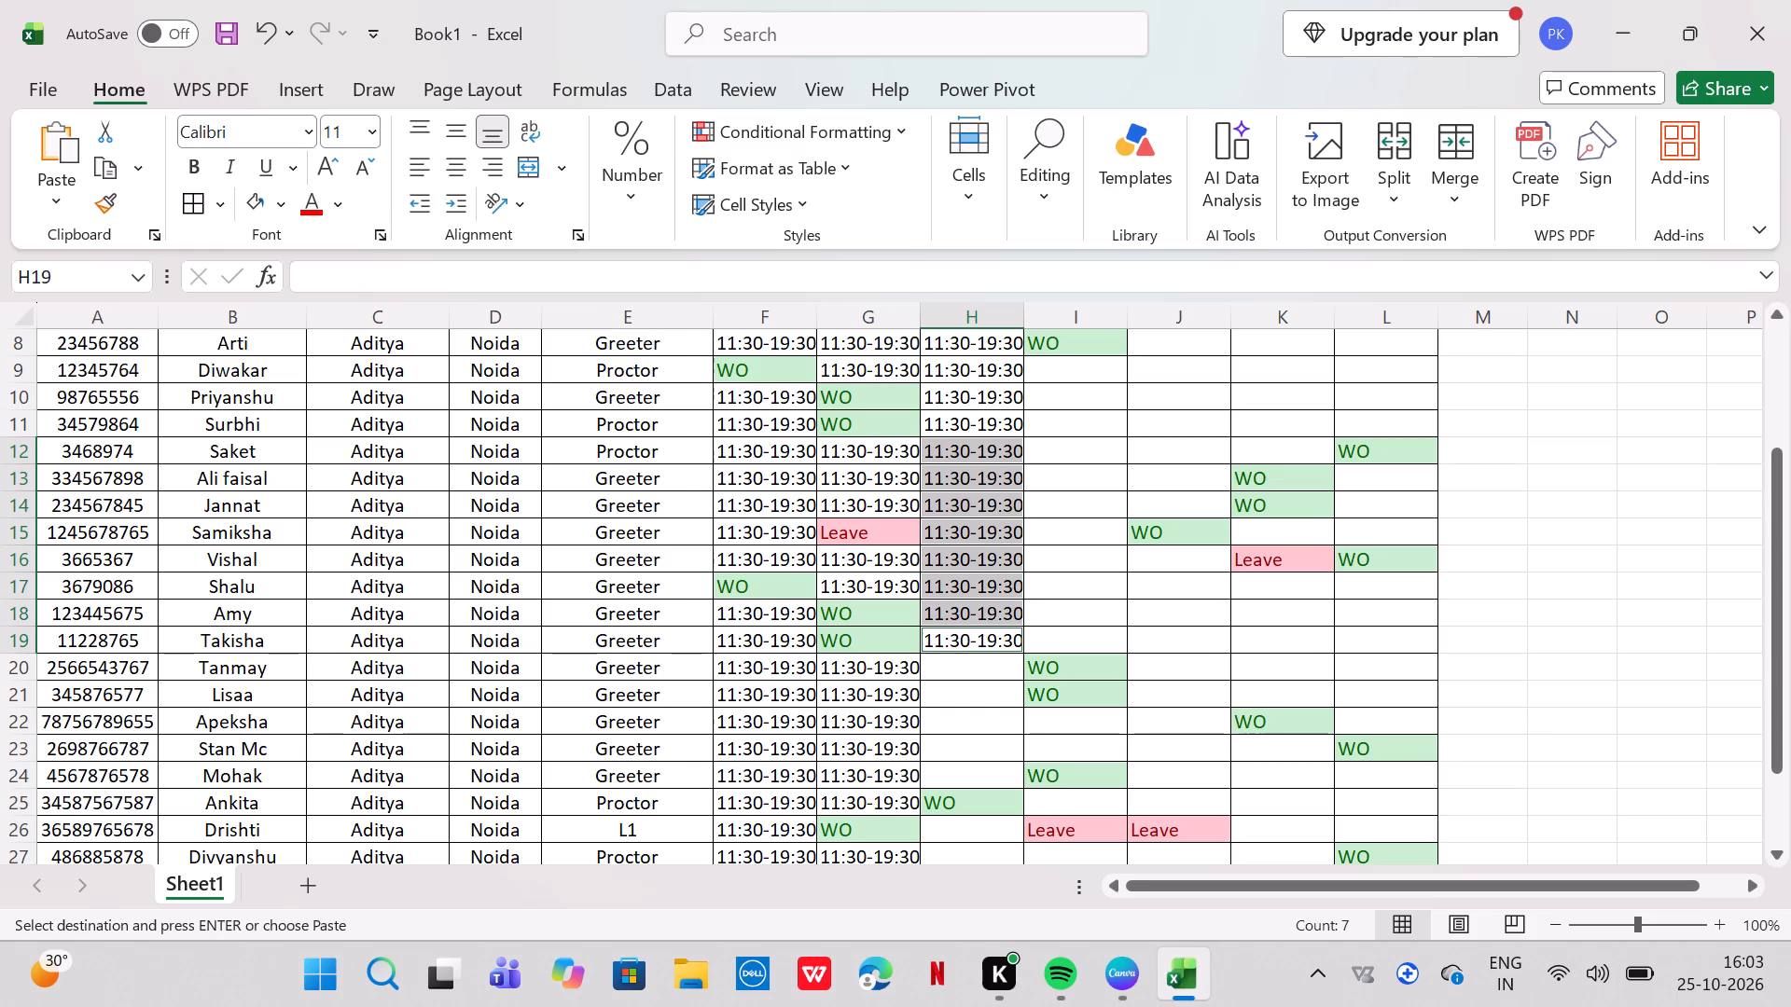
left_click(961, 666, "ctrl")
key("ctrl+v")
left_click(954, 697, "ctrl")
key("ctrl+v")
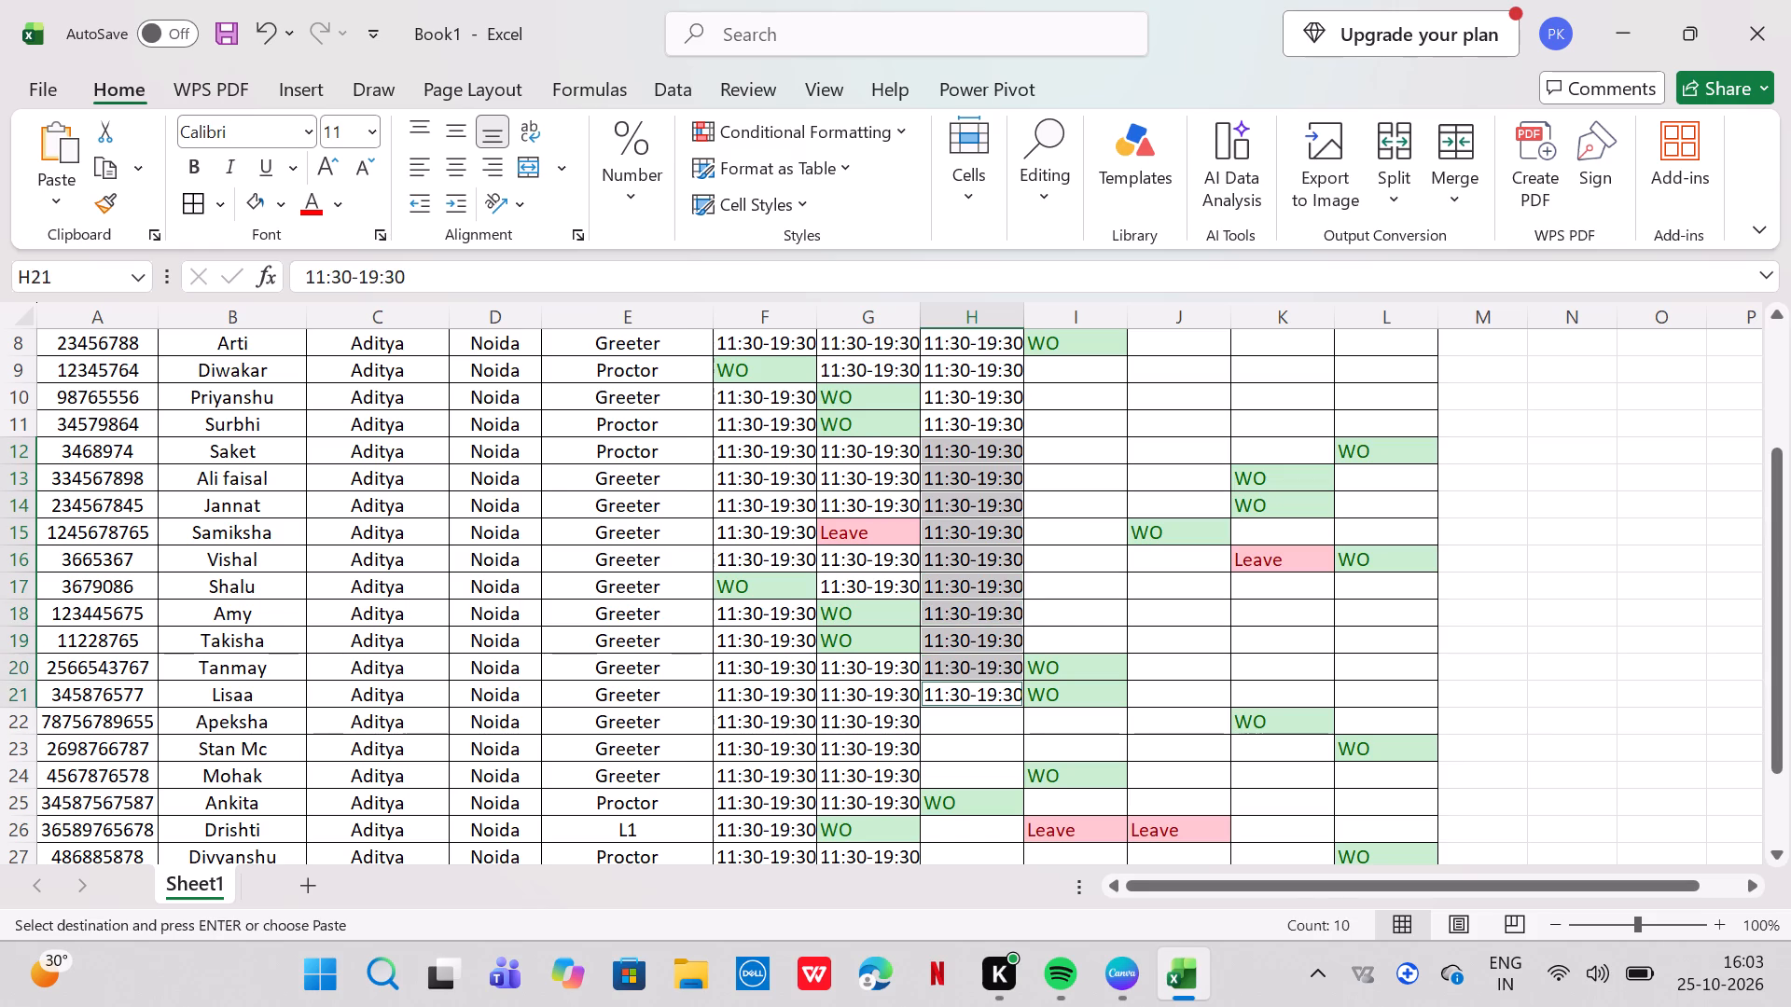
left_click(962, 730, "ctrl")
key("ctrl+v")
scroll(971, 746, "down", 1)
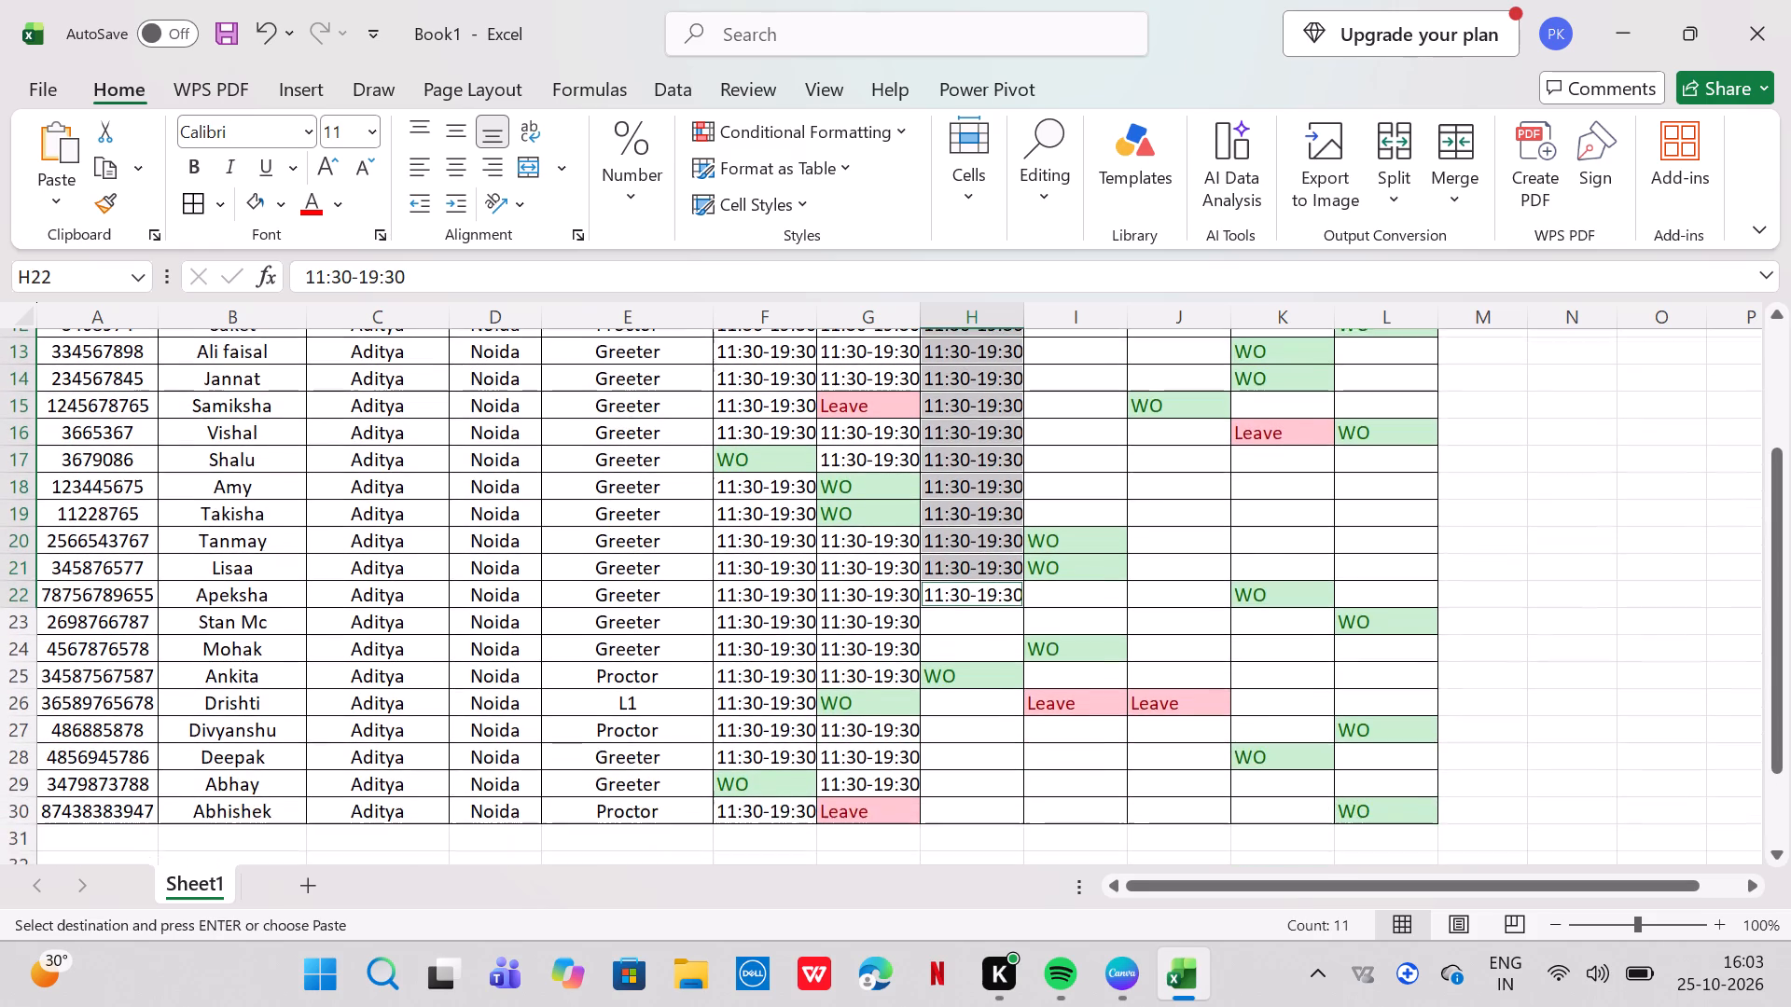
left_click_drag(969, 697, 994, 781)
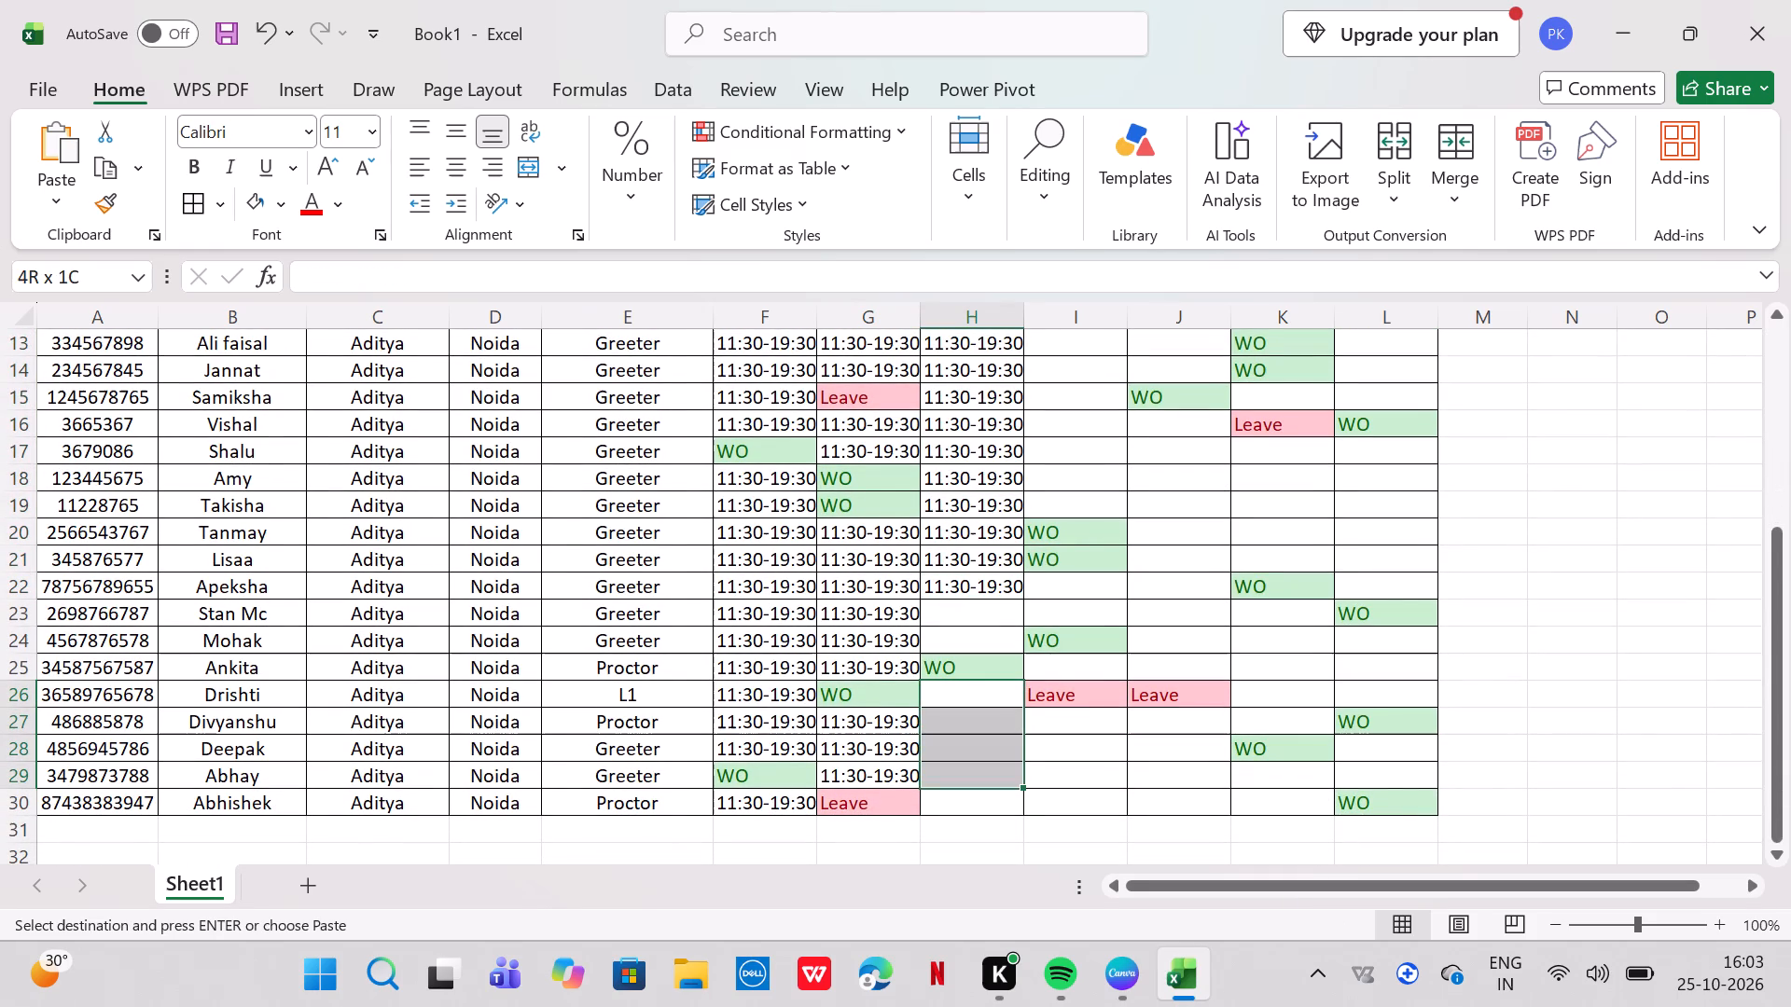
left_click_drag(994, 781, 996, 791)
key("ctrl+v")
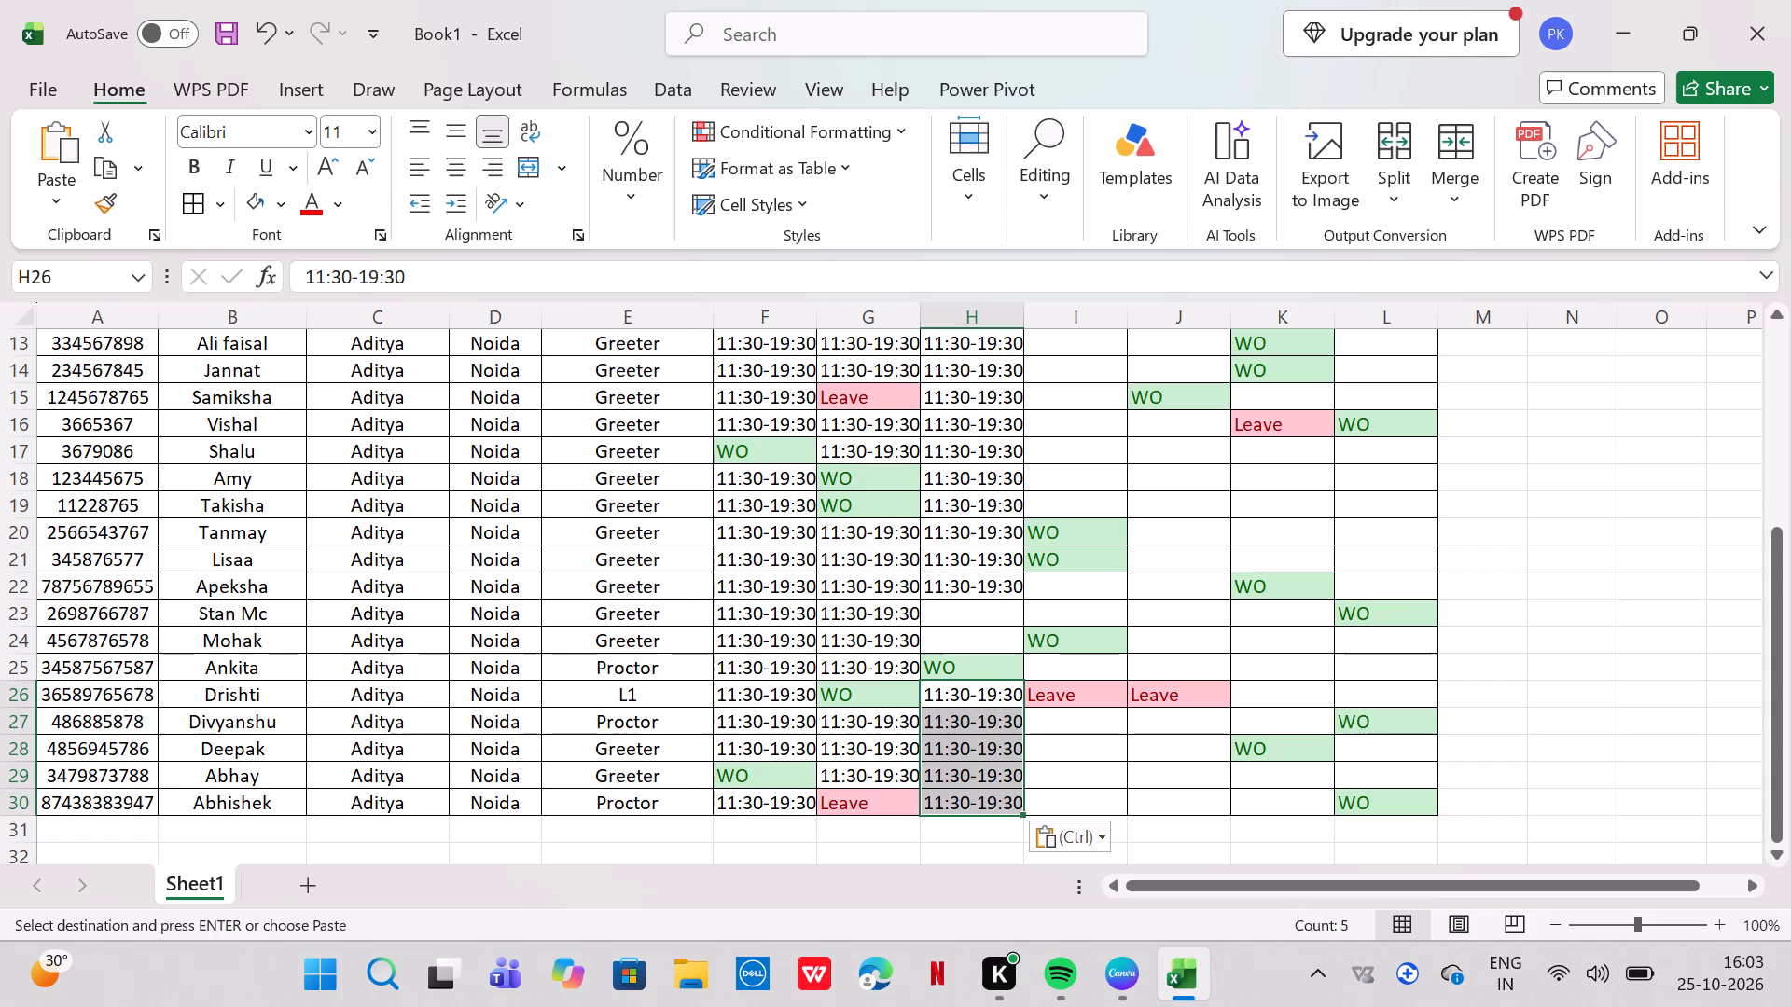
left_click_drag(971, 607, 981, 650)
key("ctrl+v")
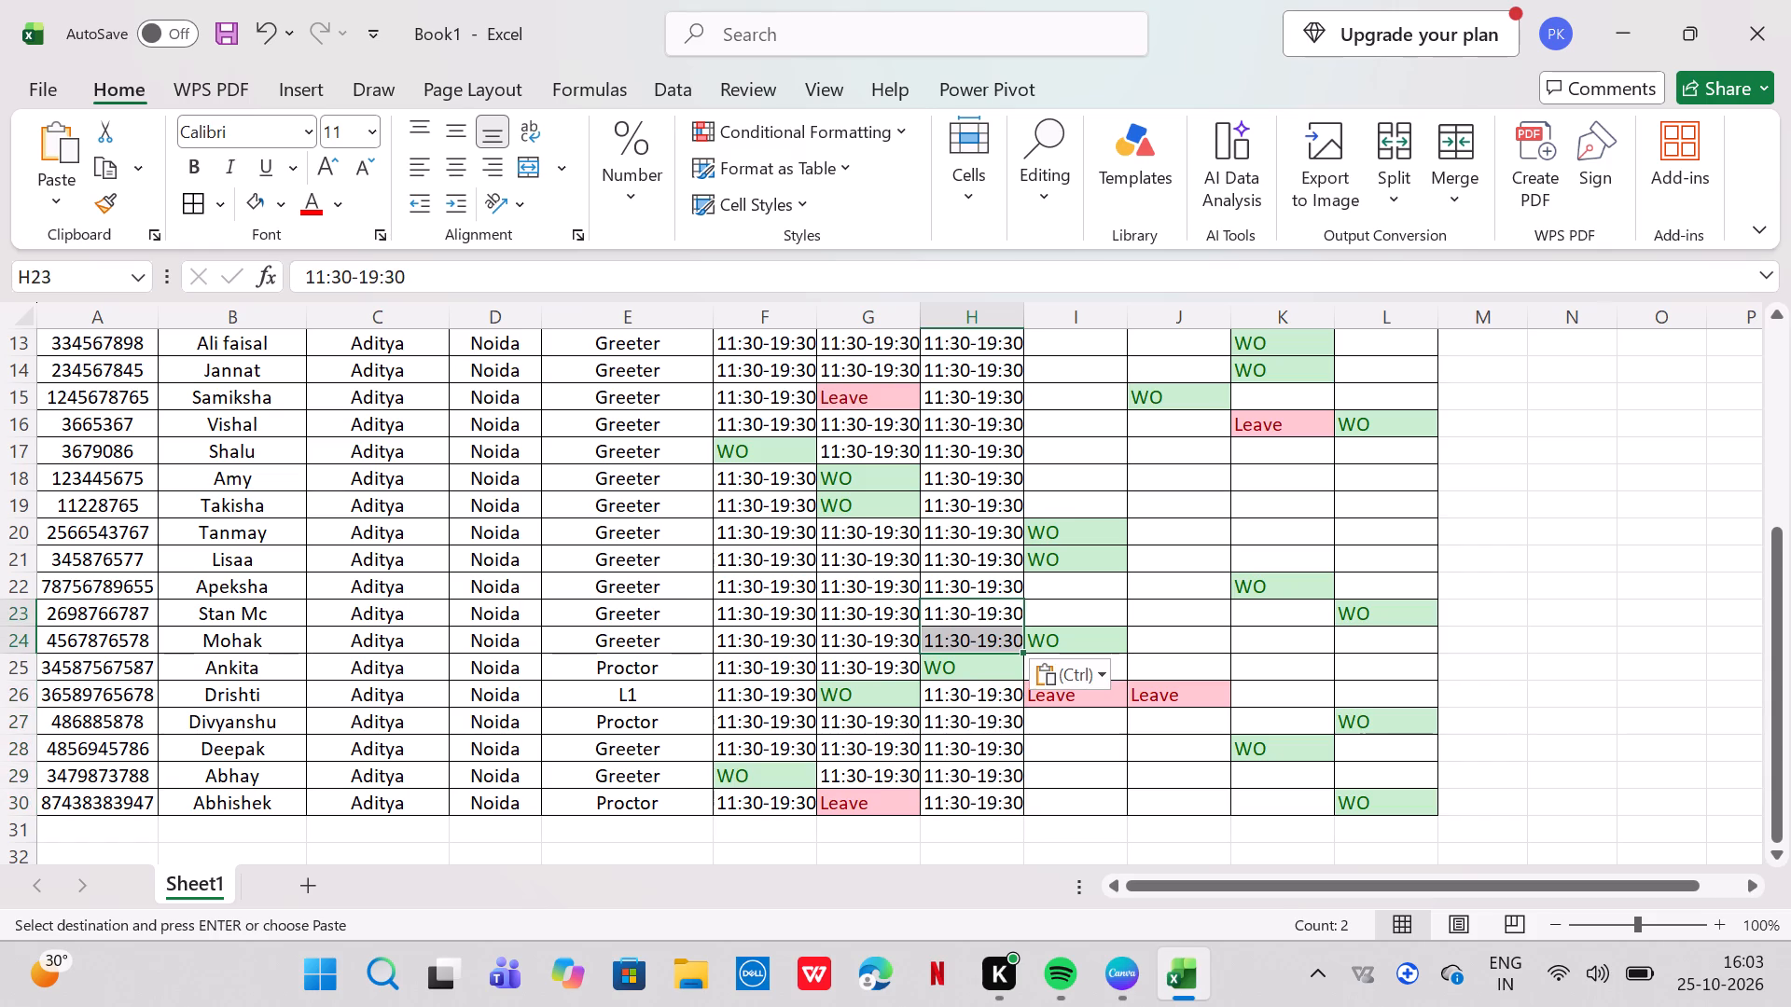
Paste the 11:30-19:30 shift into I9:I18, the 29-10-2026 cells from Diwakar to Amy.
scroll(1073, 613, "up", 2)
left_click_drag(1062, 530, 1075, 705)
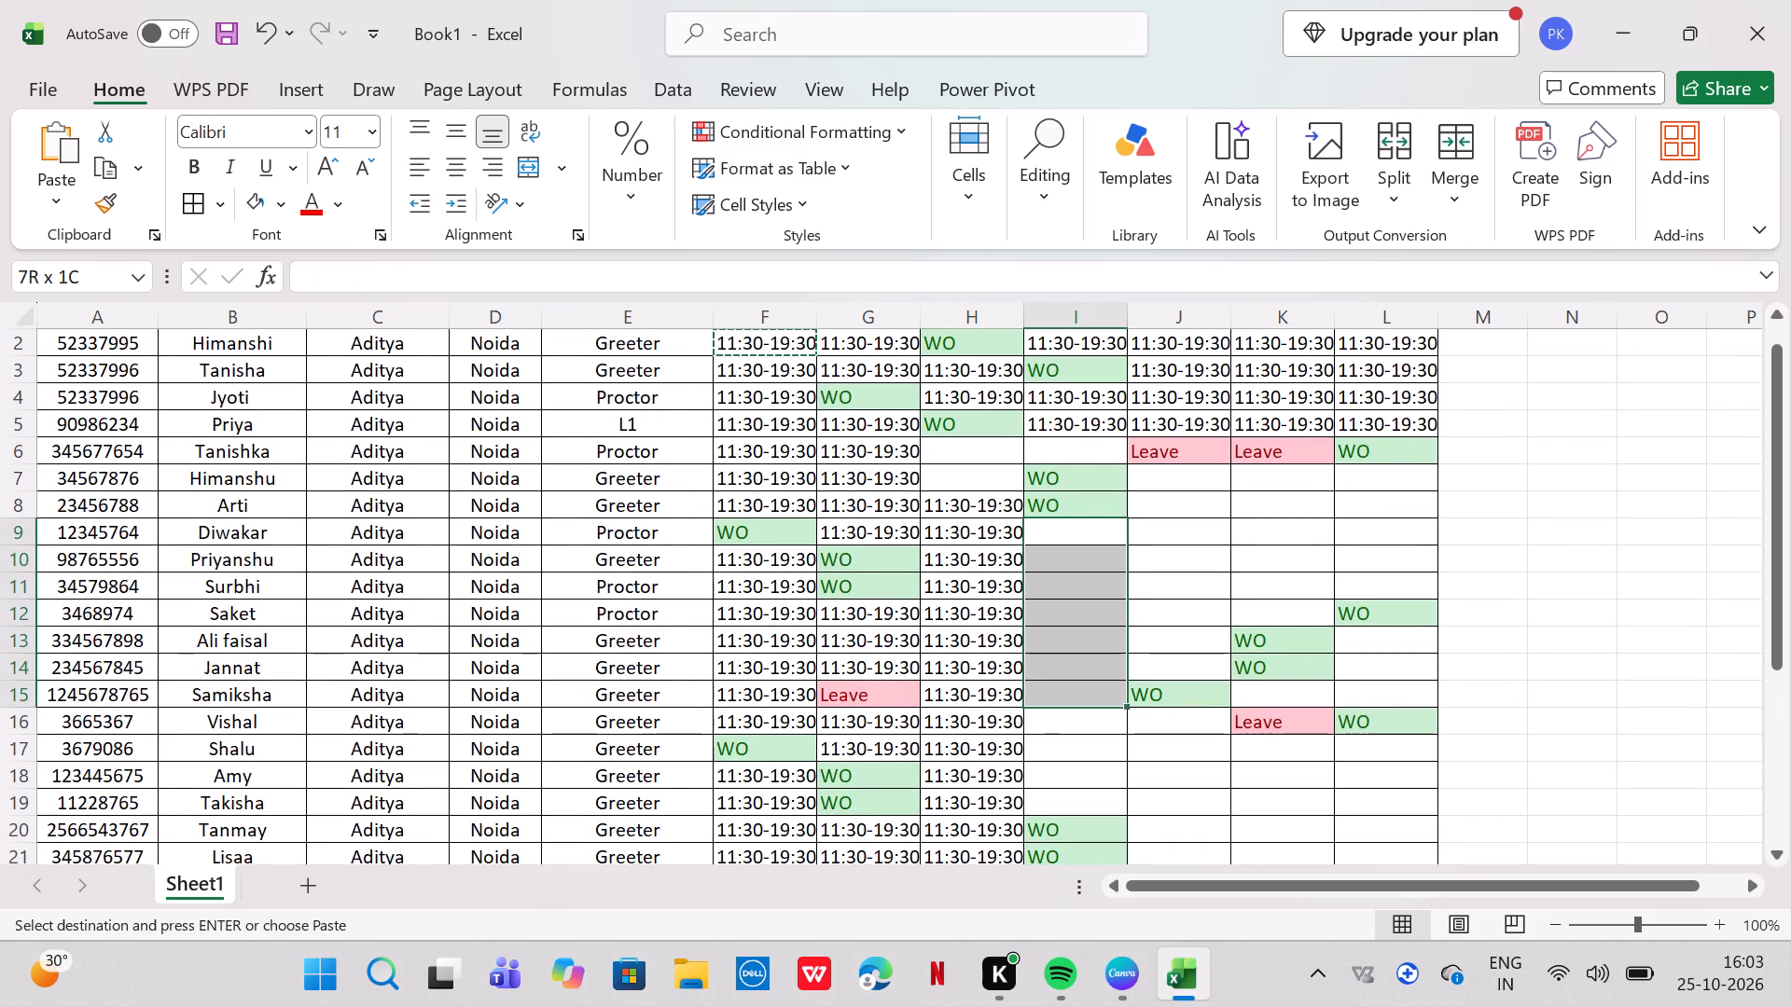
left_click_drag(1075, 705, 1055, 787)
key("ctrl+v")
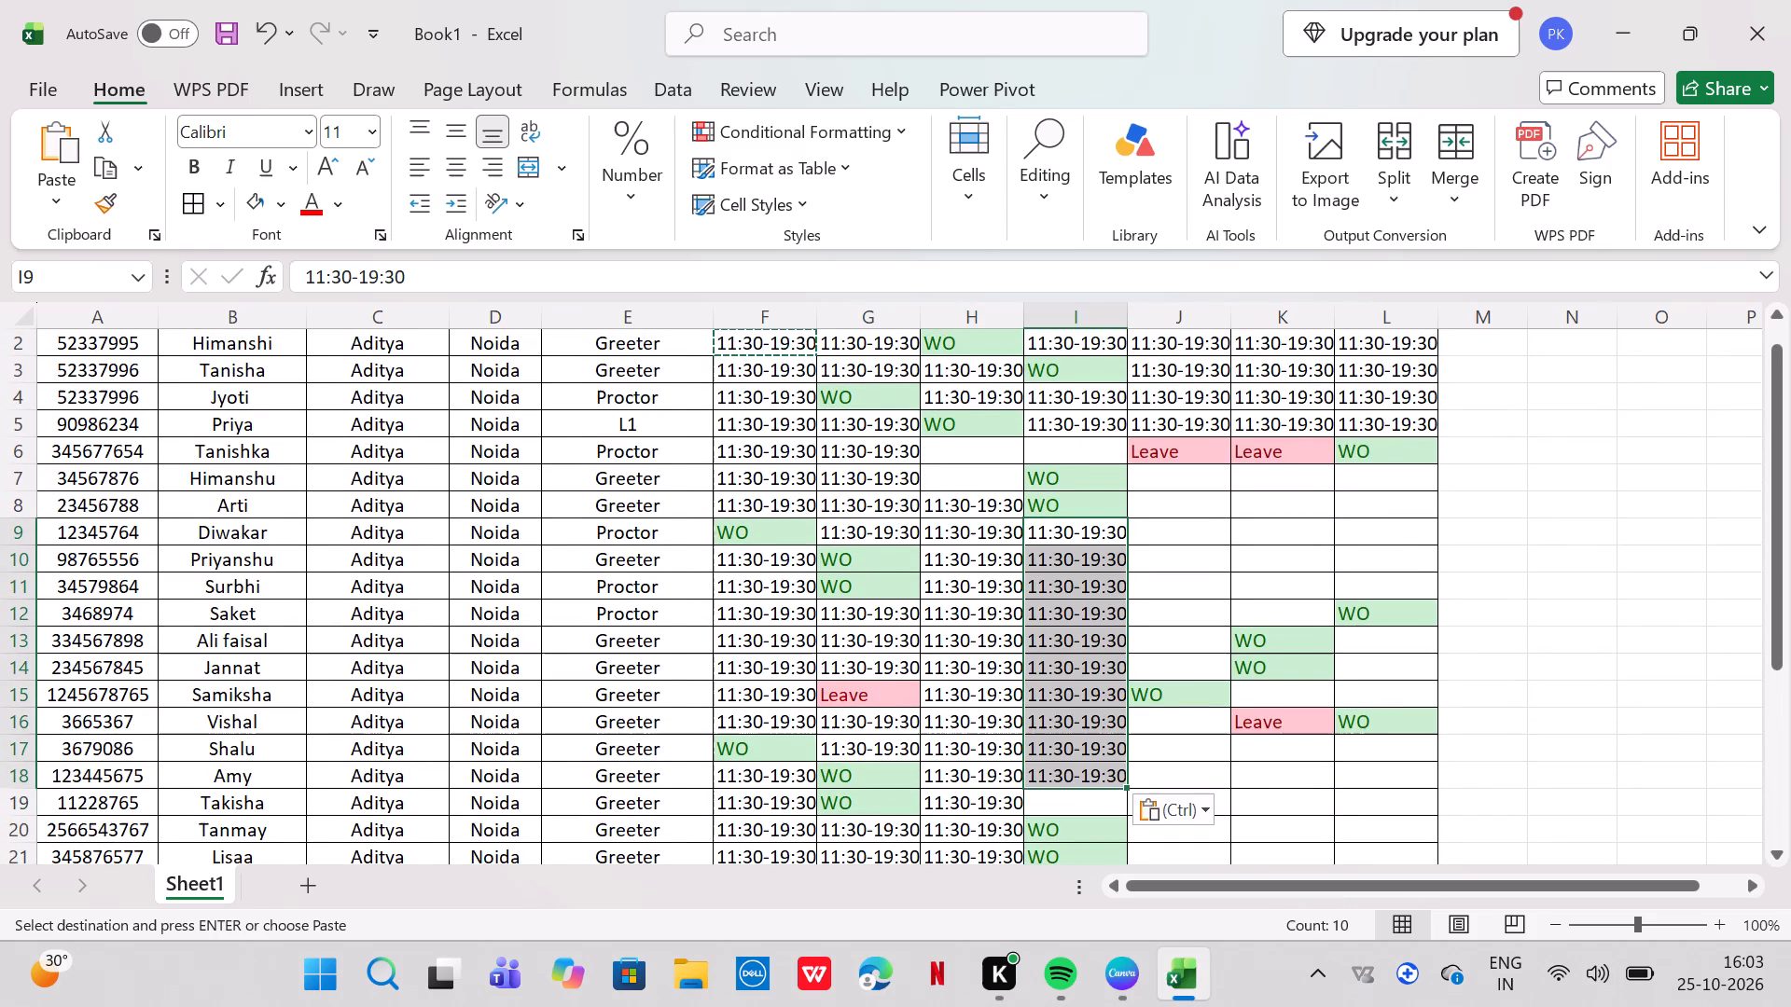
Fill the empty cells H6:H7 and I6 in Tanishka's and Himanshu's rows with the 11:30-19:30 shift.
left_click_drag(956, 446, 968, 472)
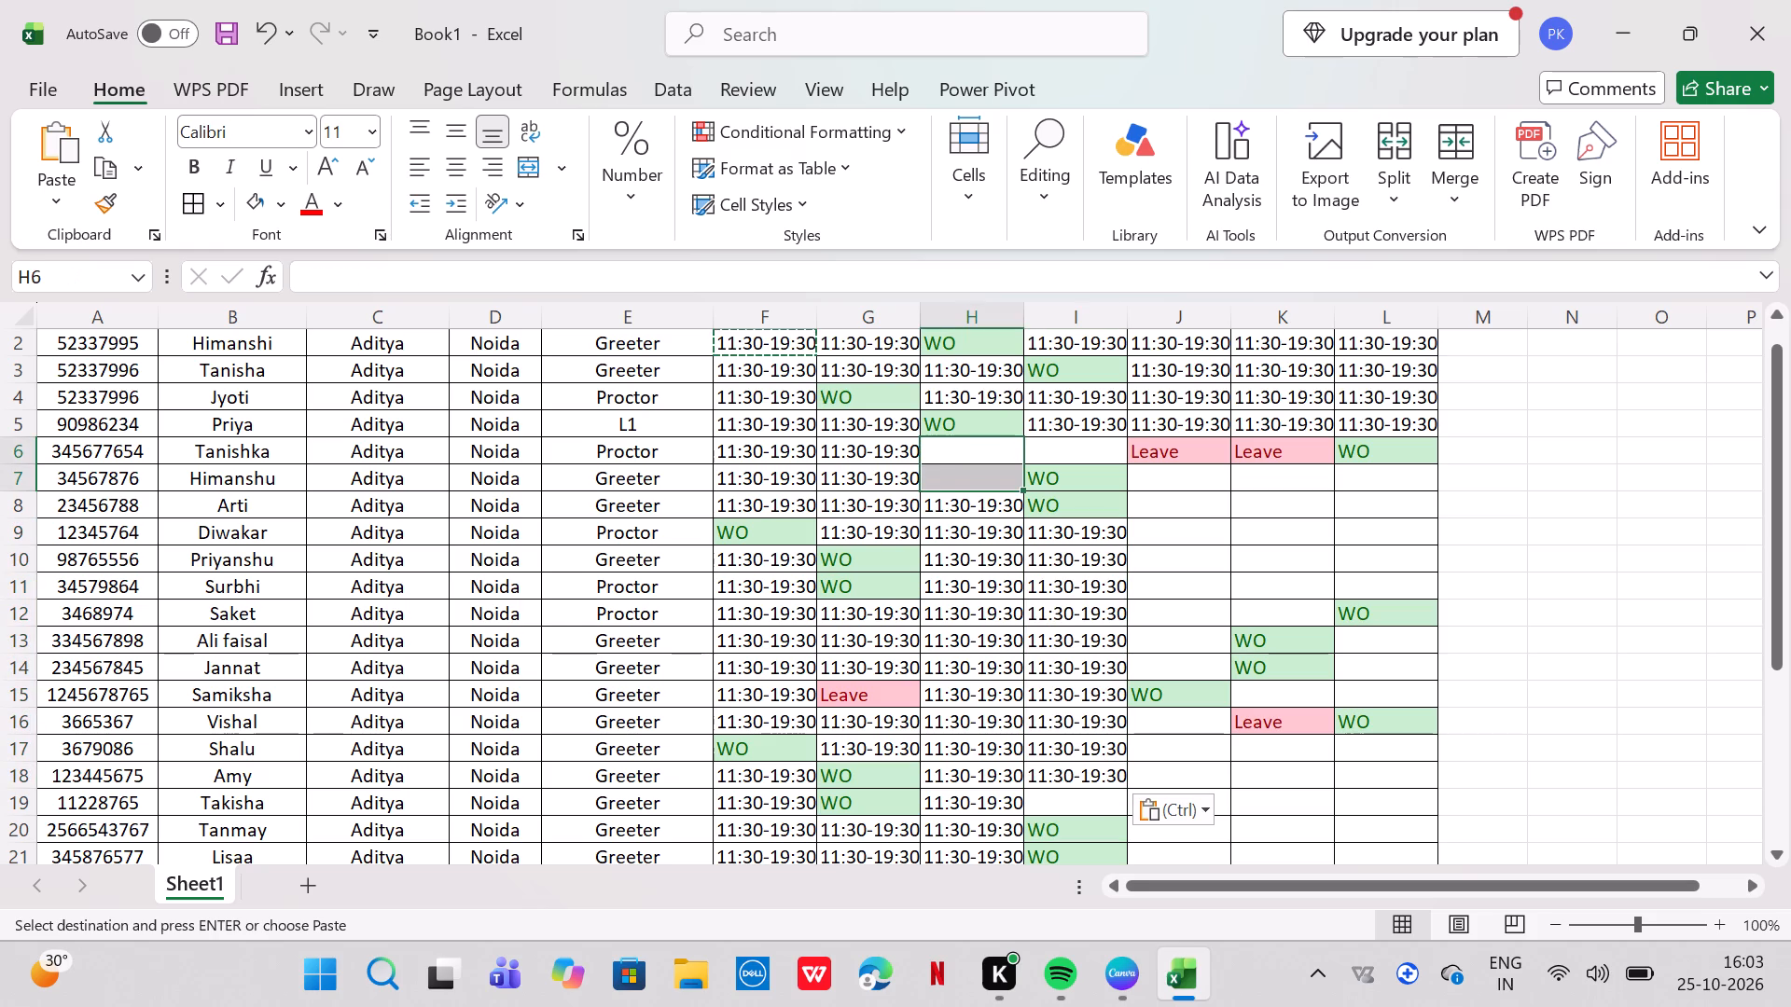
key("ctrl+v")
left_click(1055, 440)
key("ctrl+v")
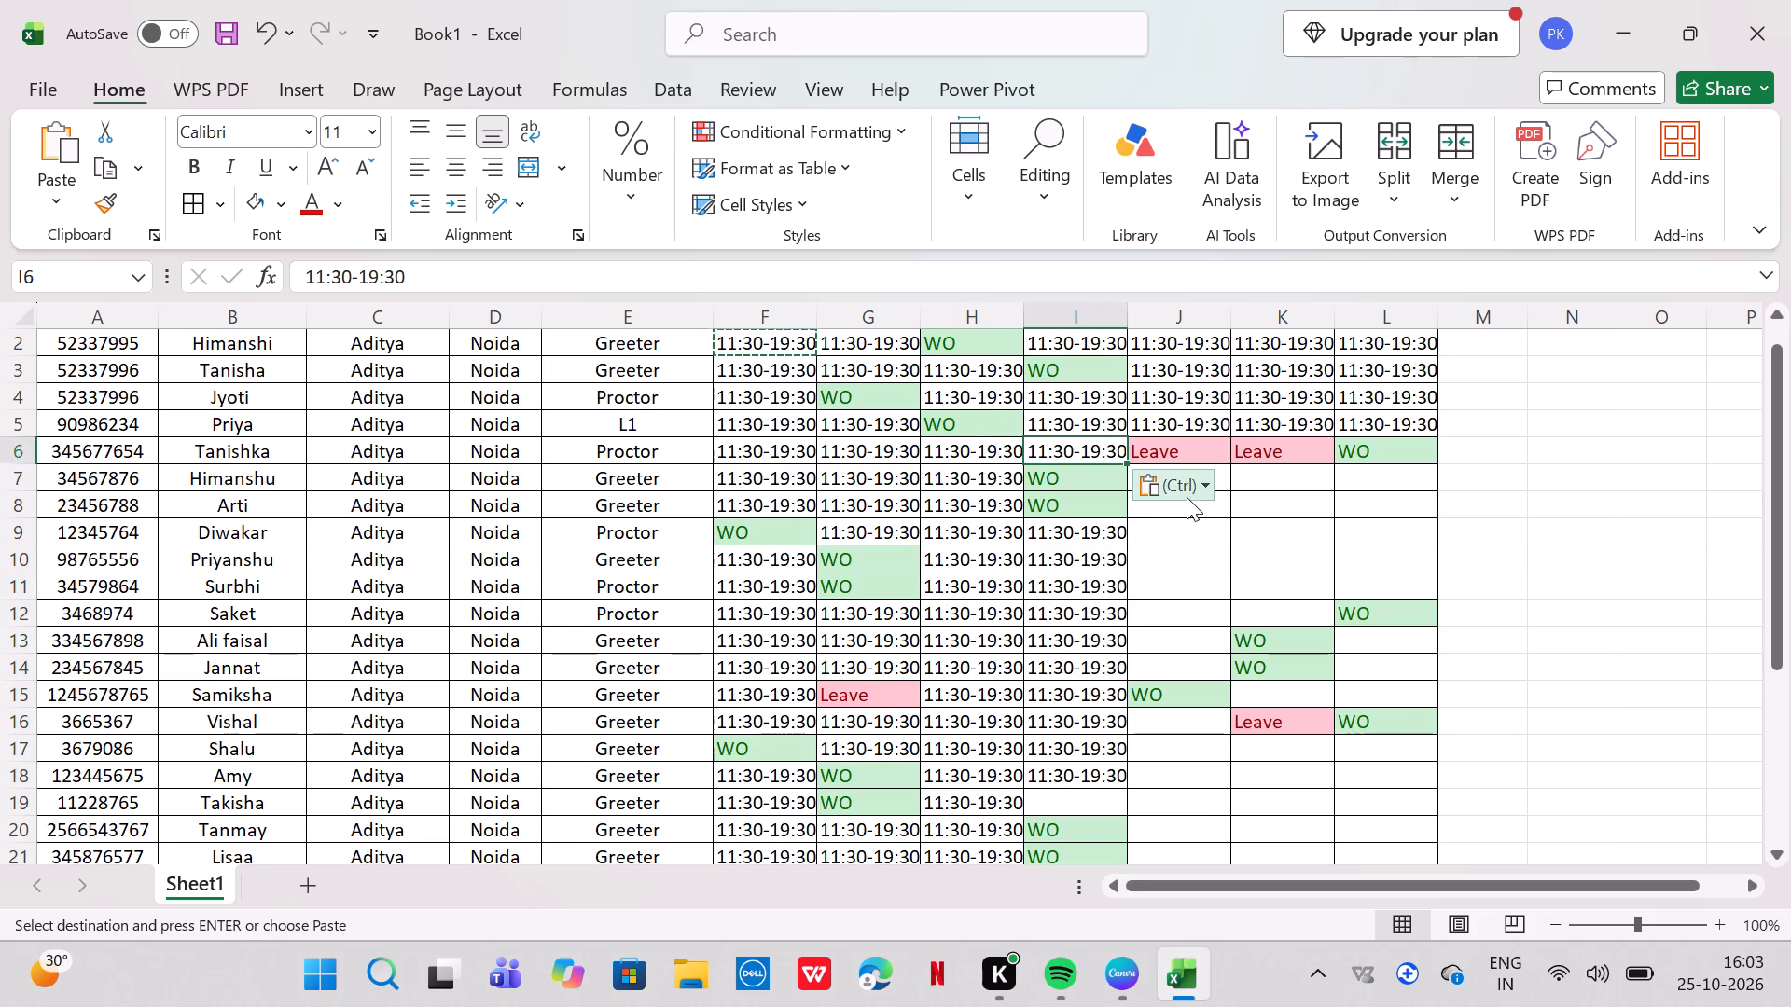
Paste the 11:30-19:30 shift into J7:J14 (Himanshu to Jannat) and K7:K12 (Himanshu to Saket).
left_click_drag(1221, 475, 1194, 664)
key("ctrl+v")
left_click_drag(1271, 484, 1272, 490)
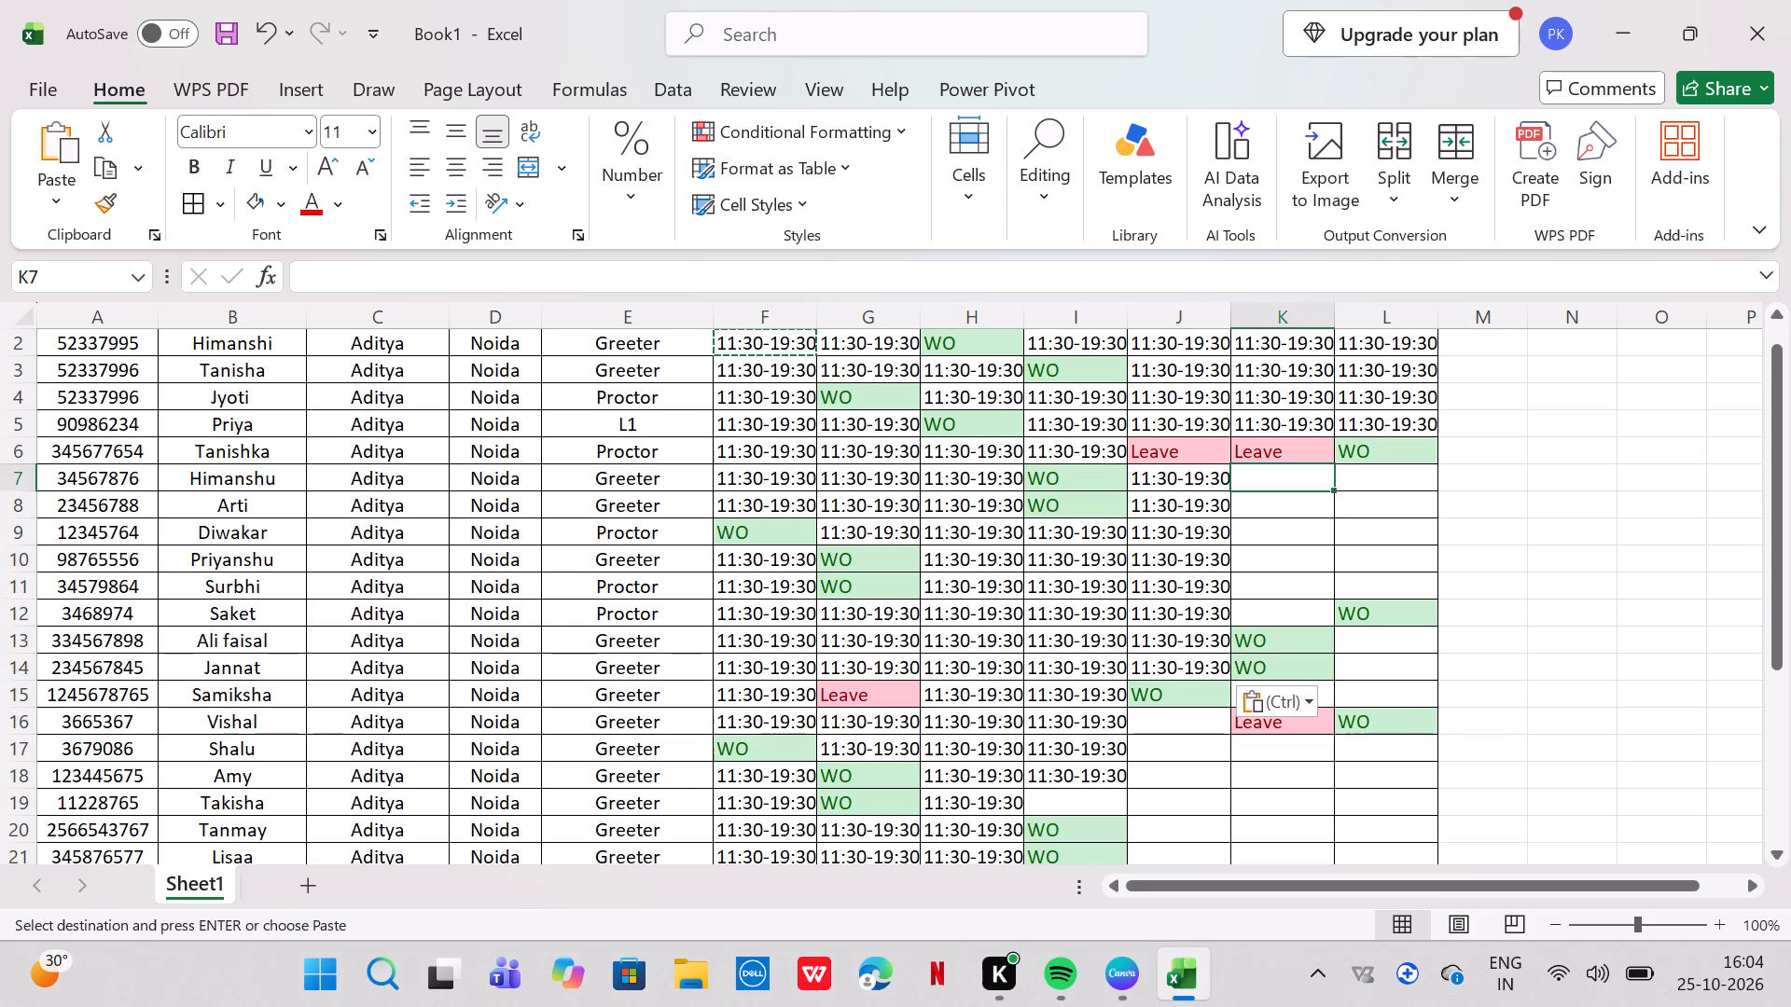
left_click_drag(1272, 490, 1293, 610)
key("ctrl+v")
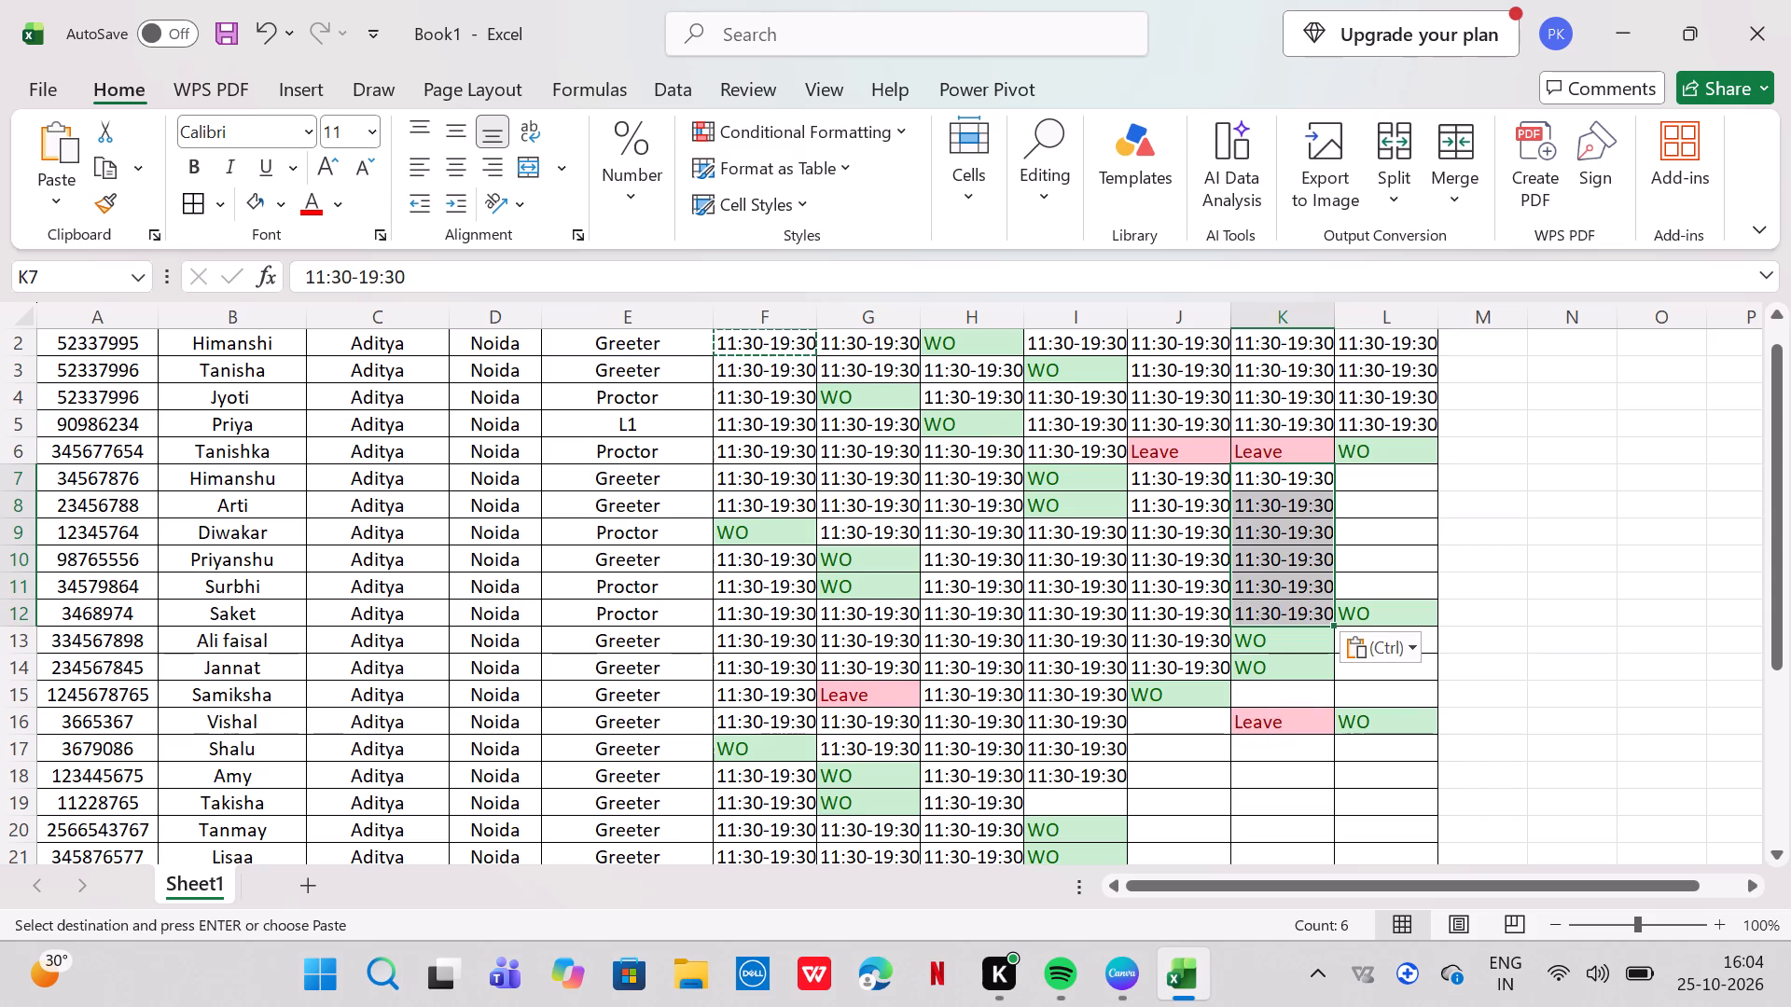
Fill L7:L11, L13:L15 and Samiksha's cell K15 with the 11:30-19:30 shift.
left_click_drag(1362, 477, 1379, 585)
key("ctrl+v")
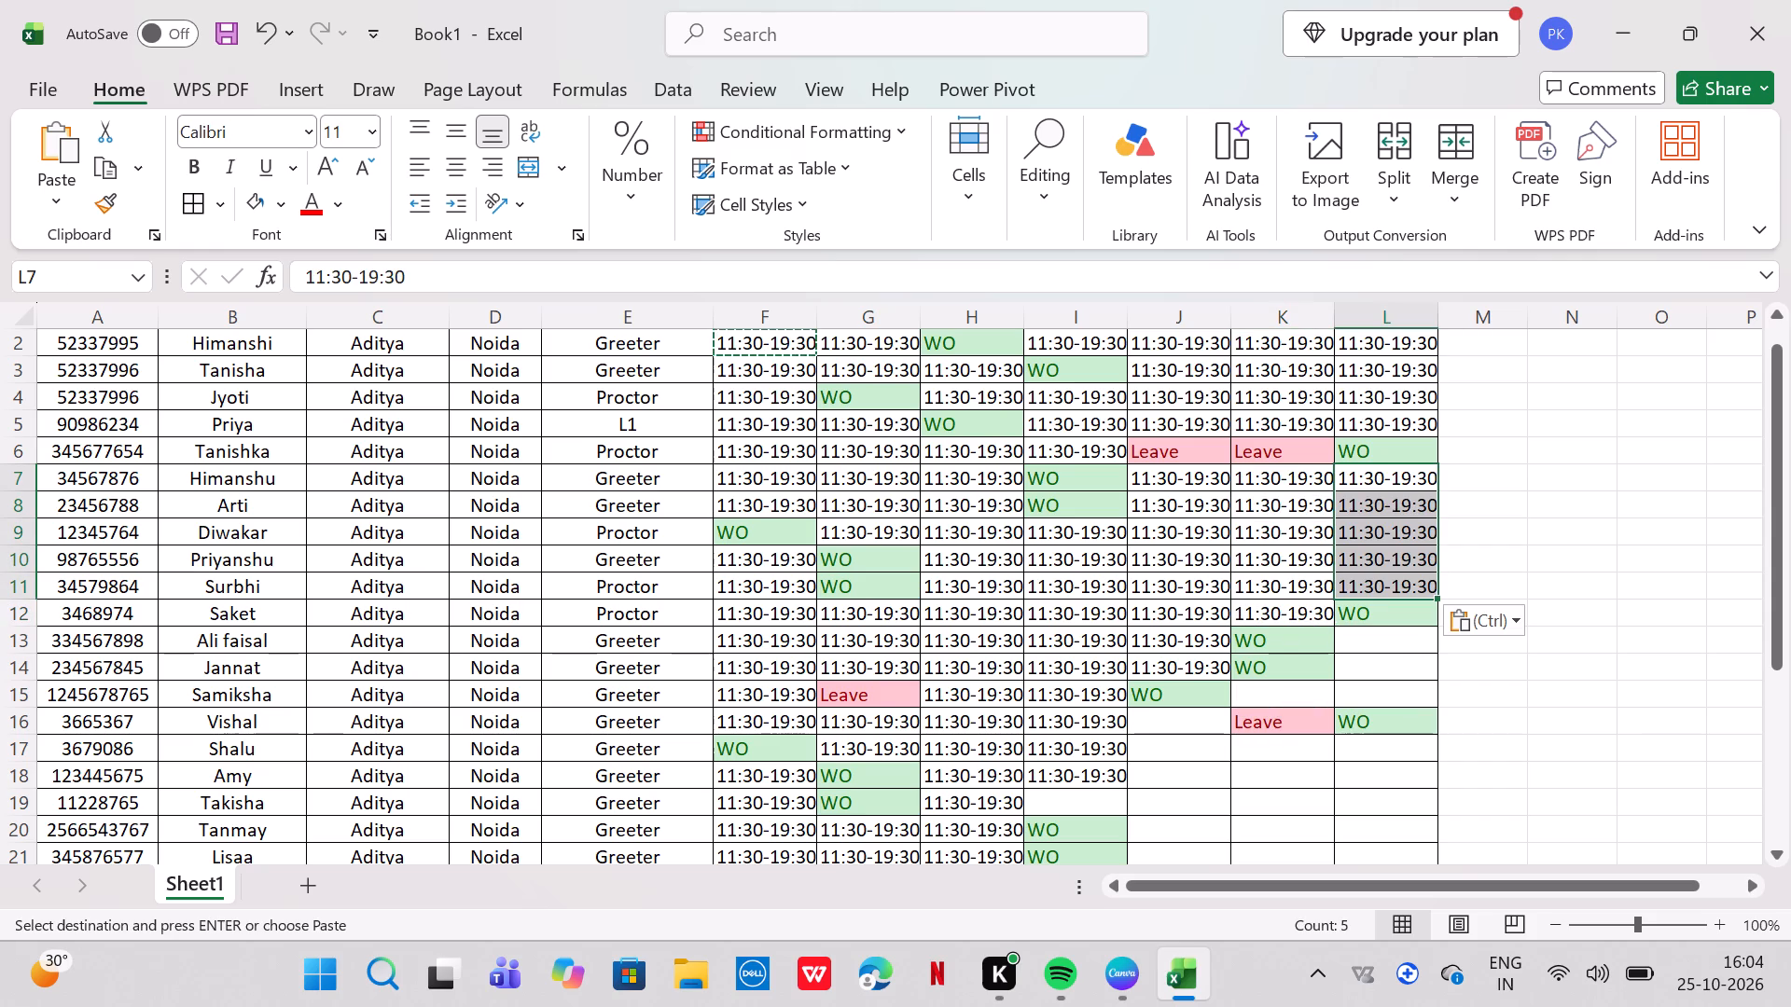
left_click_drag(1387, 641, 1384, 694)
key("ctrl+v")
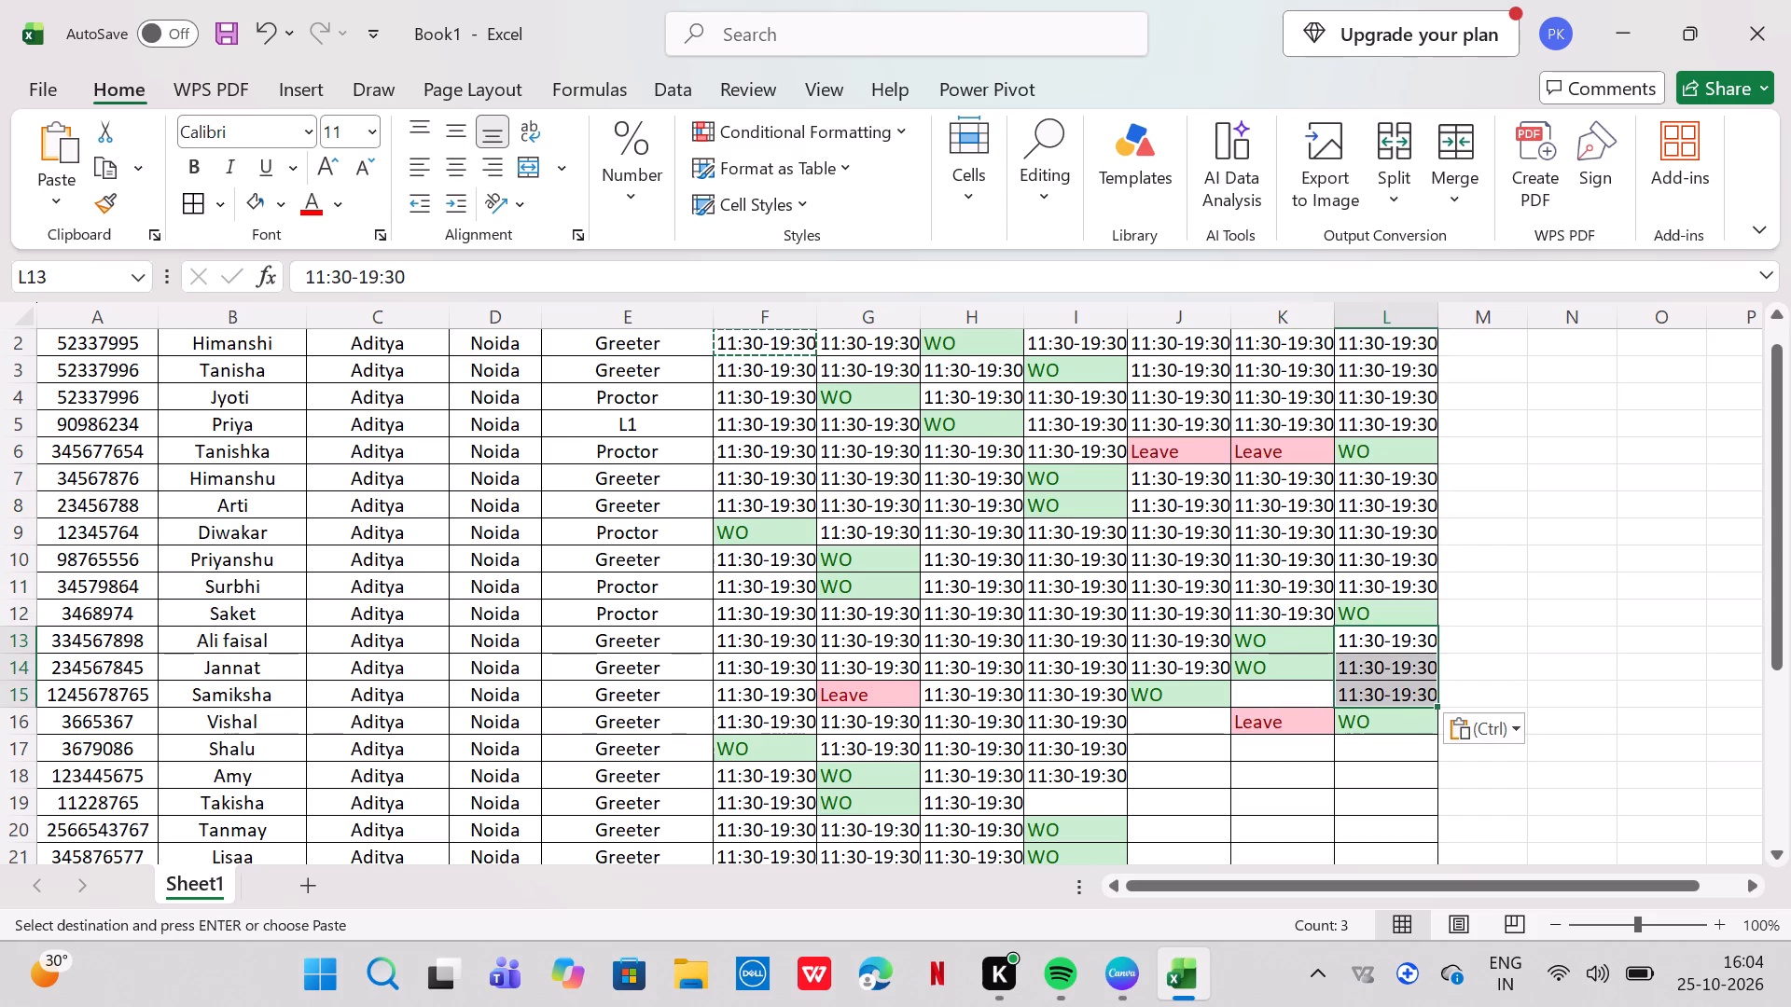
left_click(1316, 688)
key("ctrl+v")
Paste the 11:30-19:30 shift into J16:J25, the 30-10-2026 cells from Vishal to Ankita.
scroll(1316, 619, "down", 1)
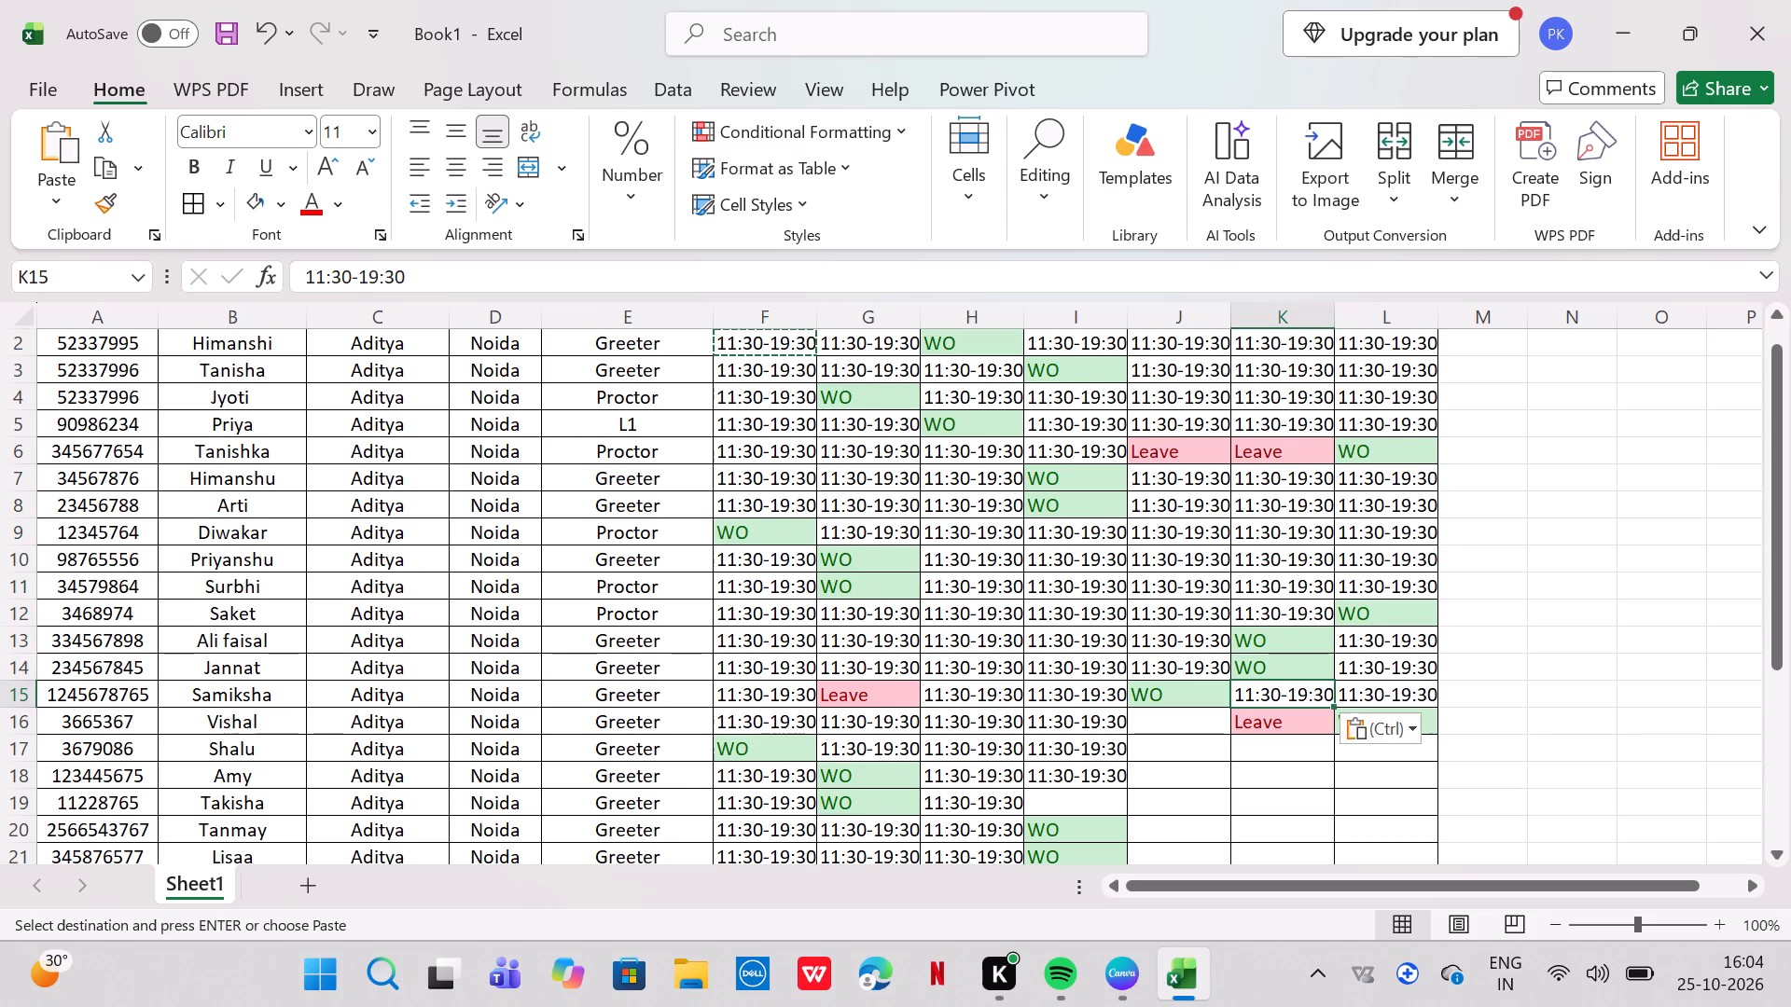
scroll(1316, 619, "down", 1)
left_click_drag(1180, 639, 1231, 812)
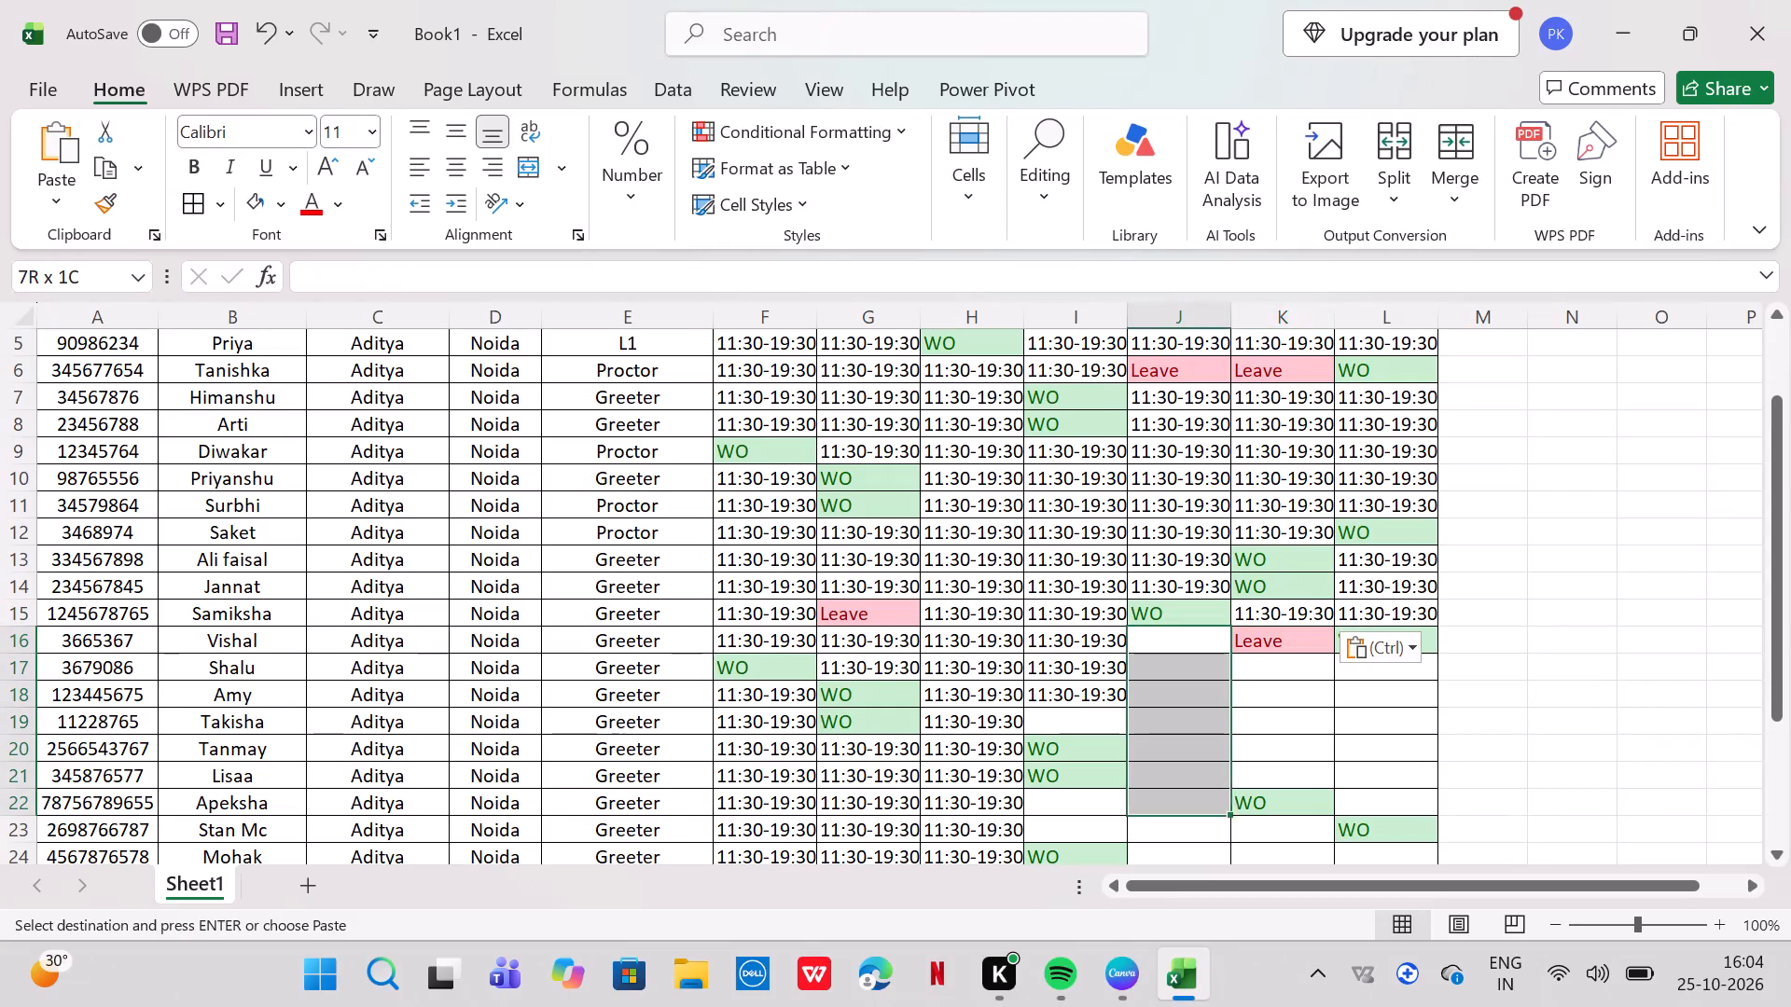
left_click_drag(1231, 812, 1176, 816)
key("ctrl+v")
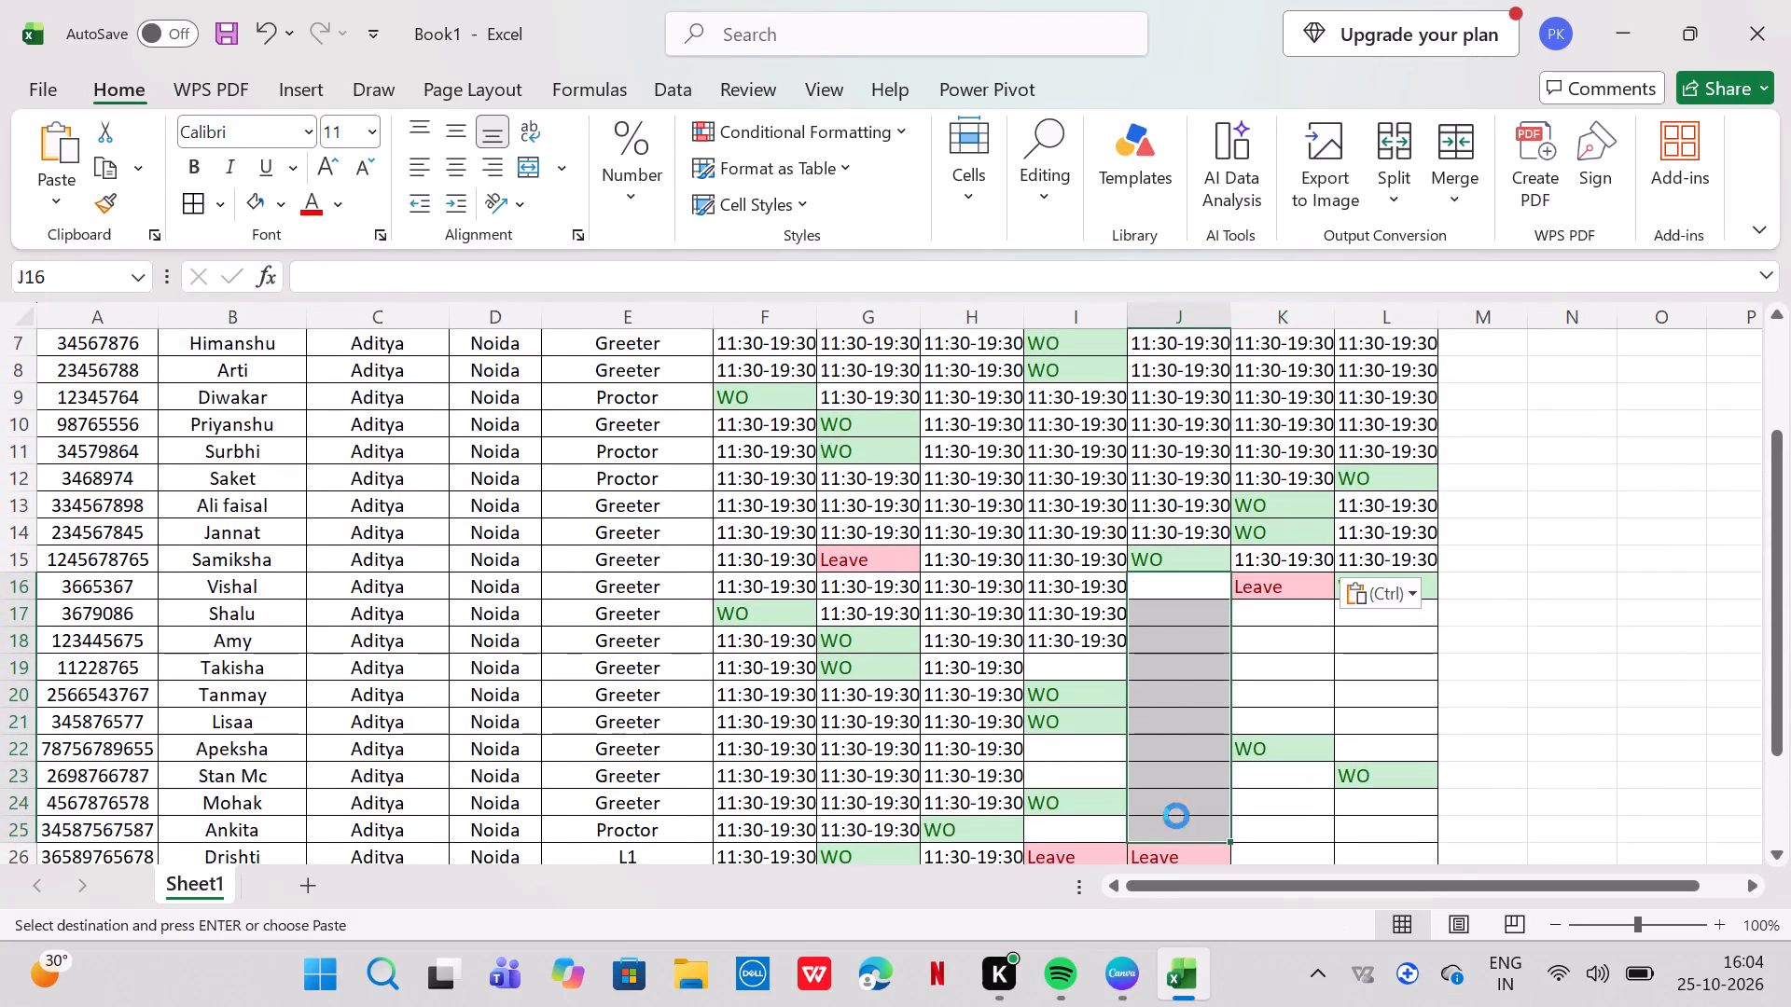
scroll(1176, 816, "down", 1)
left_click(1075, 555)
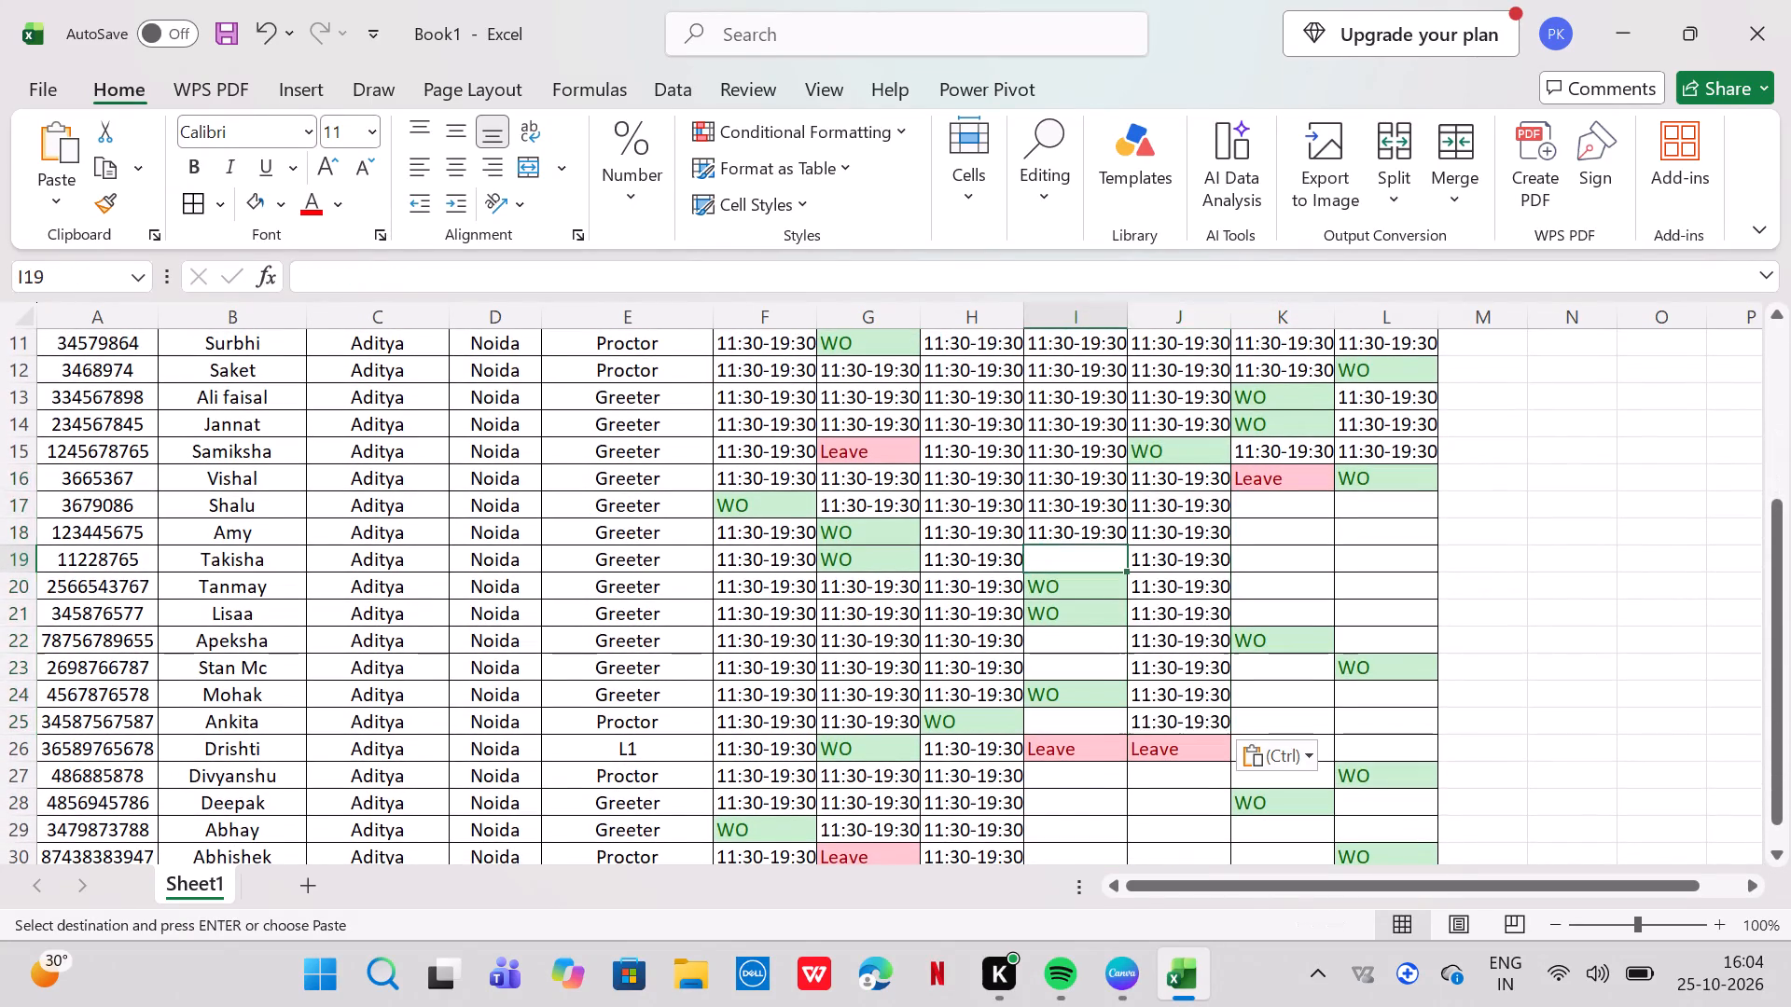
key("ctrl+v")
left_click(1059, 632)
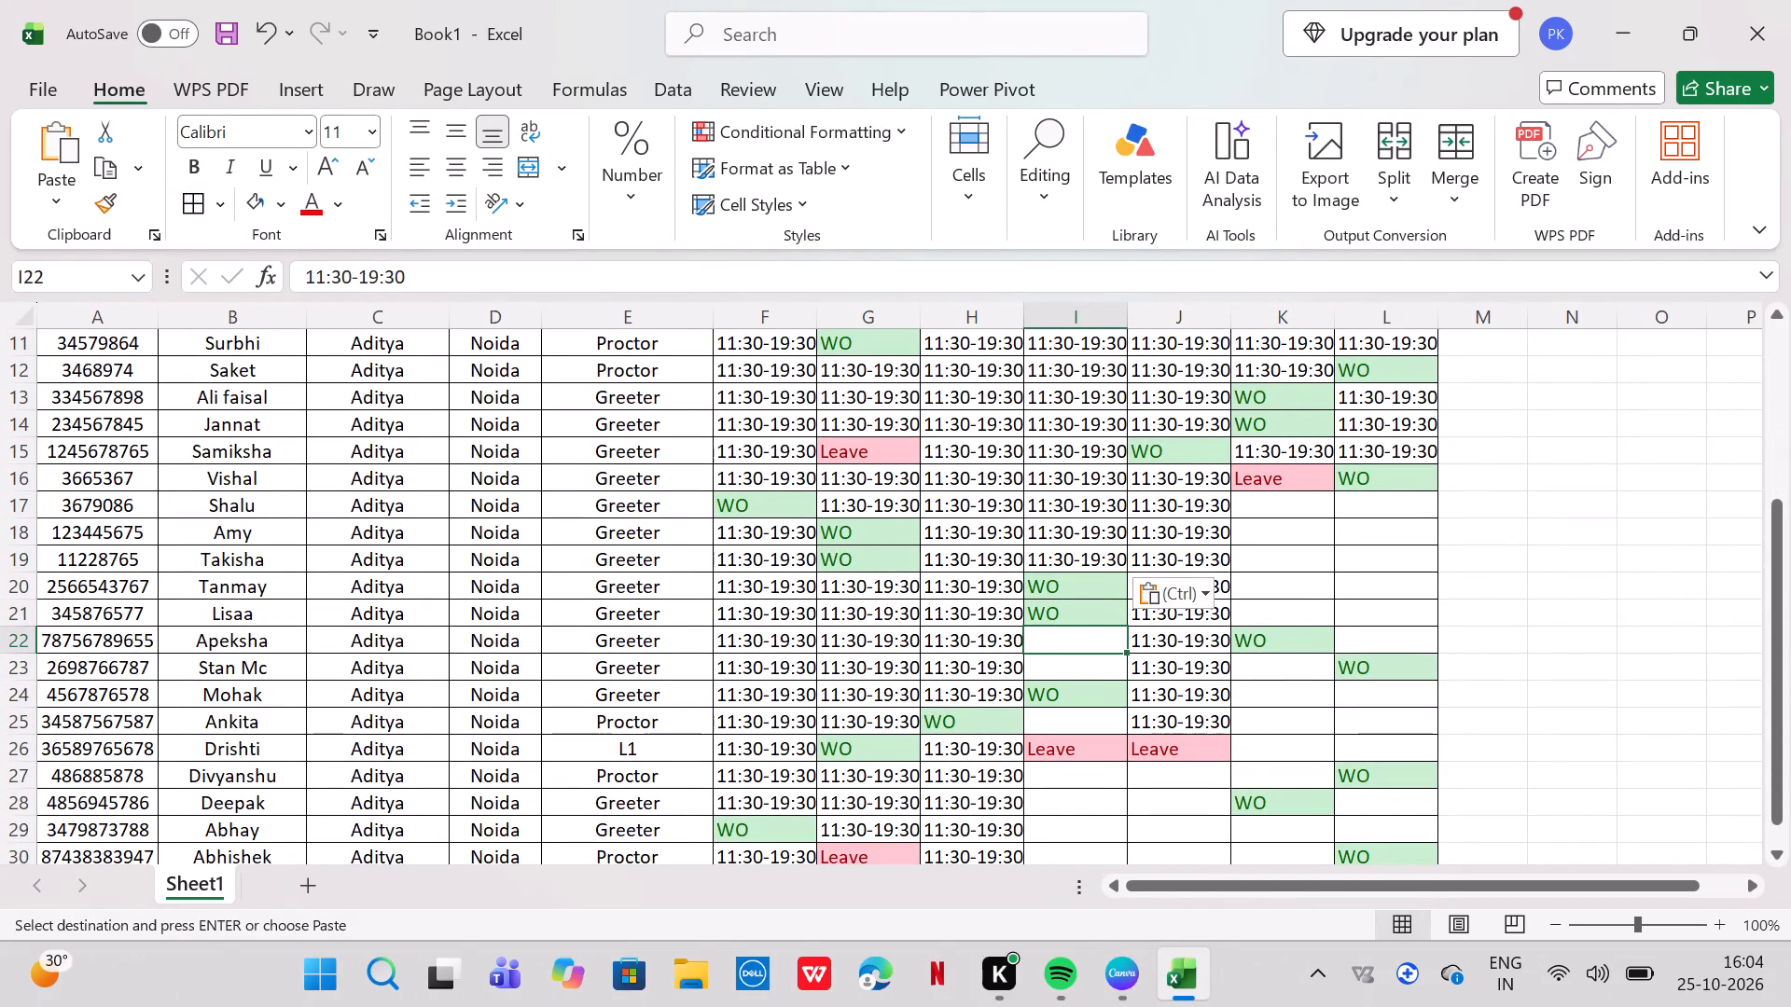
key("ctrl+v")
left_click(1059, 665)
key("ctrl+v")
left_click(1067, 720)
key("ctrl+v")
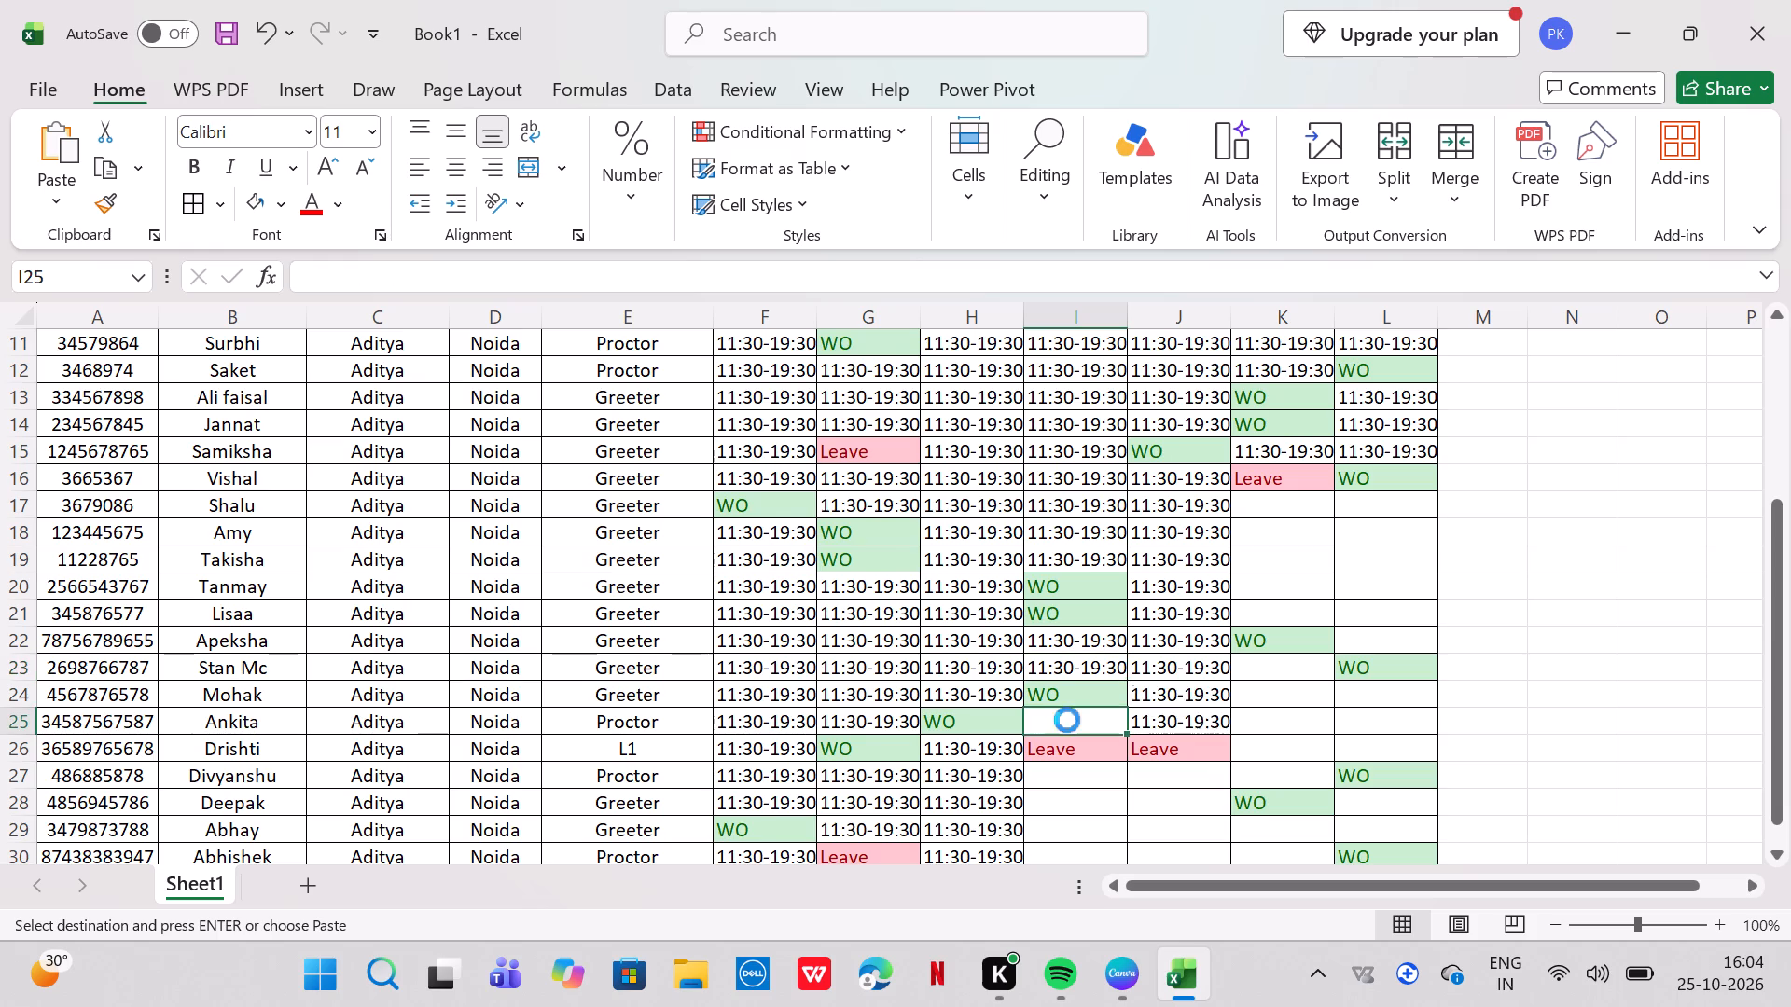
Paste the 11:30-19:30 shift into I27:J30, the 29-10-2026 and 30-10-2026 cells from Divyanshu to Abhishek.
scroll(1067, 720, "down", 1)
left_click_drag(1060, 641, 1183, 708)
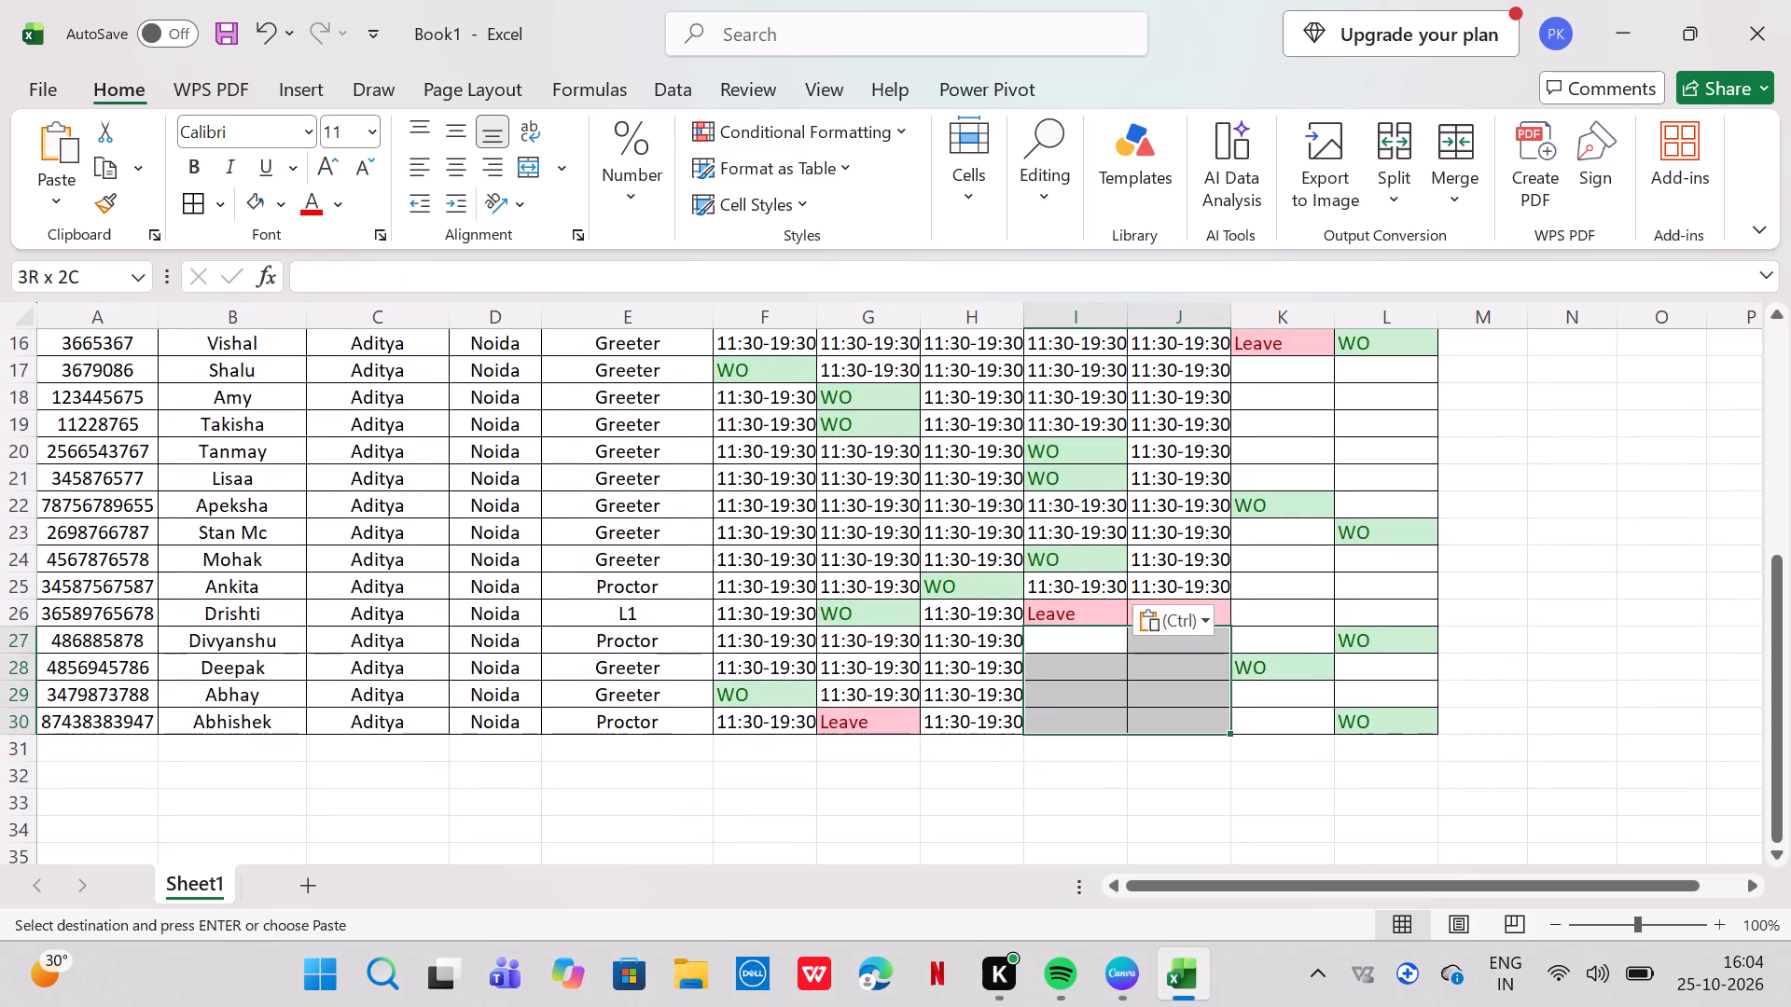
left_click_drag(1183, 708, 1185, 710)
key("ctrl+v")
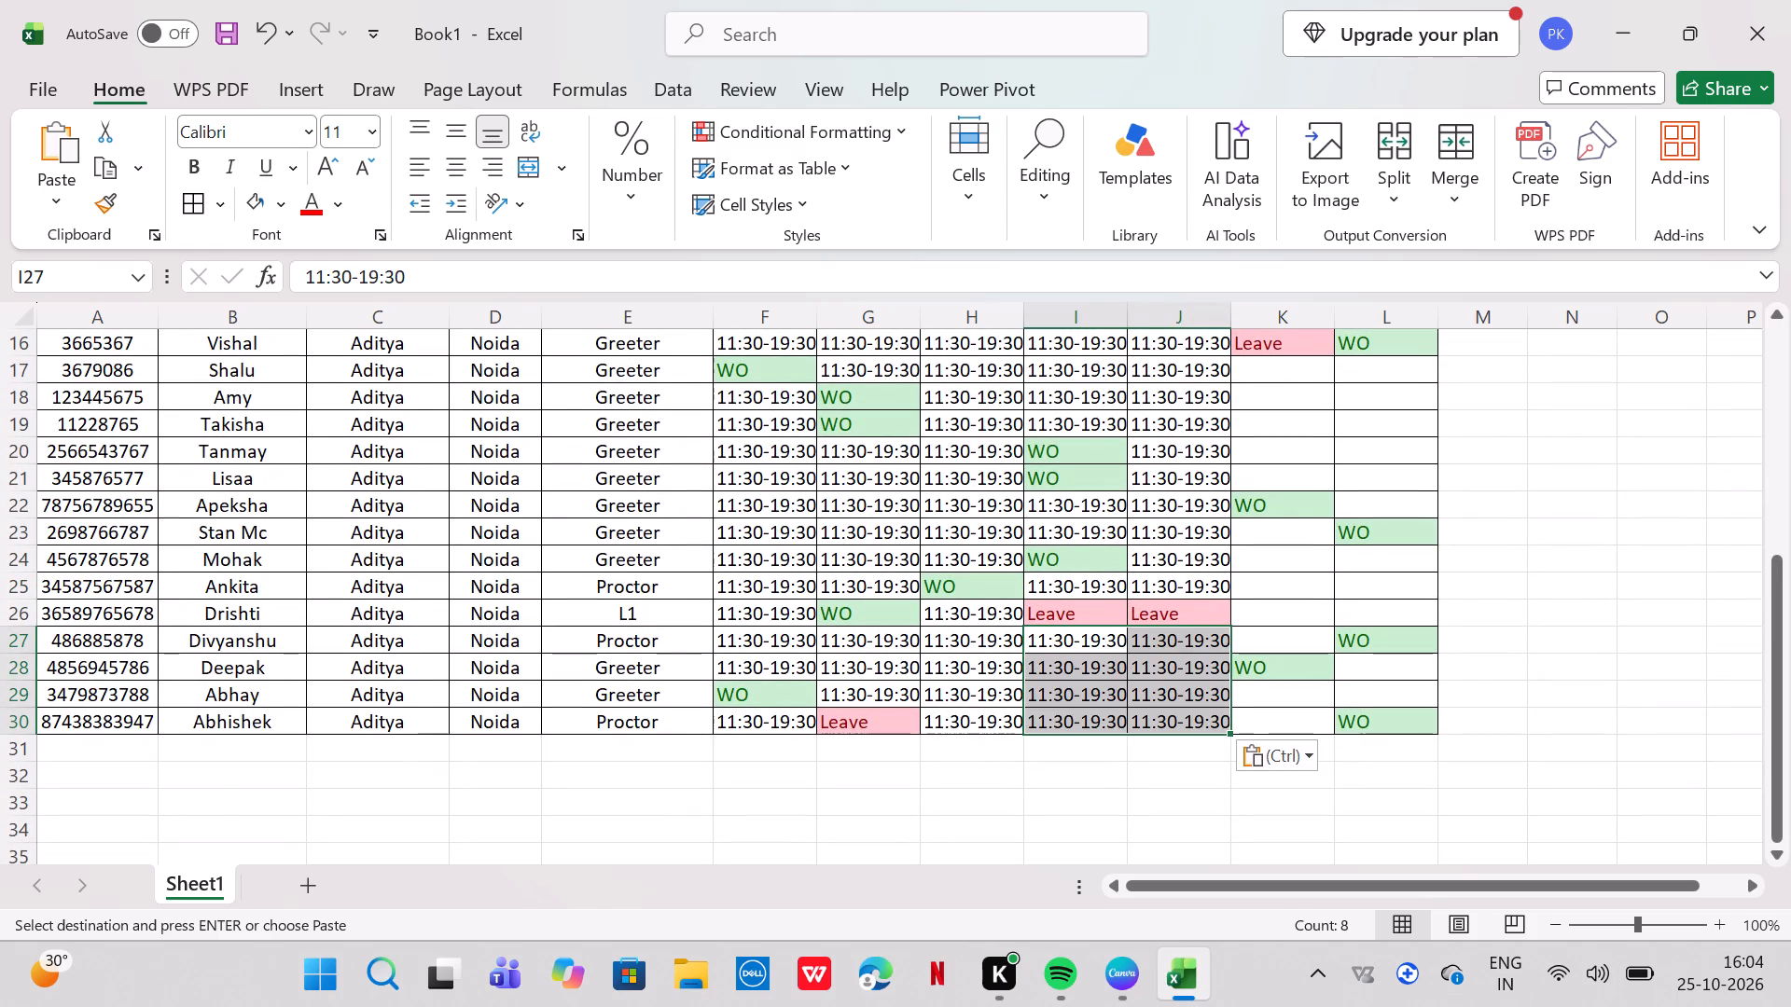
Fill the blank cells K23:K27, K29:K30, L24:L26 and L28:L29 with the 11:30-19:30 shift, keeping the WO cells.
left_click_drag(1271, 530, 1295, 630)
key("ctrl+v")
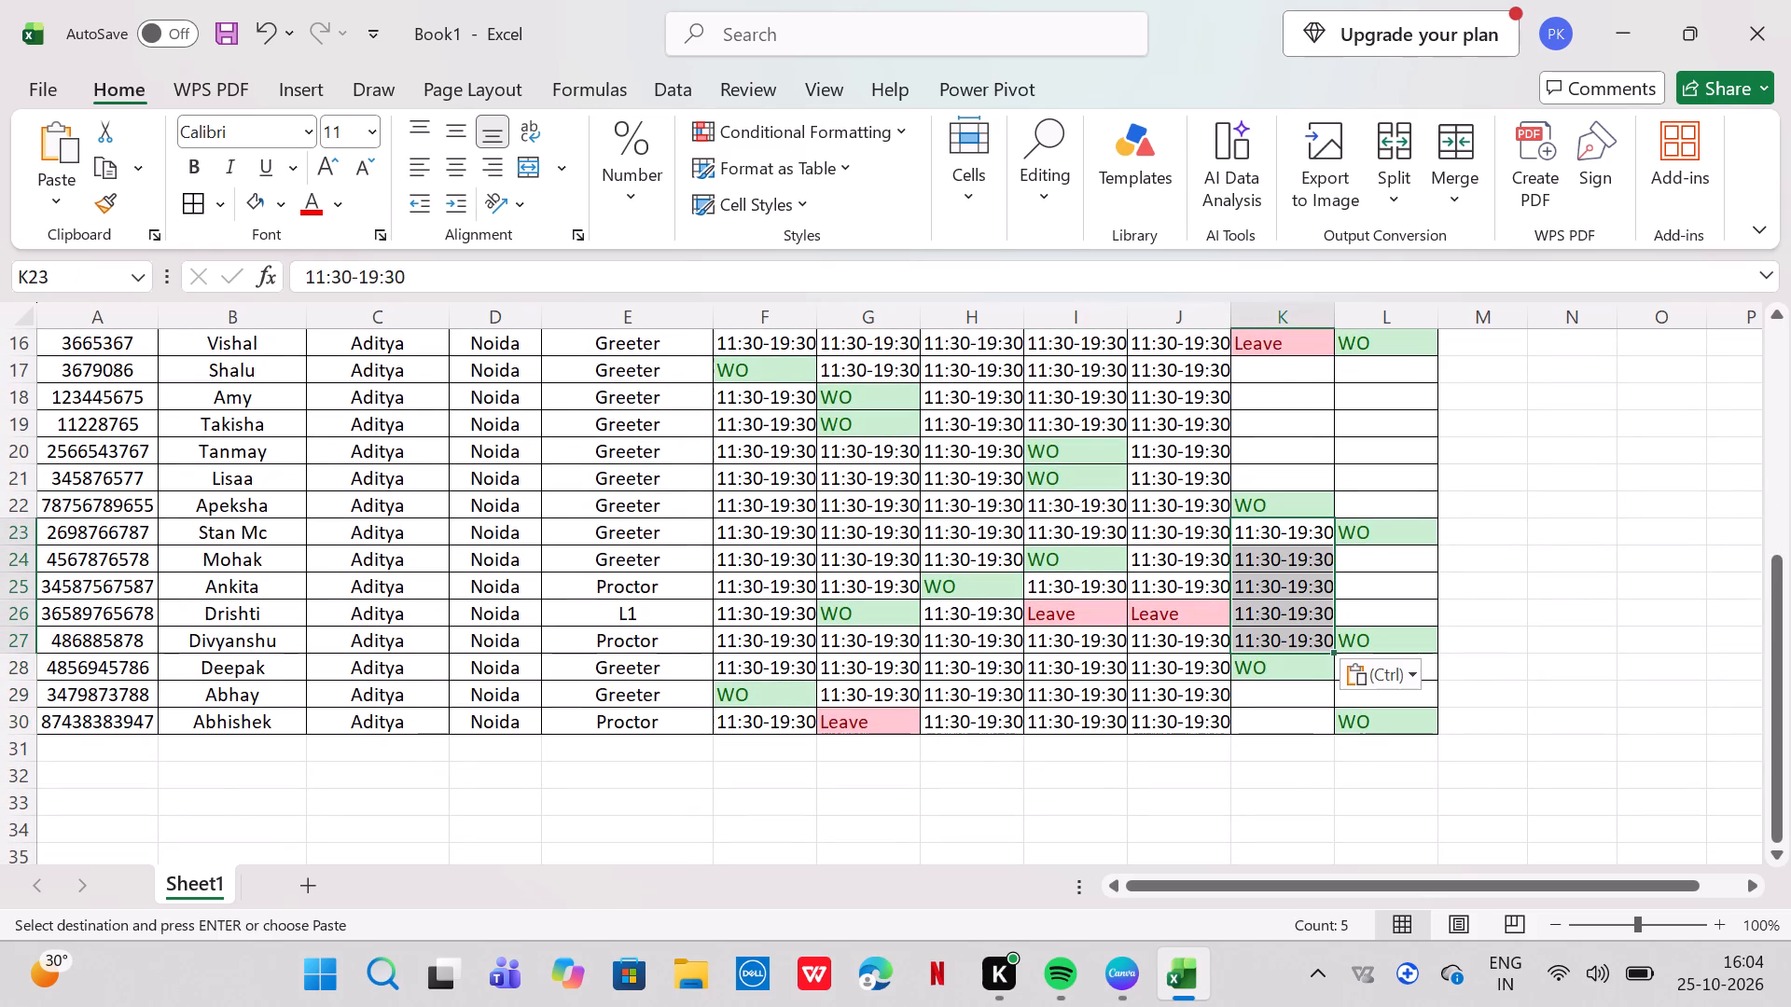
left_click_drag(1380, 561, 1394, 613)
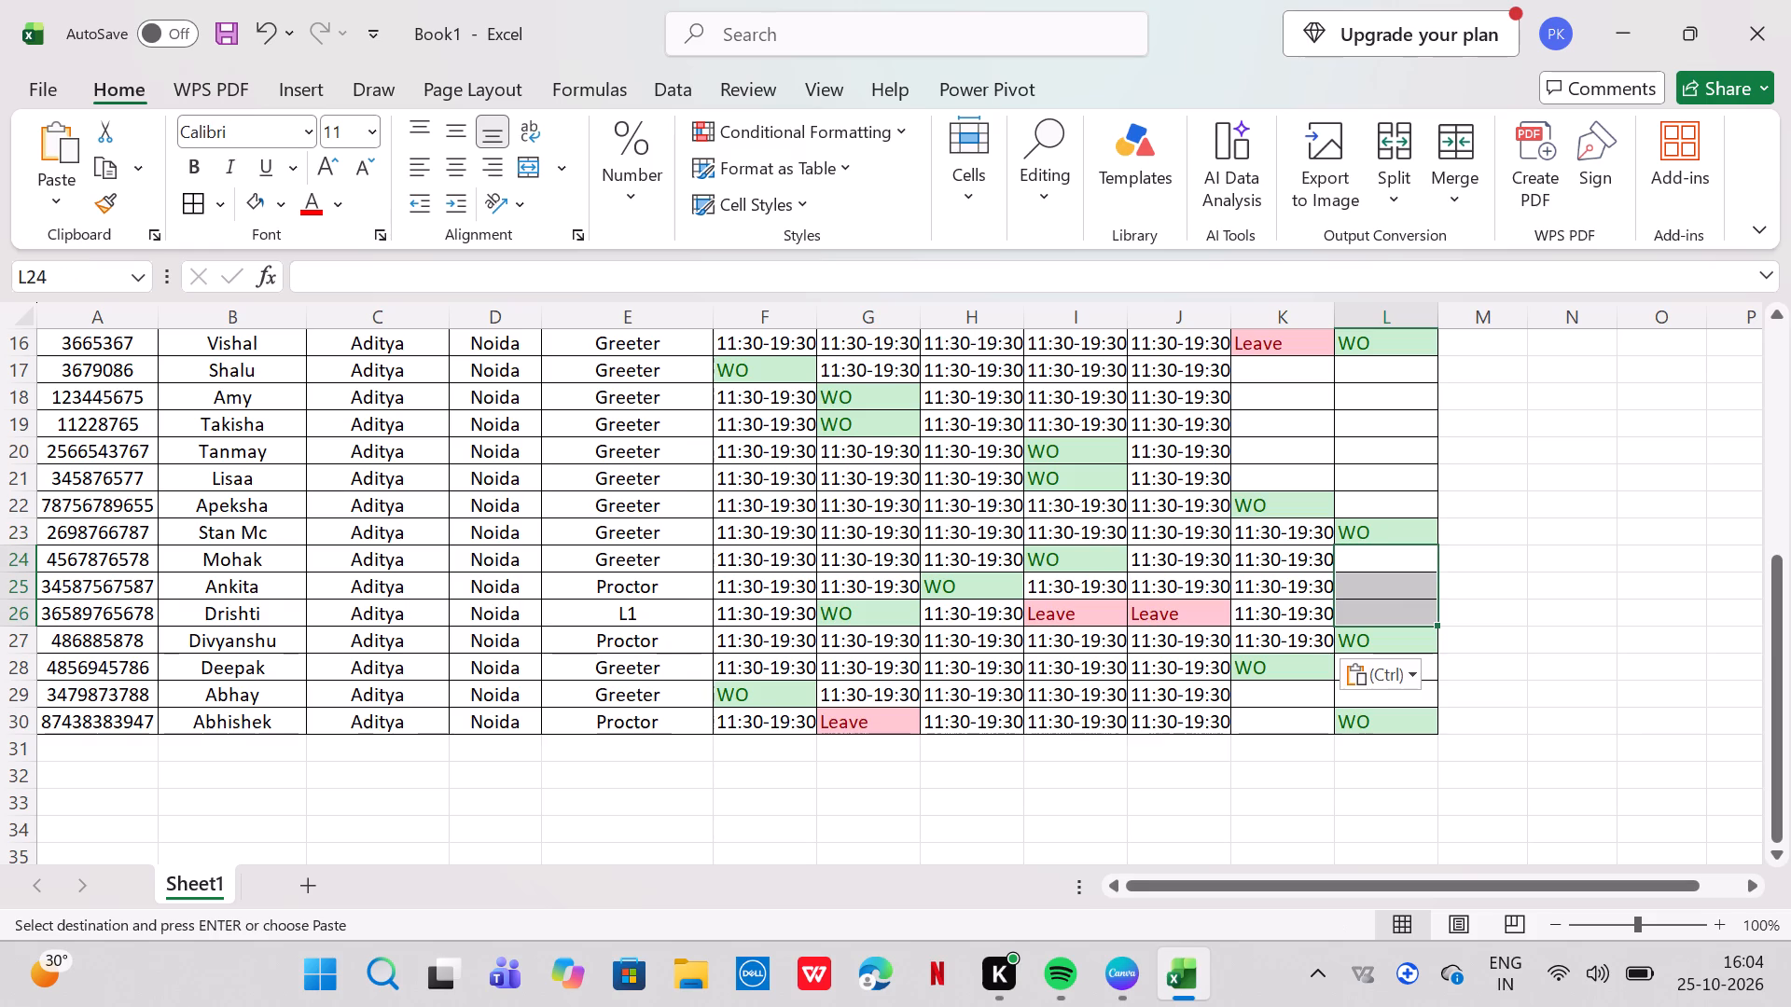
key("ctrl+v")
left_click_drag(1395, 668, 1401, 683)
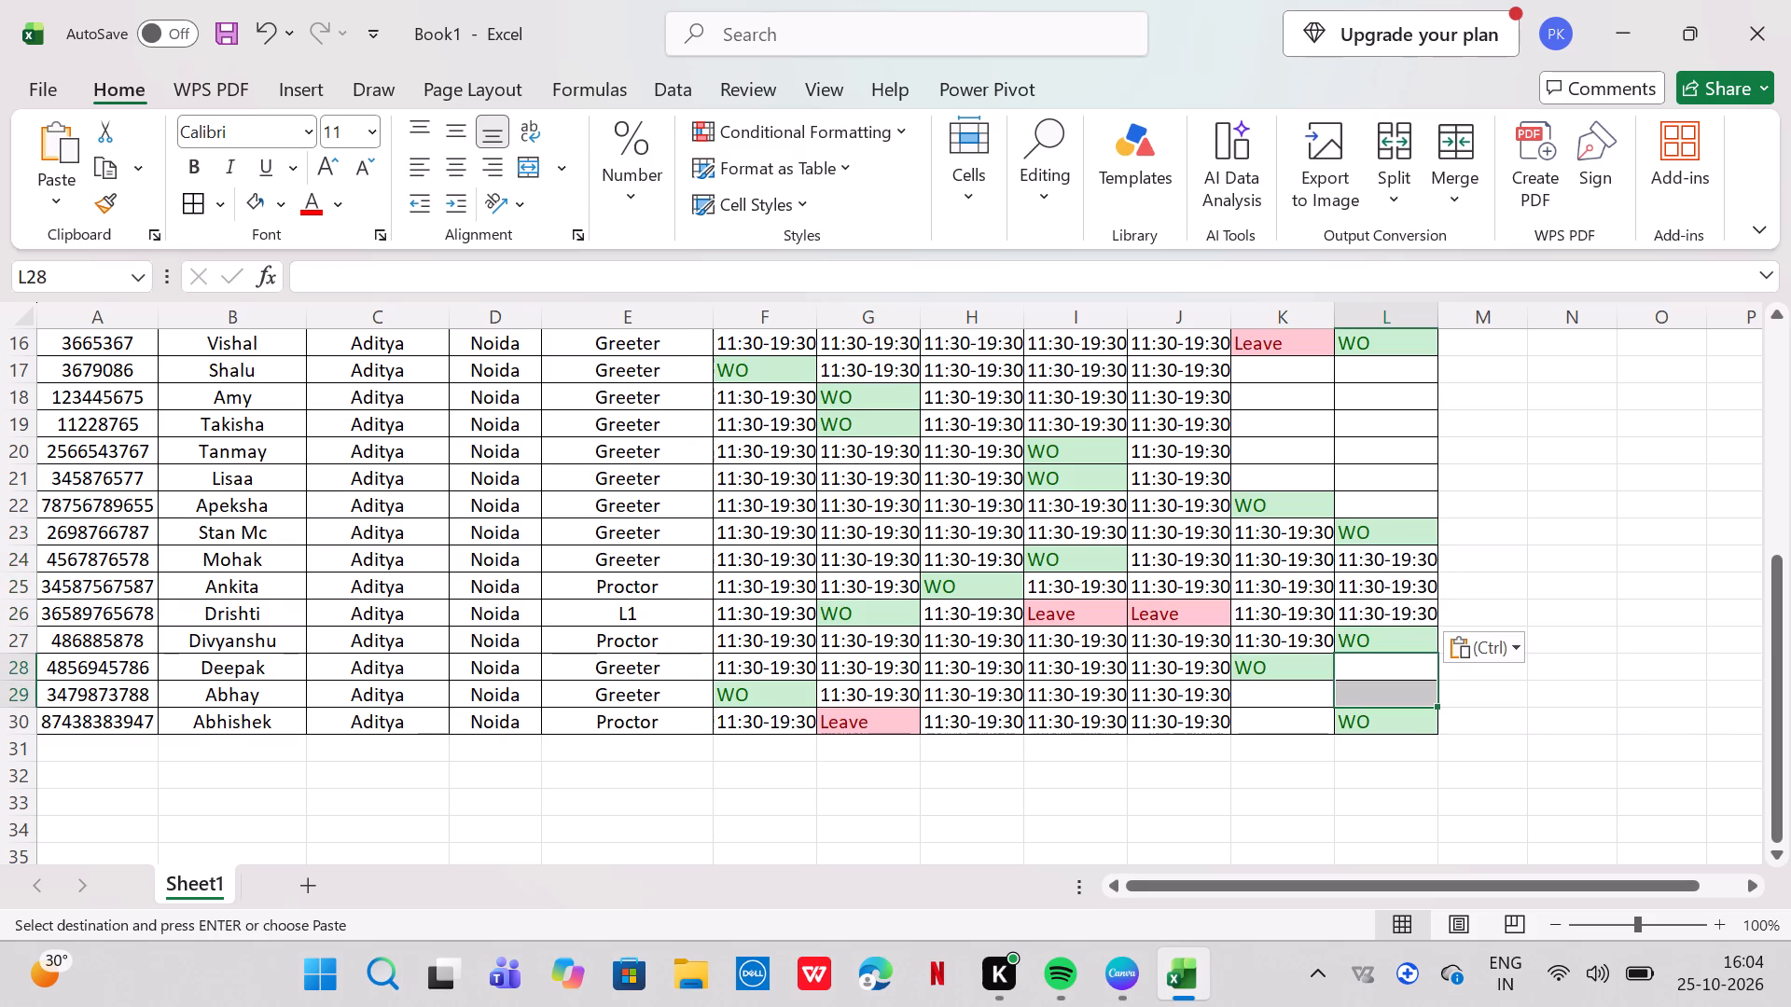
left_click_drag(1401, 683, 1401, 691)
key("ctrl+v")
left_click(1290, 698)
key("ctrl+v")
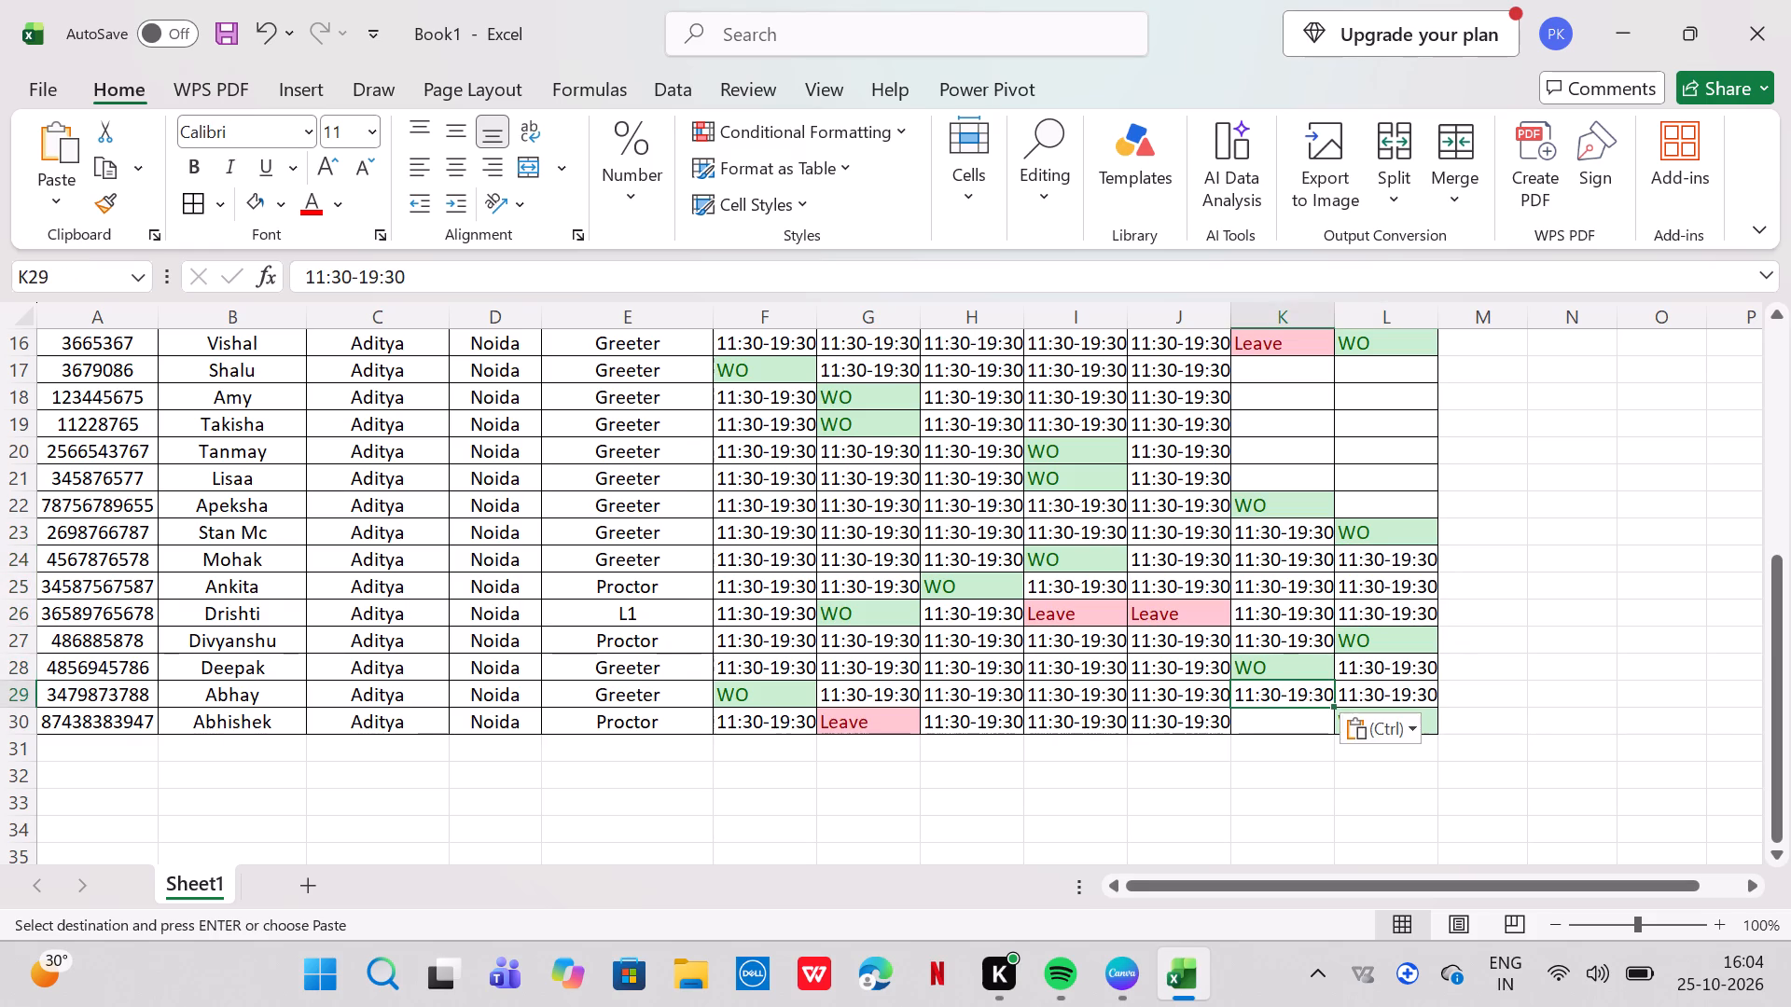
left_click(1291, 716)
key("ctrl+v")
Paste the 11:30-19:30 shift into L17:L22 (Shalu to Apeksha) and K17:K21 (Shalu to Lisaa).
scroll(1291, 716, "up", 1)
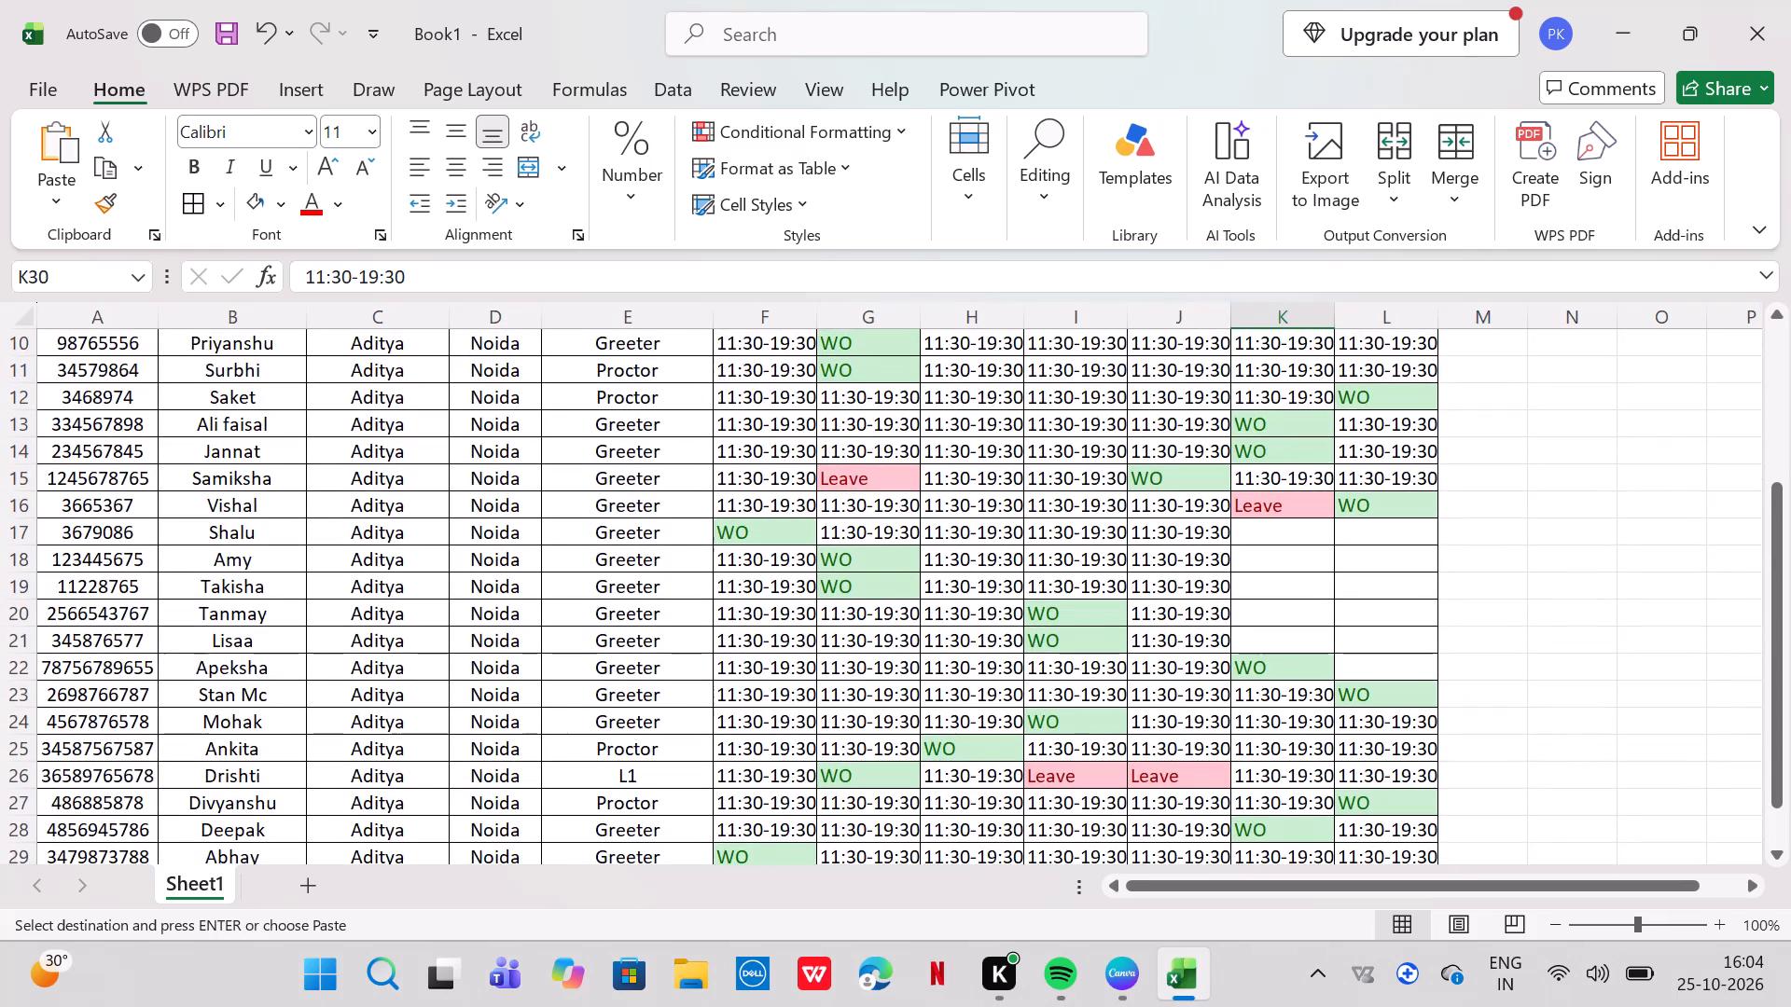
left_click_drag(1361, 531, 1378, 653)
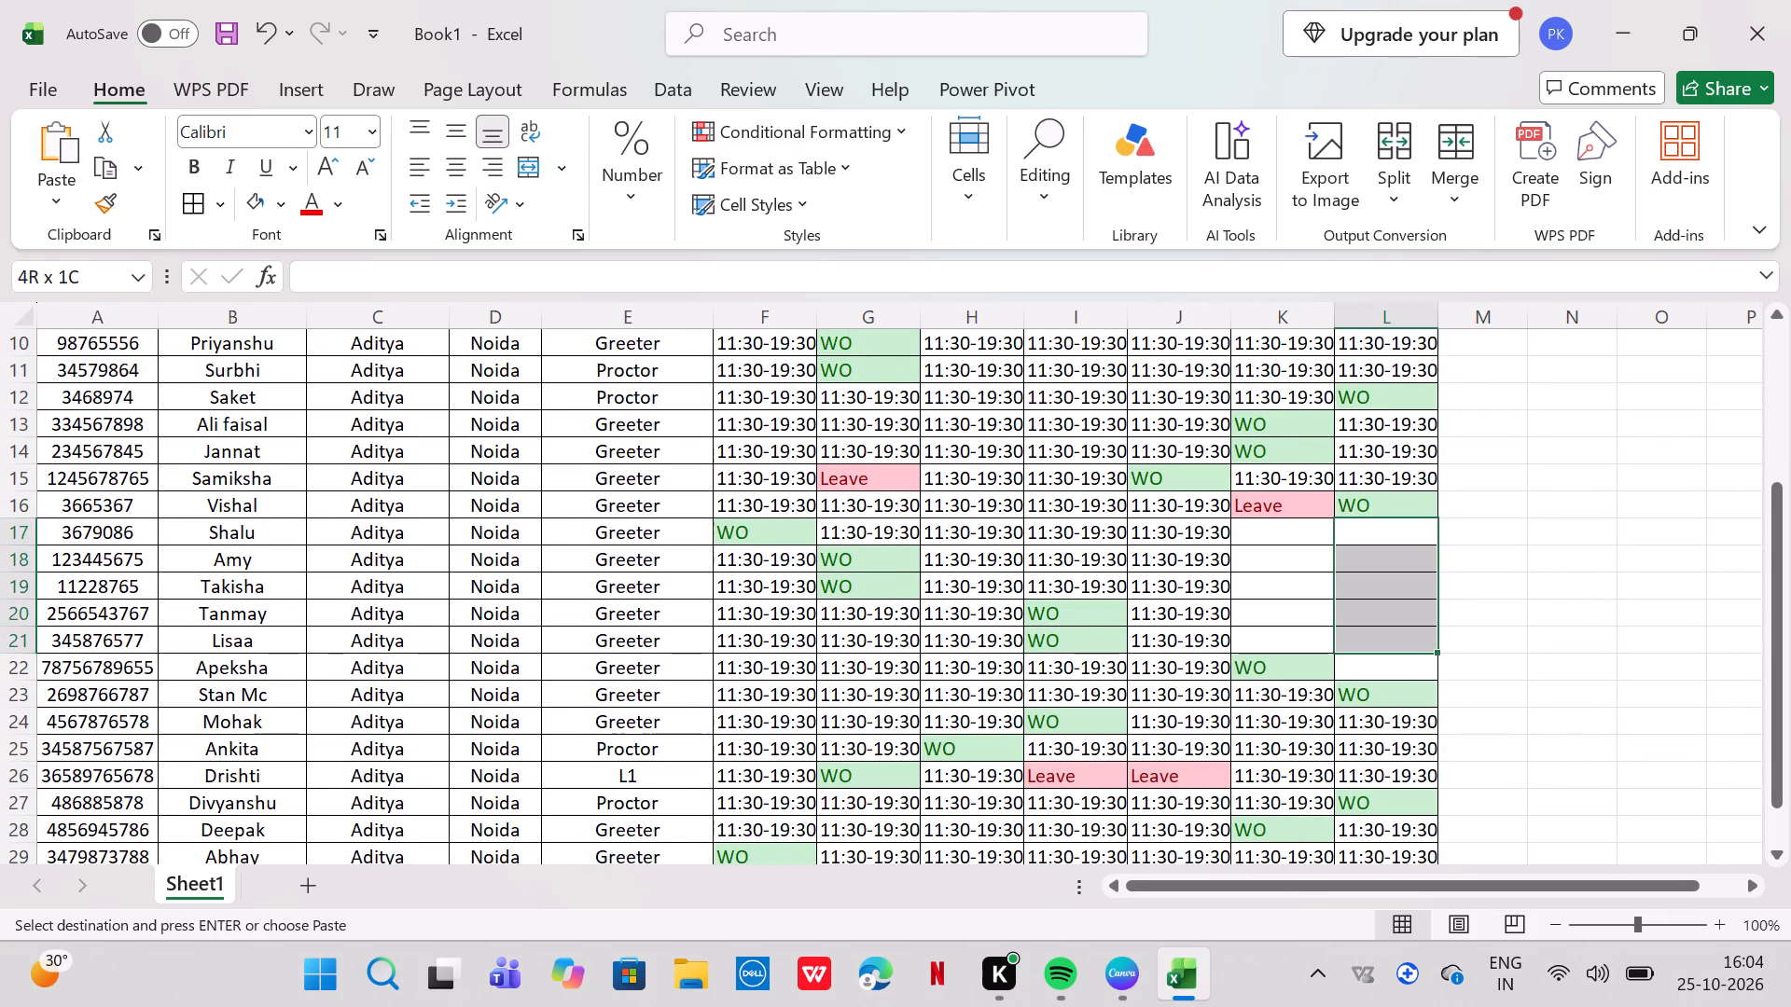
left_click_drag(1378, 653, 1381, 659)
key("ctrl+v")
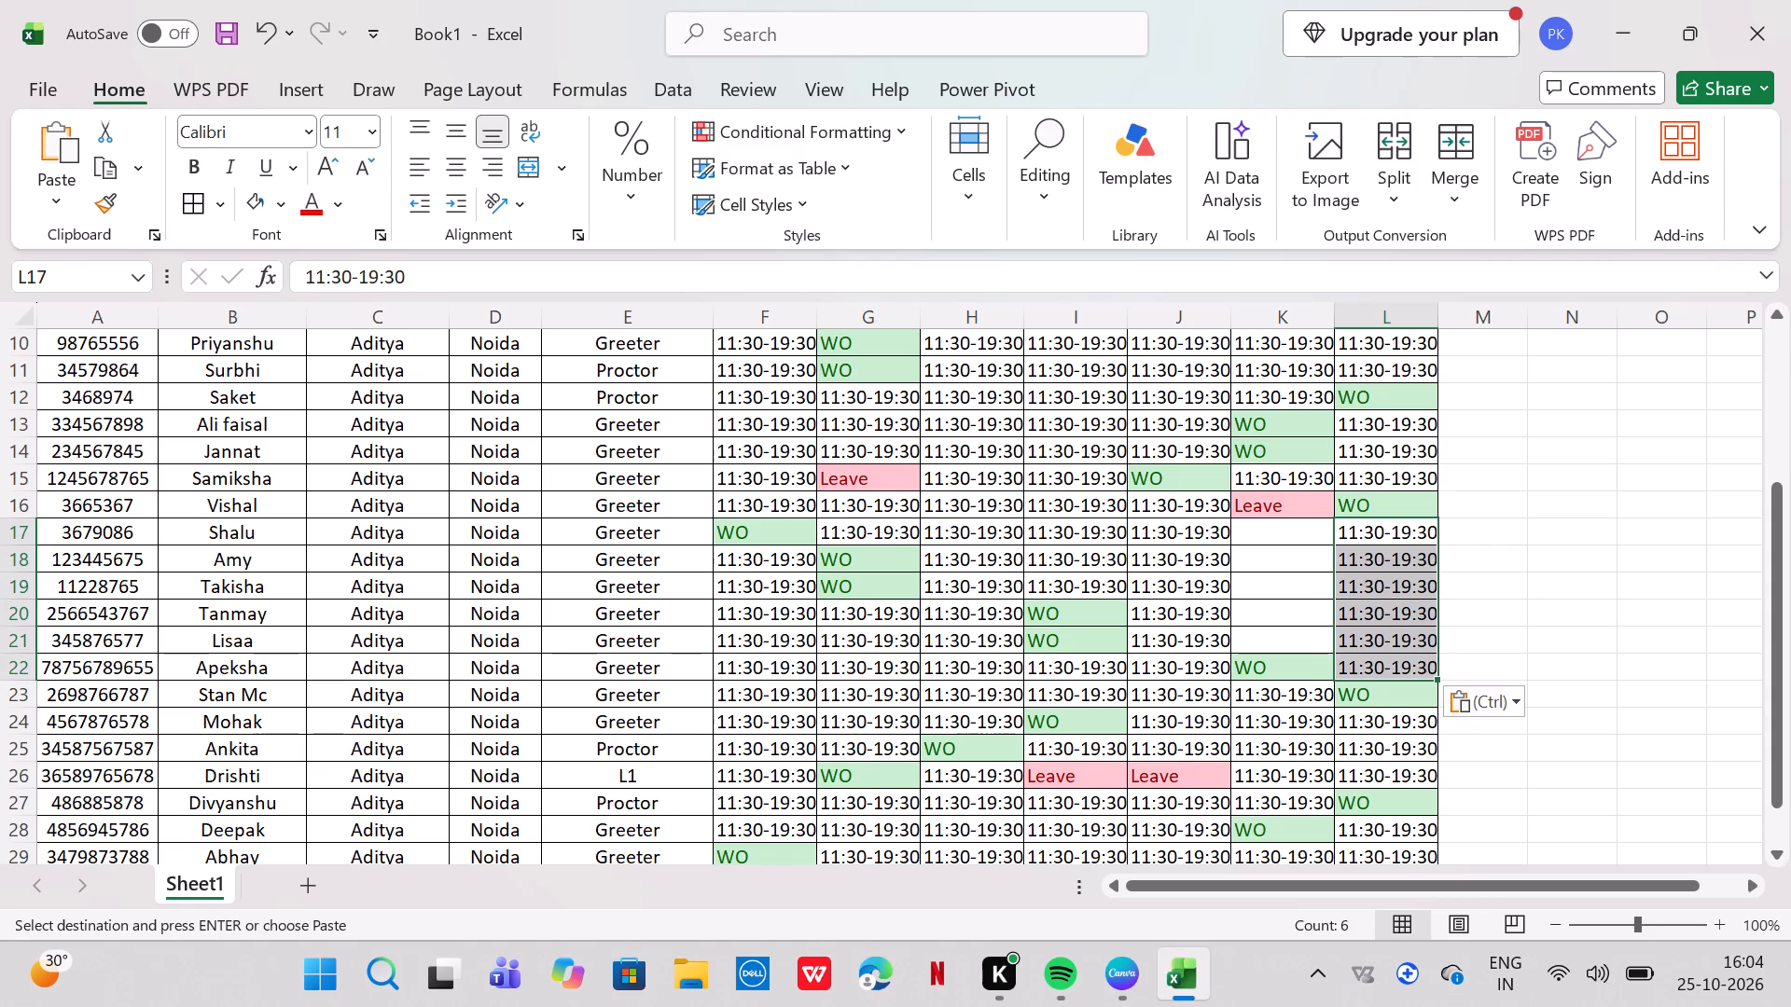
left_click_drag(1289, 531, 1296, 640)
key("ctrl+v")
scroll(1035, 600, "up", 1)
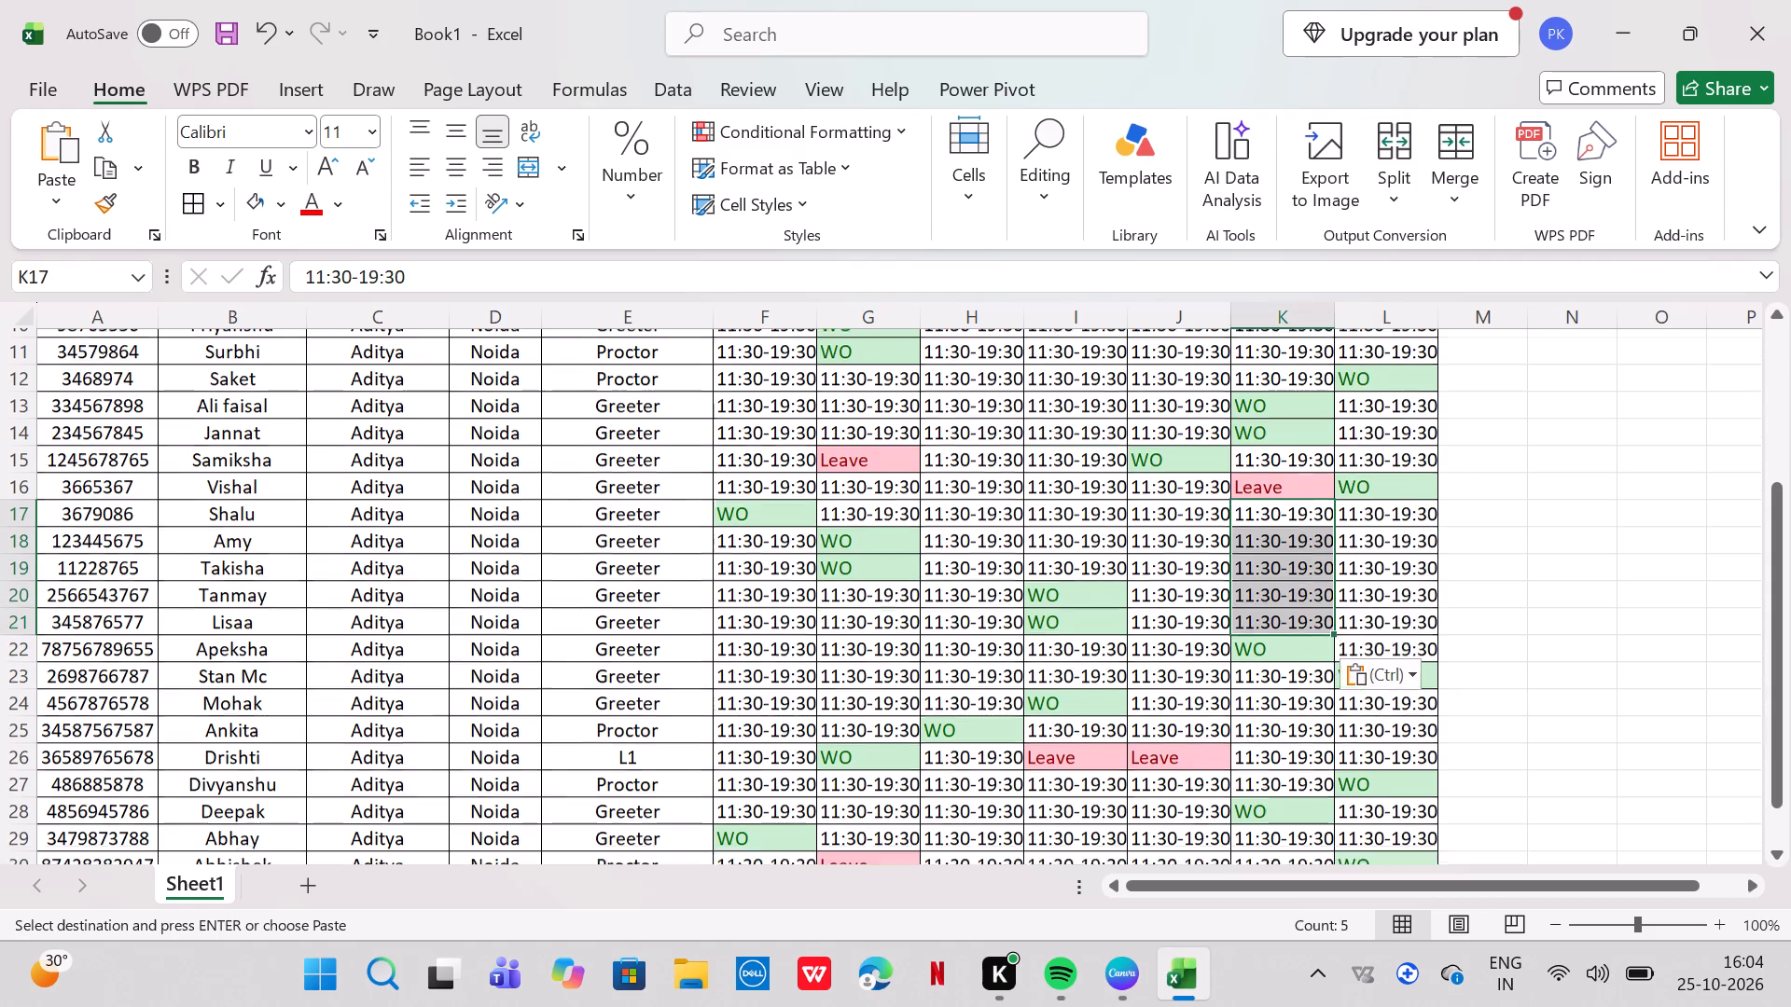
scroll(1035, 600, "up", 2)
left_click(1492, 565)
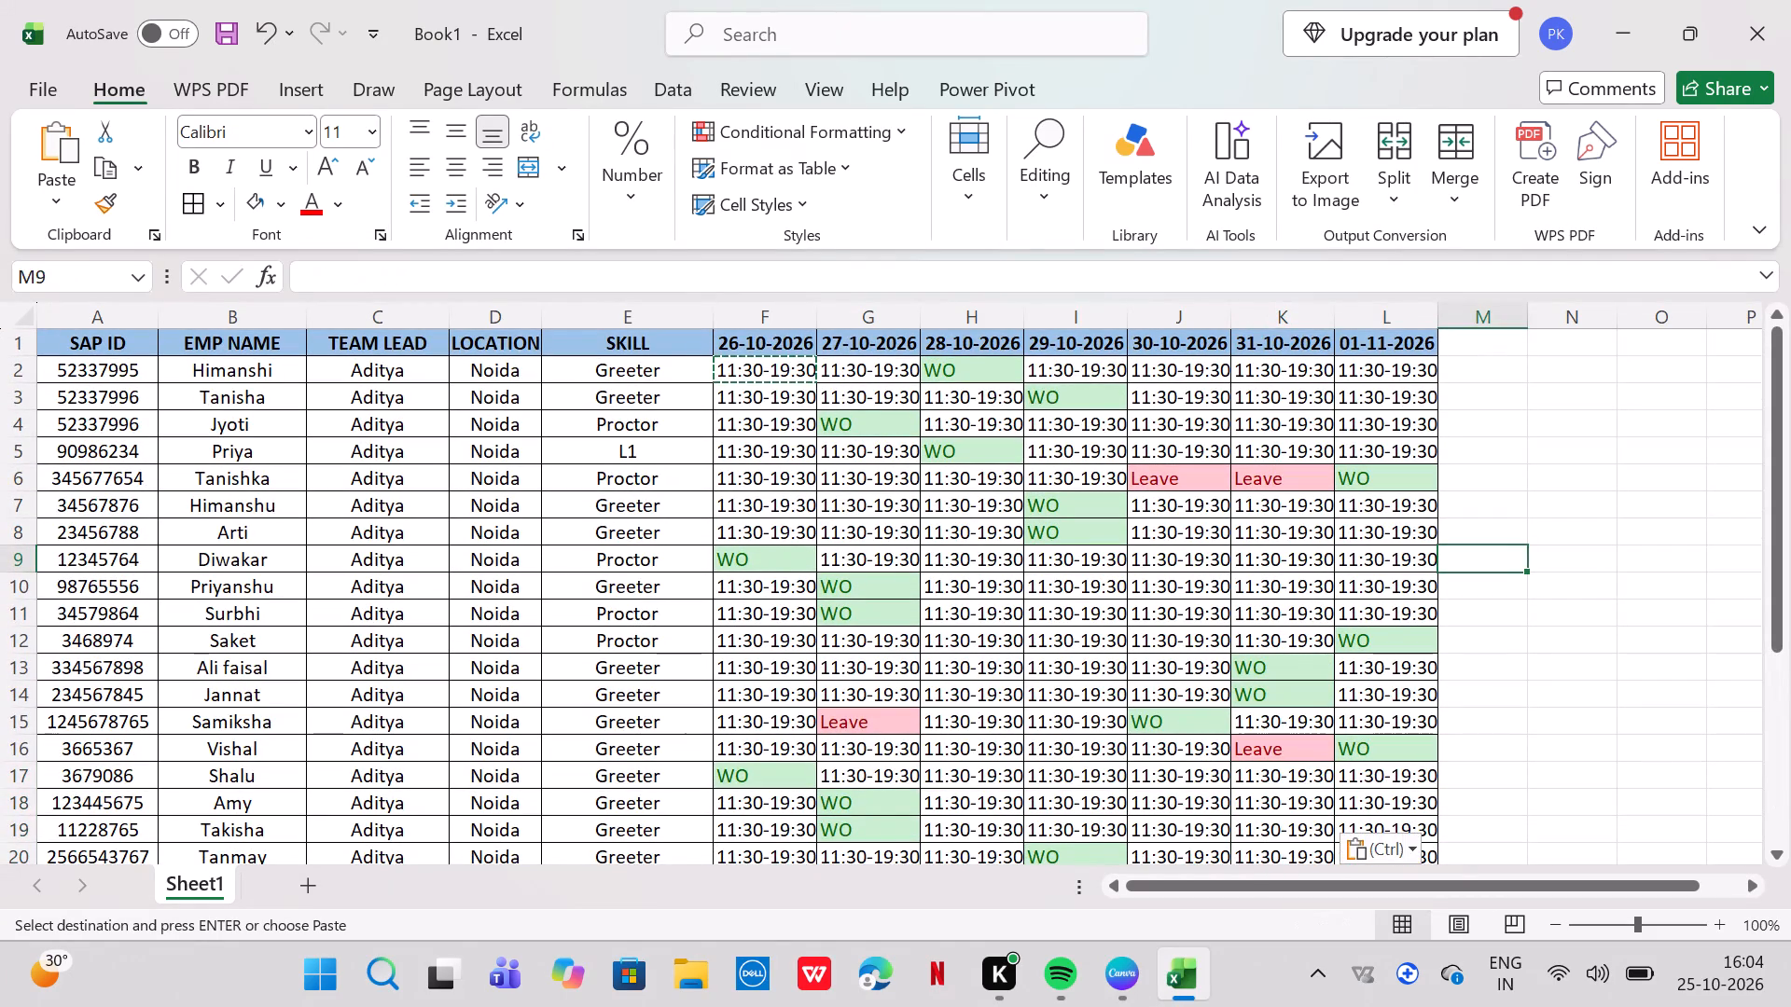
Widen each of the seven date columns F to L, with columns H and J at a width of about 11.7.
left_click(818, 339)
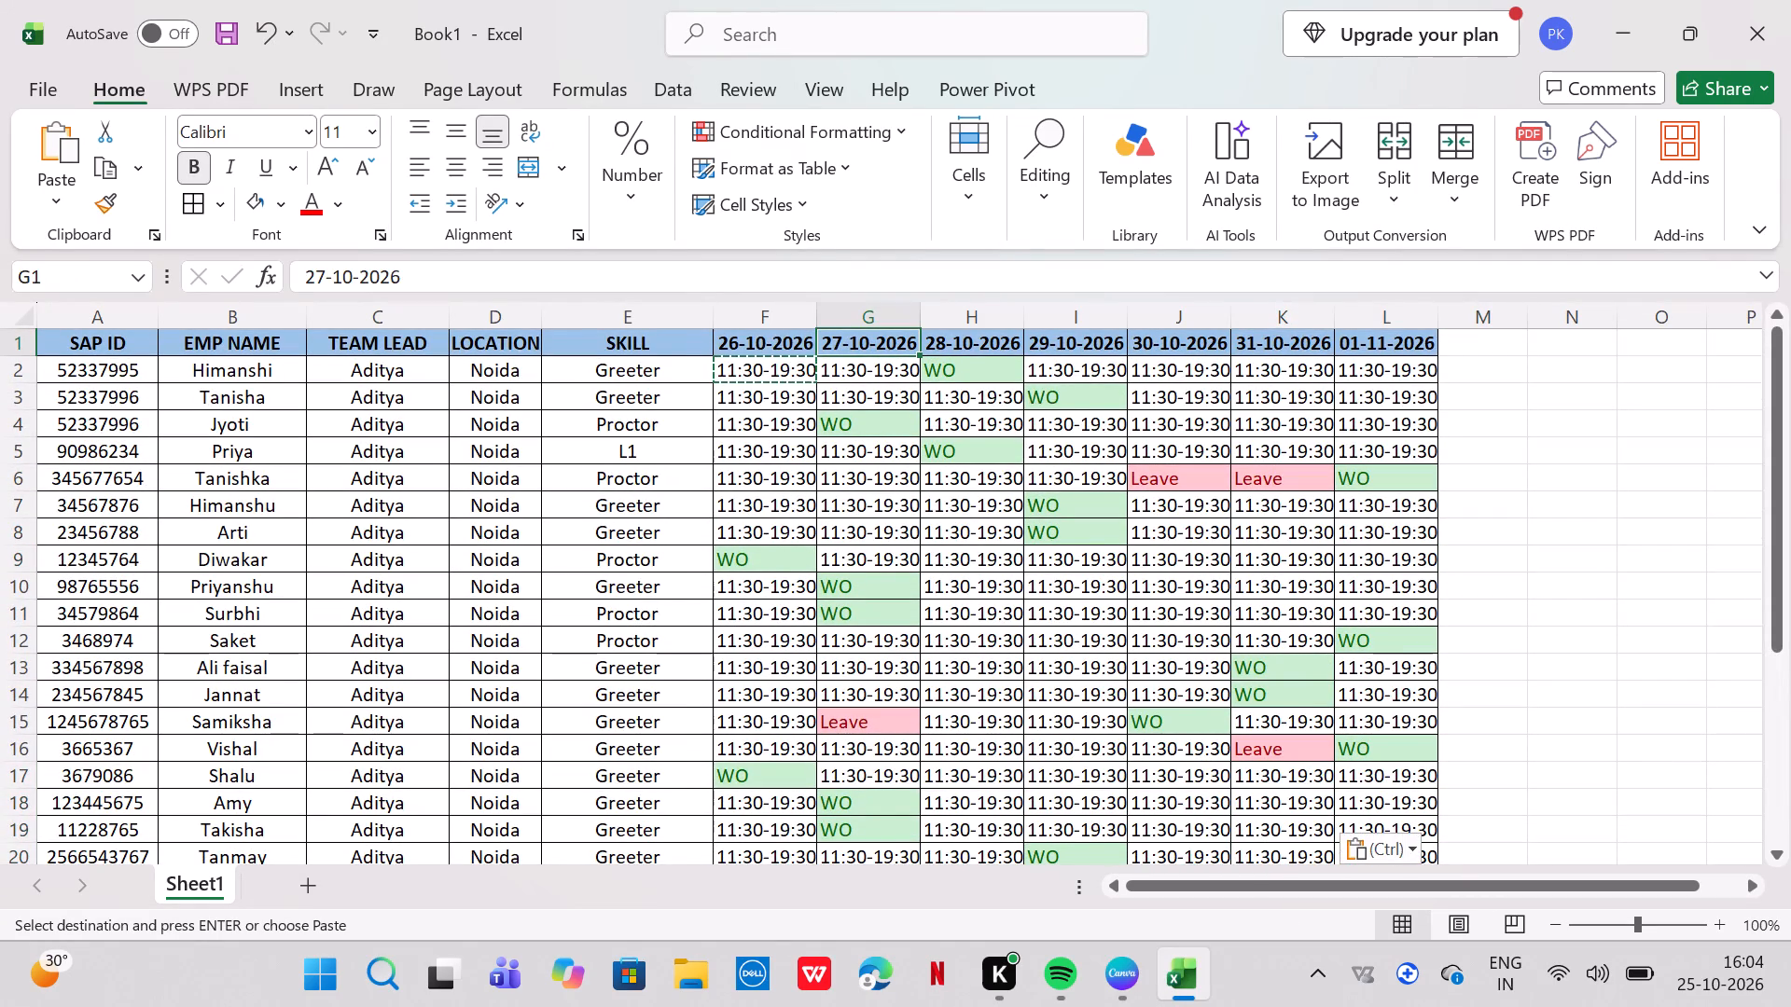
left_click_drag(820, 315, 856, 310)
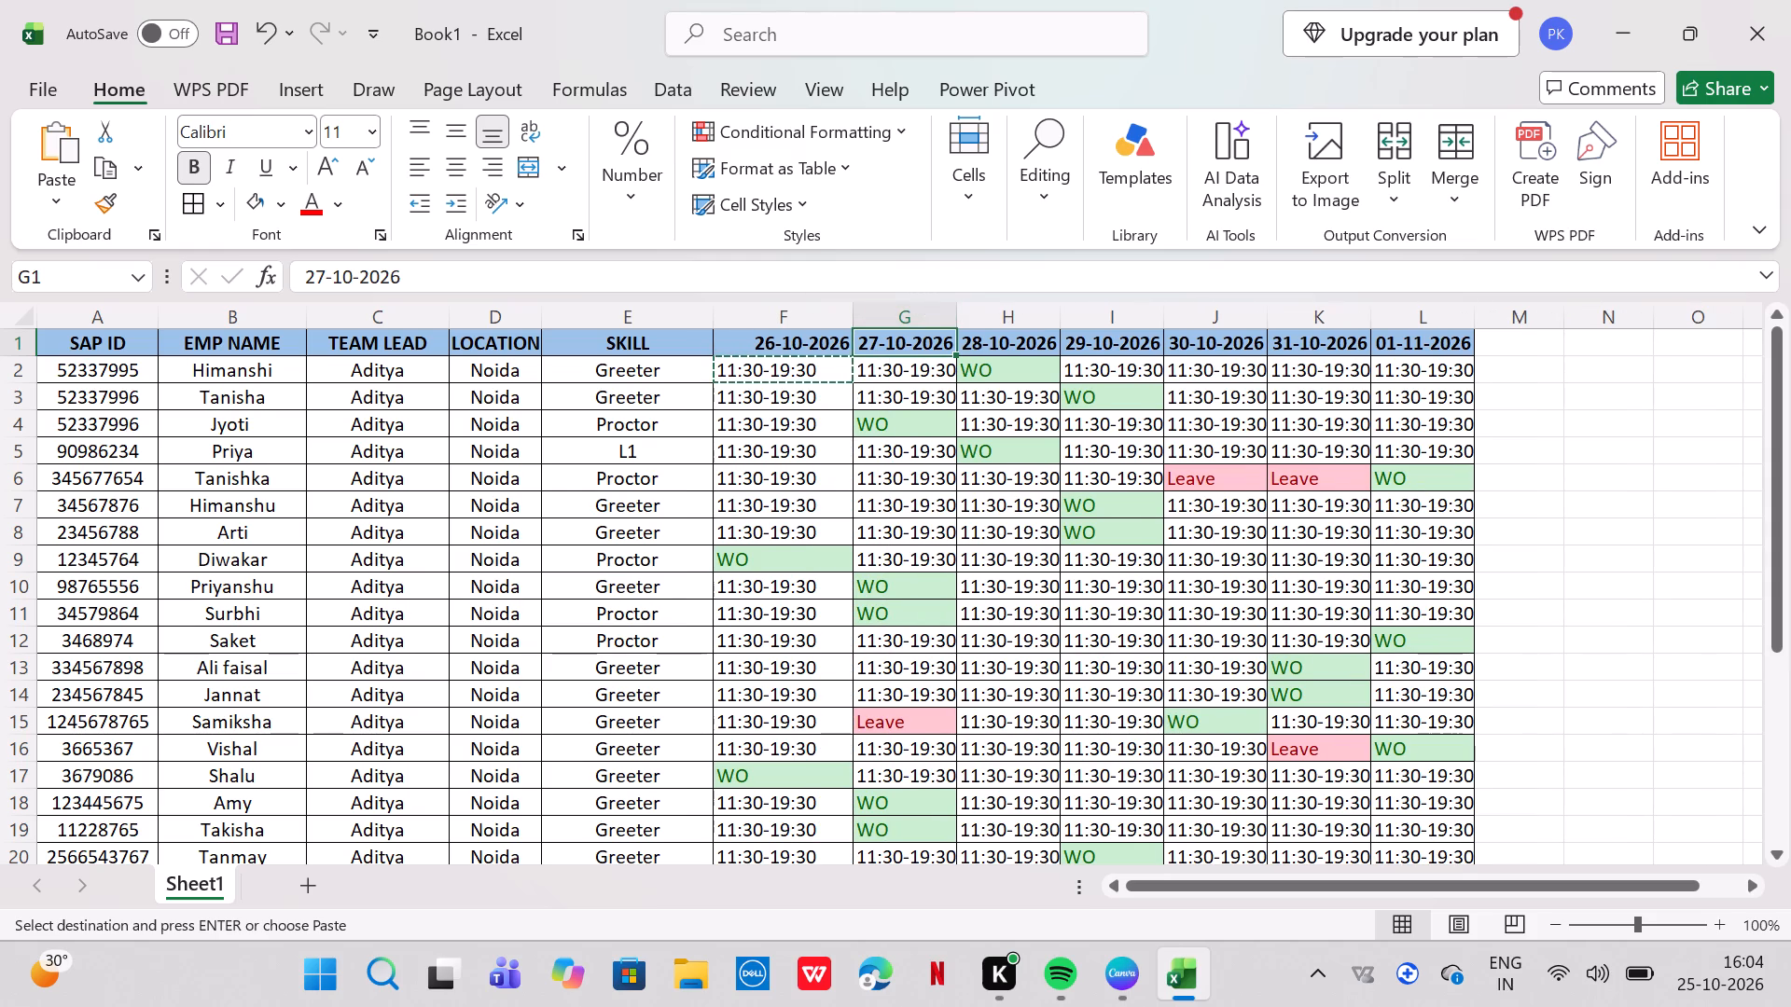
left_click_drag(957, 309, 984, 305)
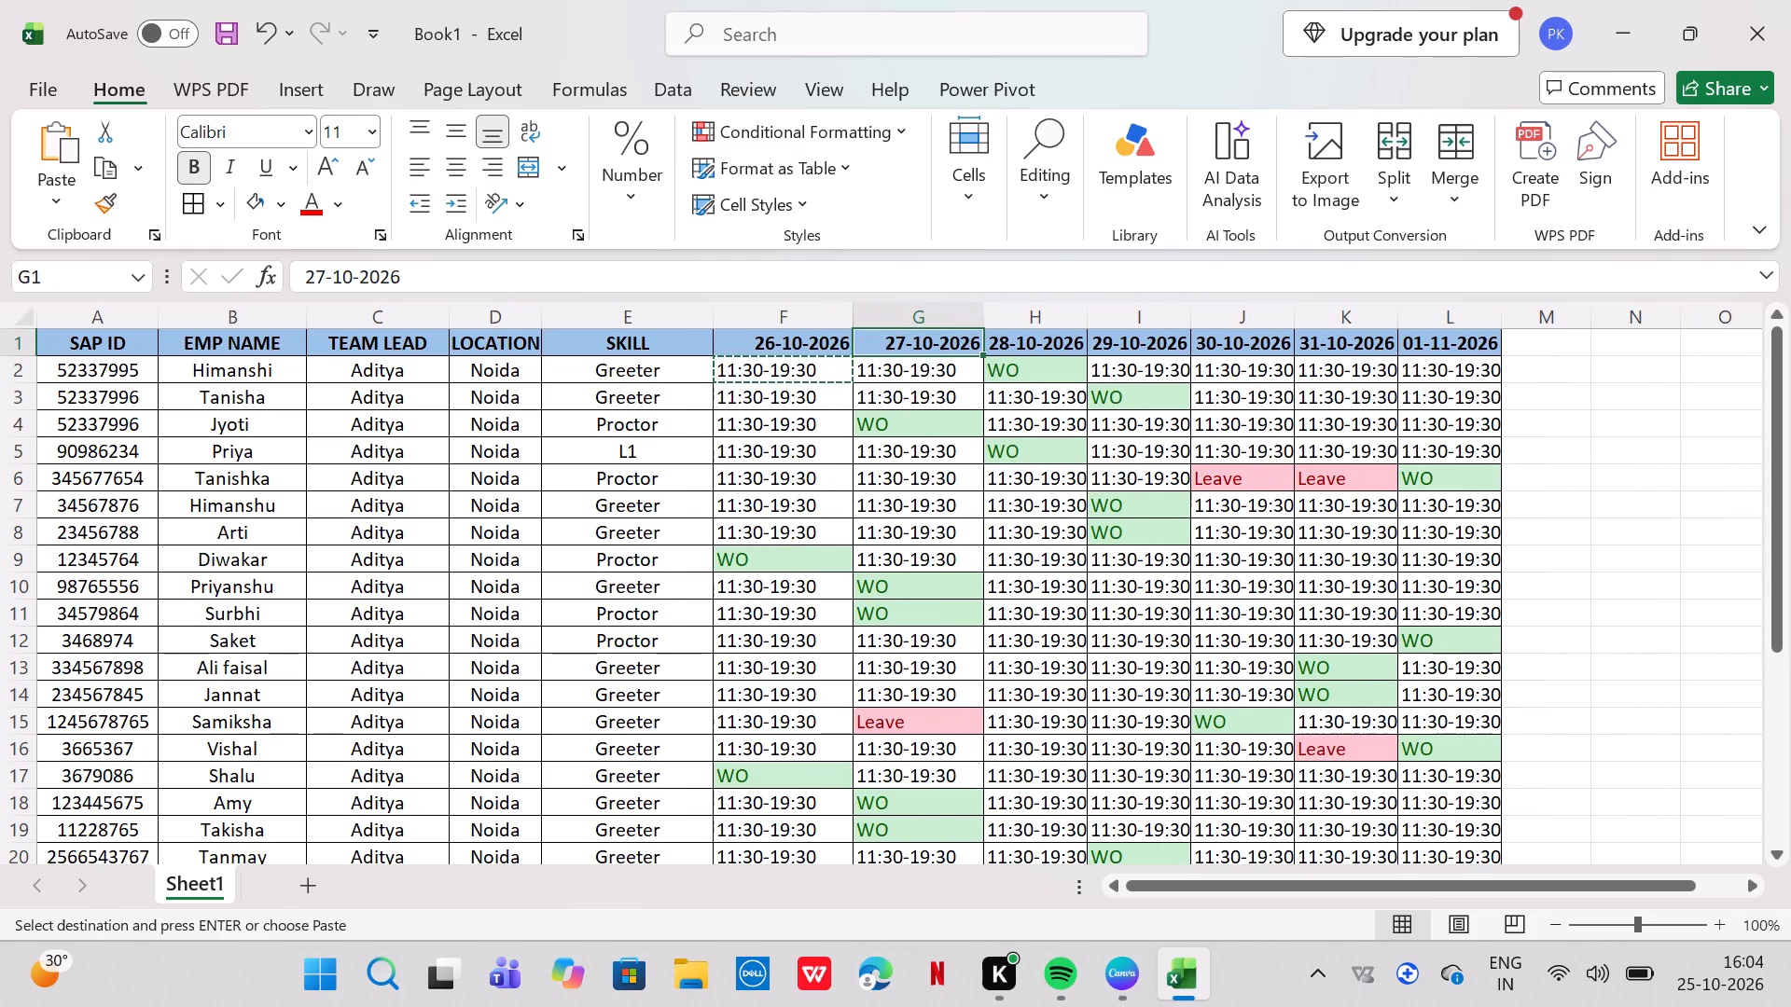
left_click_drag(1083, 317, 1106, 308)
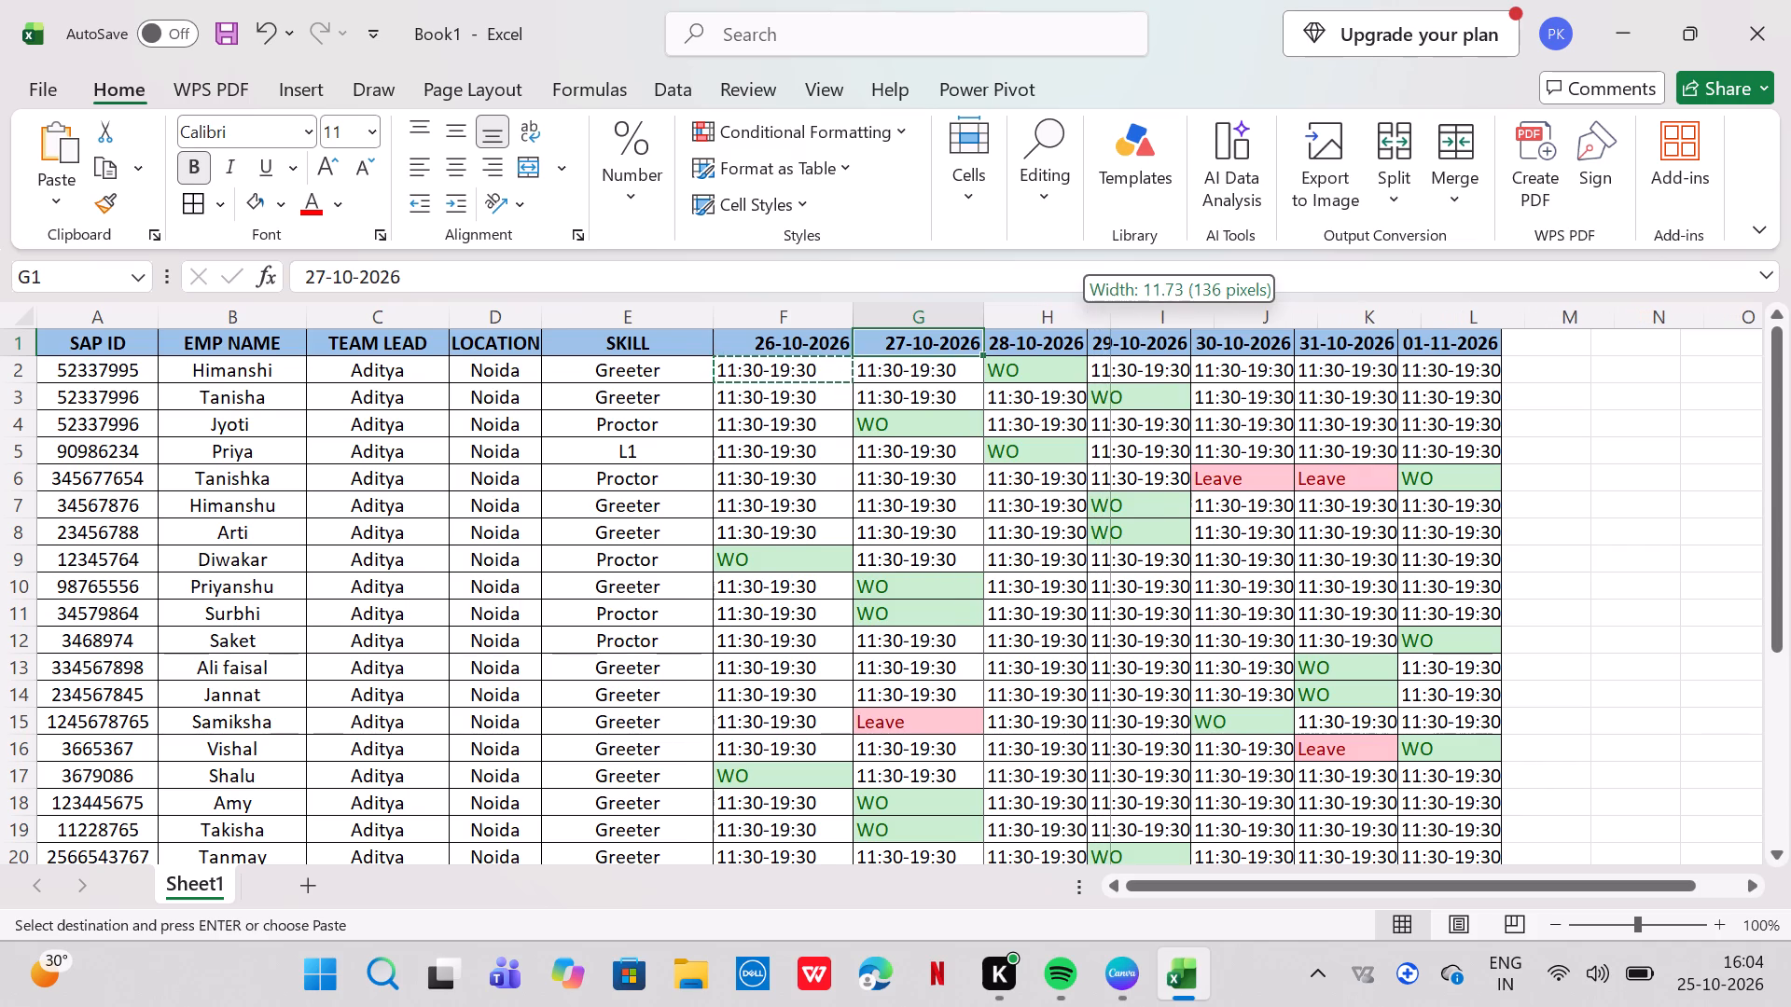
left_click_drag(1106, 308, 1109, 308)
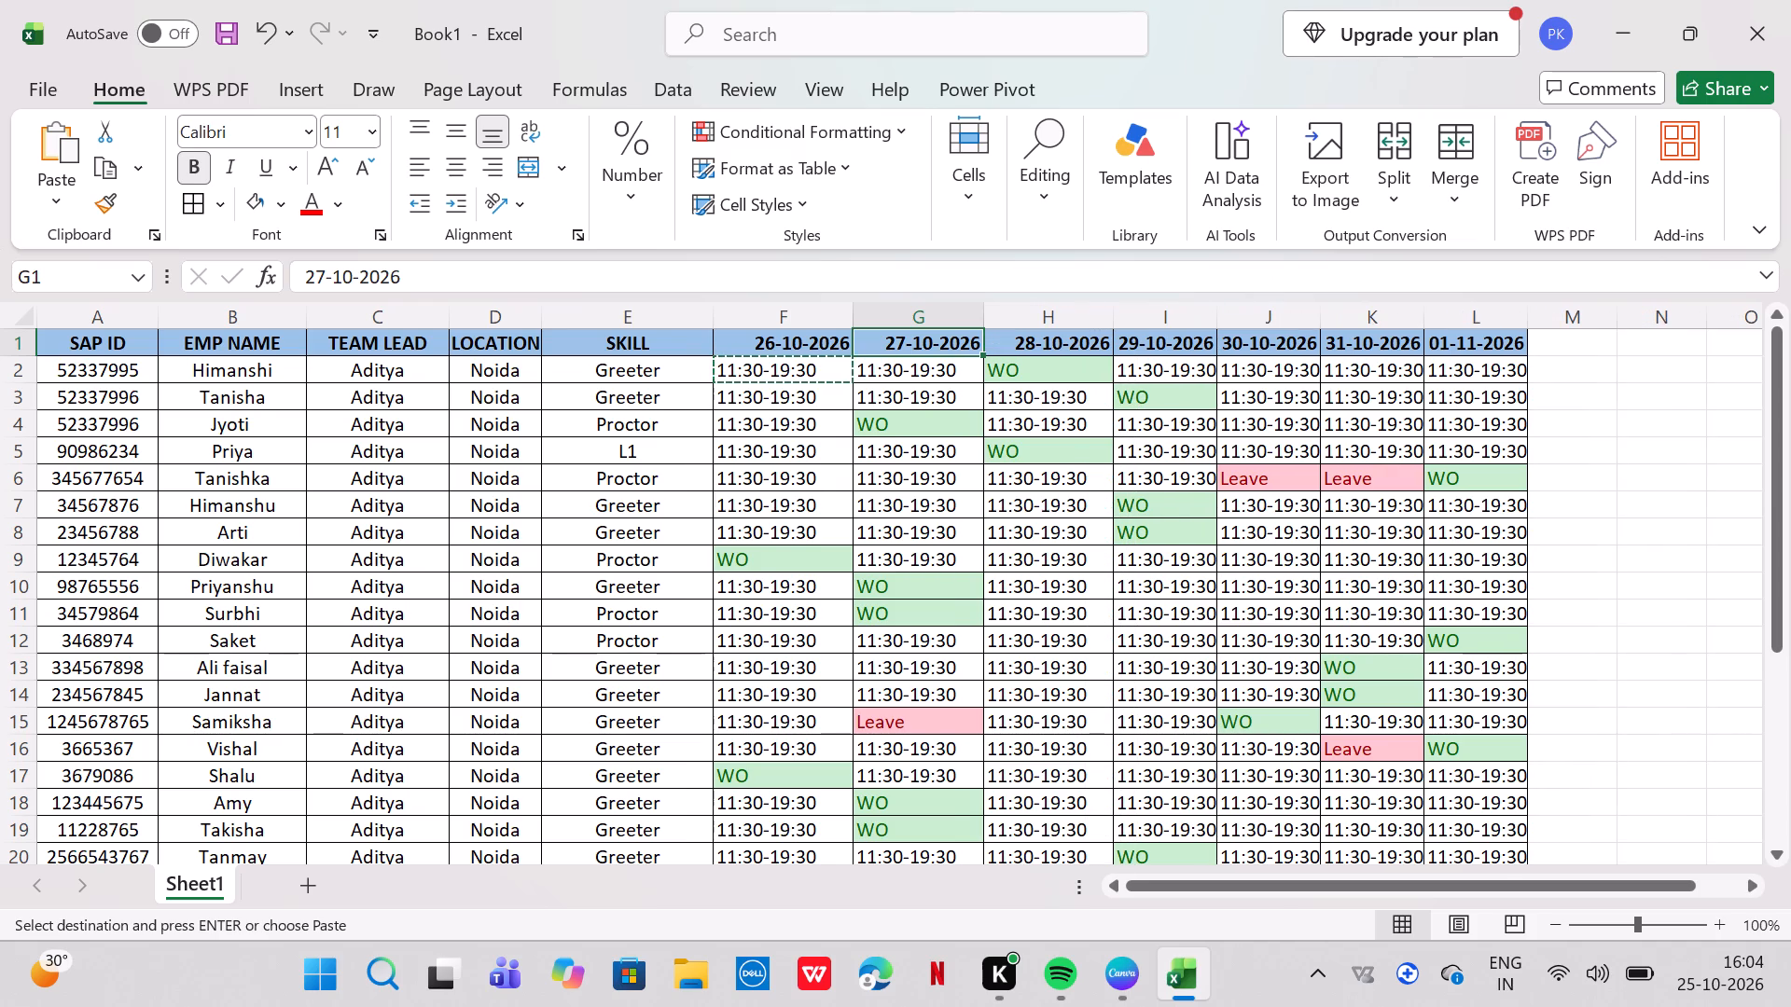
left_click_drag(1215, 317, 1240, 315)
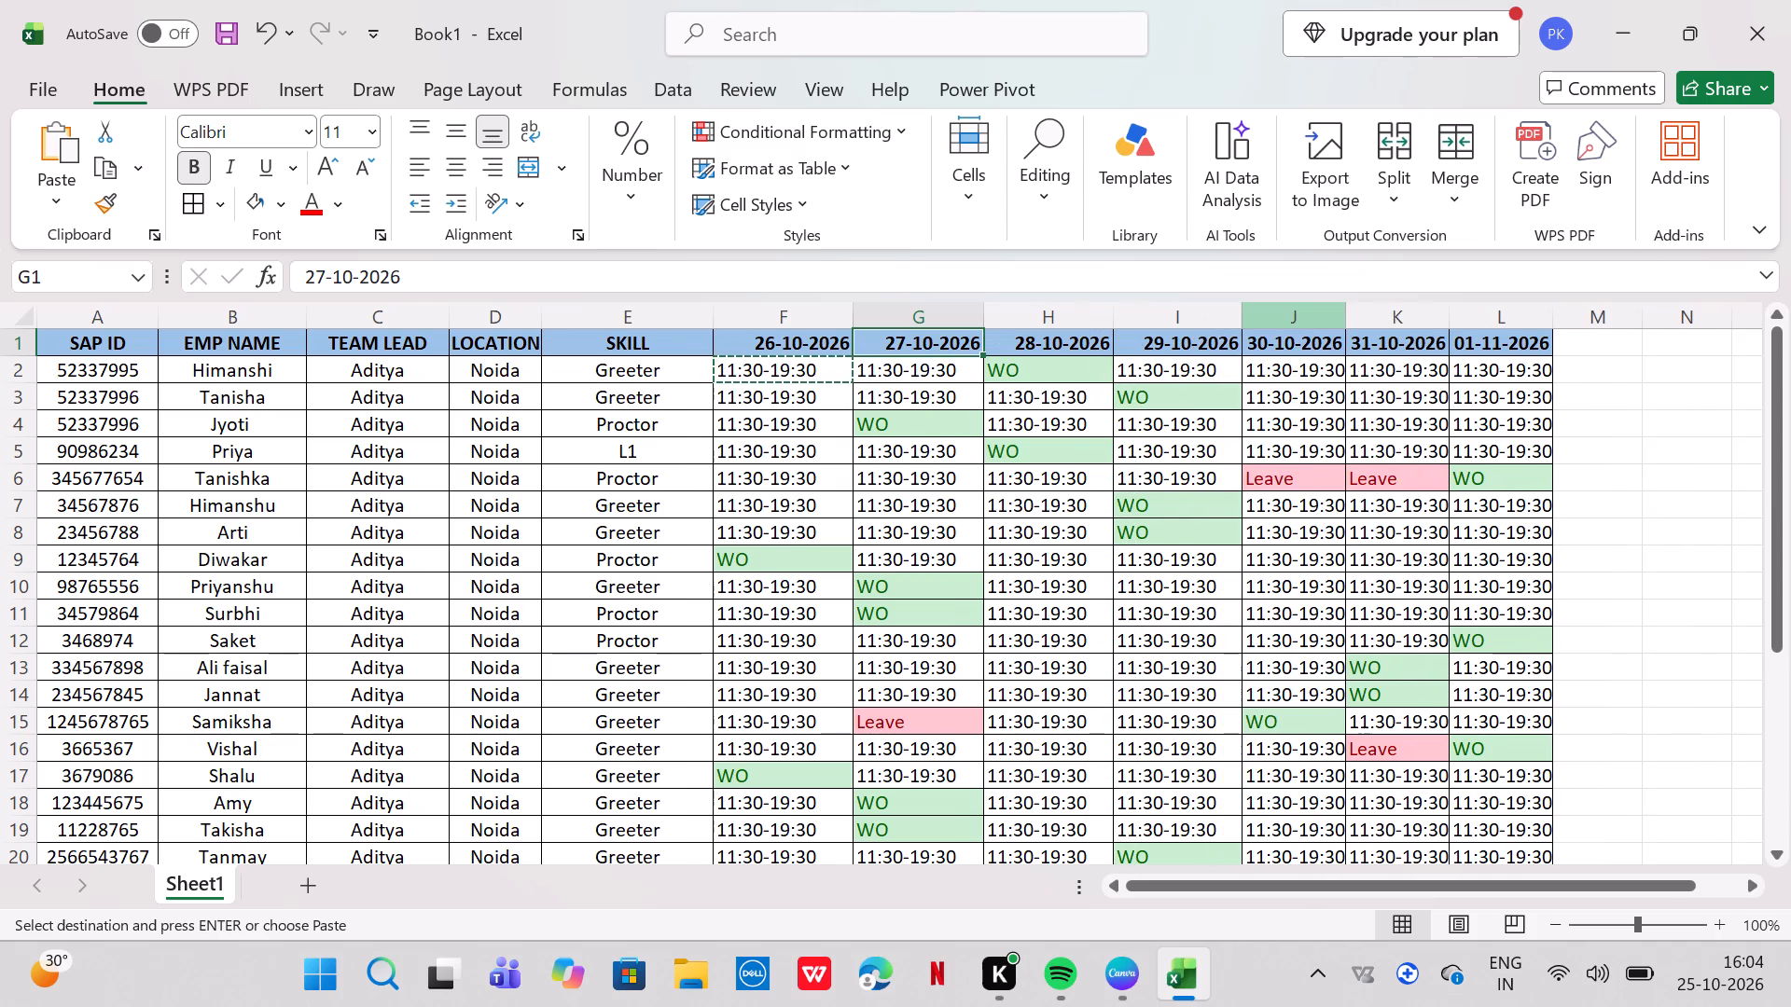
left_click_drag(1348, 318, 1371, 317)
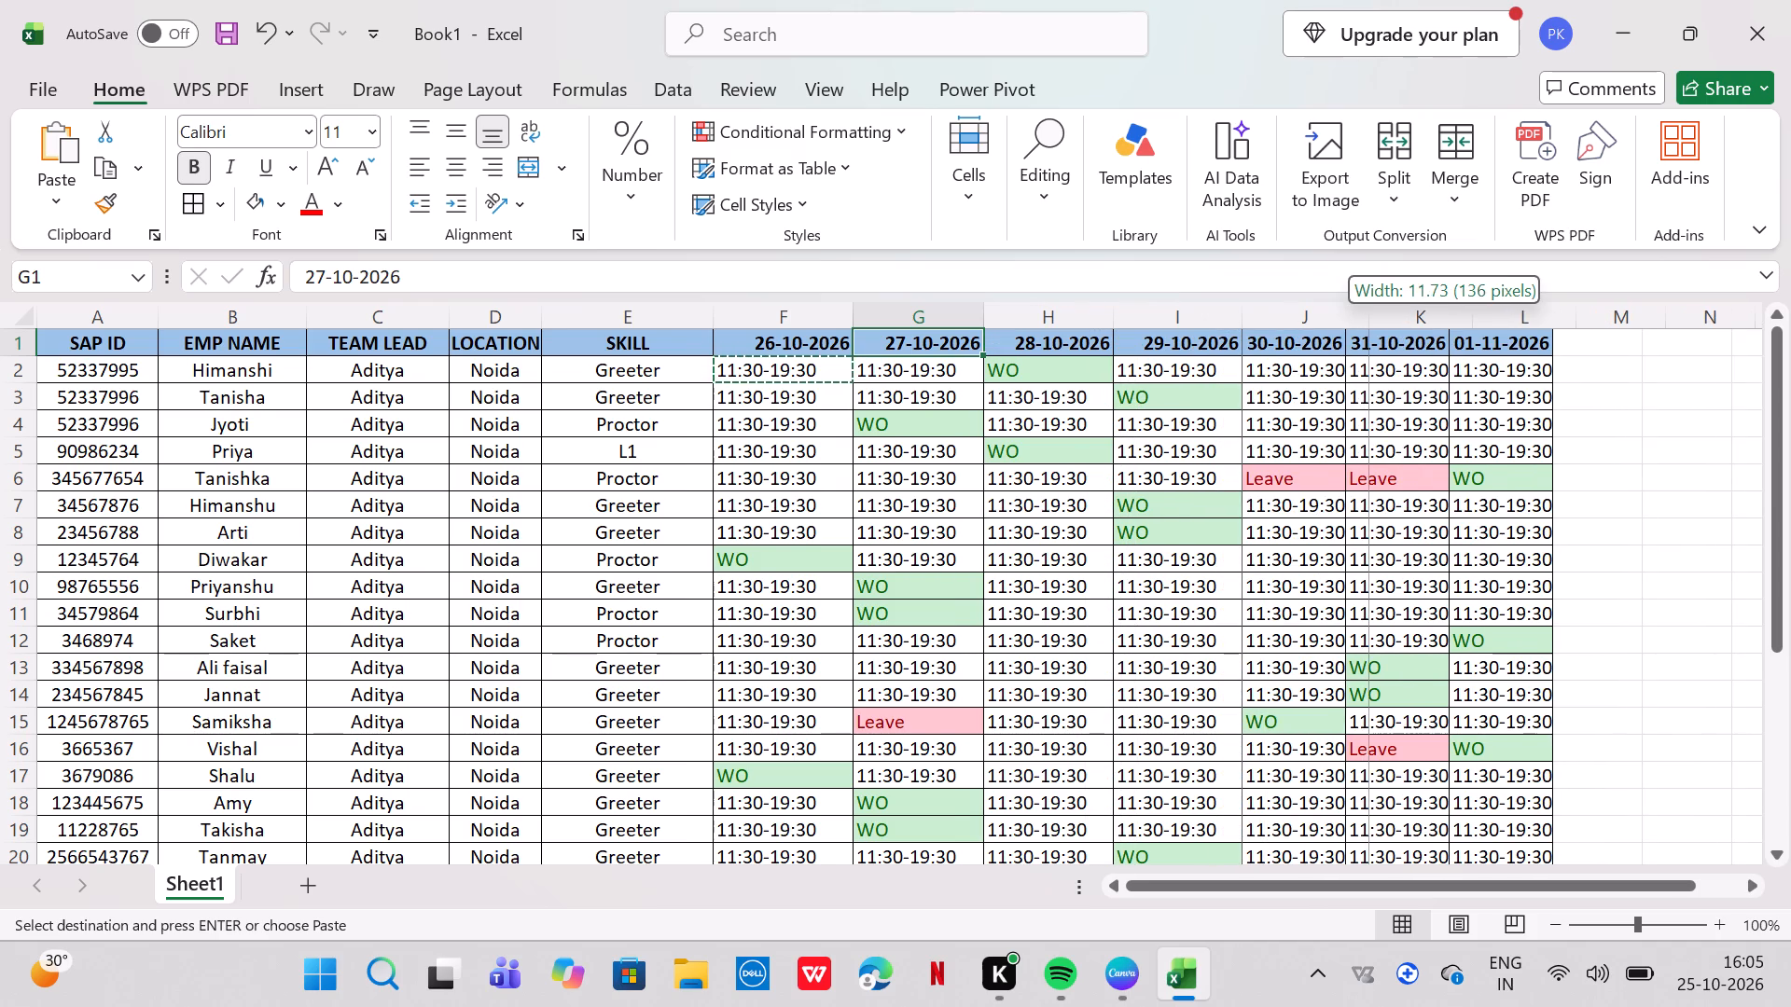
left_click_drag(1371, 317, 1371, 318)
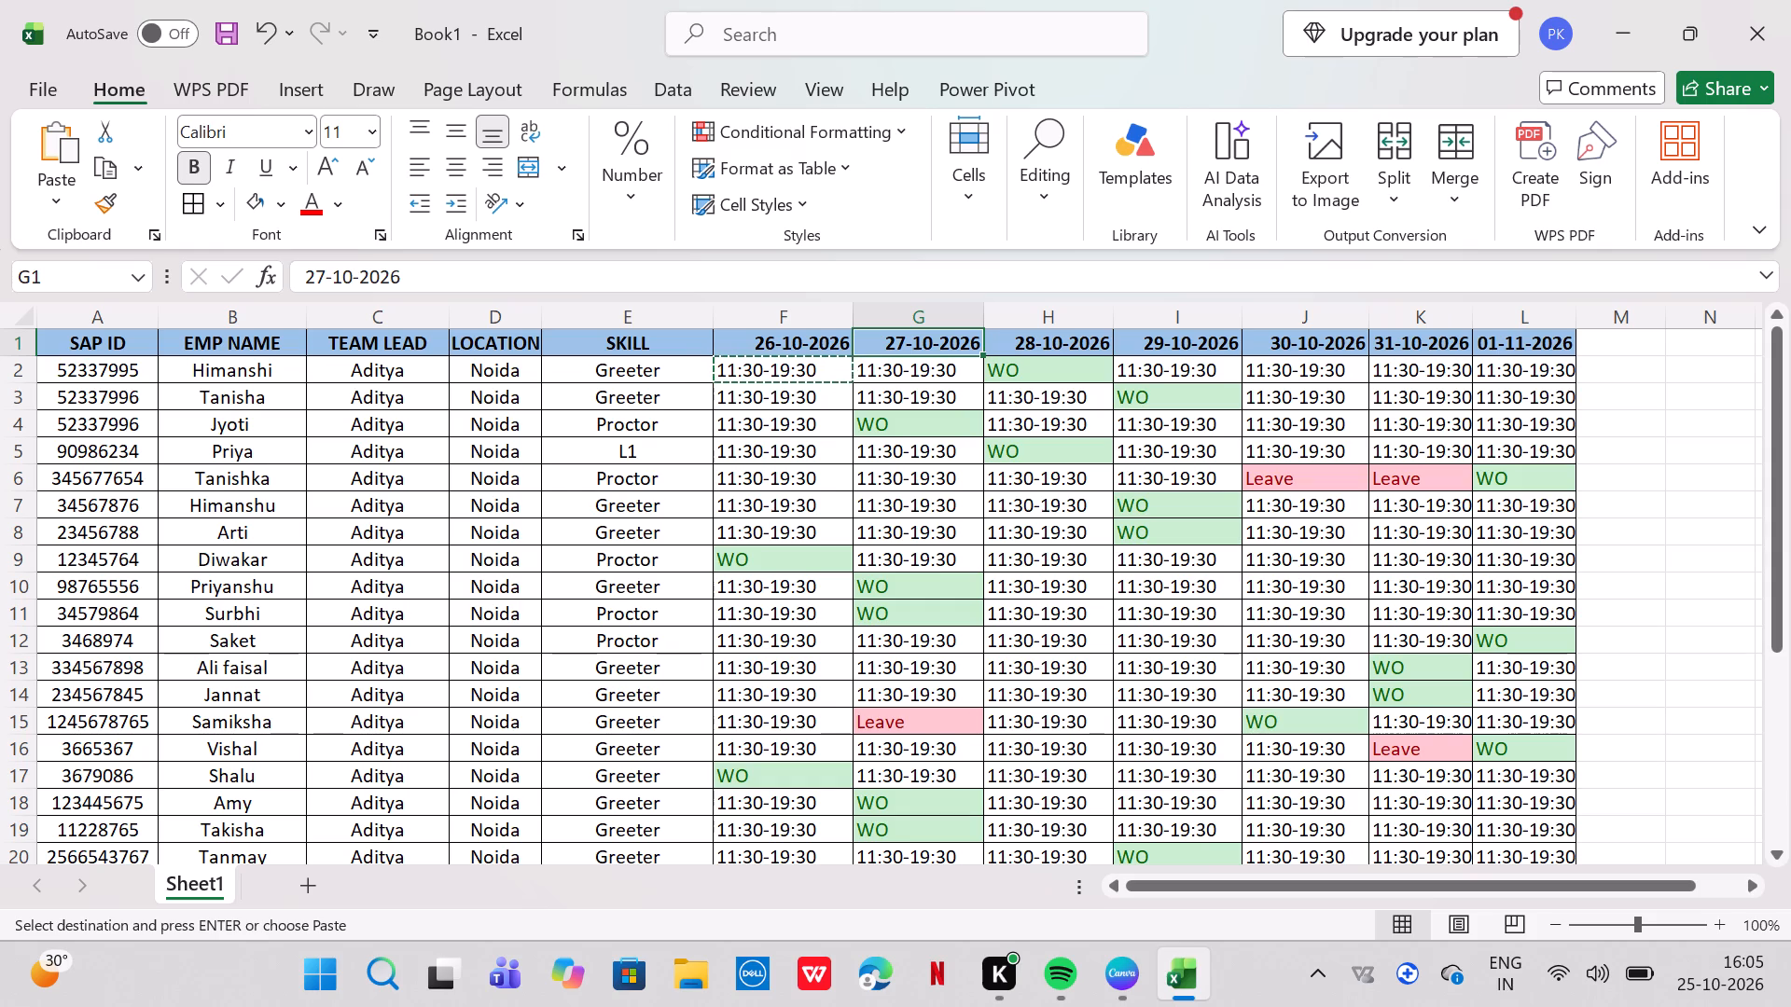
left_click_drag(1470, 321, 1502, 321)
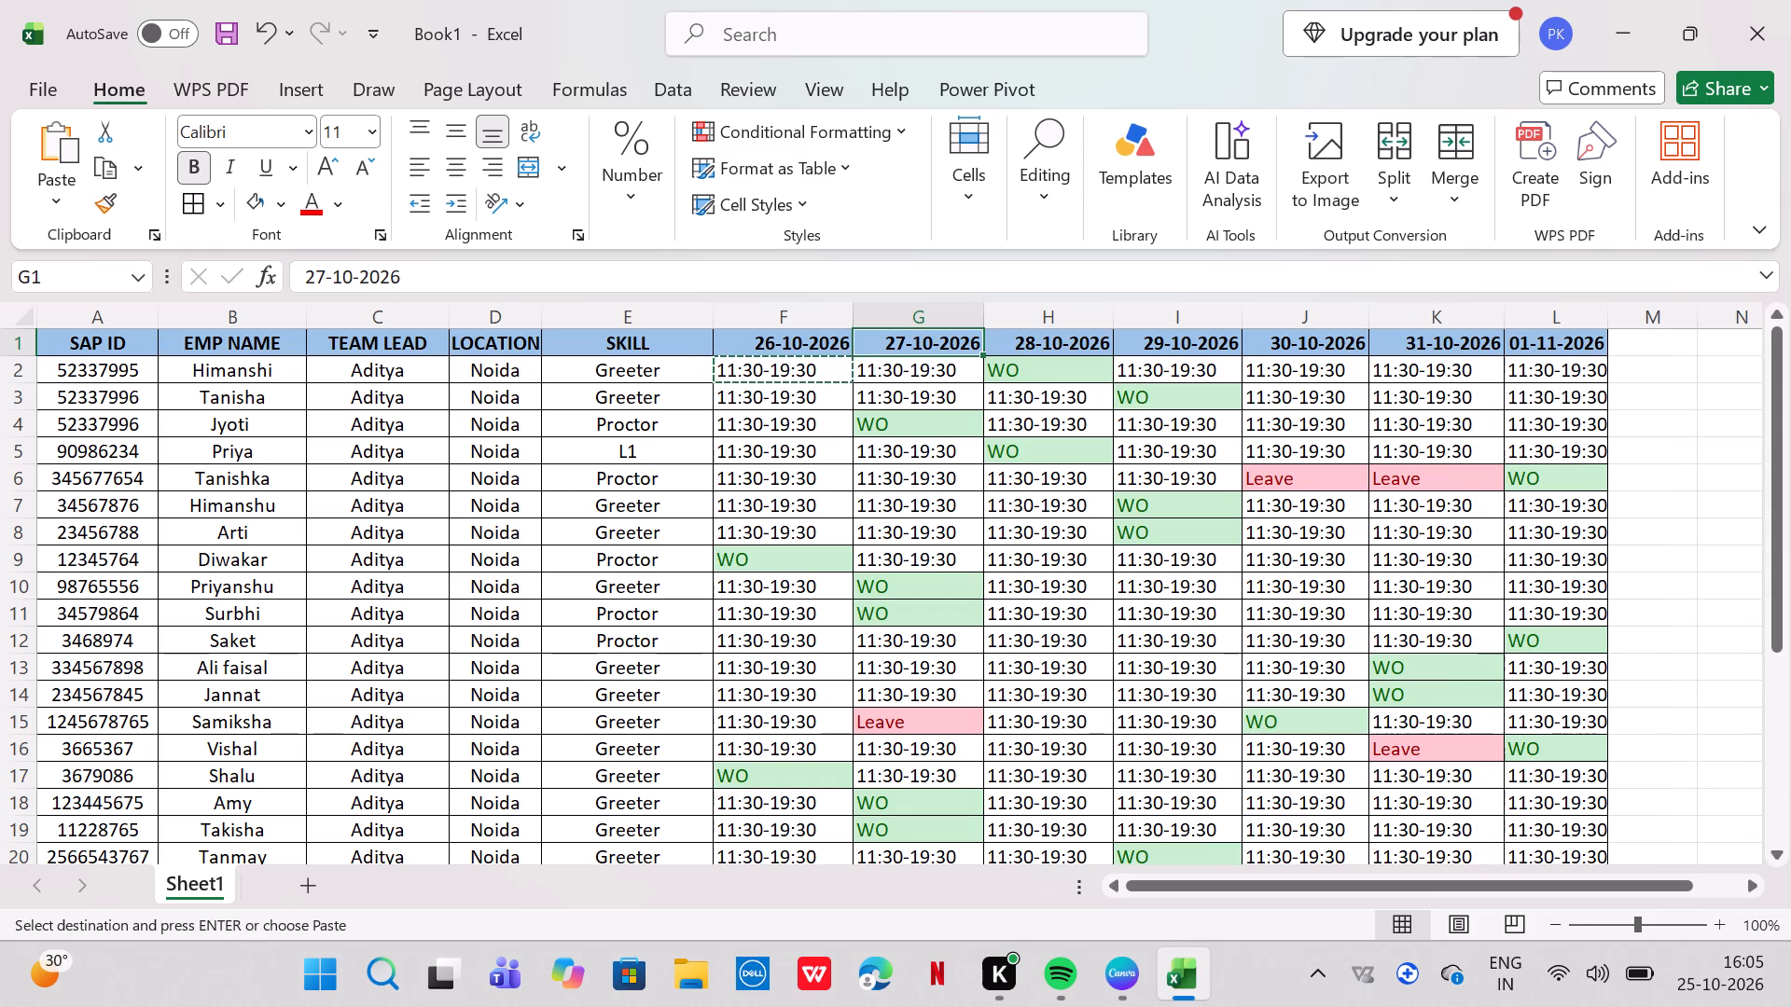
left_click_drag(1612, 315, 1632, 311)
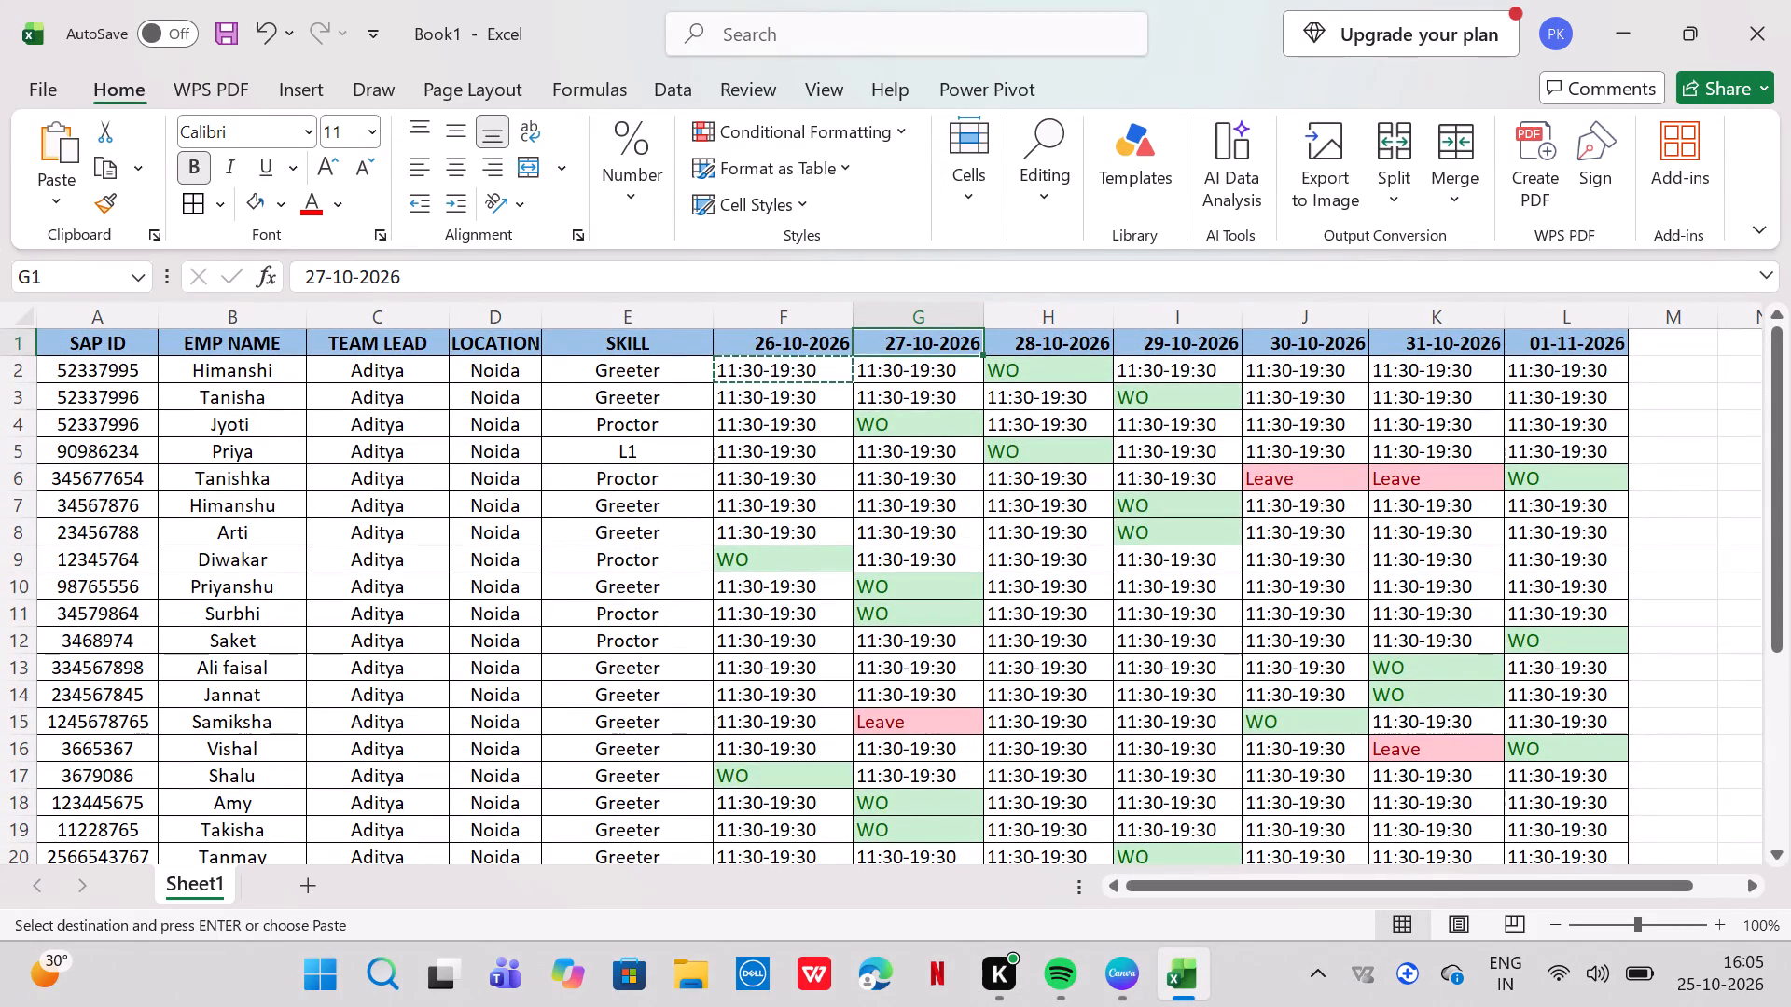
Centre the shift, WO and Leave entries horizontally in F2:L30 and check the roster down its rows.
left_click_drag(771, 376, 1416, 1004)
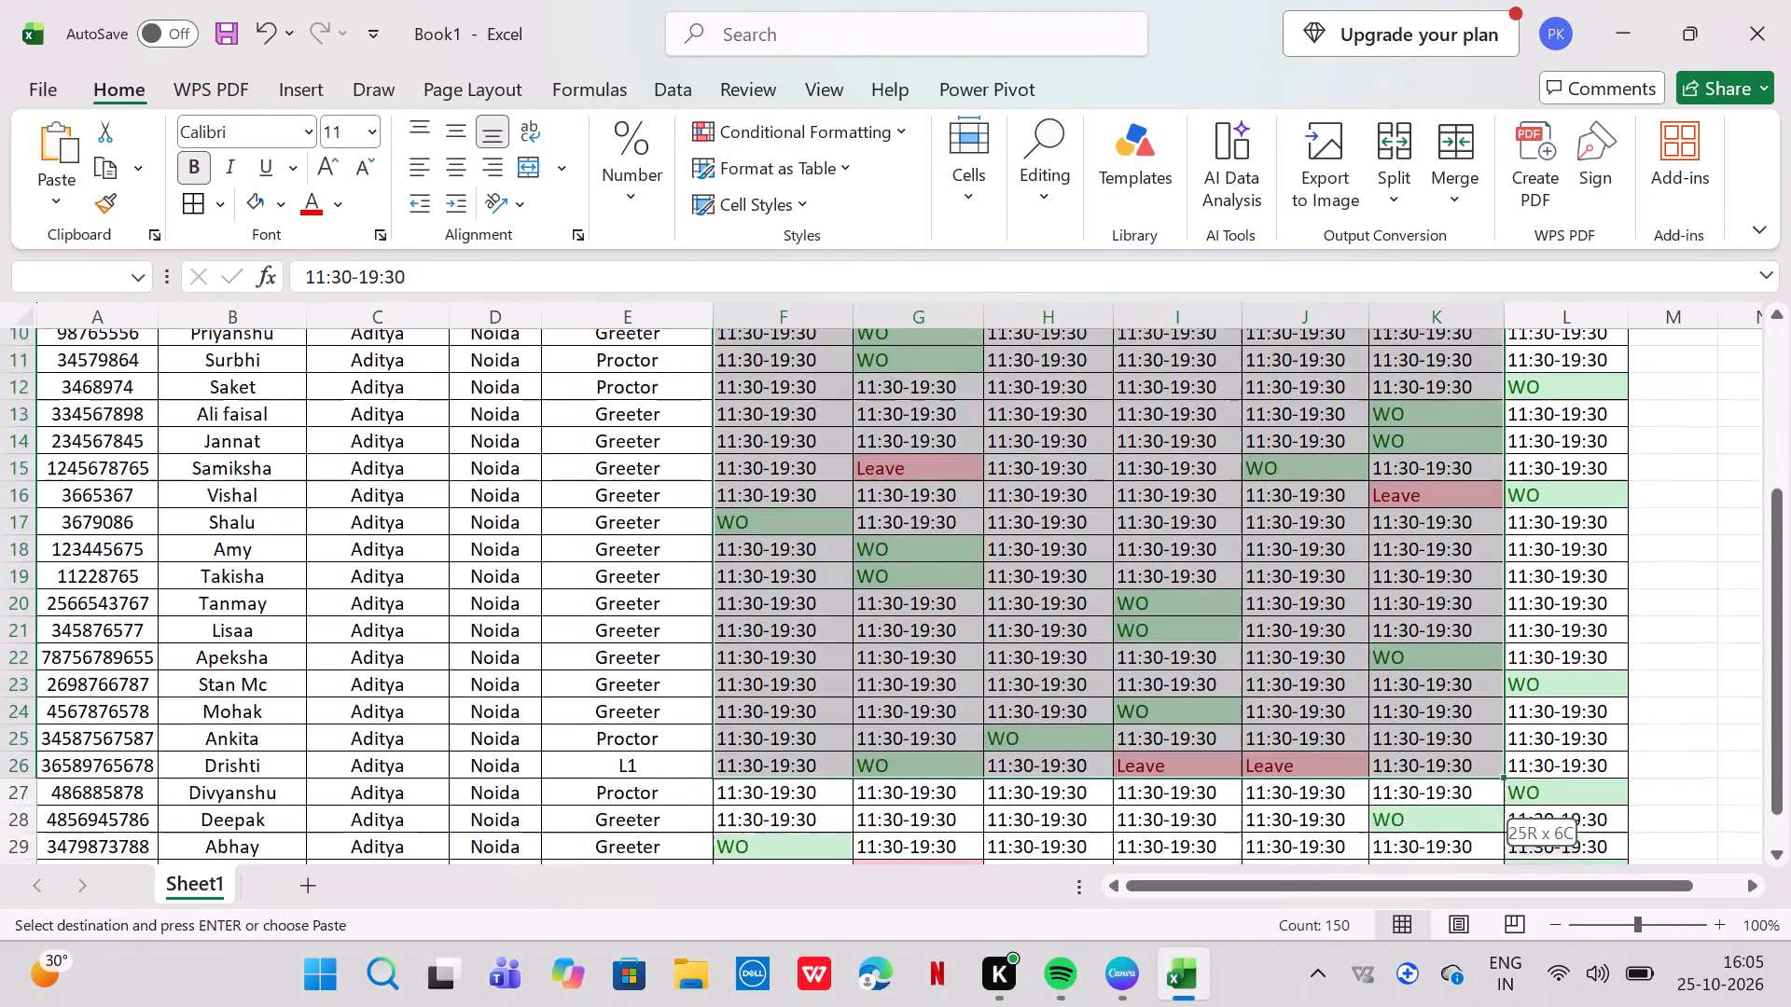
left_click_drag(1416, 1004, 1521, 805)
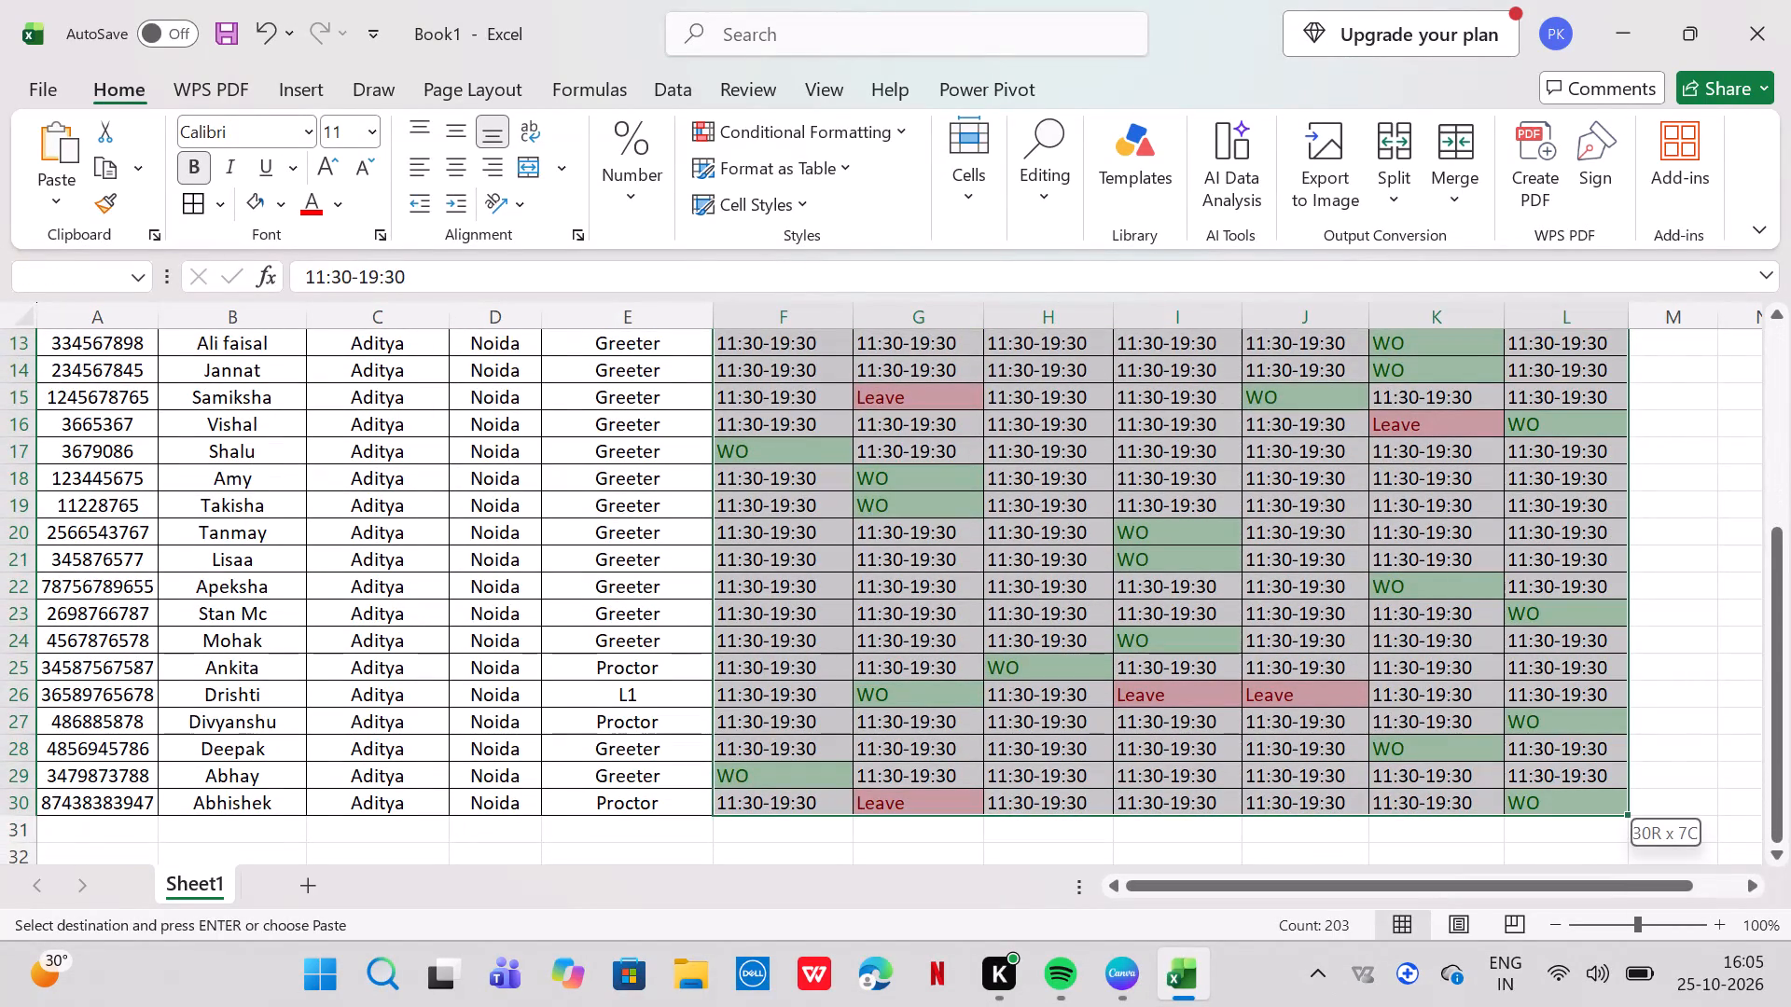
left_click_drag(1521, 805, 1521, 804)
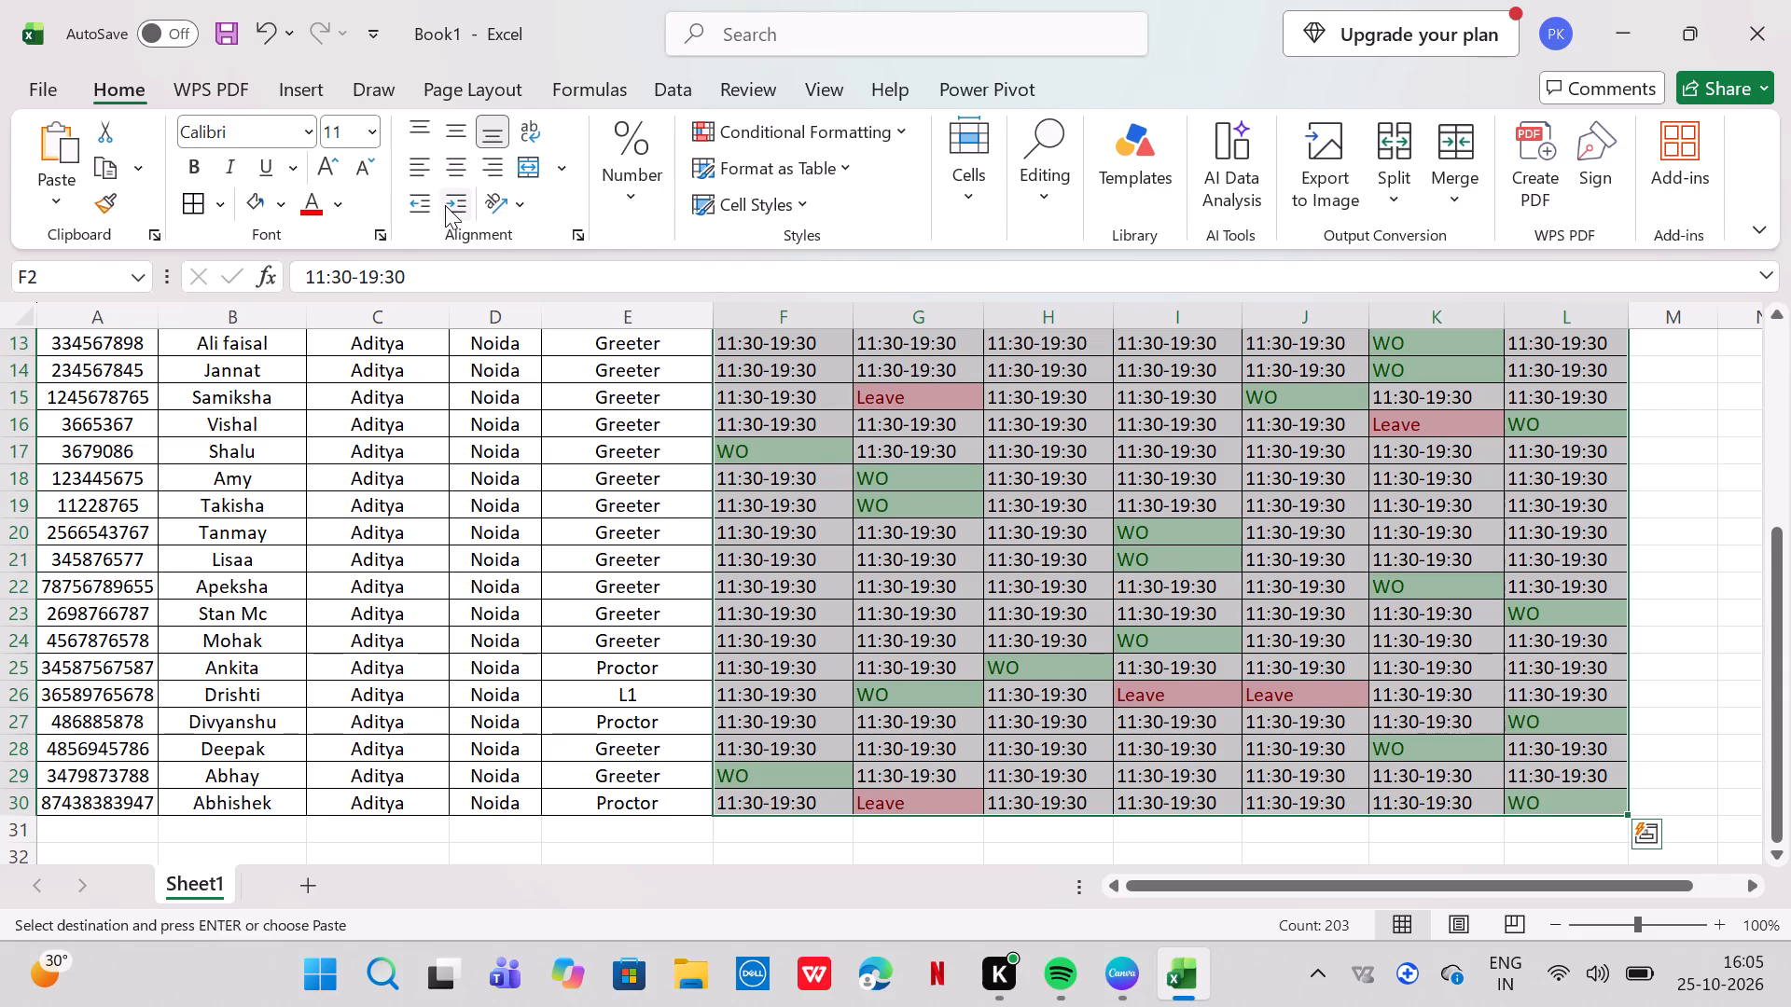
left_click(460, 171)
left_click(794, 491)
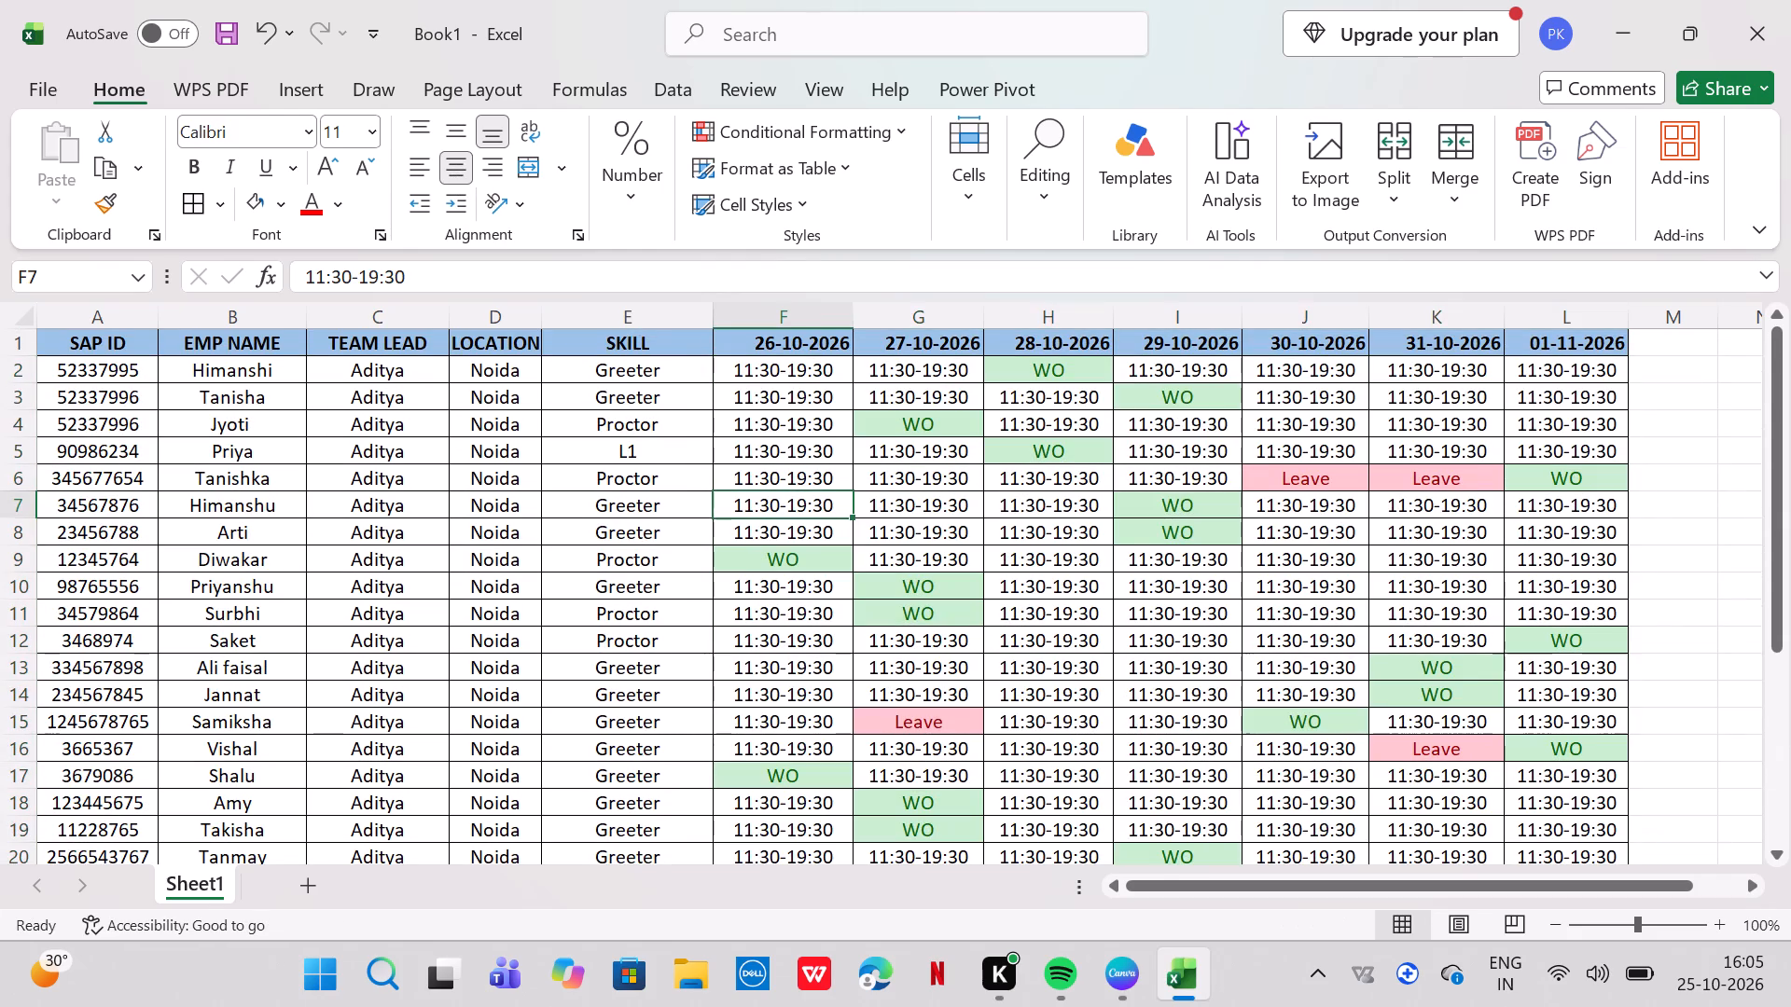
scroll(795, 491, "down", 2)
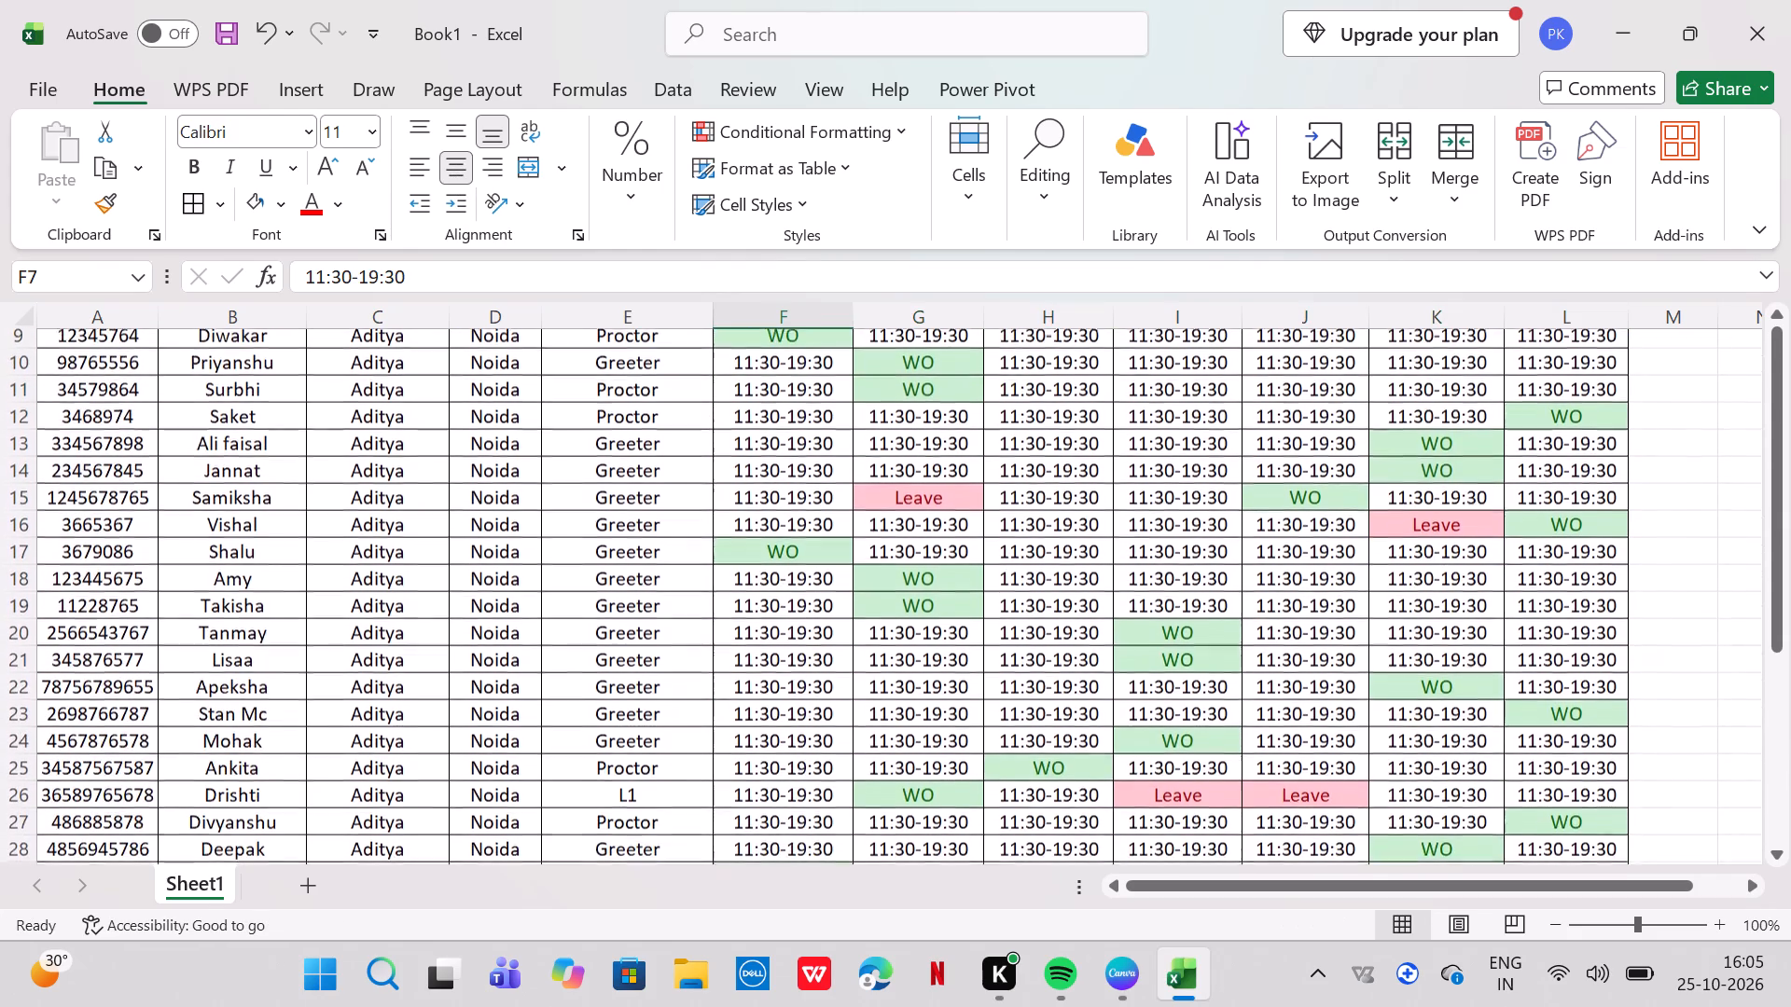
scroll(795, 491, "up", 2)
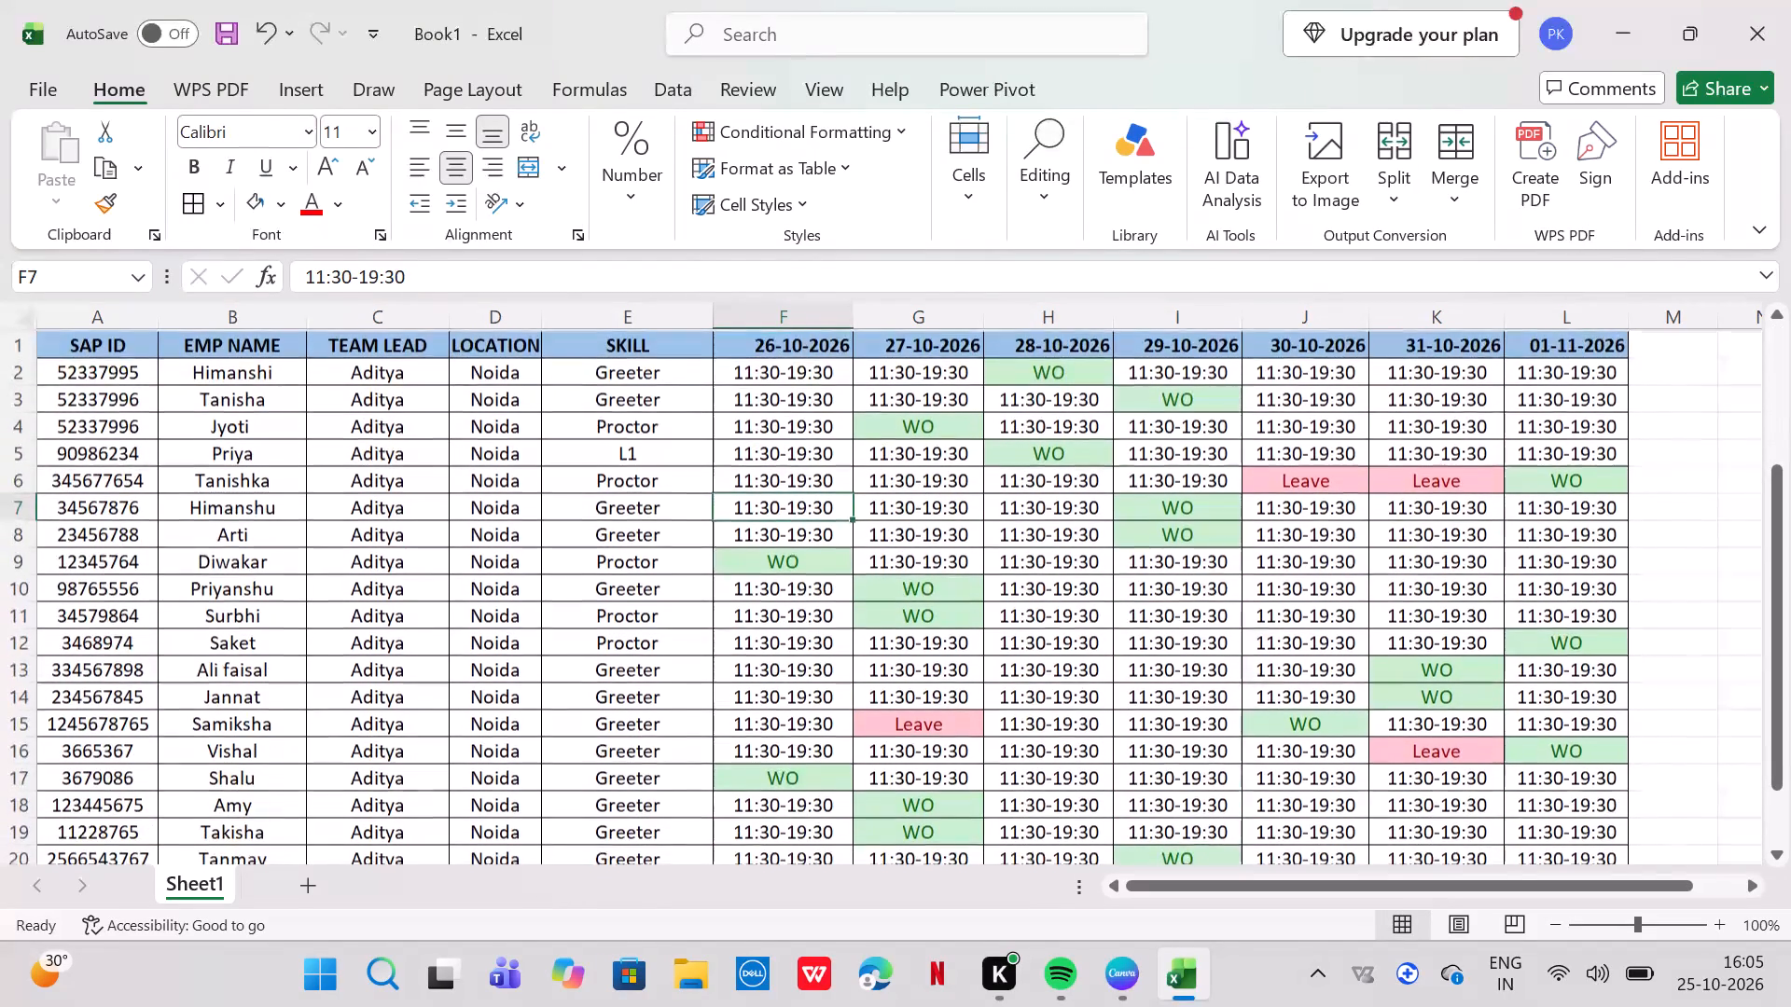